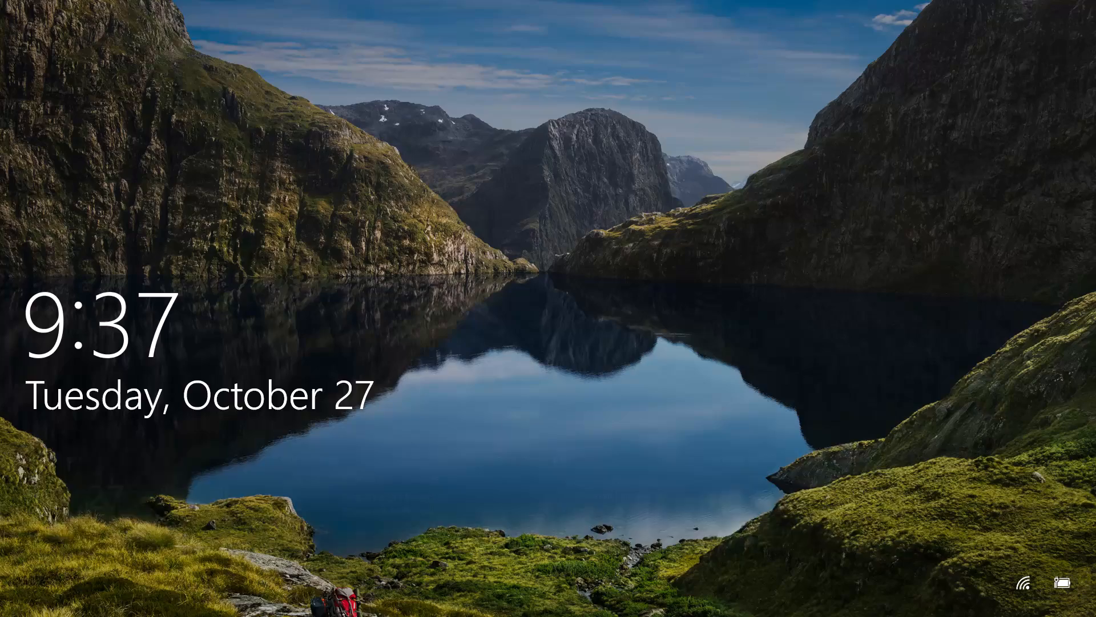
Dismiss the Windows lock screen.
{"action": "left_click_drag", "start_coordinate": [828, 358], "coordinate": [817, 442]}
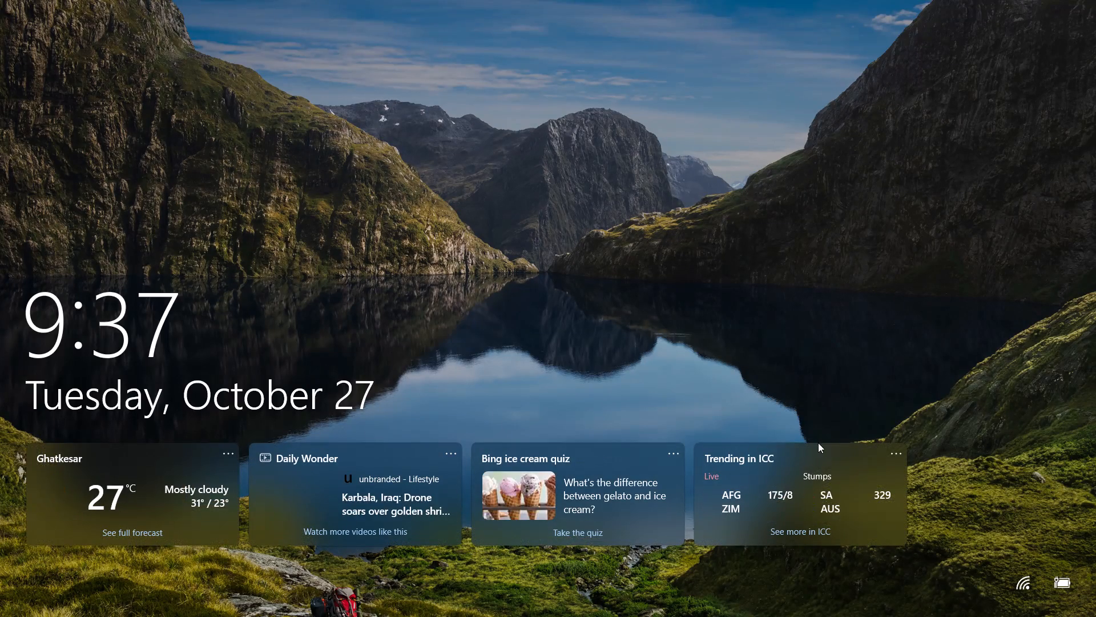
{"action": "left_click", "coordinate": [818, 443]}
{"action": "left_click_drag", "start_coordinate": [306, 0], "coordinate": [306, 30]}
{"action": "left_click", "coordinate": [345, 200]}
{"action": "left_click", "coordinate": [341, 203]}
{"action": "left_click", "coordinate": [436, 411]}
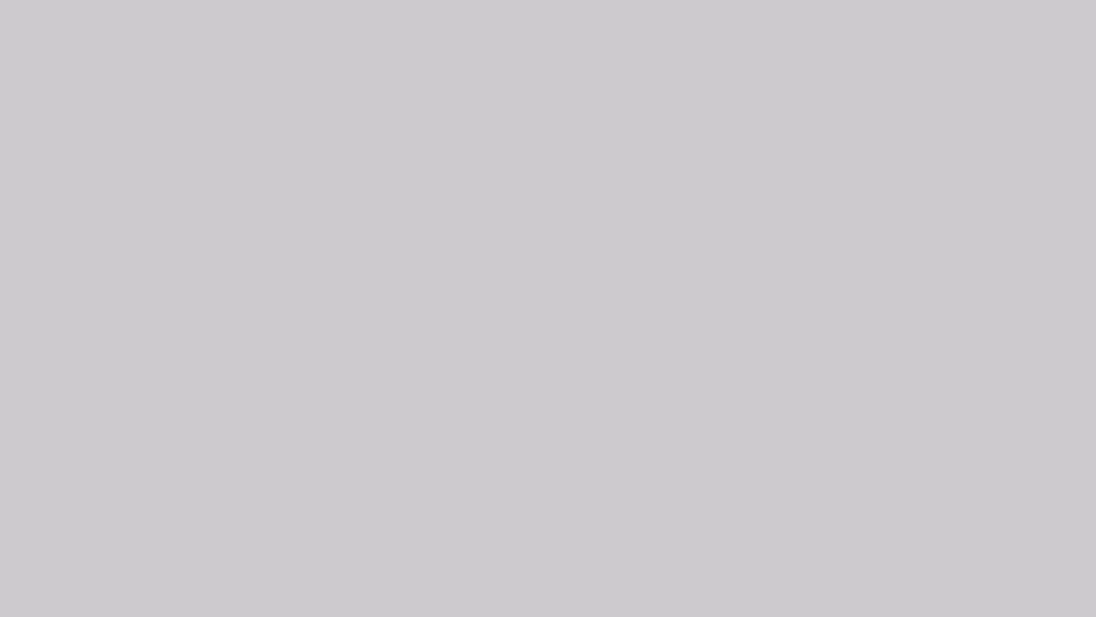
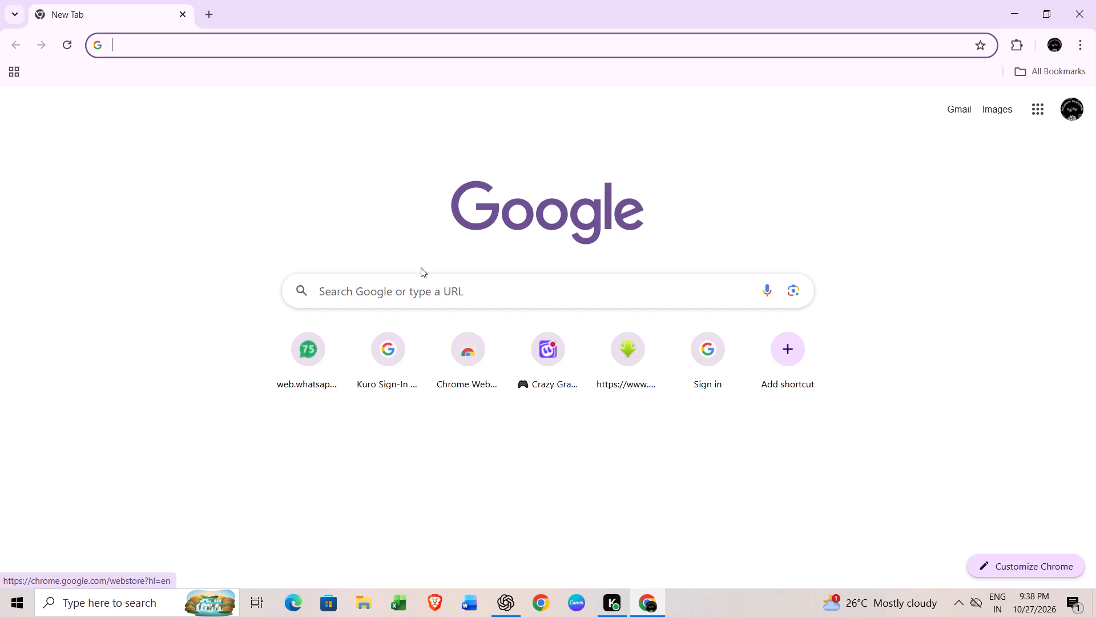
Activate the Google search box on the new tab page for entering a query.
{"action": "left_click", "coordinate": [397, 291]}
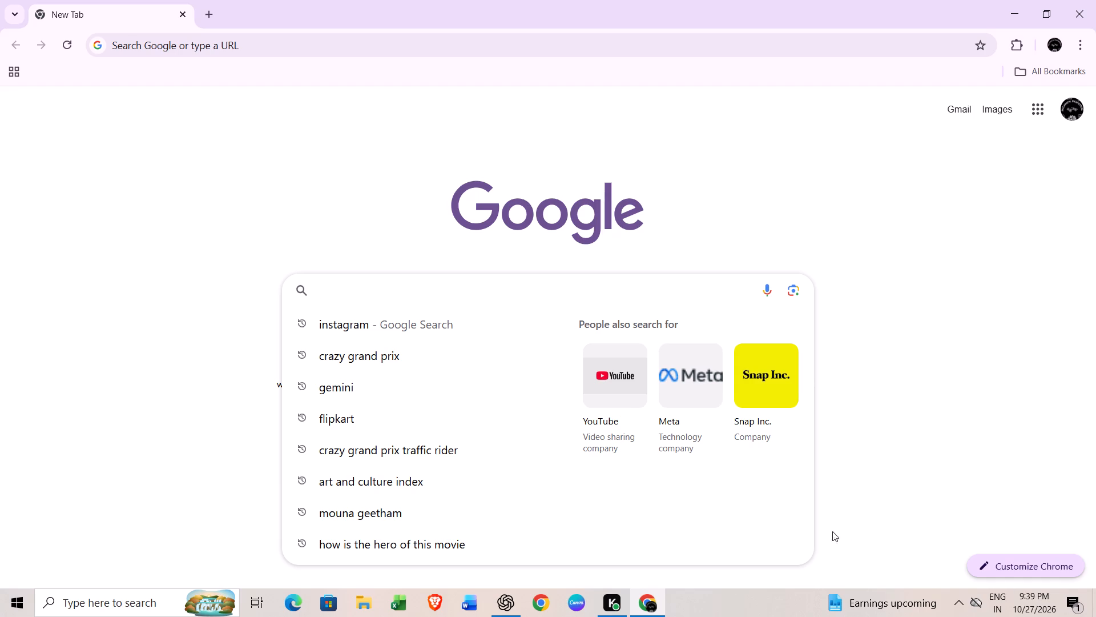
Switch to the Canva app and dismiss the Canva Business free trial offer.
{"action": "left_click", "coordinate": [561, 616]}
{"action": "double_click", "coordinate": [561, 616]}
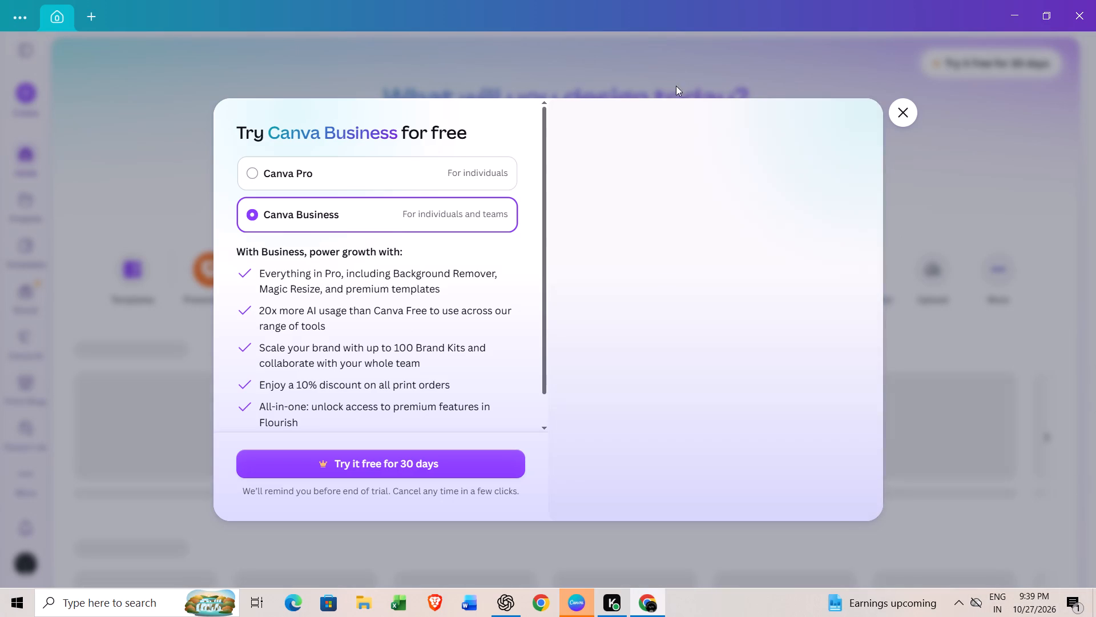
{"action": "left_click", "coordinate": [904, 103]}
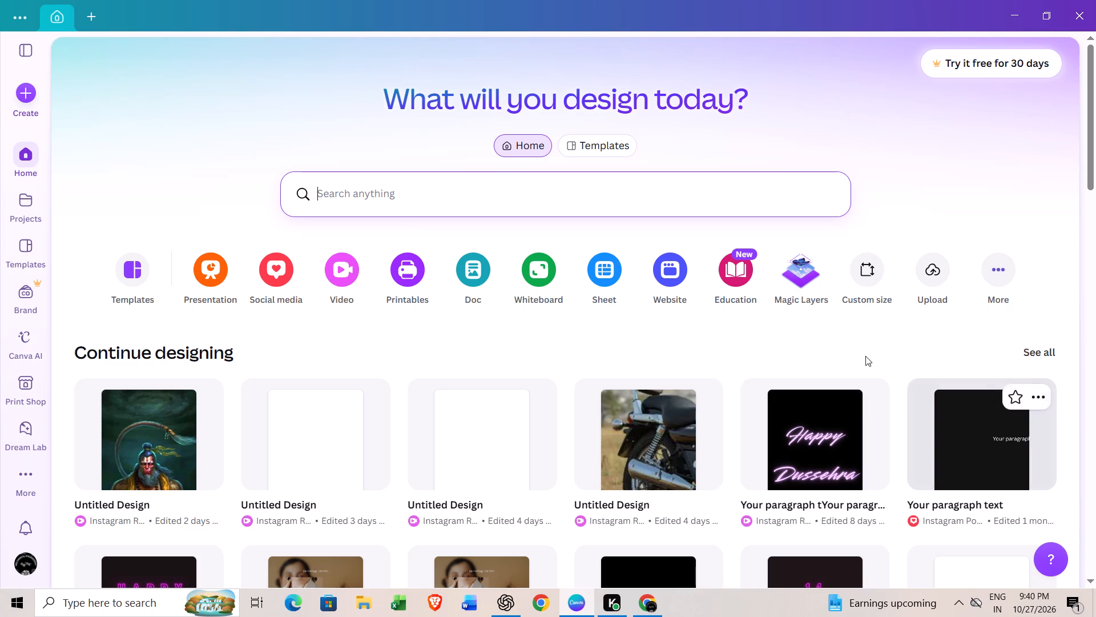
Look through the recent designs, suggested templates and template categories on the Canva home page.
{"action": "scroll", "coordinate": [492, 304], "scroll_direction": "down", "scroll_amount": 2}
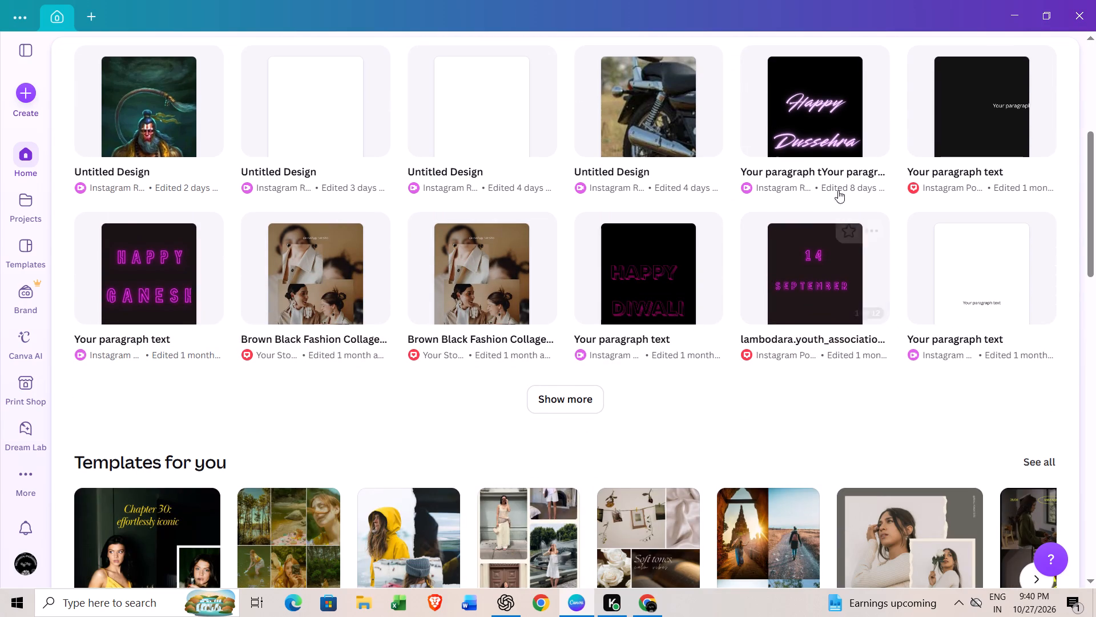
{"action": "scroll", "coordinate": [260, 166], "scroll_direction": "down", "scroll_amount": 2}
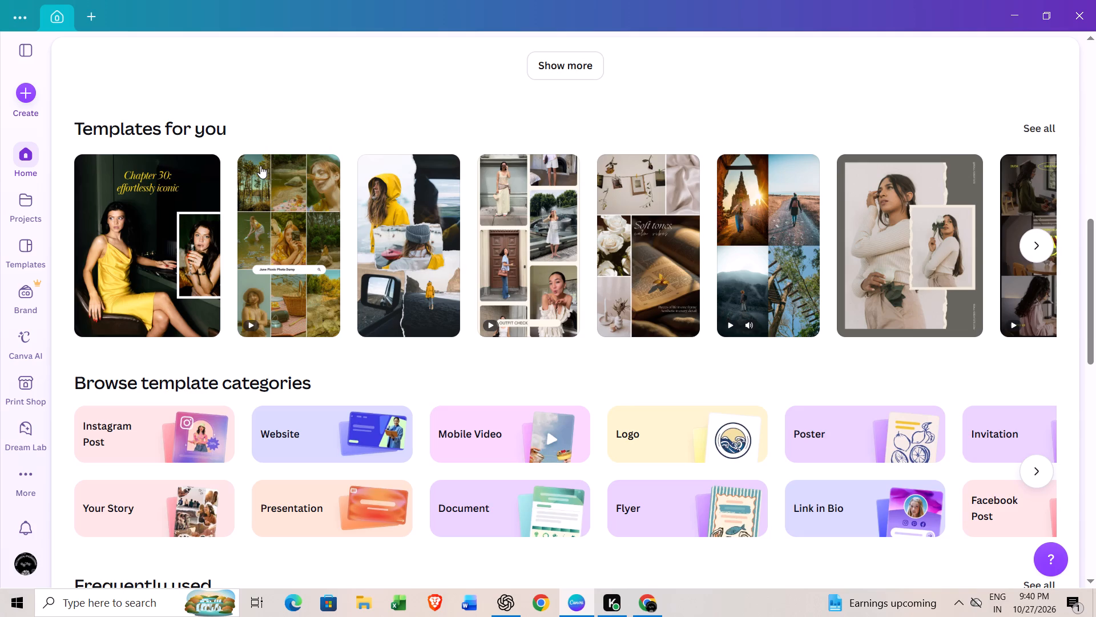
{"action": "scroll", "coordinate": [260, 166], "scroll_direction": "up", "scroll_amount": 1}
{"action": "scroll", "coordinate": [207, 174], "scroll_direction": "up", "scroll_amount": 2}
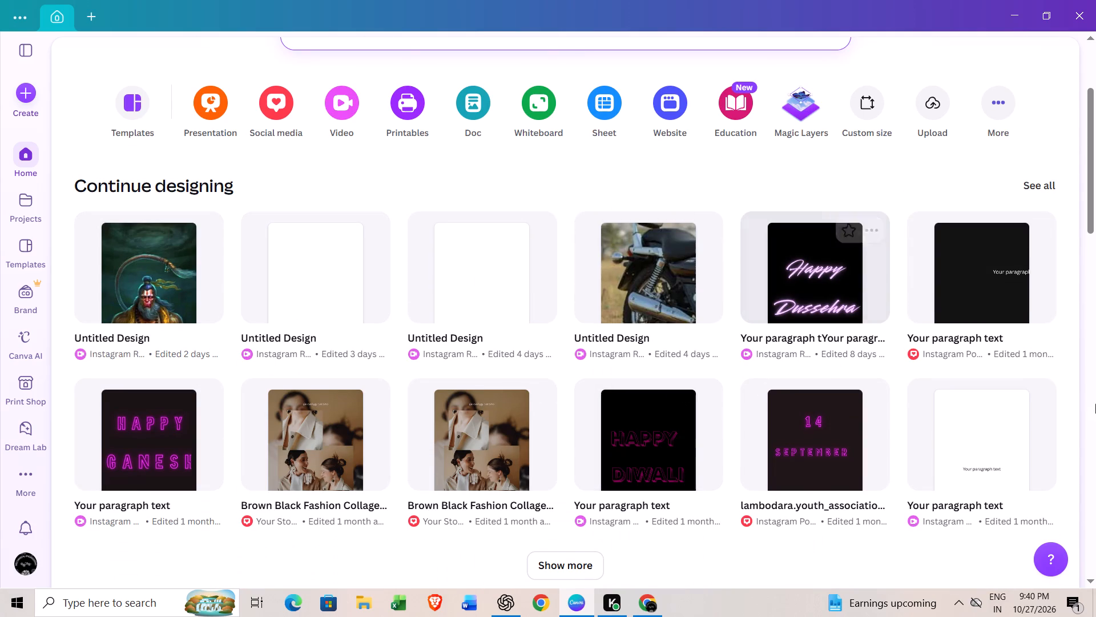
{"action": "scroll", "coordinate": [667, 378], "scroll_direction": "down", "scroll_amount": 3}
{"action": "scroll", "coordinate": [665, 375], "scroll_direction": "up", "scroll_amount": 3}
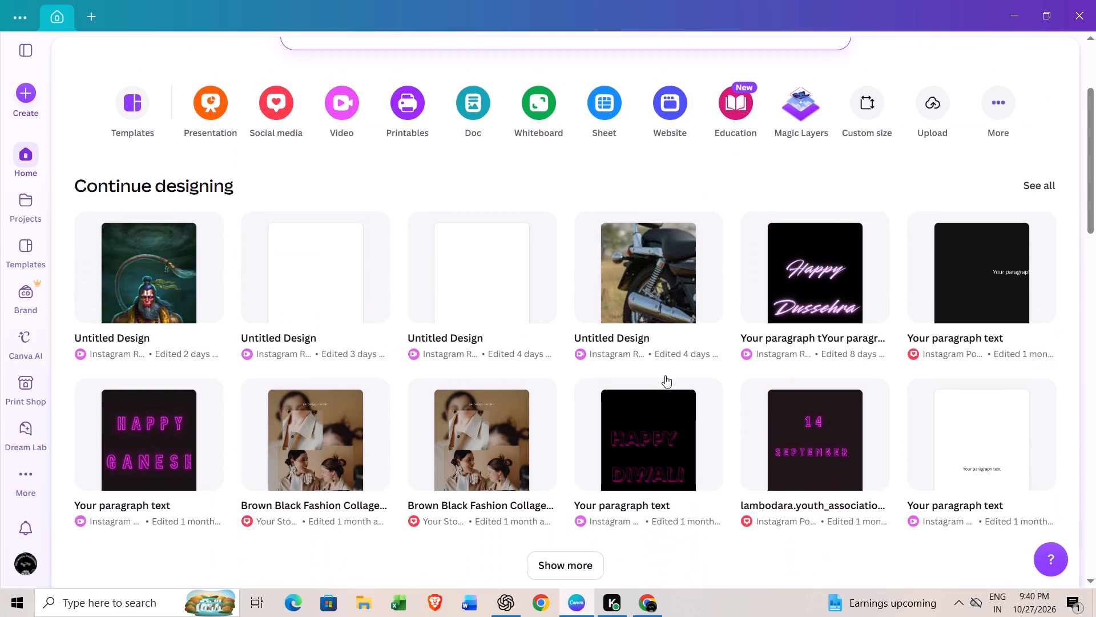
{"action": "scroll", "coordinate": [665, 375], "scroll_direction": "up", "scroll_amount": 3}
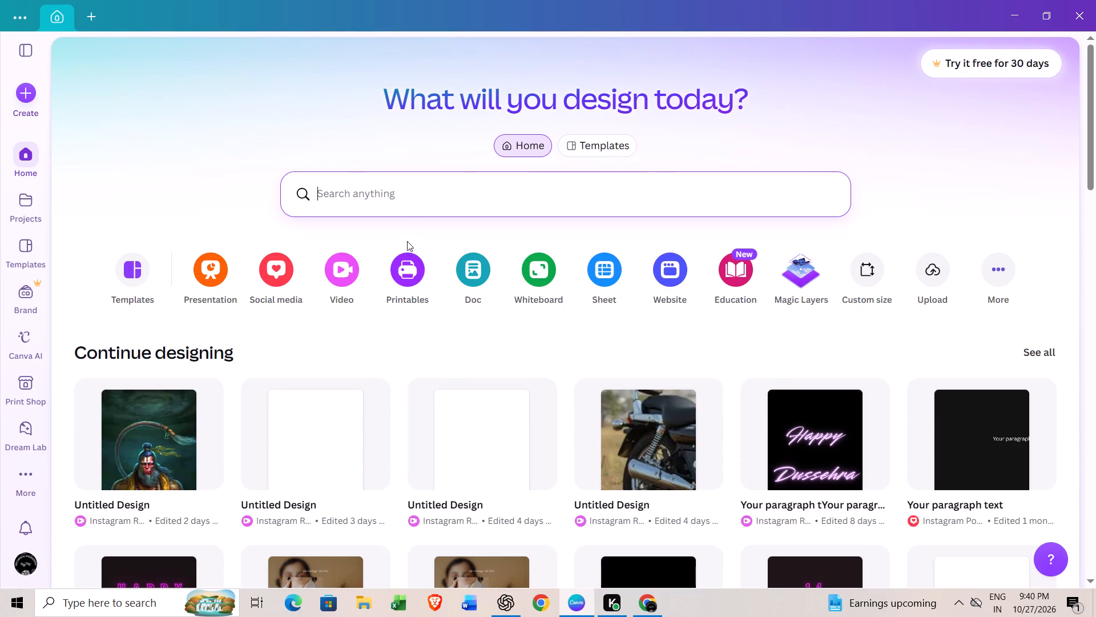
Search Canva for "flowers".
{"action": "left_click", "coordinate": [391, 191]}
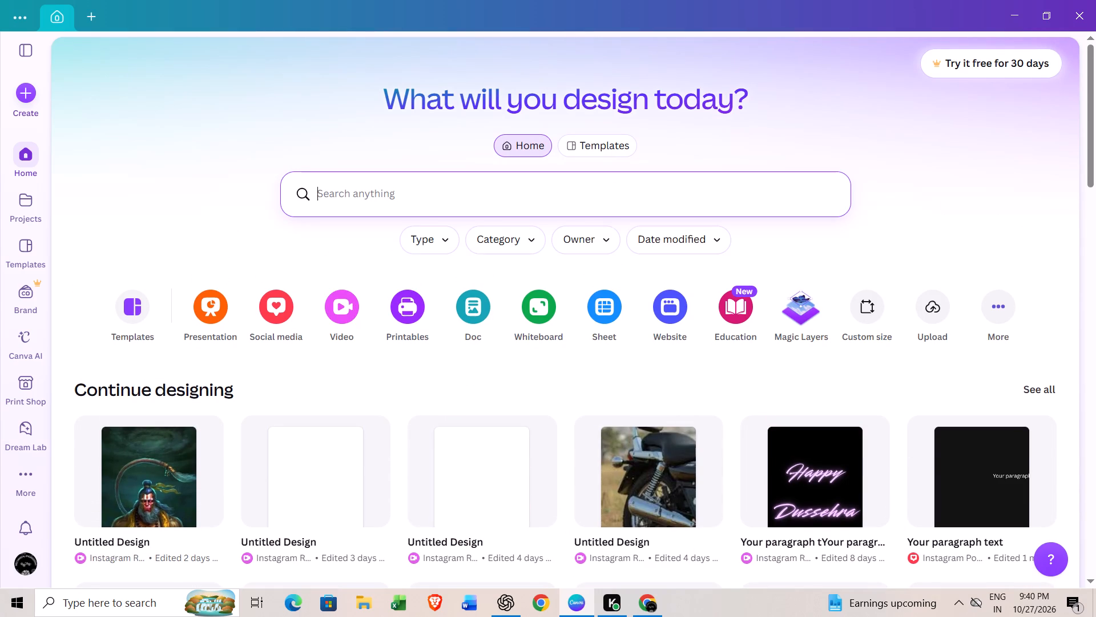
{"action": "key", "text": "f"}
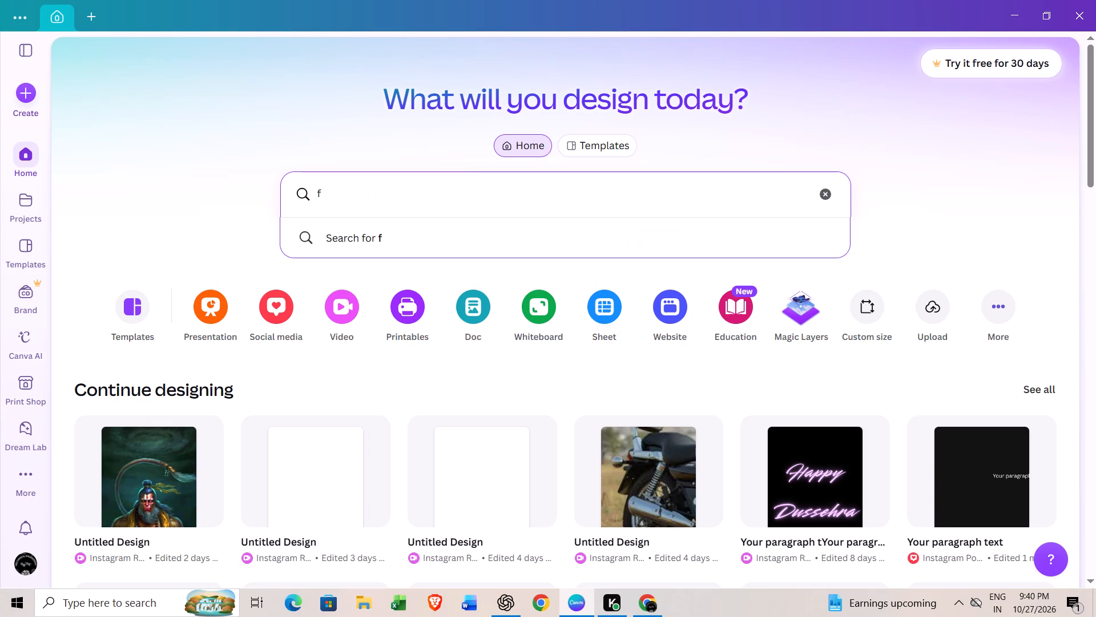
{"action": "key", "text": "l"}
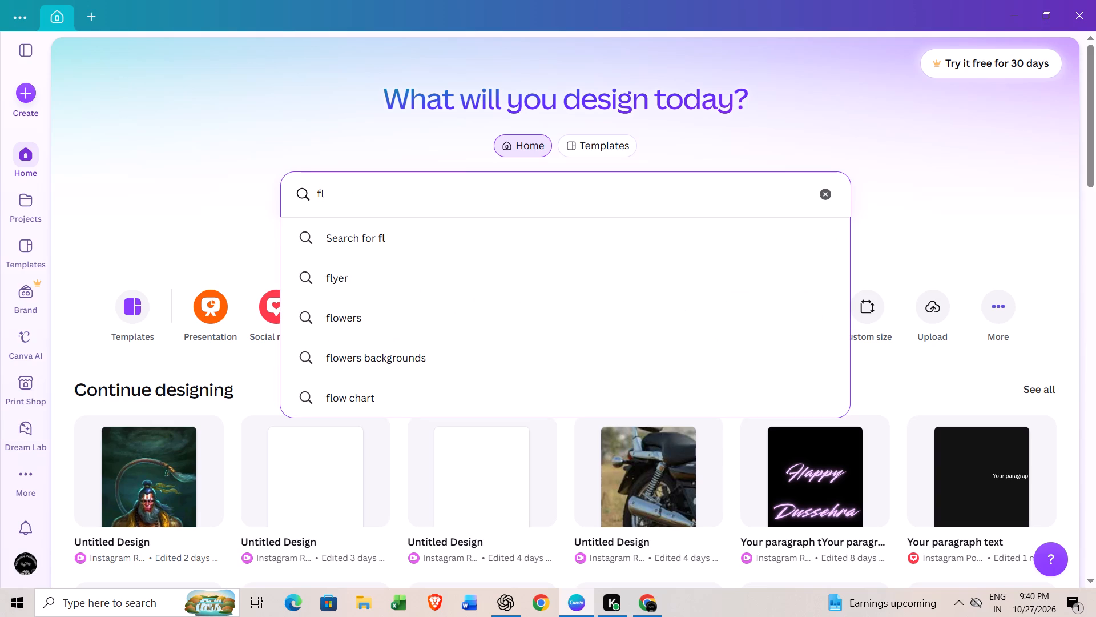
{"action": "key", "text": "o"}
{"action": "type", "text": "wers"}
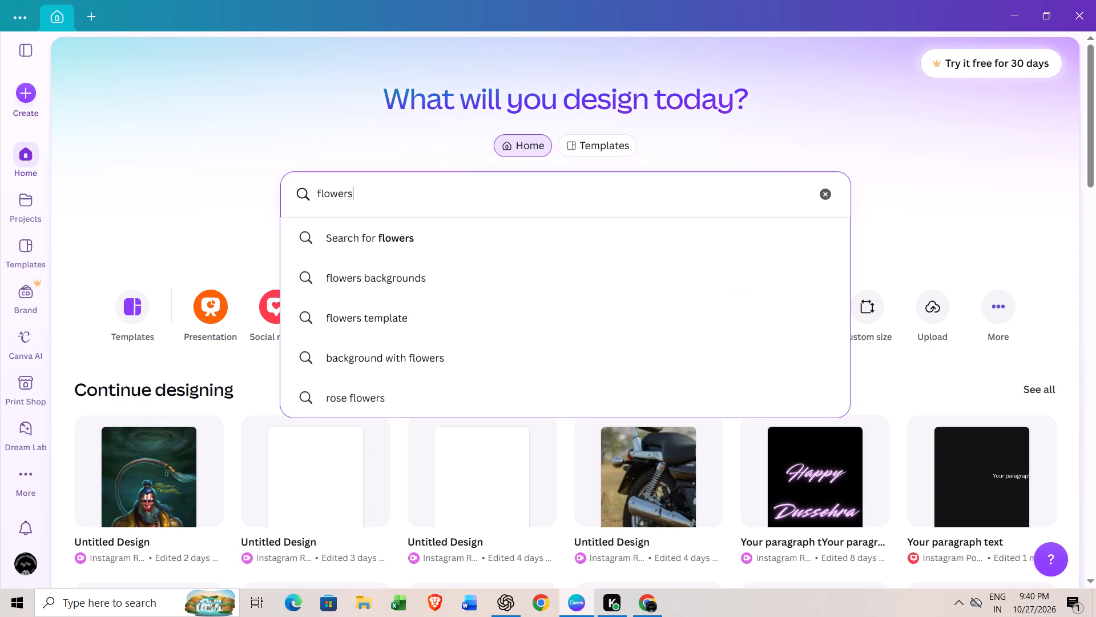
Run the suggested search for "flowers backgrounds" to list matching Canva templates.
{"action": "left_click", "coordinate": [368, 278]}
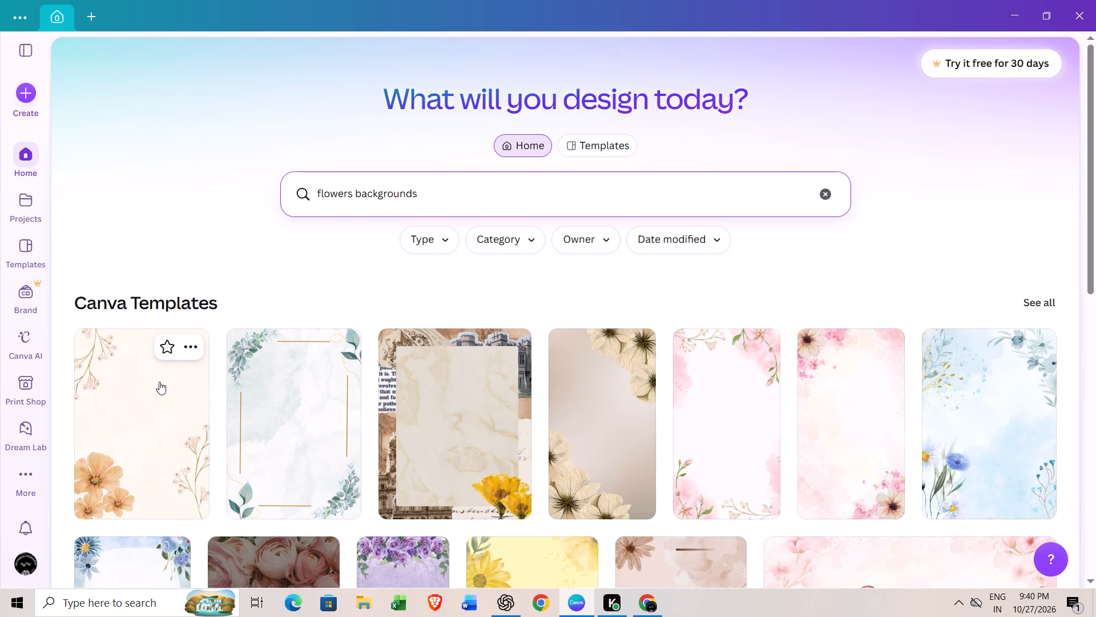
Open the "Beige and Yellow Vintage Architectural Instagram Post" template from the results for customising in the editor.
{"action": "scroll", "coordinate": [159, 381], "scroll_direction": "down", "scroll_amount": 1}
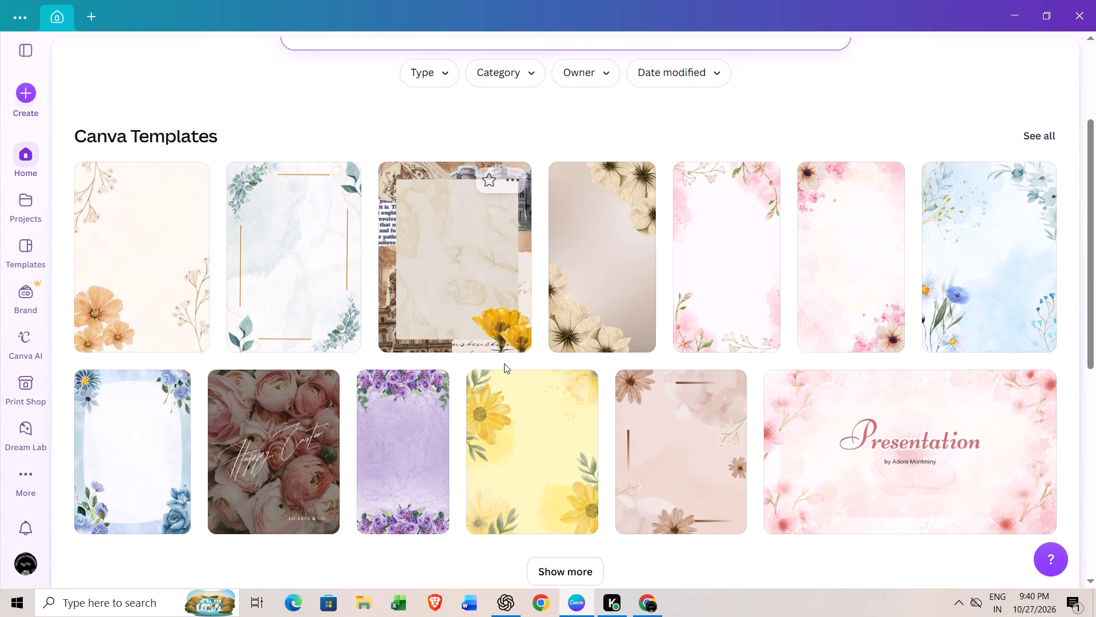
{"action": "left_click", "coordinate": [471, 282]}
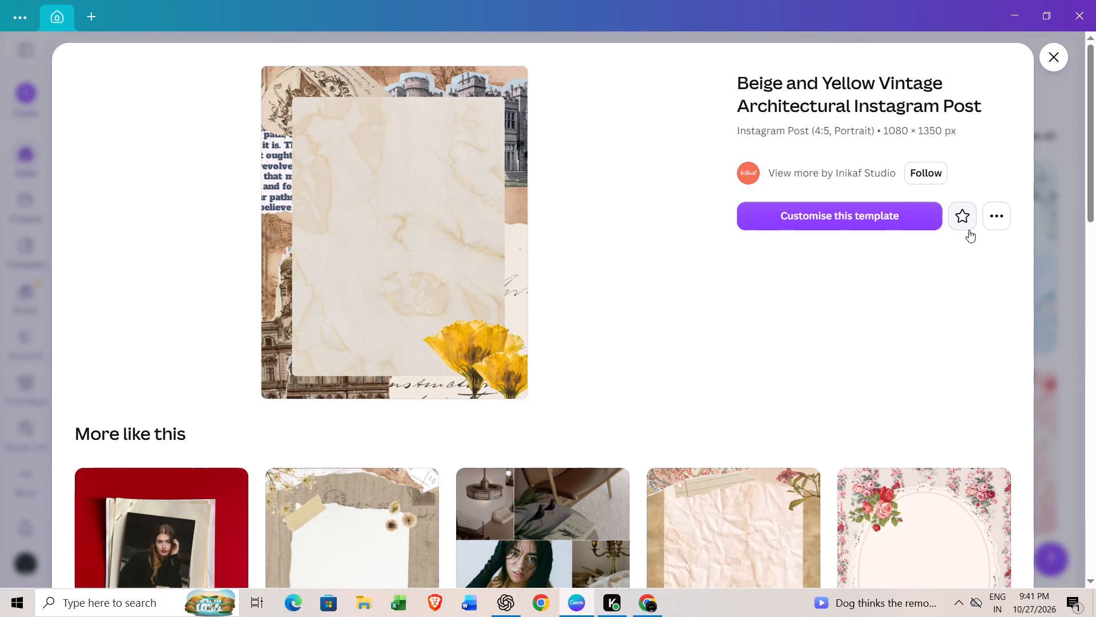
{"action": "left_click", "coordinate": [841, 225]}
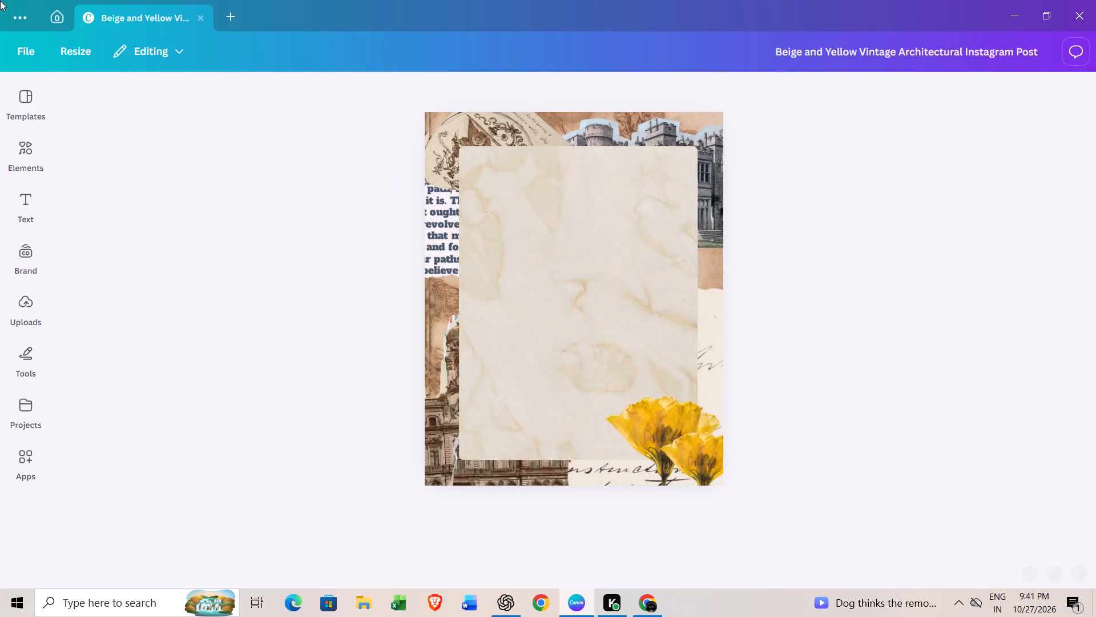
Apply the vintage brown paper template with the taped white torn note and dried flowers to the page.
{"action": "left_click", "coordinate": [25, 104]}
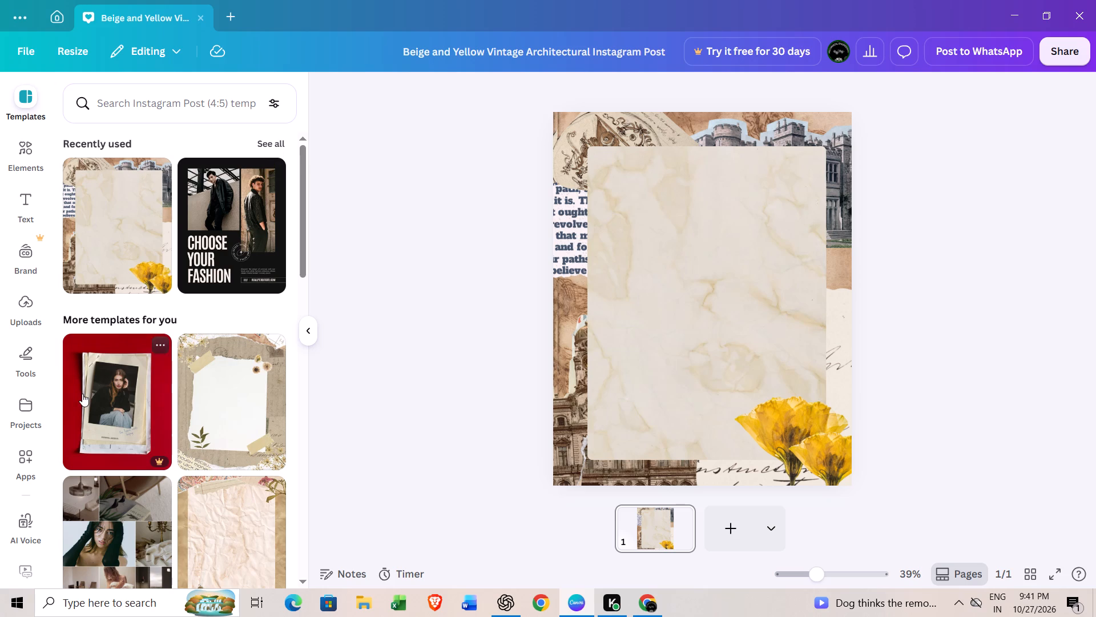
{"action": "left_click", "coordinate": [218, 379]}
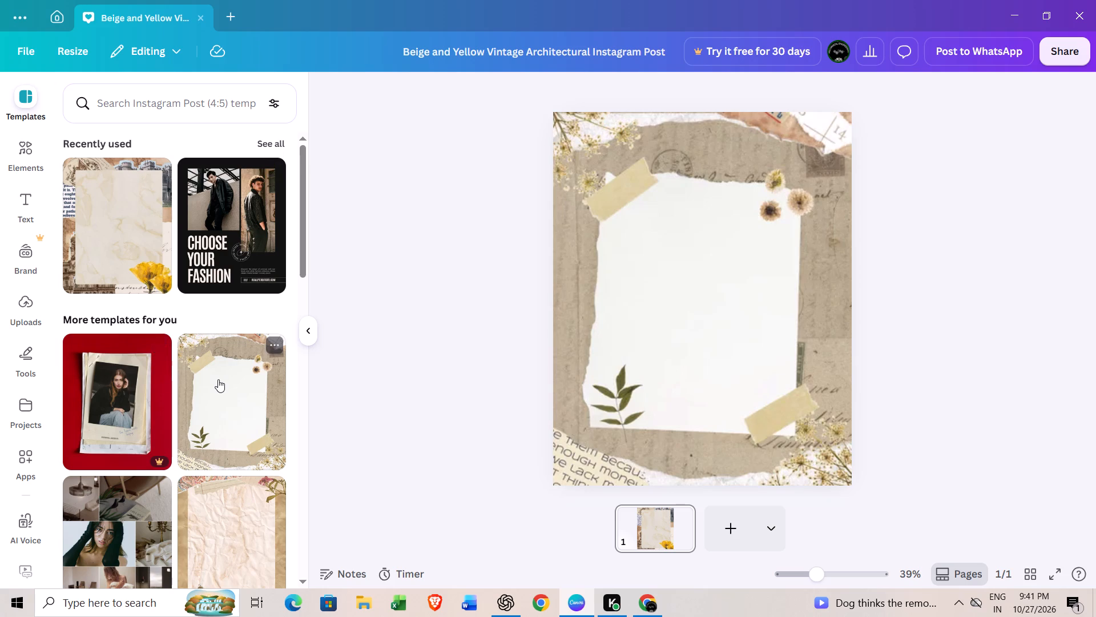
{"action": "left_click", "coordinate": [124, 247]}
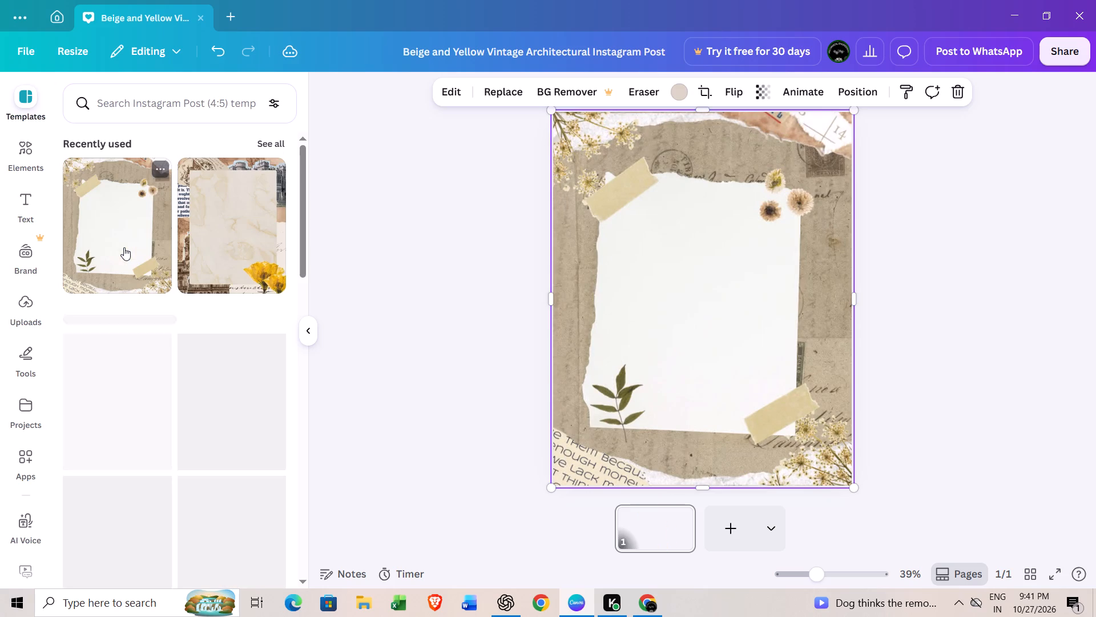
Open the dynamic text captions and examine the available caption styles.
{"action": "left_click", "coordinate": [29, 213]}
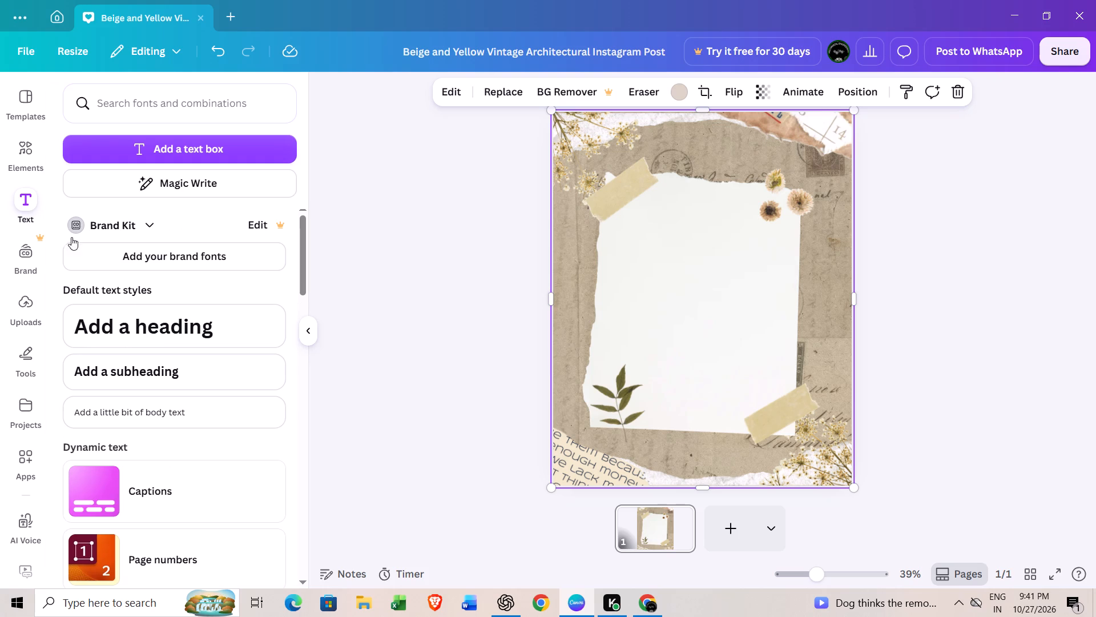
{"action": "left_click", "coordinate": [148, 491]}
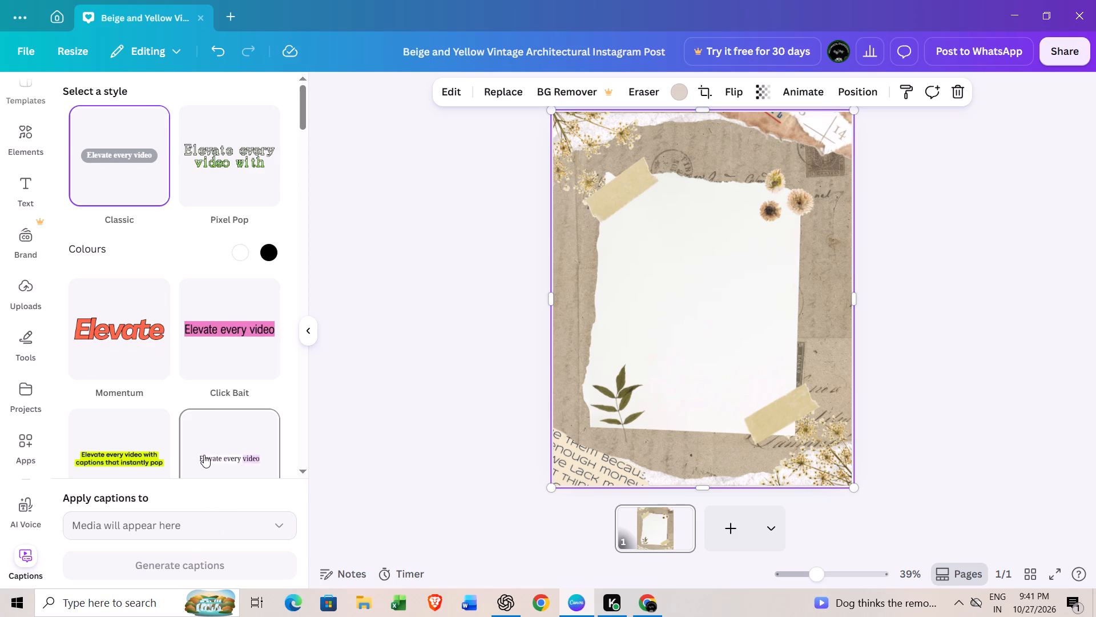
{"action": "scroll", "coordinate": [204, 414], "scroll_direction": "down", "scroll_amount": 2}
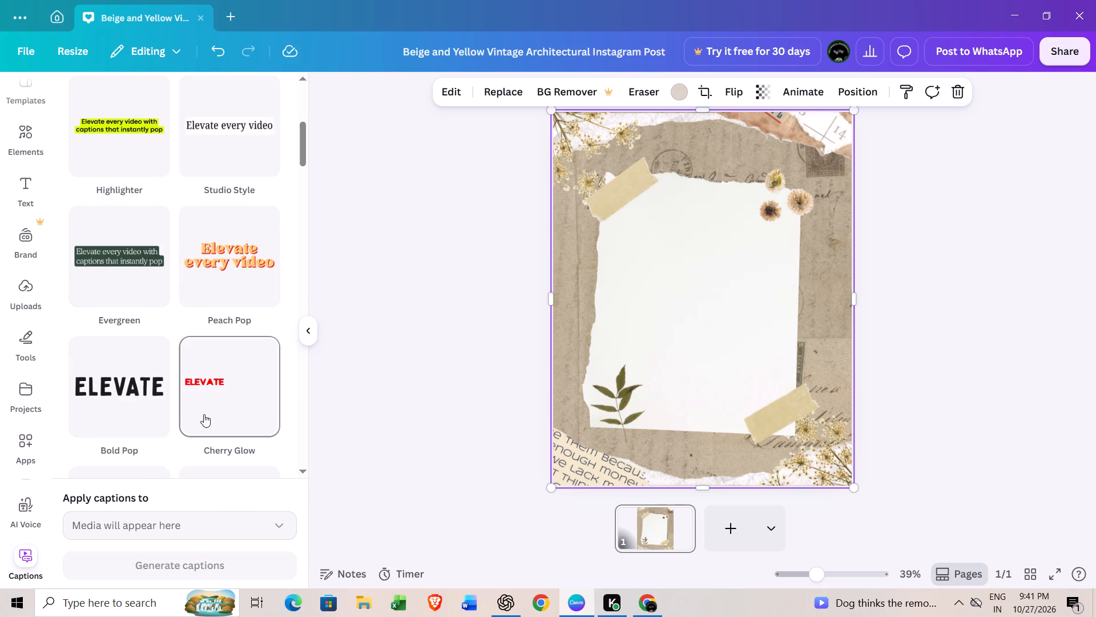
{"action": "scroll", "coordinate": [220, 273], "scroll_direction": "down", "scroll_amount": 3}
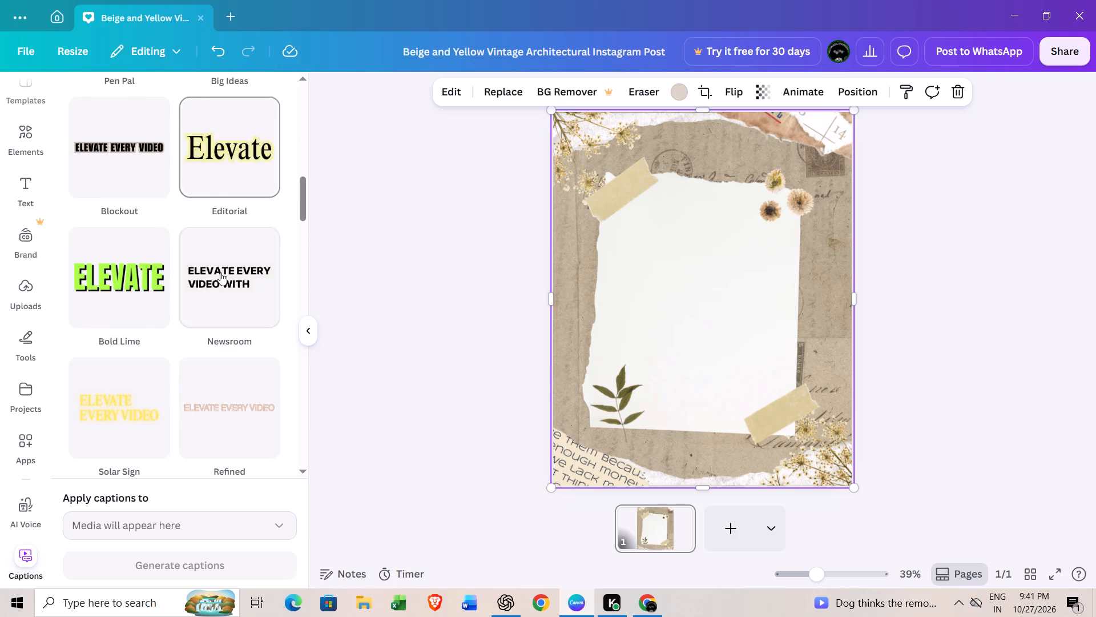
{"action": "scroll", "coordinate": [220, 273], "scroll_direction": "up", "scroll_amount": 5}
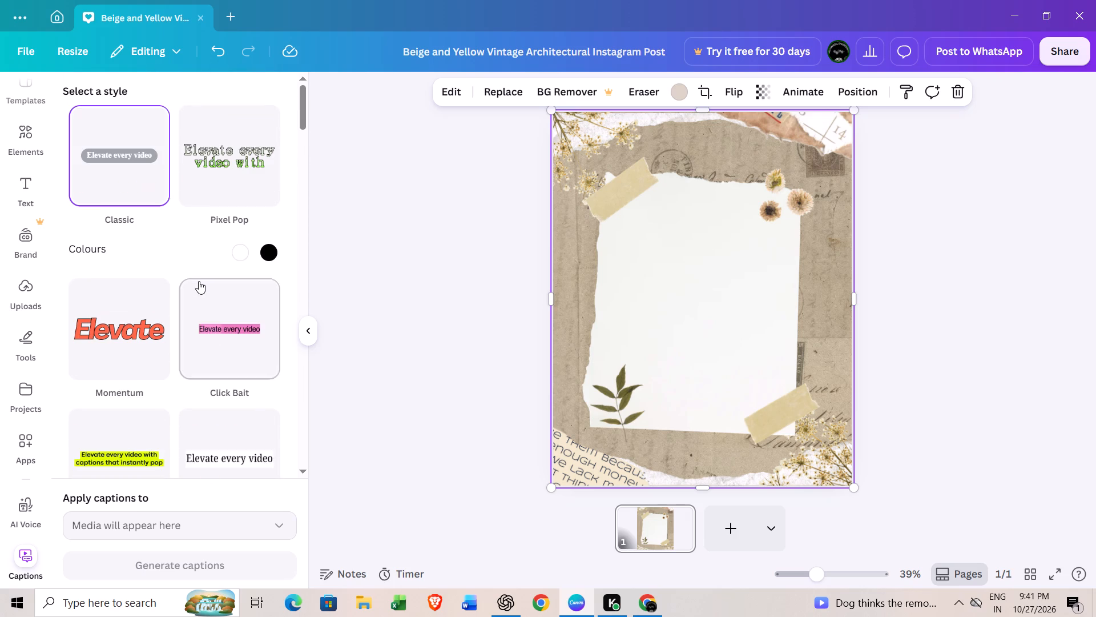
{"action": "scroll", "coordinate": [199, 281], "scroll_direction": "up", "scroll_amount": 4}
{"action": "scroll", "coordinate": [199, 281], "scroll_direction": "down", "scroll_amount": 6}
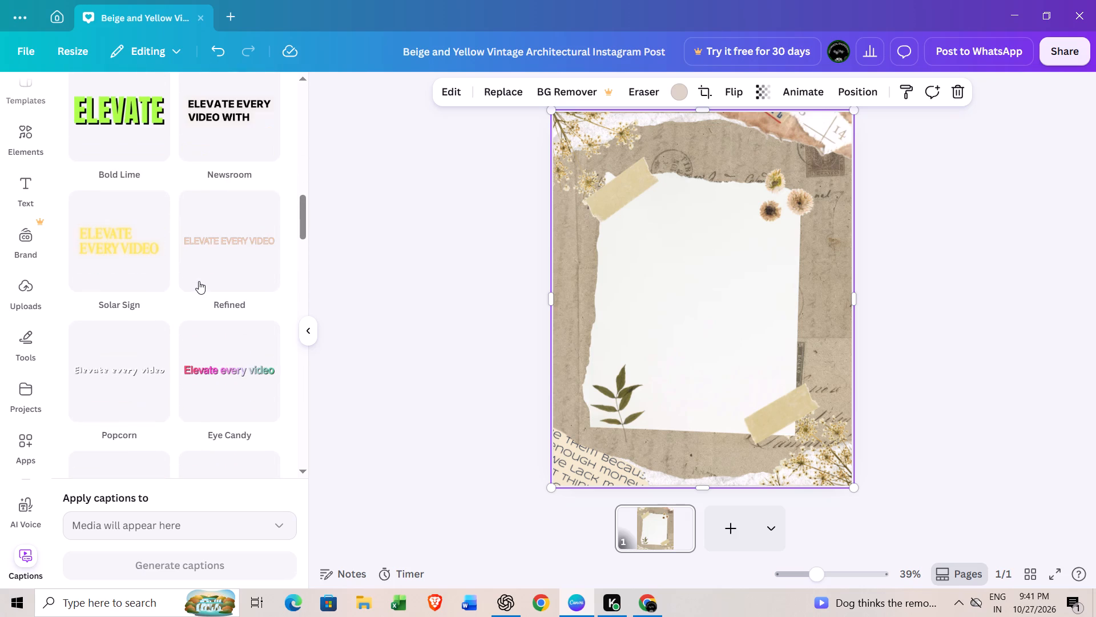
{"action": "scroll", "coordinate": [199, 281], "scroll_direction": "down", "scroll_amount": 4}
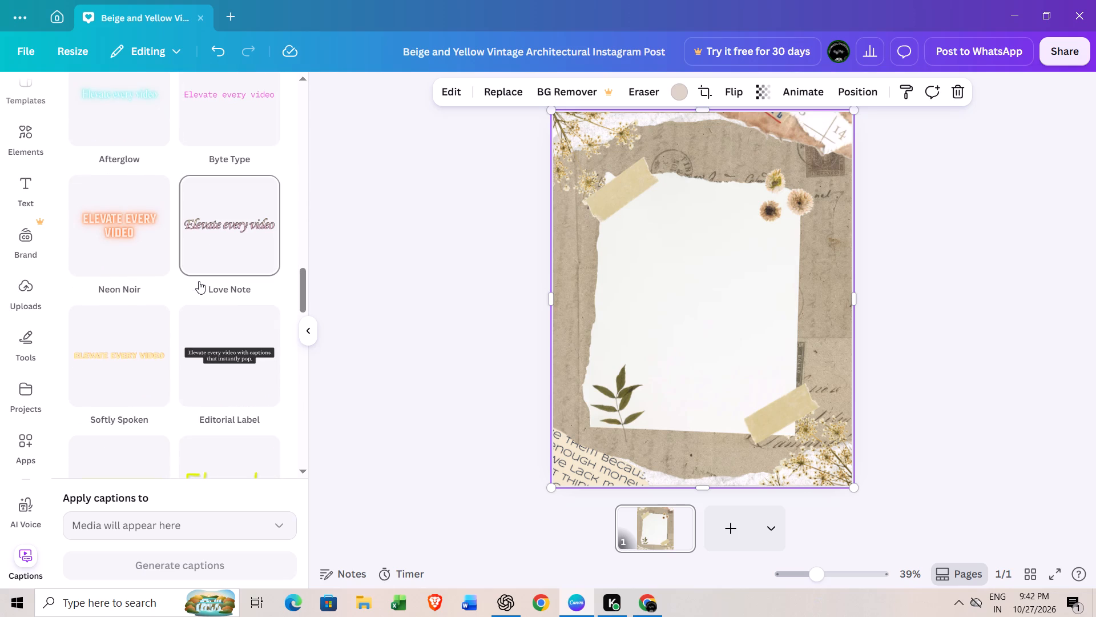
{"action": "scroll", "coordinate": [199, 281], "scroll_direction": "down", "scroll_amount": 2}
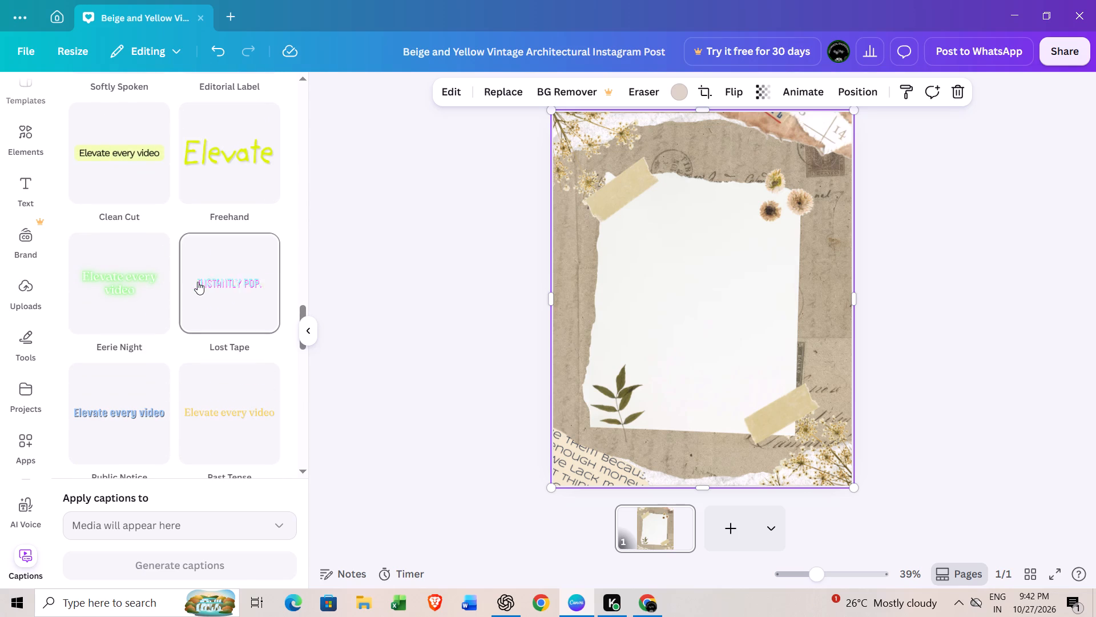
{"action": "scroll", "coordinate": [192, 312], "scroll_direction": "down", "scroll_amount": 1}
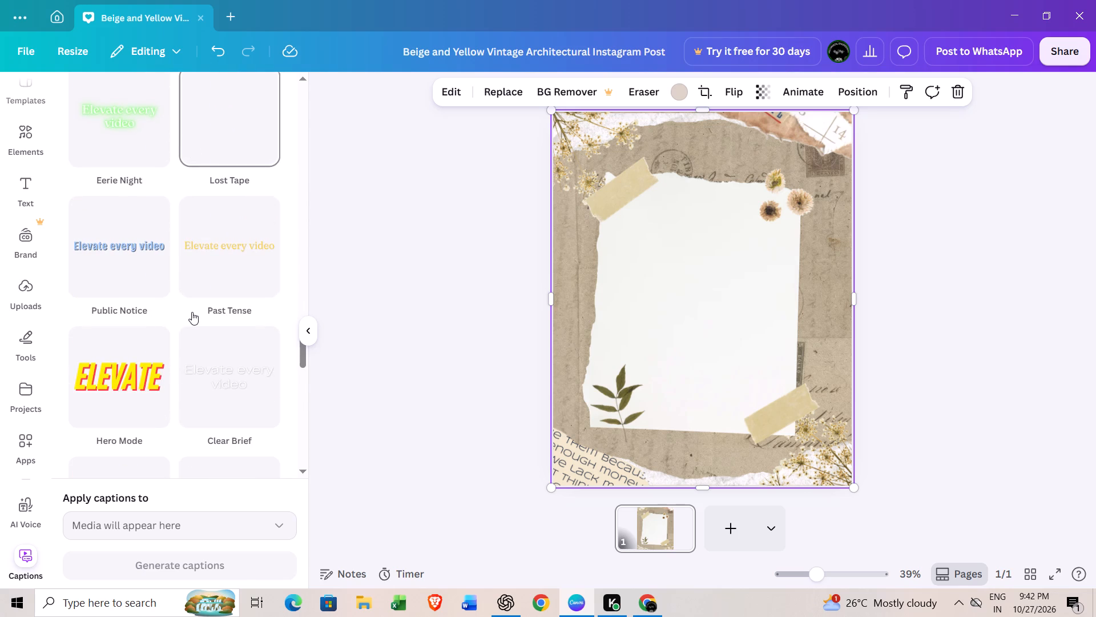
{"action": "scroll", "coordinate": [192, 312], "scroll_direction": "down", "scroll_amount": 2}
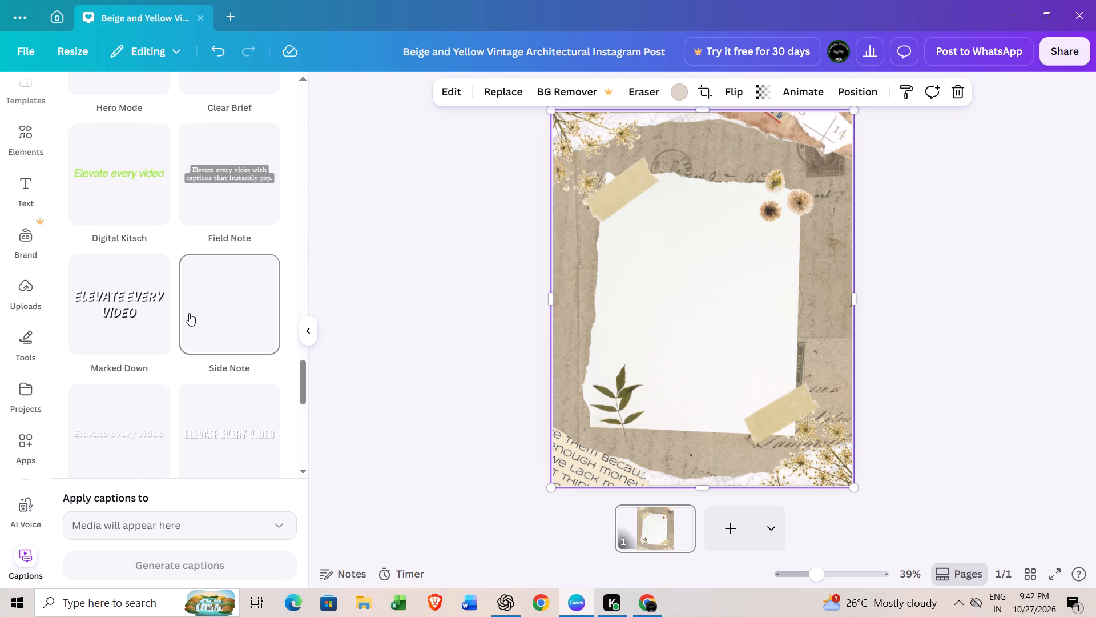
{"action": "scroll", "coordinate": [189, 313], "scroll_direction": "down", "scroll_amount": 1}
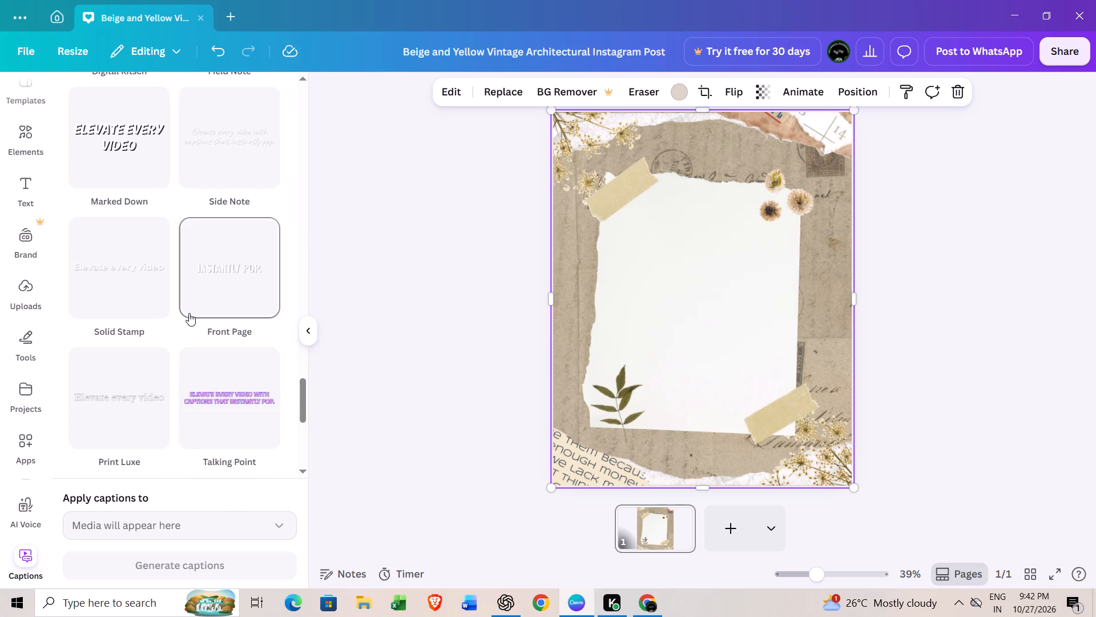
{"action": "scroll", "coordinate": [189, 313], "scroll_direction": "down", "scroll_amount": 2}
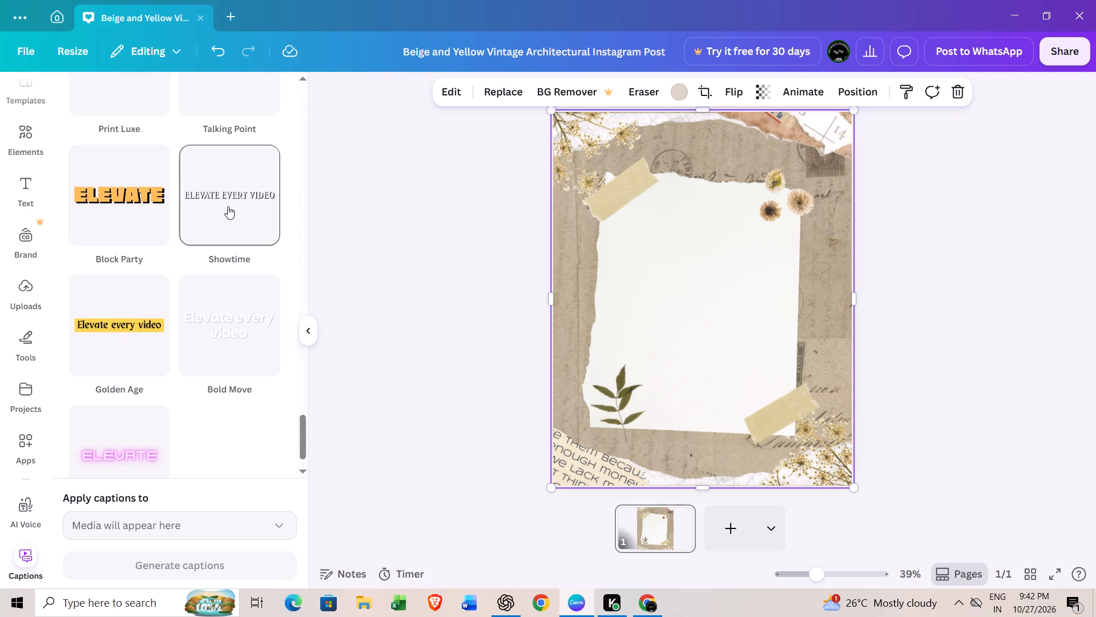
{"action": "scroll", "coordinate": [190, 269], "scroll_direction": "down", "scroll_amount": 4}
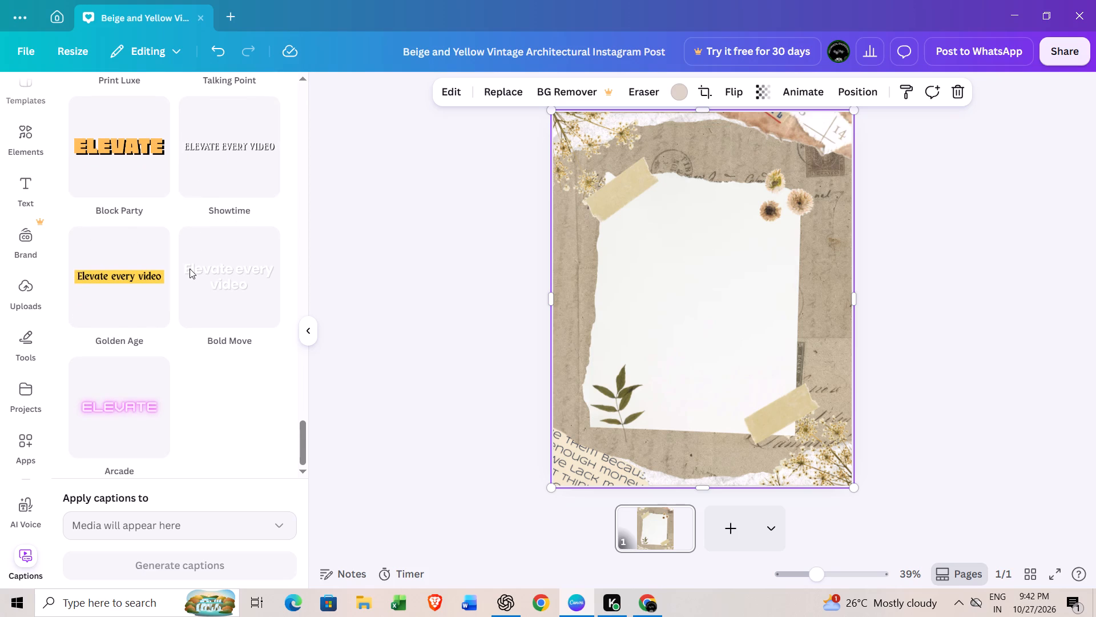
{"action": "scroll", "coordinate": [190, 269], "scroll_direction": "up", "scroll_amount": 2}
{"action": "scroll", "coordinate": [157, 195], "scroll_direction": "up", "scroll_amount": 3}
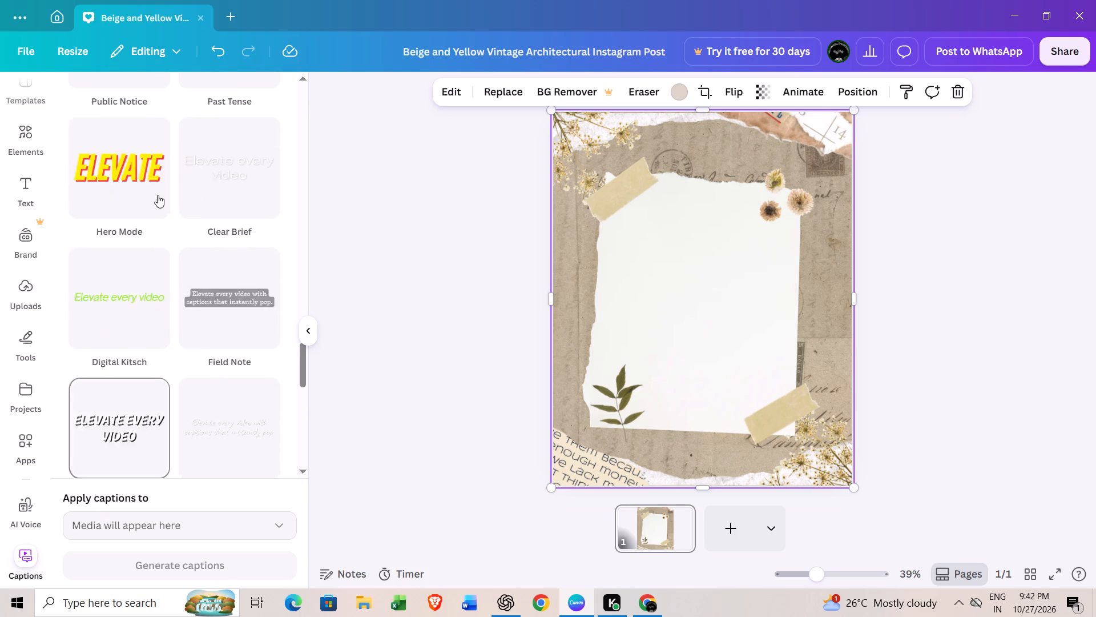
{"action": "scroll", "coordinate": [158, 195], "scroll_direction": "up", "scroll_amount": 6}
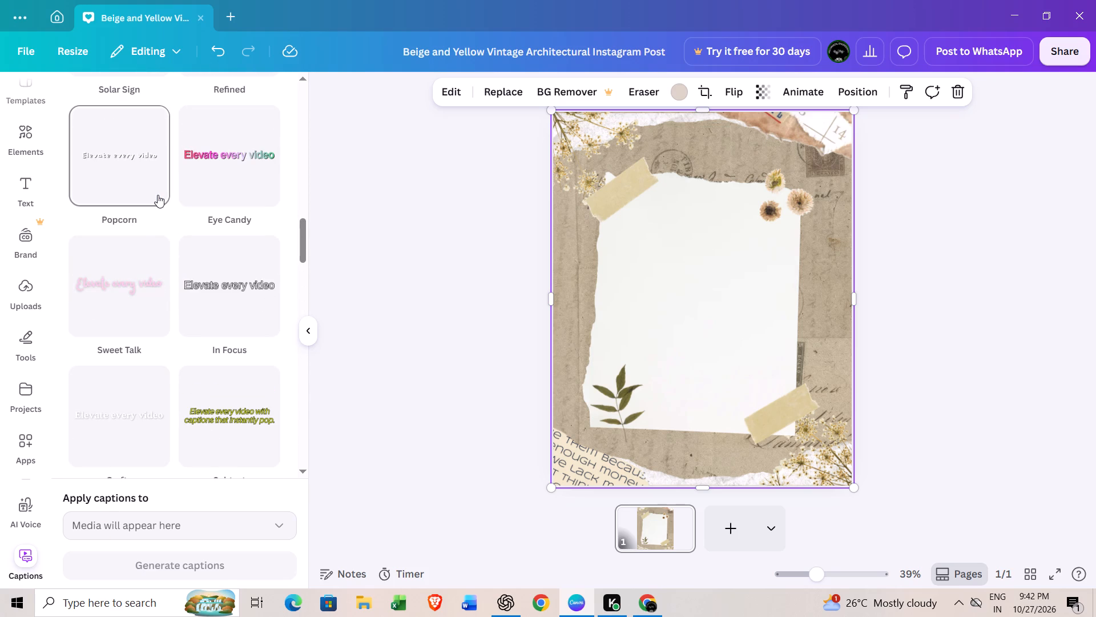
{"action": "scroll", "coordinate": [158, 195], "scroll_direction": "up", "scroll_amount": 2}
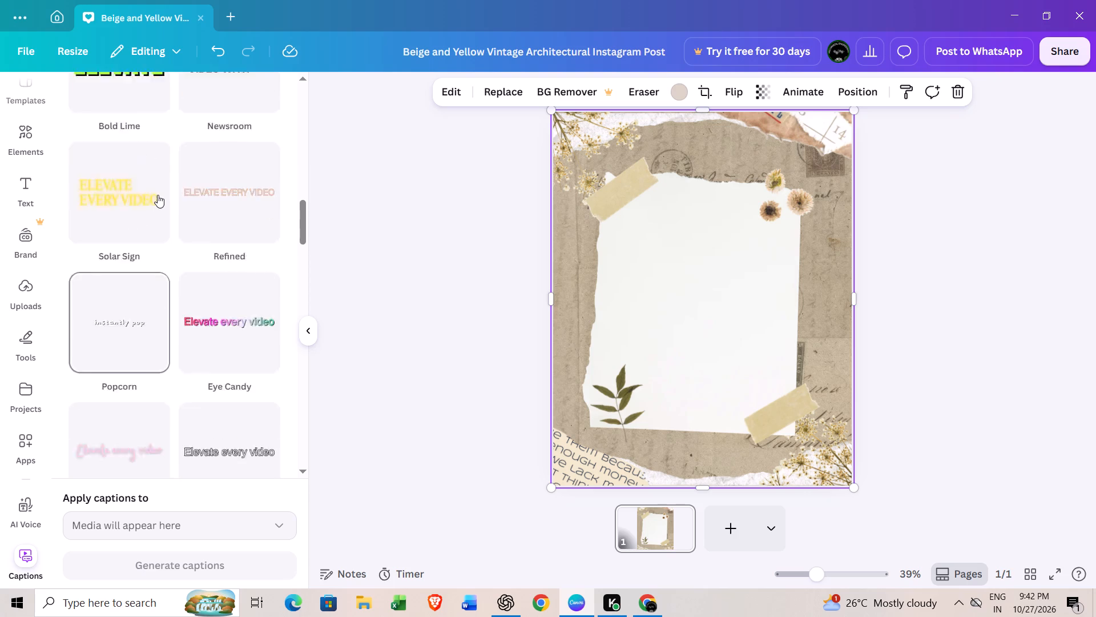
{"action": "scroll", "coordinate": [158, 195], "scroll_direction": "up", "scroll_amount": 6}
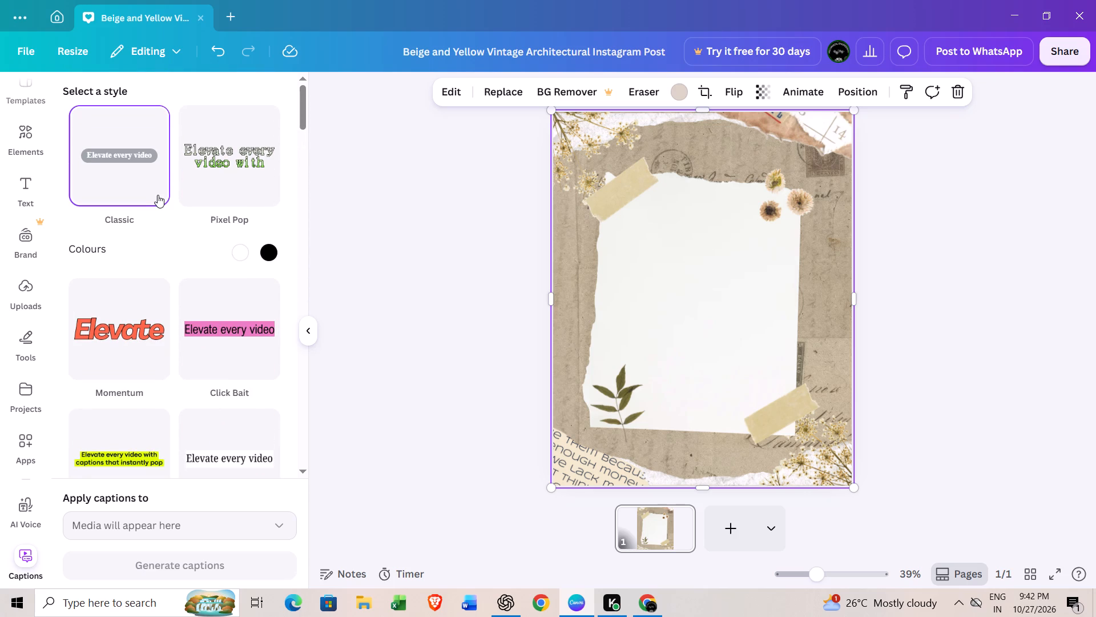
{"action": "scroll", "coordinate": [158, 195], "scroll_direction": "up", "scroll_amount": 8}
Add the white pressed flower from the recommended elements to the page.
{"action": "left_click", "coordinate": [36, 138]}
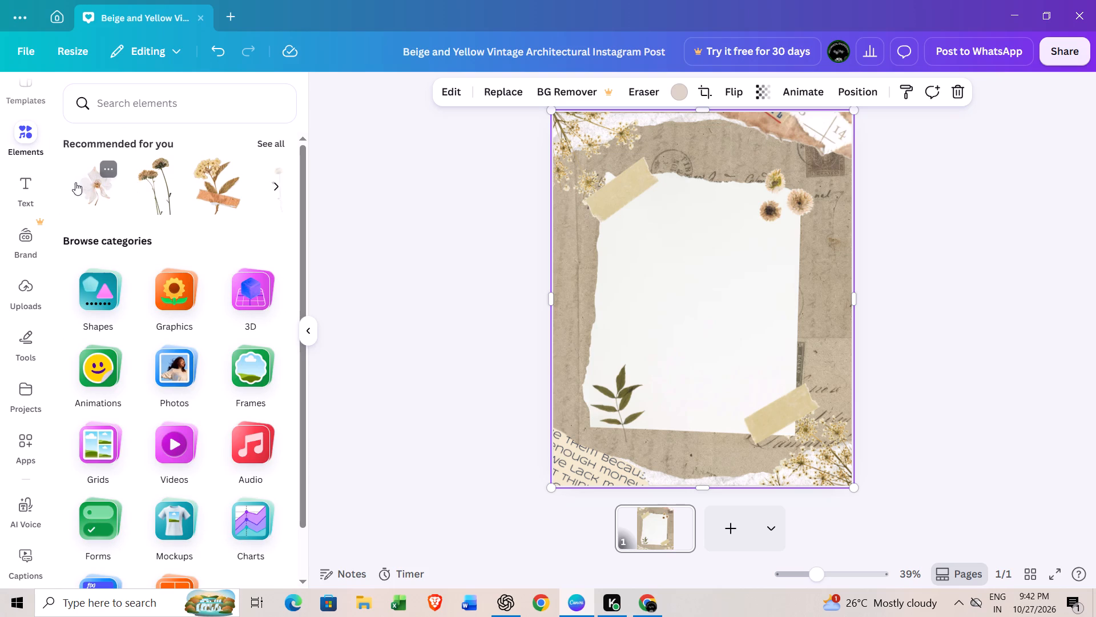
{"action": "left_click", "coordinate": [104, 187]}
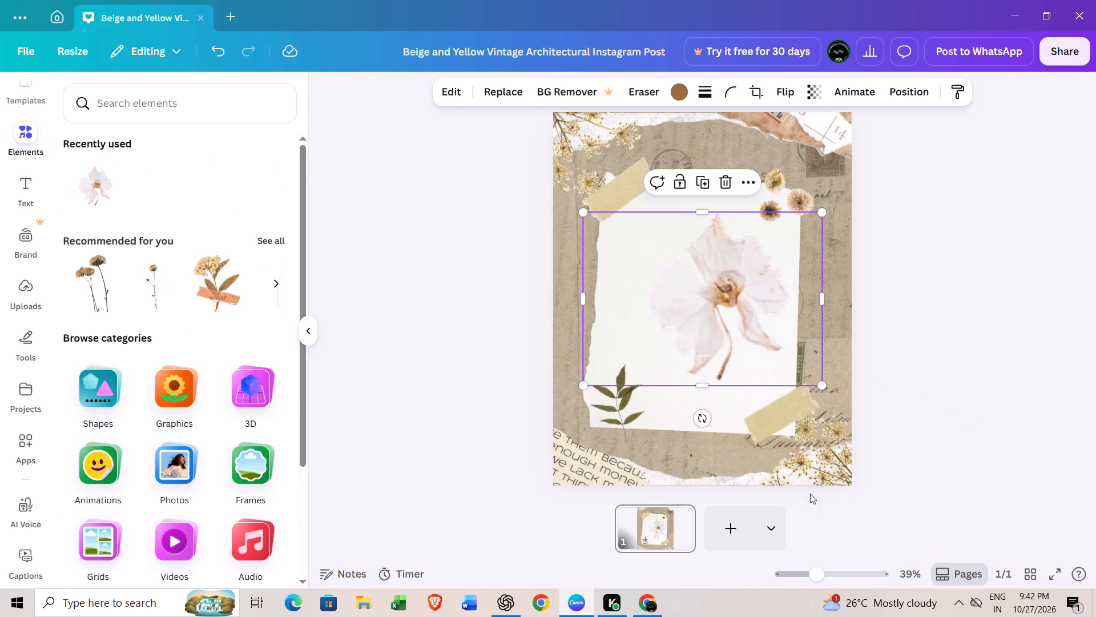
{"action": "scroll", "coordinate": [763, 280], "scroll_direction": "down", "scroll_amount": 2}
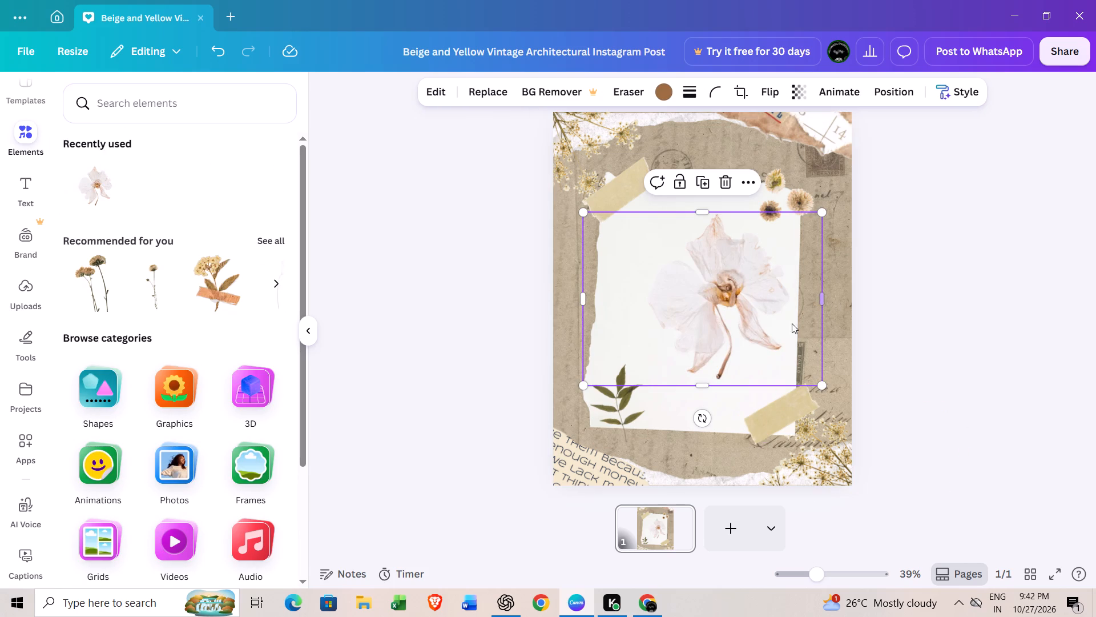
{"action": "scroll", "coordinate": [771, 327], "scroll_direction": "up", "scroll_amount": 1}
{"action": "scroll", "coordinate": [768, 294], "scroll_direction": "down", "scroll_amount": 5}
{"action": "scroll", "coordinate": [768, 294], "scroll_direction": "up", "scroll_amount": 1}
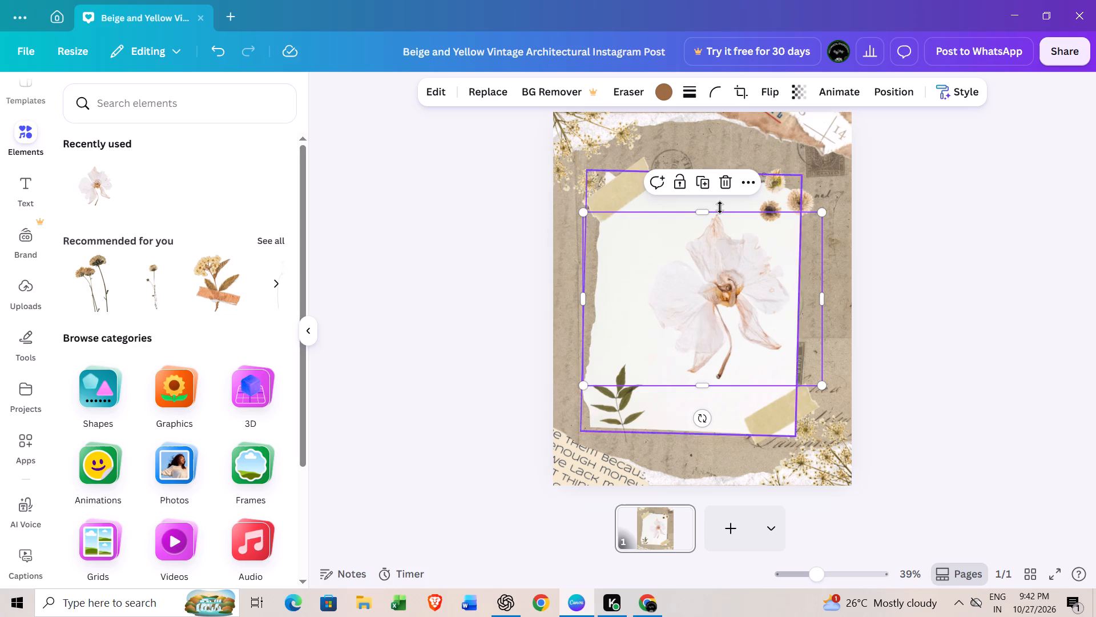
Examine the additional options available for the flower, including layering, page alignment, linking and background replacement.
{"action": "left_click", "coordinate": [743, 185]}
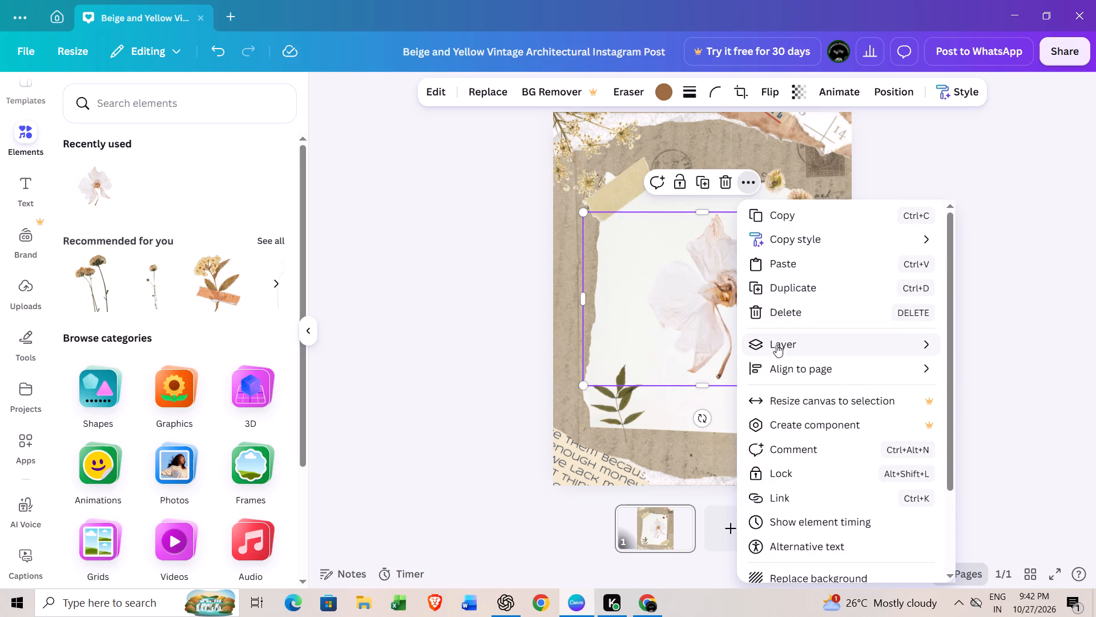
{"action": "scroll", "coordinate": [799, 362], "scroll_direction": "down", "scroll_amount": 1}
{"action": "scroll", "coordinate": [799, 362], "scroll_direction": "up", "scroll_amount": 1}
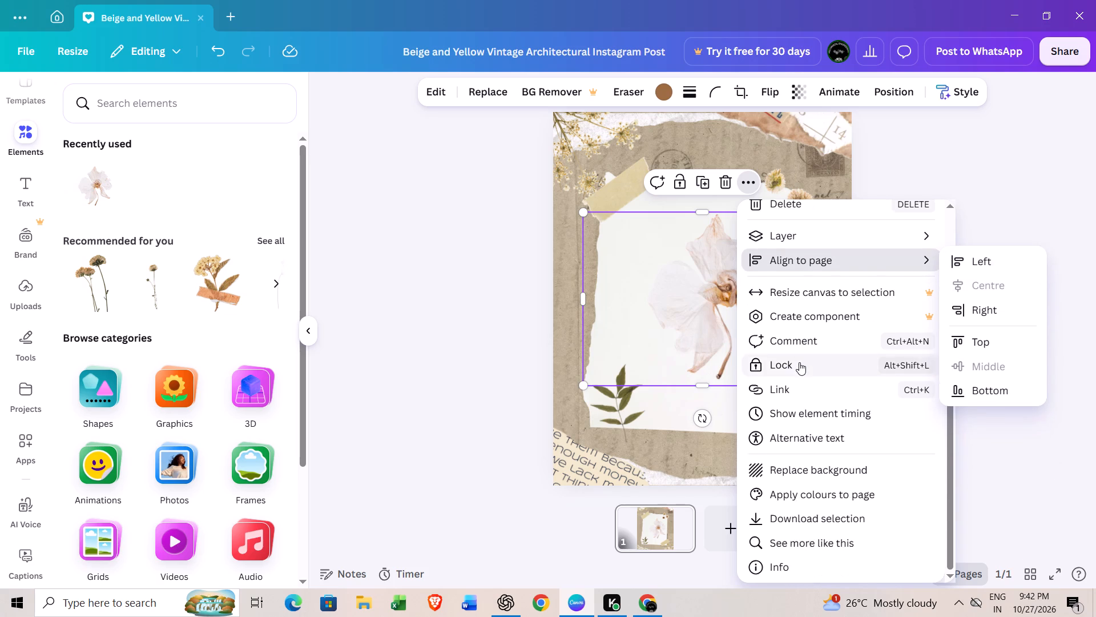
{"action": "scroll", "coordinate": [799, 362], "scroll_direction": "up", "scroll_amount": 1}
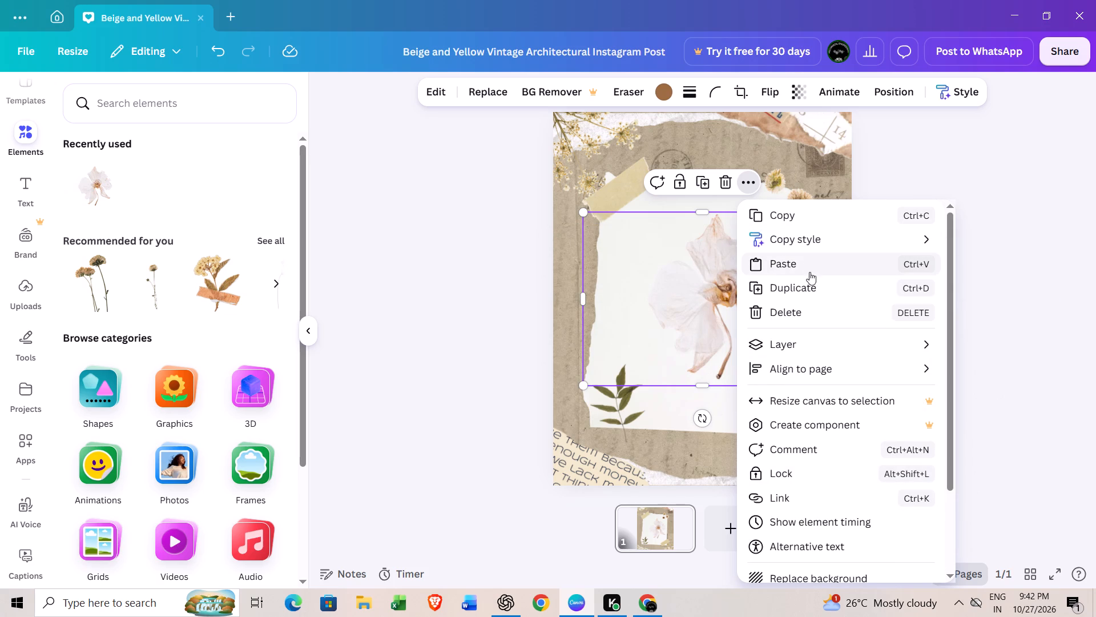
{"action": "scroll", "coordinate": [809, 448], "scroll_direction": "down", "scroll_amount": 2}
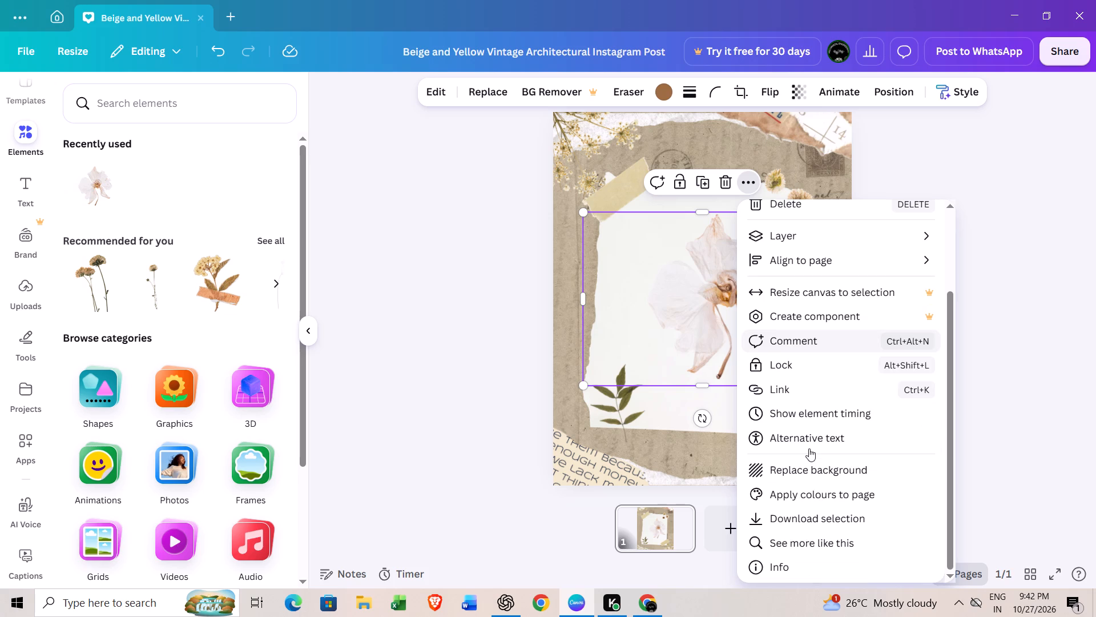
{"action": "scroll", "coordinate": [809, 448], "scroll_direction": "down", "scroll_amount": 1}
{"action": "scroll", "coordinate": [787, 556], "scroll_direction": "up", "scroll_amount": 1}
{"action": "scroll", "coordinate": [787, 556], "scroll_direction": "down", "scroll_amount": 1}
Open a new comment on the white flower.
{"action": "left_click", "coordinate": [658, 182]}
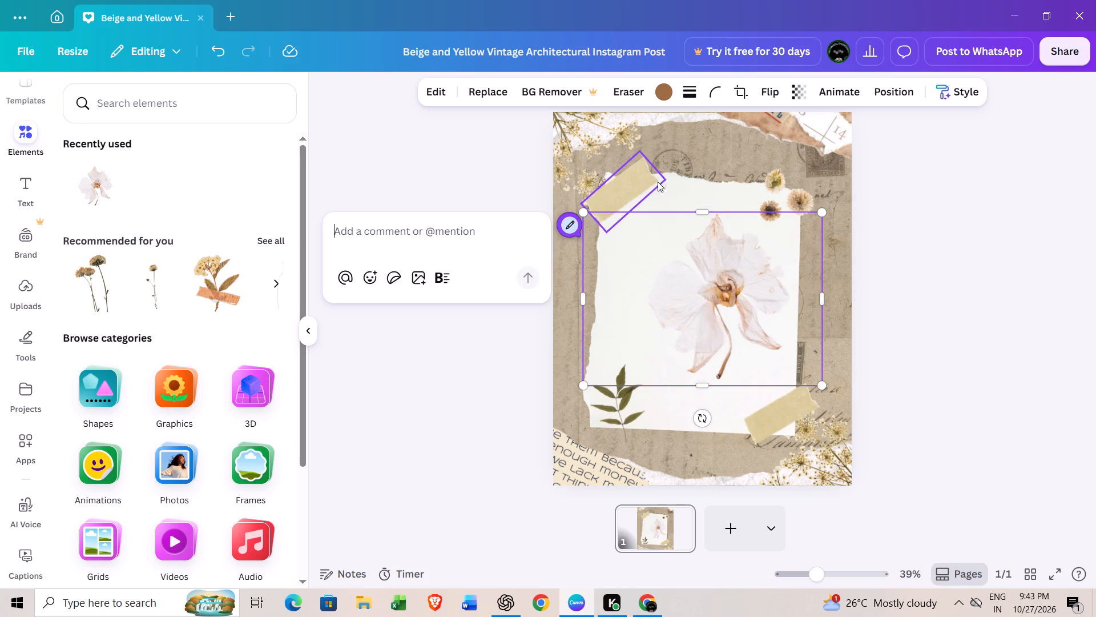
{"action": "scroll", "coordinate": [658, 189], "scroll_direction": "down", "scroll_amount": 2}
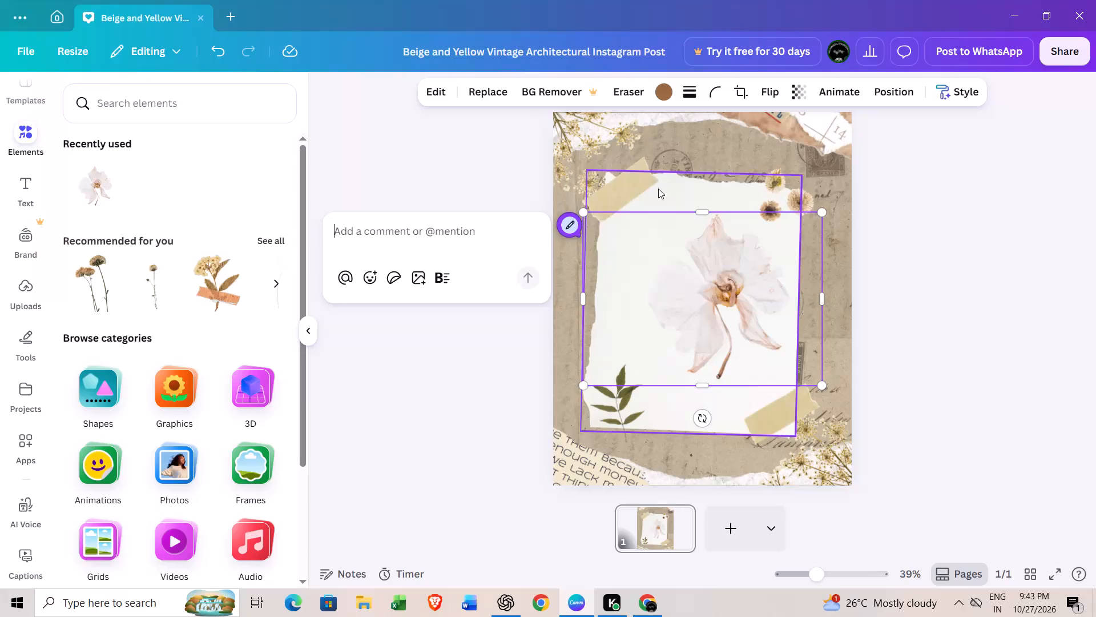
{"action": "scroll", "coordinate": [727, 147], "scroll_direction": "down", "scroll_amount": 2}
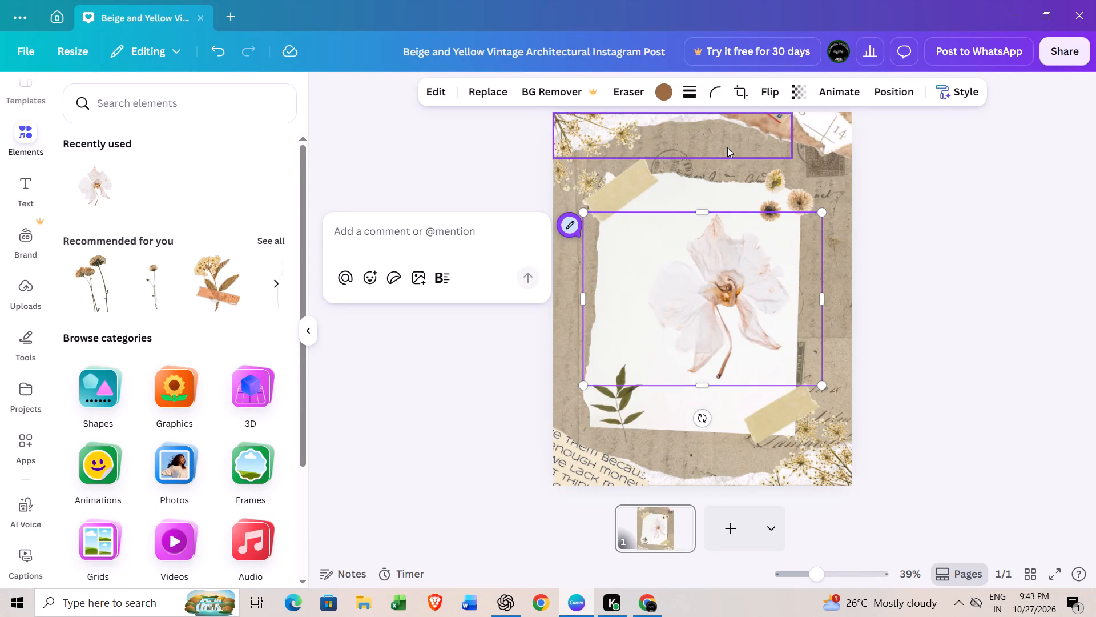
{"action": "scroll", "coordinate": [727, 147], "scroll_direction": "up", "scroll_amount": 2}
{"action": "scroll", "coordinate": [696, 179], "scroll_direction": "down", "scroll_amount": 2}
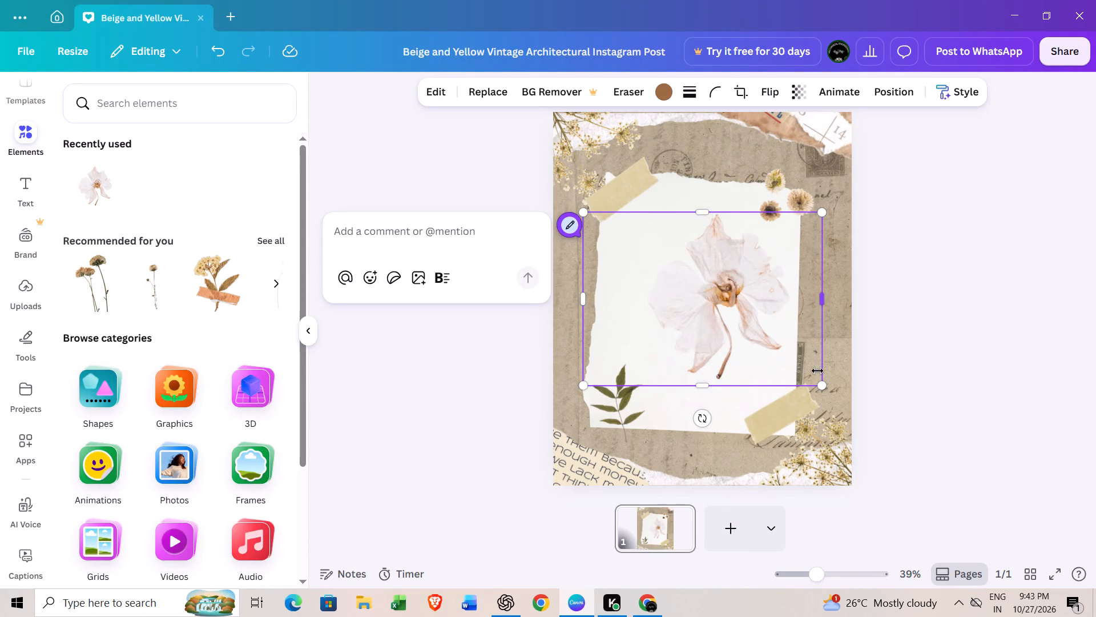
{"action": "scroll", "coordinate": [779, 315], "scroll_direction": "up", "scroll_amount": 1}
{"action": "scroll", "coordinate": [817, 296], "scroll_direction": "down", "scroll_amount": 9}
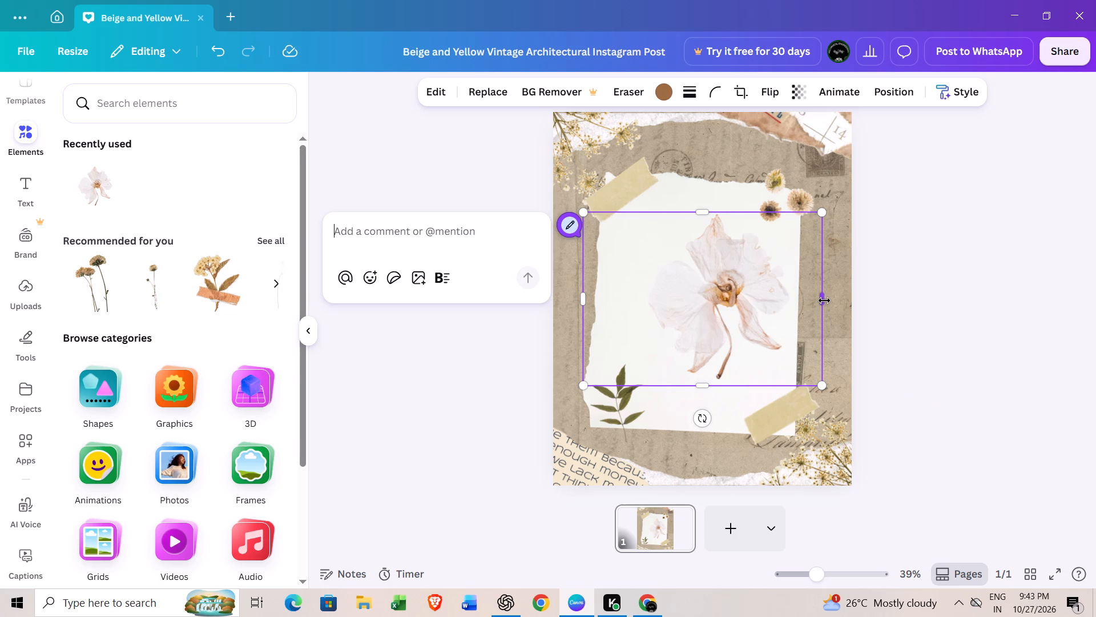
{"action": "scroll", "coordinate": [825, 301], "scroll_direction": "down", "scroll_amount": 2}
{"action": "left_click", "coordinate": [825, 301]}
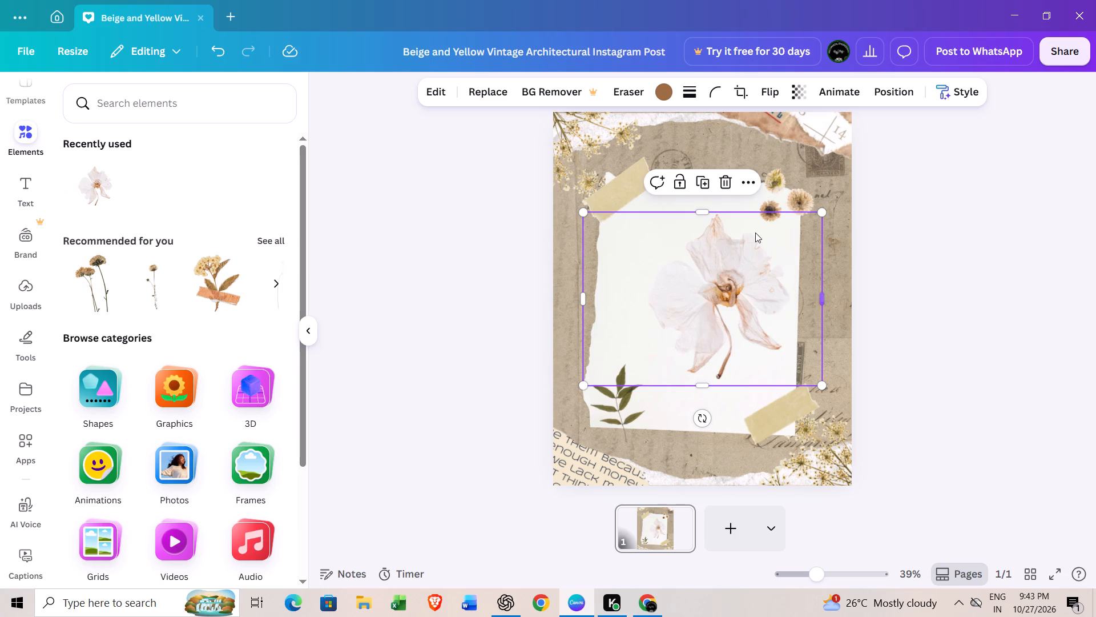
Duplicate the white dried orchid and place the copy at the page's left edge, partly beyond the page border.
{"action": "left_click", "coordinate": [697, 177]}
{"action": "left_click", "coordinate": [697, 177]}
{"action": "left_click_drag", "start_coordinate": [697, 177], "coordinate": [716, 240]}
{"action": "left_click_drag", "start_coordinate": [716, 240], "coordinate": [717, 250]}
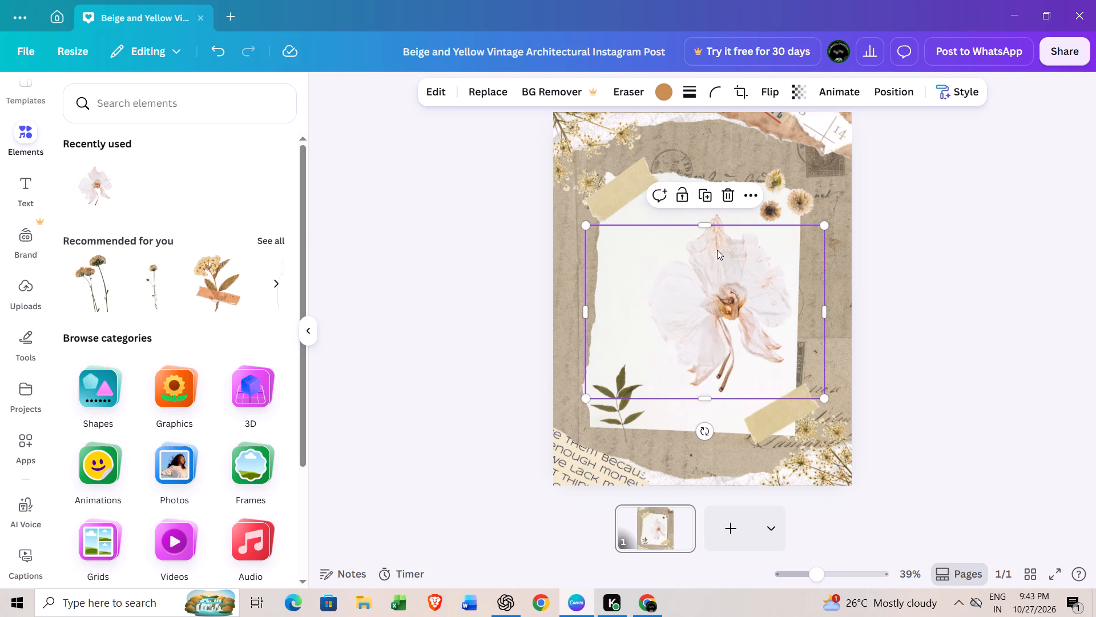
{"action": "scroll", "coordinate": [717, 255], "scroll_direction": "down", "scroll_amount": 1}
{"action": "scroll", "coordinate": [717, 255], "scroll_direction": "up", "scroll_amount": 1}
{"action": "left_click_drag", "start_coordinate": [717, 255], "coordinate": [589, 354]}
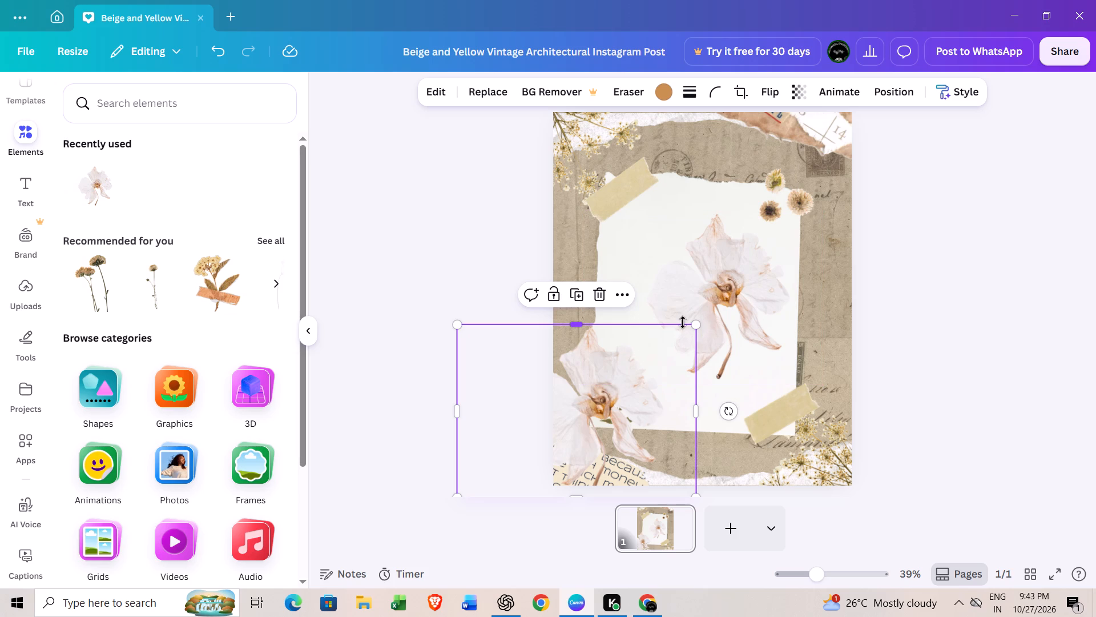
{"action": "left_click_drag", "start_coordinate": [616, 391], "coordinate": [602, 283]}
Move the original orchid from the white note to the bottom edge of the page, beside the lower tape strip.
{"action": "left_click", "coordinate": [721, 295]}
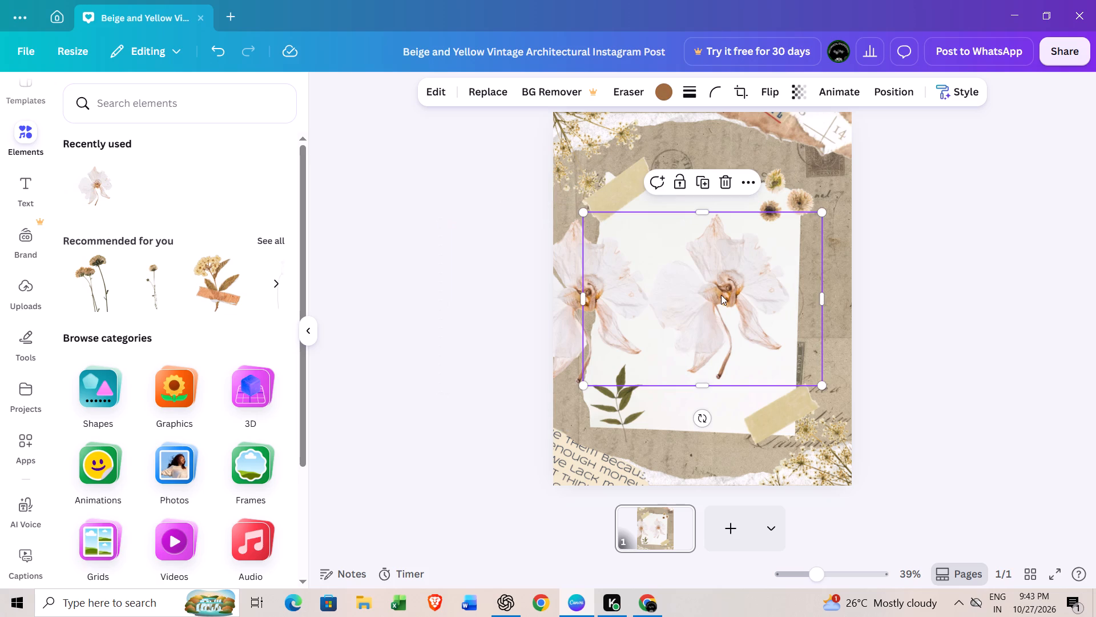
{"action": "left_click_drag", "start_coordinate": [721, 295], "coordinate": [723, 474]}
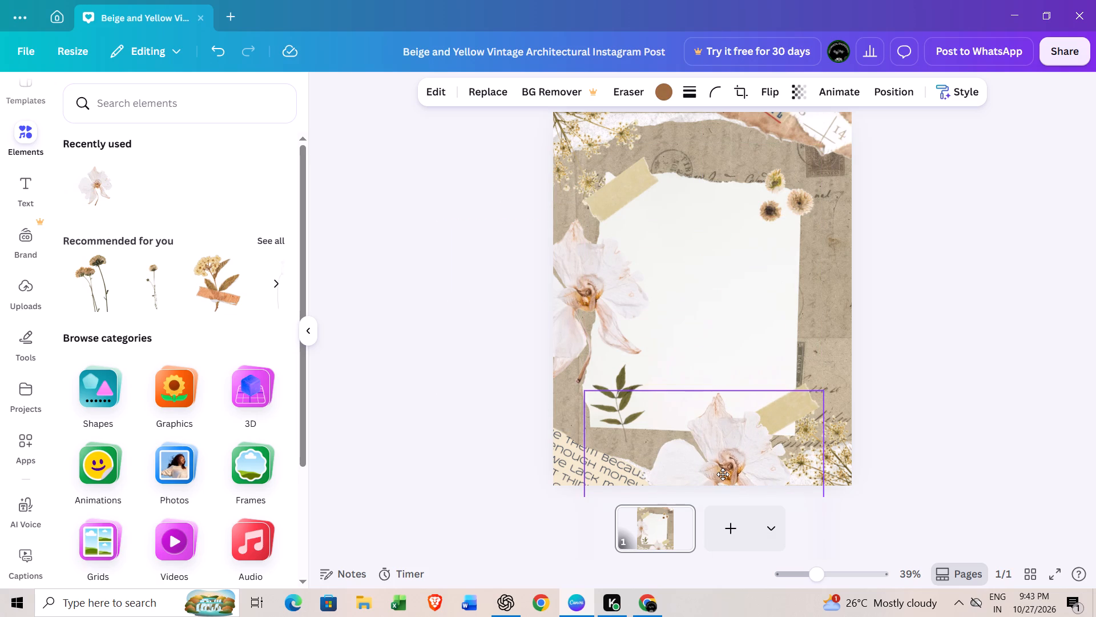
{"action": "left_click_drag", "start_coordinate": [723, 474], "coordinate": [723, 477]}
{"action": "left_click", "coordinate": [723, 477]}
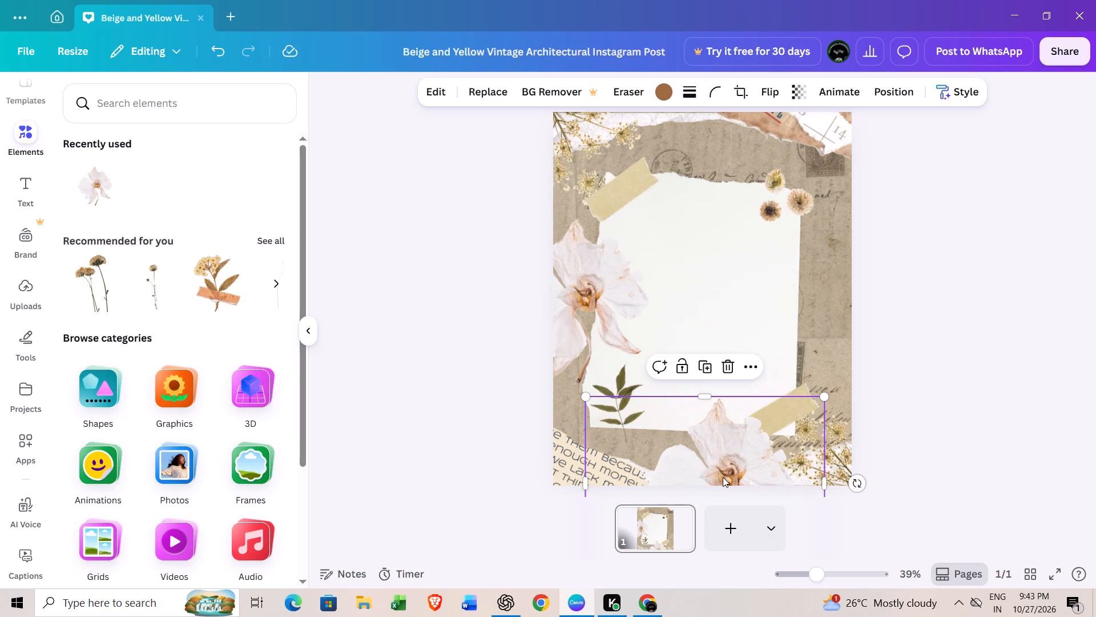
{"action": "left_click", "coordinate": [723, 477]}
{"action": "left_click", "coordinate": [719, 472]}
{"action": "left_click_drag", "start_coordinate": [719, 471], "coordinate": [730, 471]}
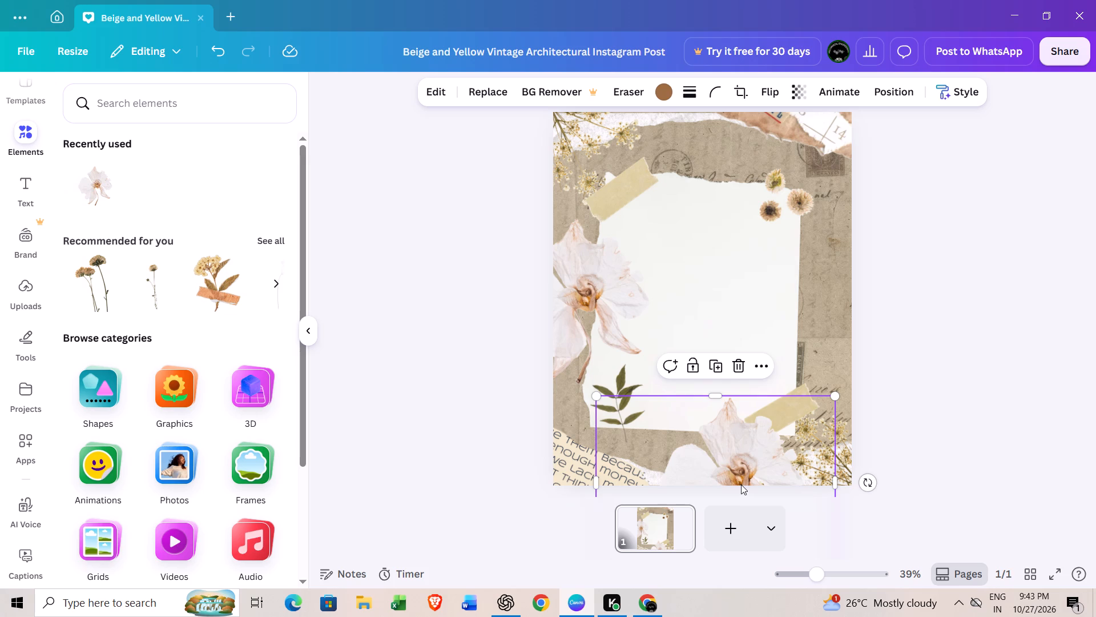
{"action": "left_click", "coordinate": [741, 484]}
{"action": "left_click_drag", "start_coordinate": [734, 465], "coordinate": [707, 431]}
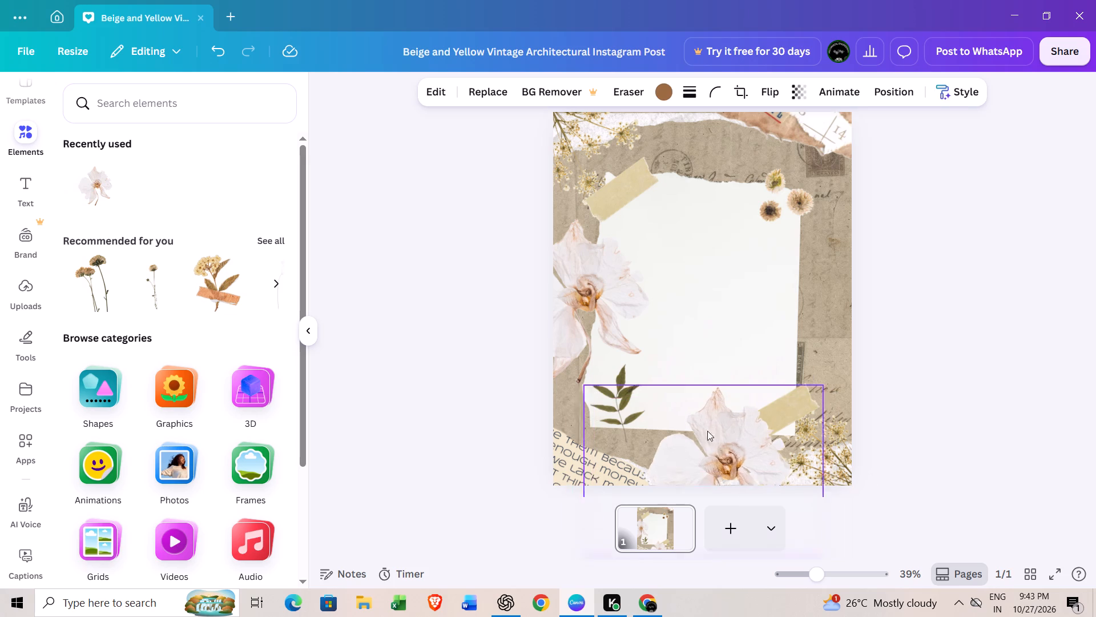
{"action": "left_click_drag", "start_coordinate": [707, 431], "coordinate": [706, 466]}
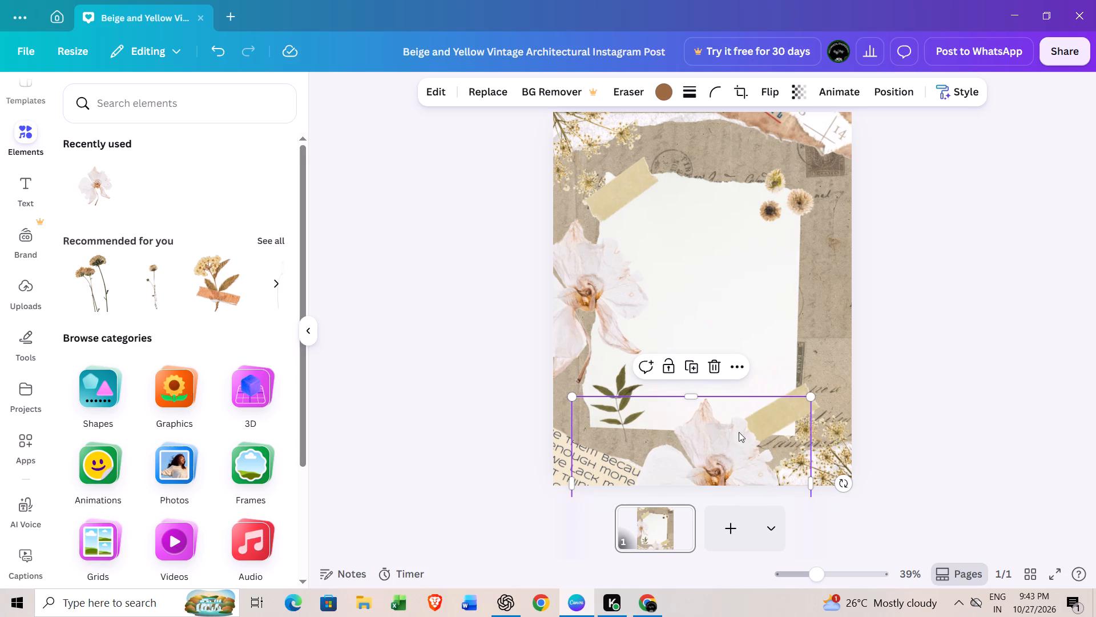
{"action": "left_click", "coordinate": [838, 485]}
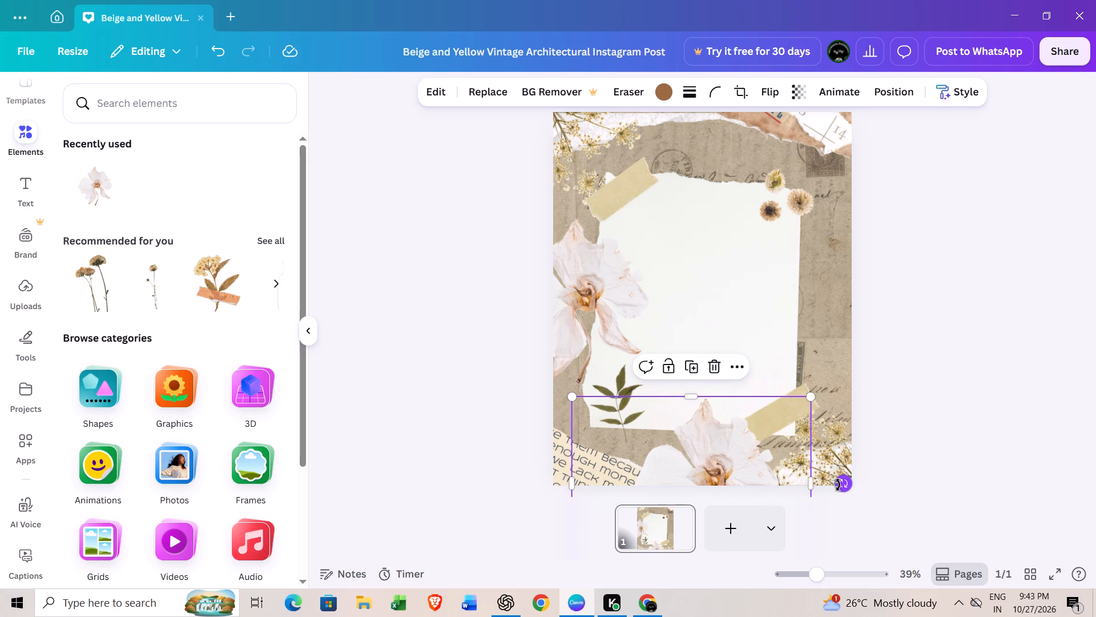
{"action": "left_click", "coordinate": [844, 487]}
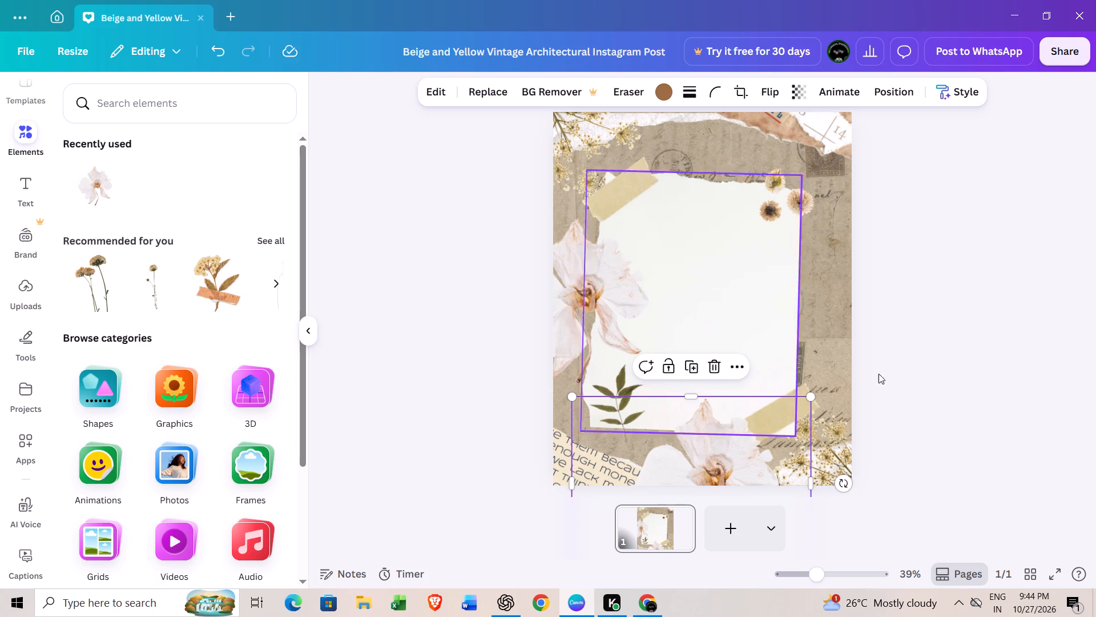
{"action": "left_click", "coordinate": [890, 324]}
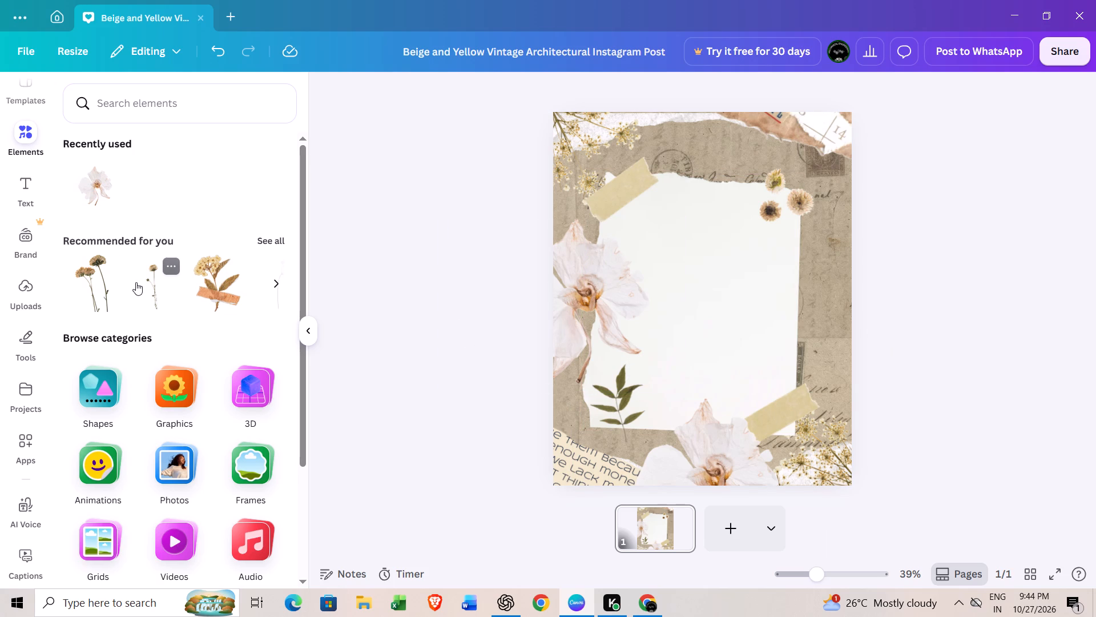
Add the recommended single-stem dried brown flower and place it over the green leaf sprig near the page's lower-left corner.
{"action": "left_click", "coordinate": [163, 274]}
{"action": "left_click", "coordinate": [147, 281]}
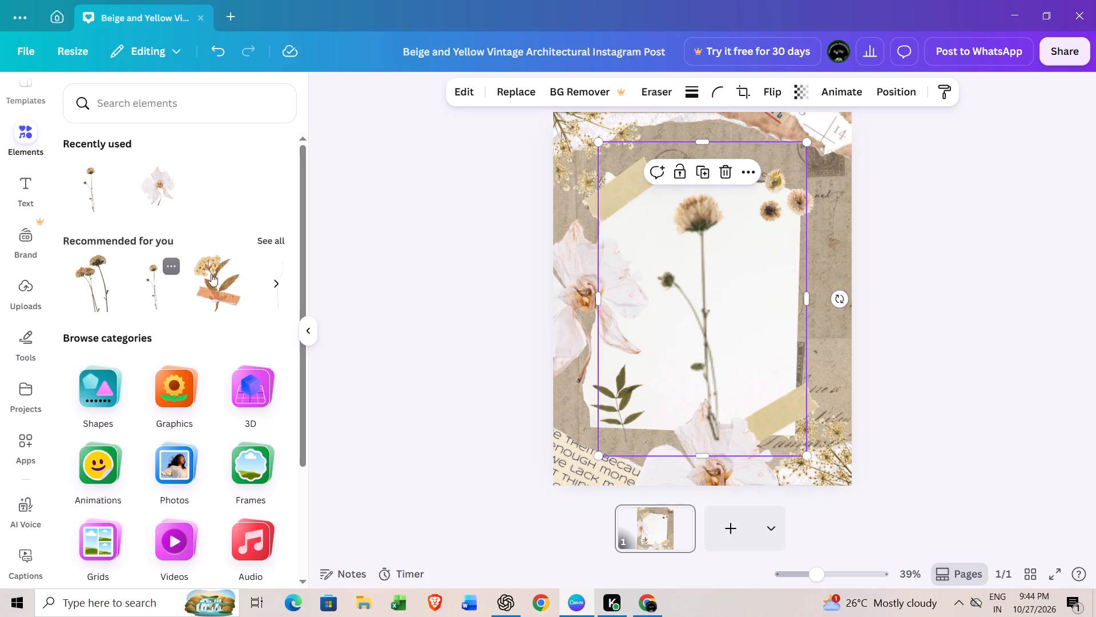
{"action": "left_click_drag", "start_coordinate": [633, 199], "coordinate": [574, 274]}
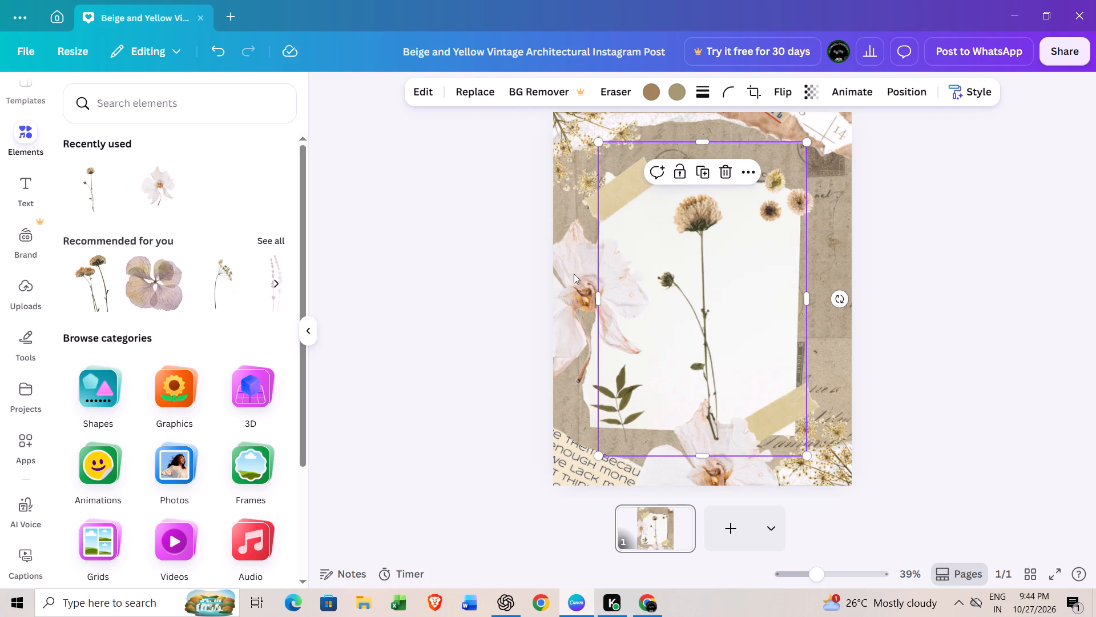
{"action": "left_click_drag", "start_coordinate": [574, 274], "coordinate": [559, 291]}
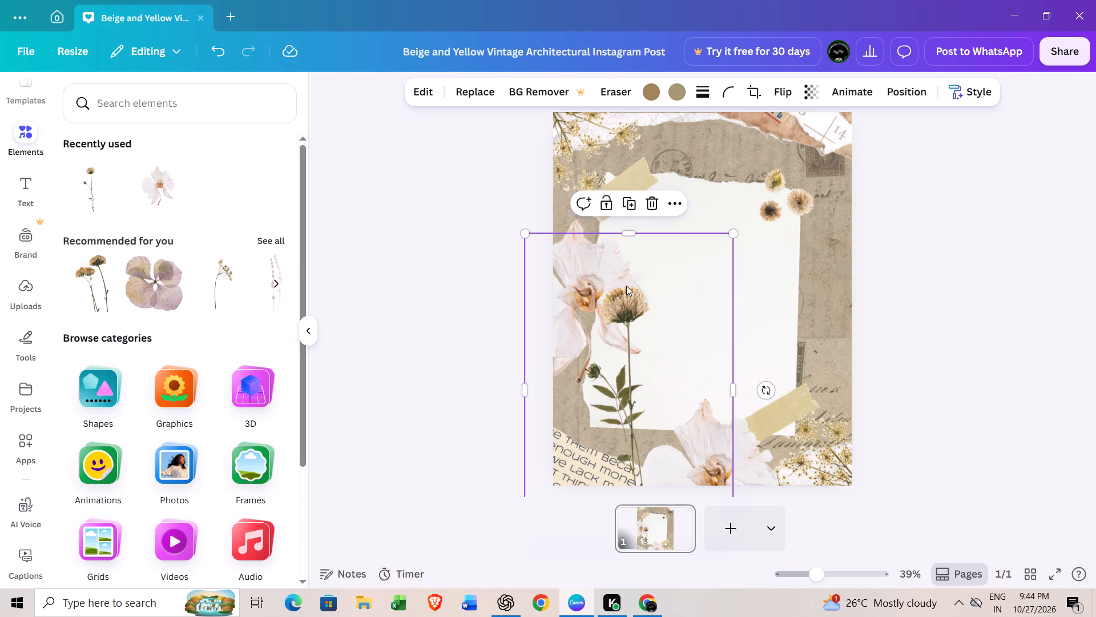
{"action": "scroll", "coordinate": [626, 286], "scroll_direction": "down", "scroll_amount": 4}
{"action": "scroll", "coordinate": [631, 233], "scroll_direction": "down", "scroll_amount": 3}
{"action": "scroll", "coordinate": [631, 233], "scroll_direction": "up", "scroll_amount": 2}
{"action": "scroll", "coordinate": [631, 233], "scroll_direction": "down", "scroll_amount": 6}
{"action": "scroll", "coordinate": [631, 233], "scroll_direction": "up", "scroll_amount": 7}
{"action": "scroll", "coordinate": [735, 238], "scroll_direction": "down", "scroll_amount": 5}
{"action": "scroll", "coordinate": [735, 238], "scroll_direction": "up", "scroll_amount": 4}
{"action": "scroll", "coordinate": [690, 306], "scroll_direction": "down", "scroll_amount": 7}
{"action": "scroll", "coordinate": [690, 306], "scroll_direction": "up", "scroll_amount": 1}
Move the dried brown flower stem to the page's right edge, with its bloom beside the small dried flowers.
{"action": "left_click_drag", "start_coordinate": [620, 306], "coordinate": [726, 209]}
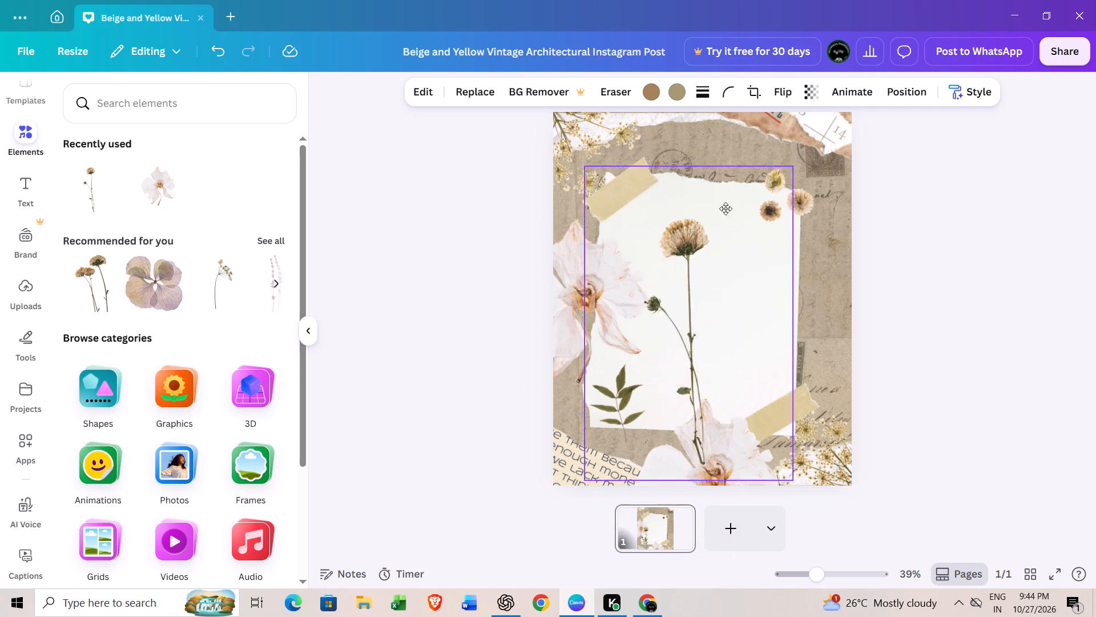
{"action": "left_click_drag", "start_coordinate": [726, 209], "coordinate": [828, 173]}
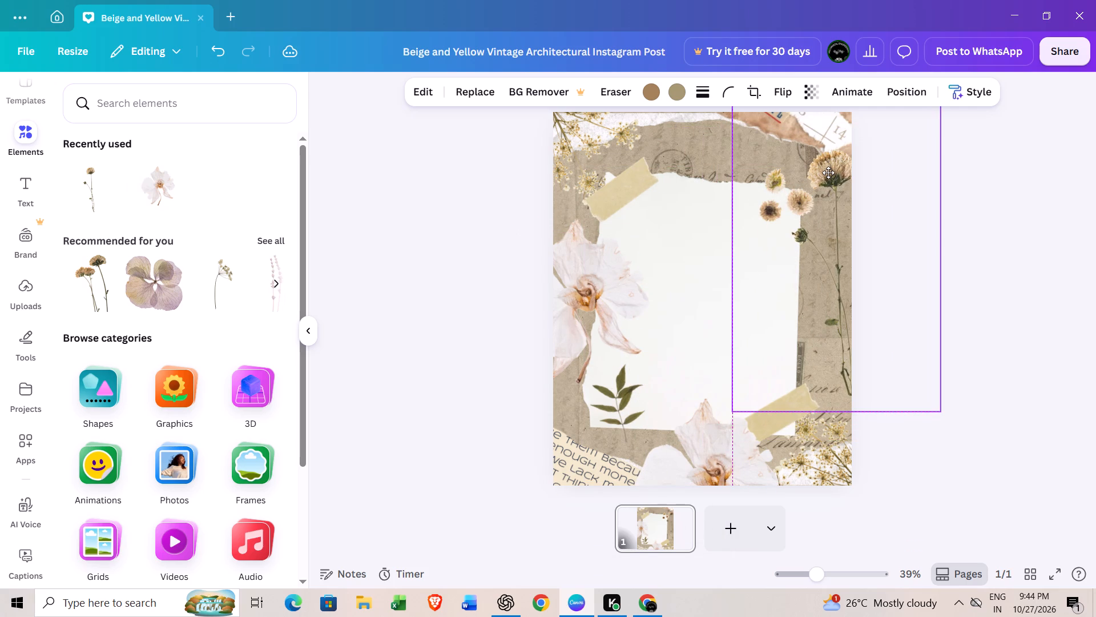
{"action": "left_click_drag", "start_coordinate": [828, 173], "coordinate": [837, 179]}
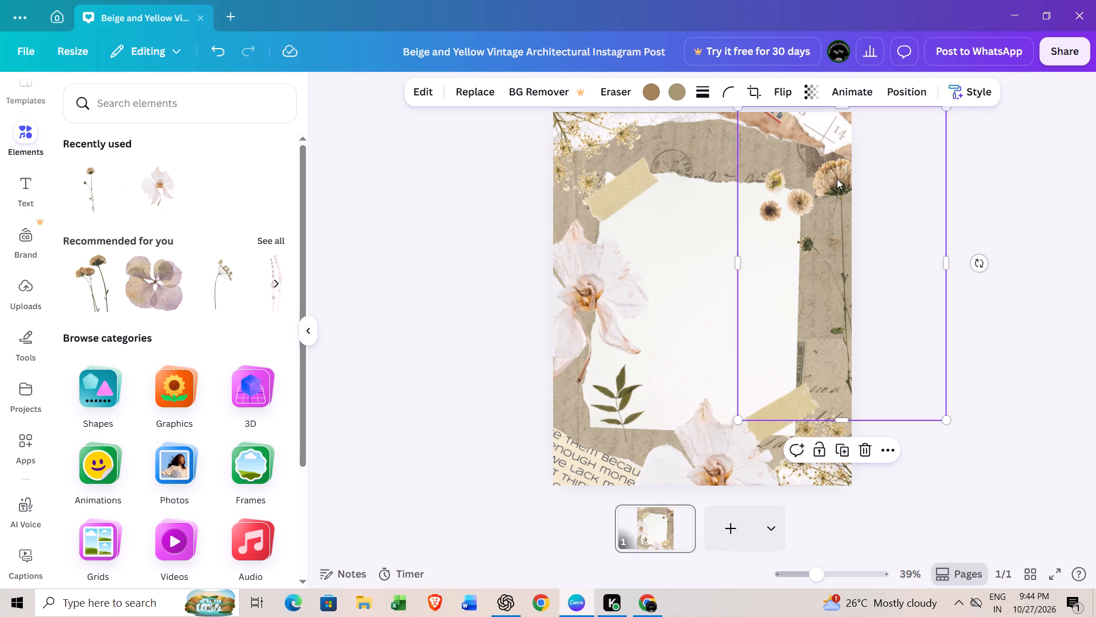
{"action": "left_click", "coordinate": [393, 309]}
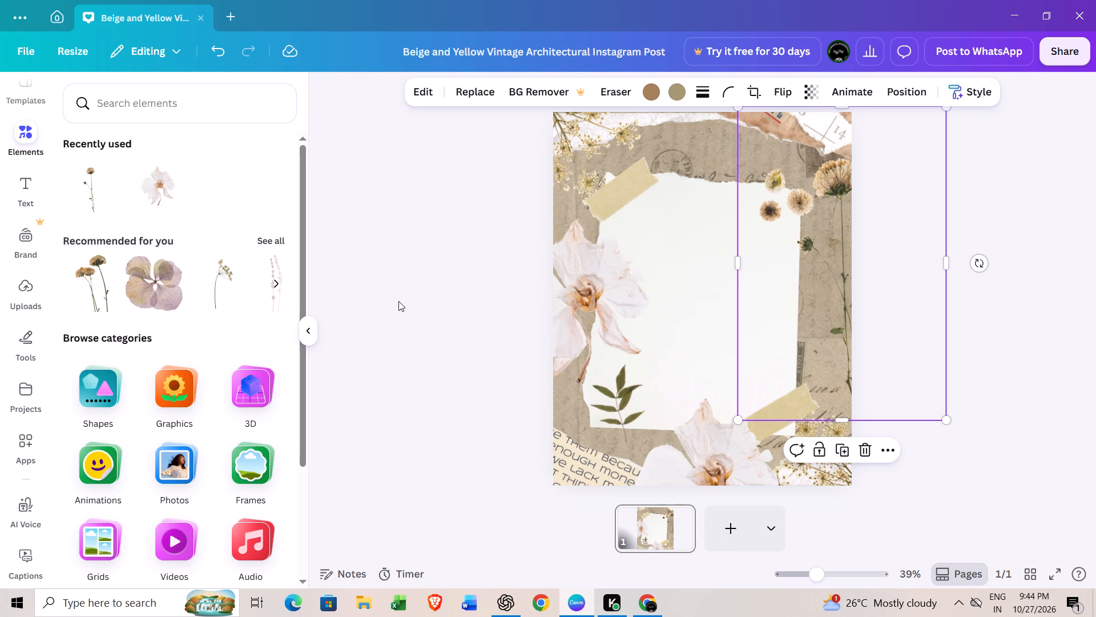
{"action": "left_click", "coordinate": [400, 299]}
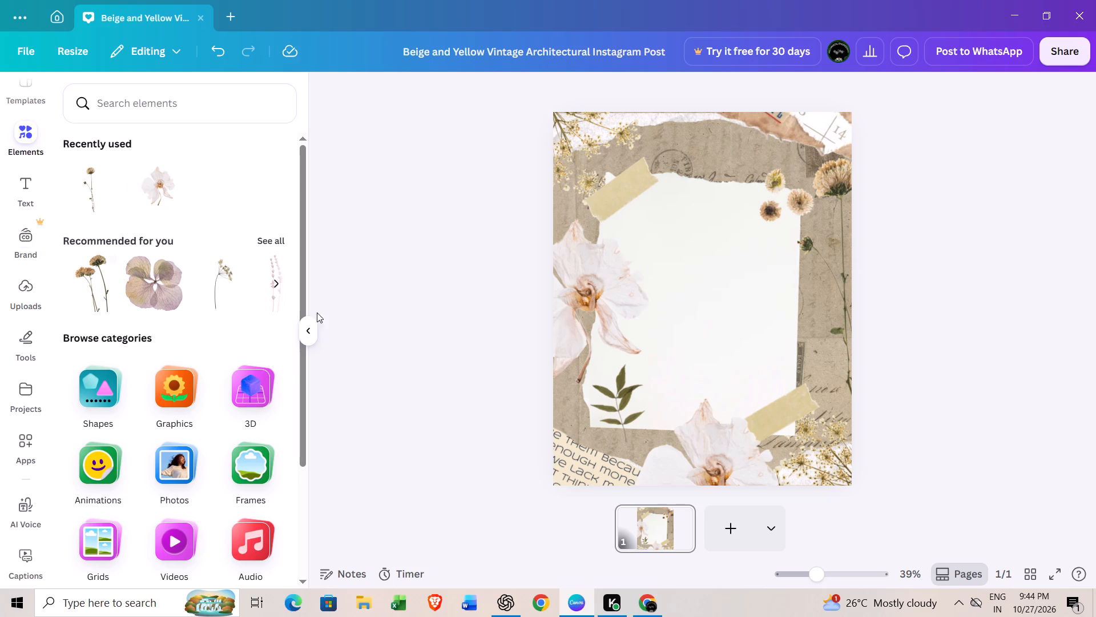
Add the trending photo of the newspaper-wrapped red flower bouquet with a camera from the Photos category to the page.
{"action": "scroll", "coordinate": [289, 370], "scroll_direction": "down", "scroll_amount": 3}
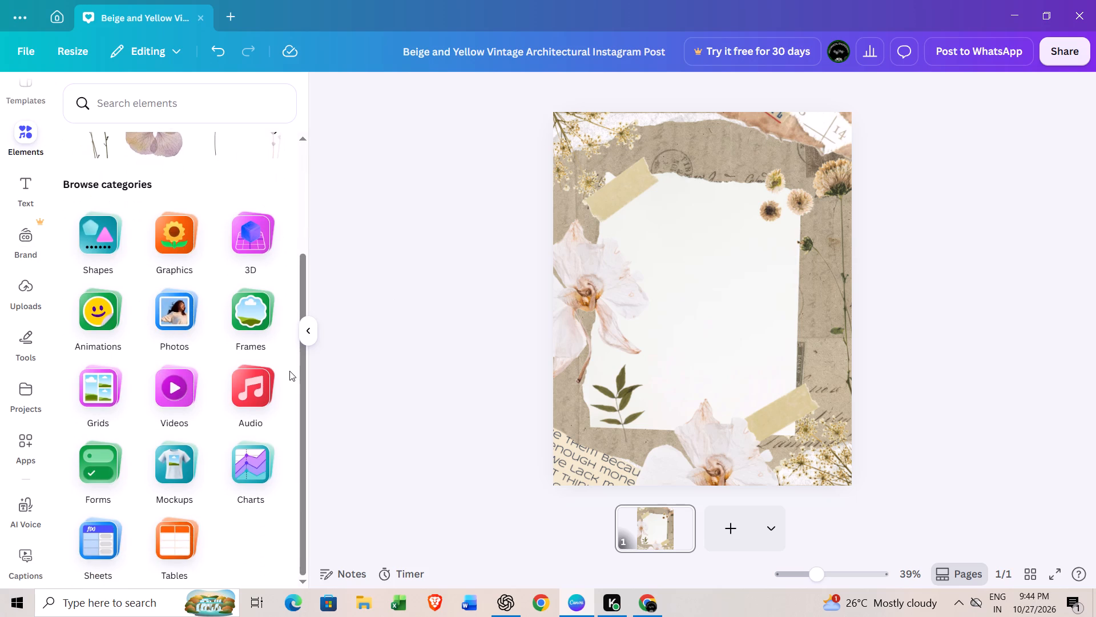
{"action": "scroll", "coordinate": [289, 371], "scroll_direction": "up", "scroll_amount": 1}
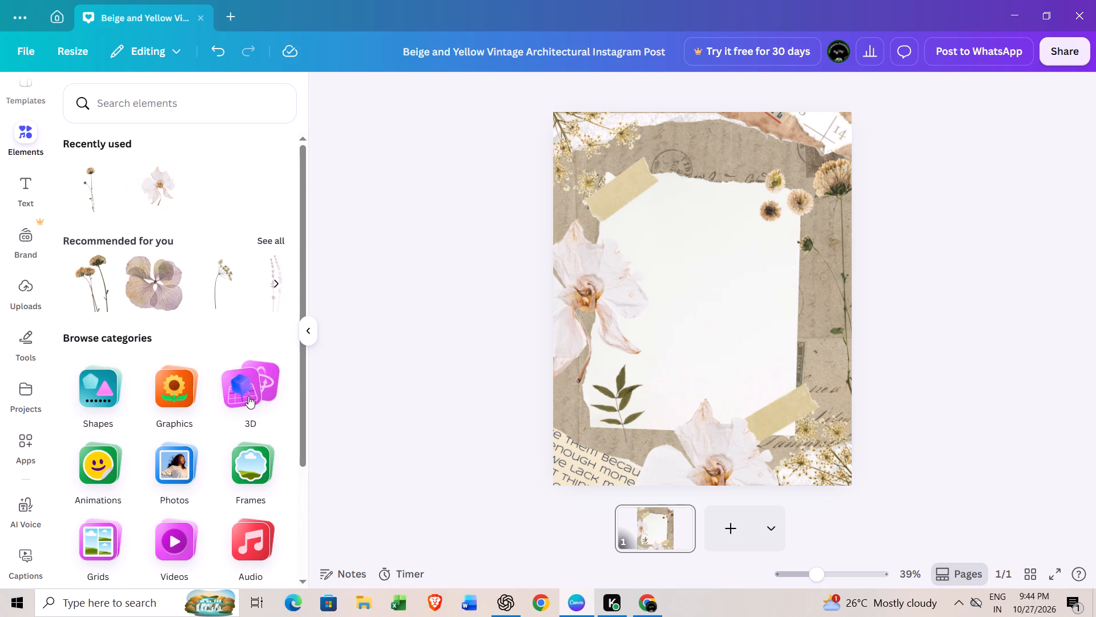
{"action": "left_click", "coordinate": [162, 474]}
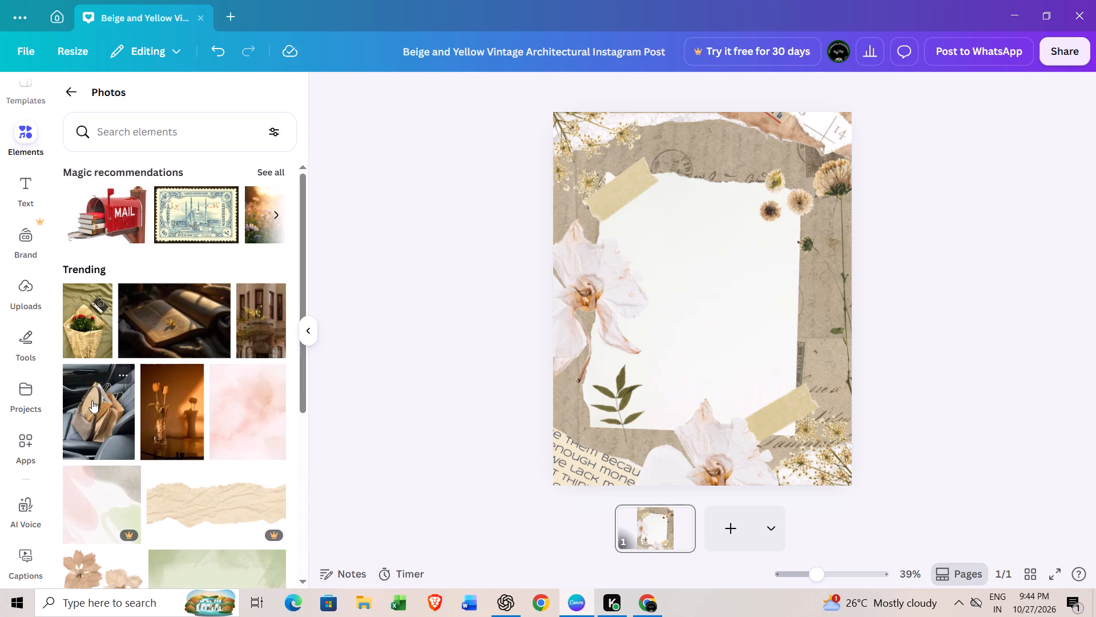
{"action": "left_click", "coordinate": [74, 332]}
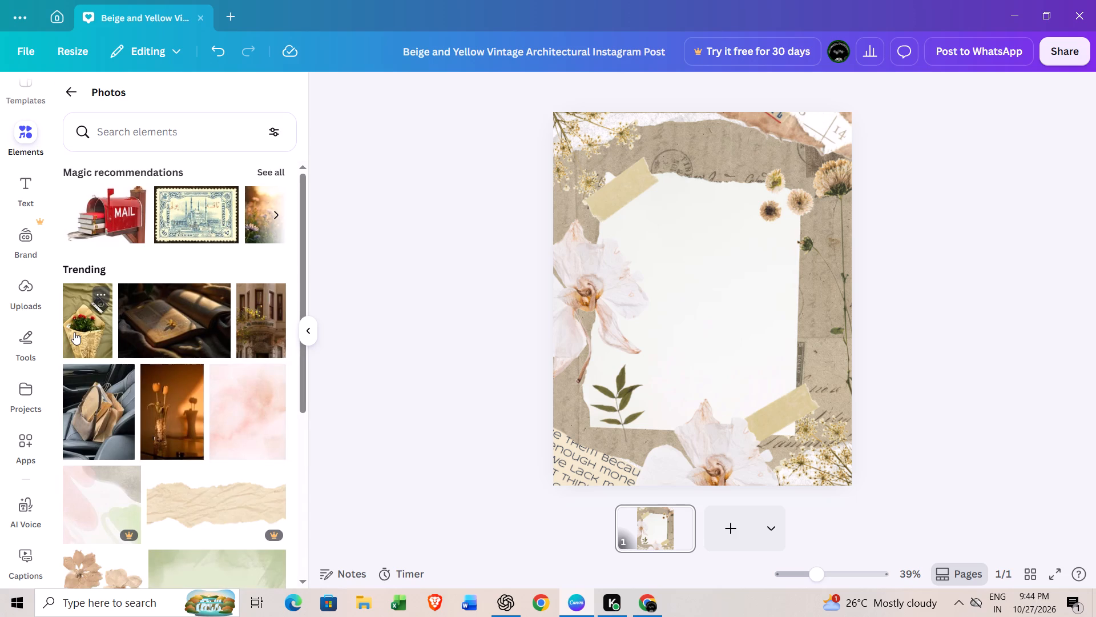
{"action": "scroll", "coordinate": [659, 218], "scroll_direction": "down", "scroll_amount": 3}
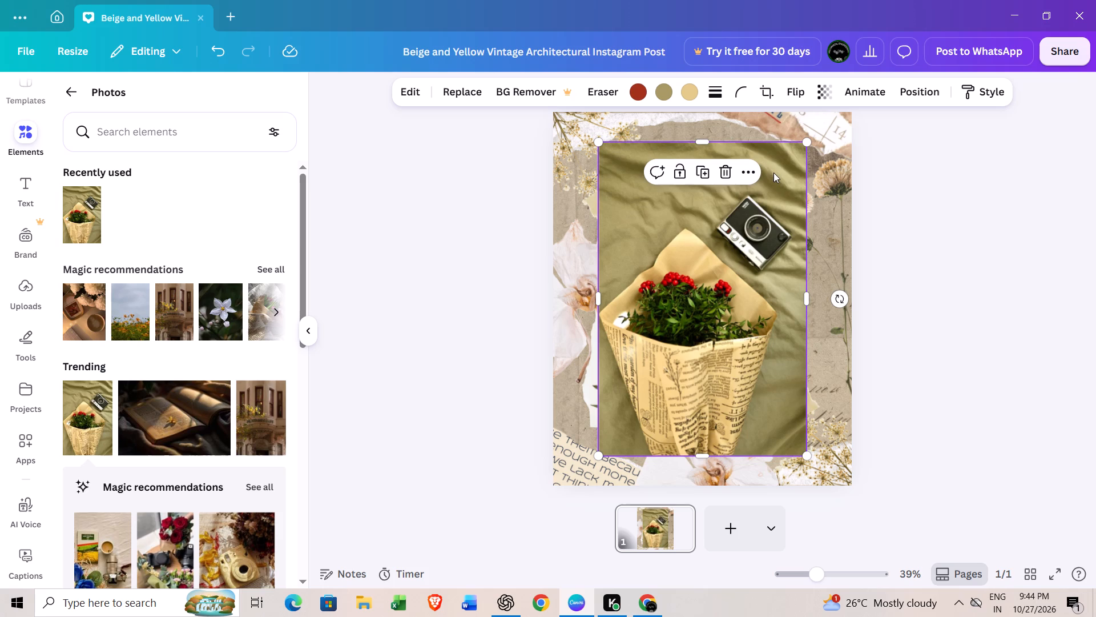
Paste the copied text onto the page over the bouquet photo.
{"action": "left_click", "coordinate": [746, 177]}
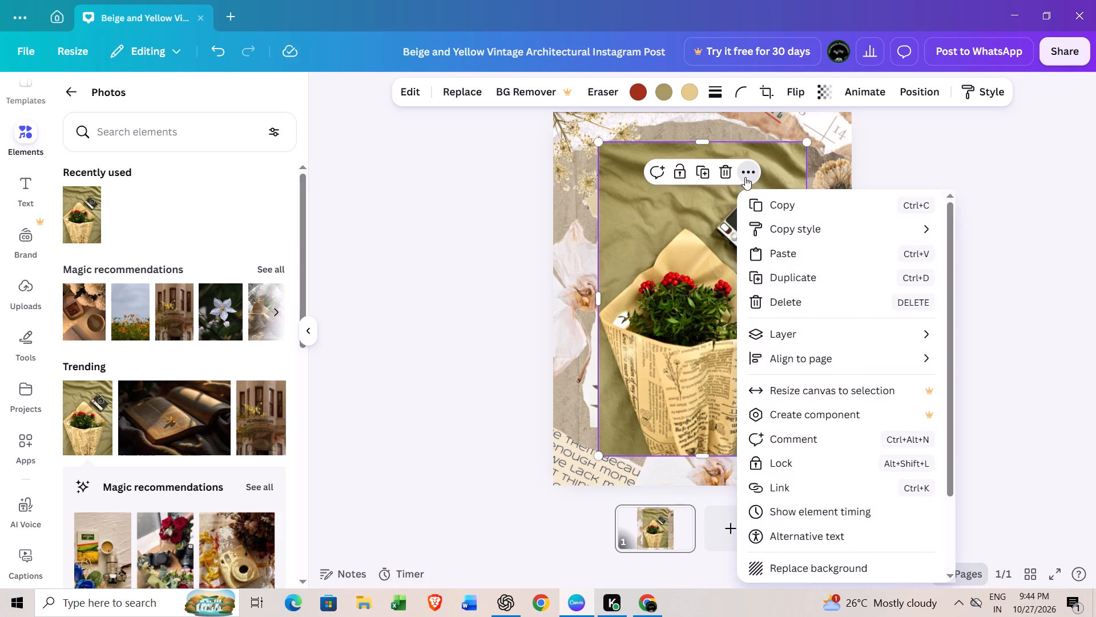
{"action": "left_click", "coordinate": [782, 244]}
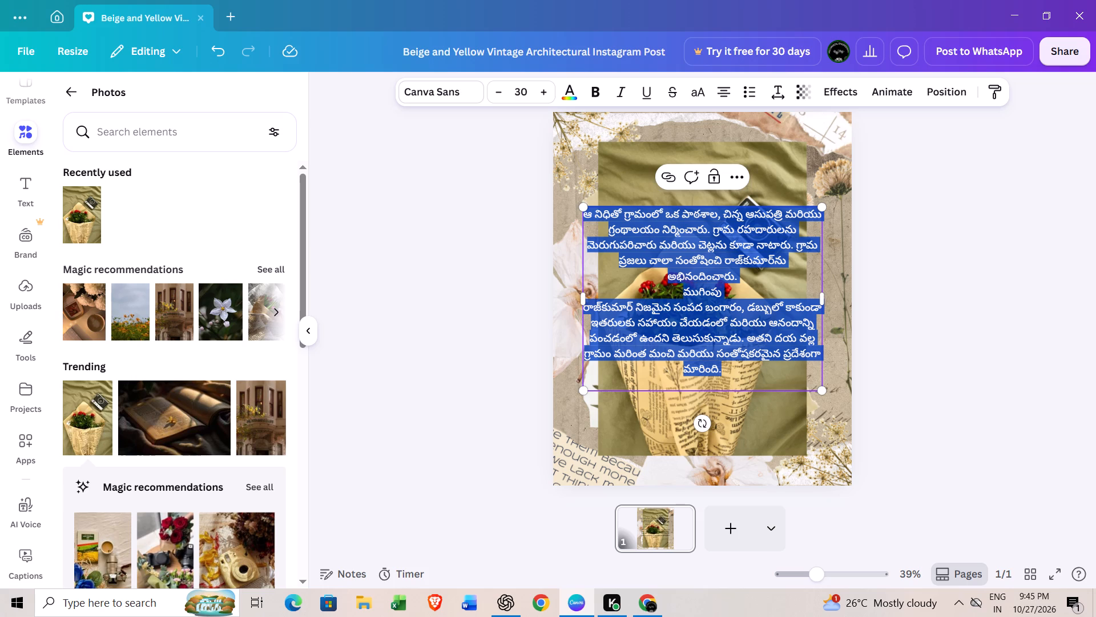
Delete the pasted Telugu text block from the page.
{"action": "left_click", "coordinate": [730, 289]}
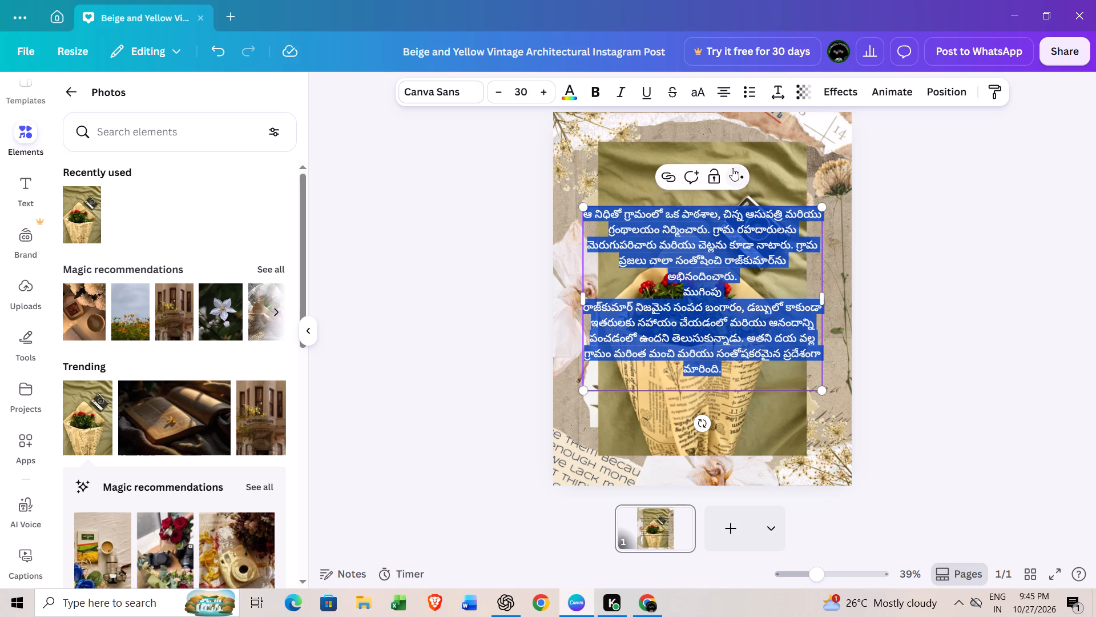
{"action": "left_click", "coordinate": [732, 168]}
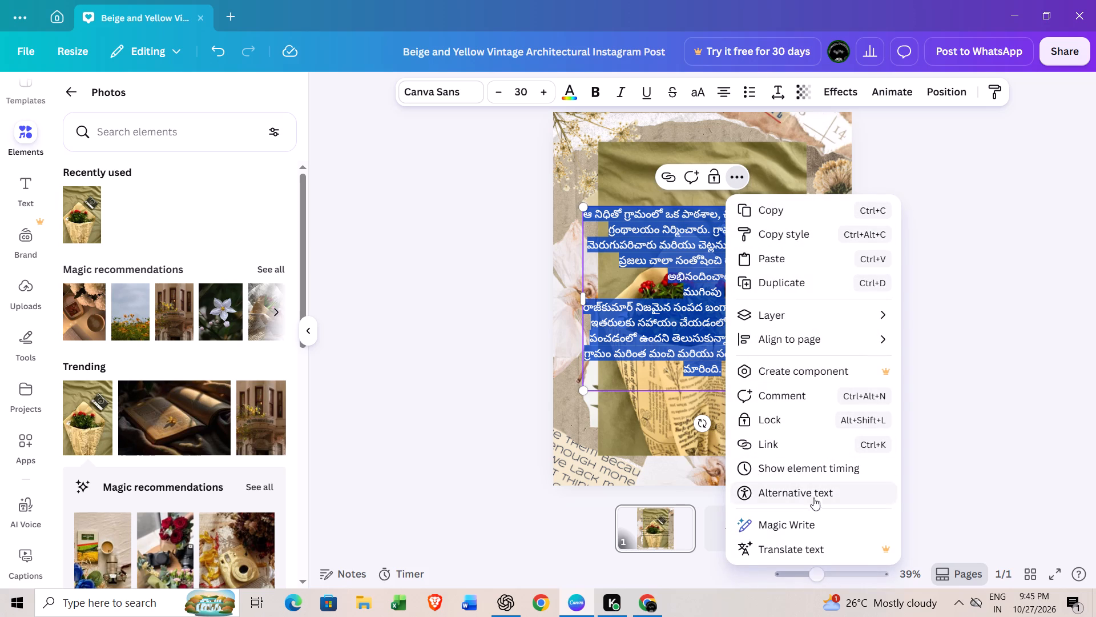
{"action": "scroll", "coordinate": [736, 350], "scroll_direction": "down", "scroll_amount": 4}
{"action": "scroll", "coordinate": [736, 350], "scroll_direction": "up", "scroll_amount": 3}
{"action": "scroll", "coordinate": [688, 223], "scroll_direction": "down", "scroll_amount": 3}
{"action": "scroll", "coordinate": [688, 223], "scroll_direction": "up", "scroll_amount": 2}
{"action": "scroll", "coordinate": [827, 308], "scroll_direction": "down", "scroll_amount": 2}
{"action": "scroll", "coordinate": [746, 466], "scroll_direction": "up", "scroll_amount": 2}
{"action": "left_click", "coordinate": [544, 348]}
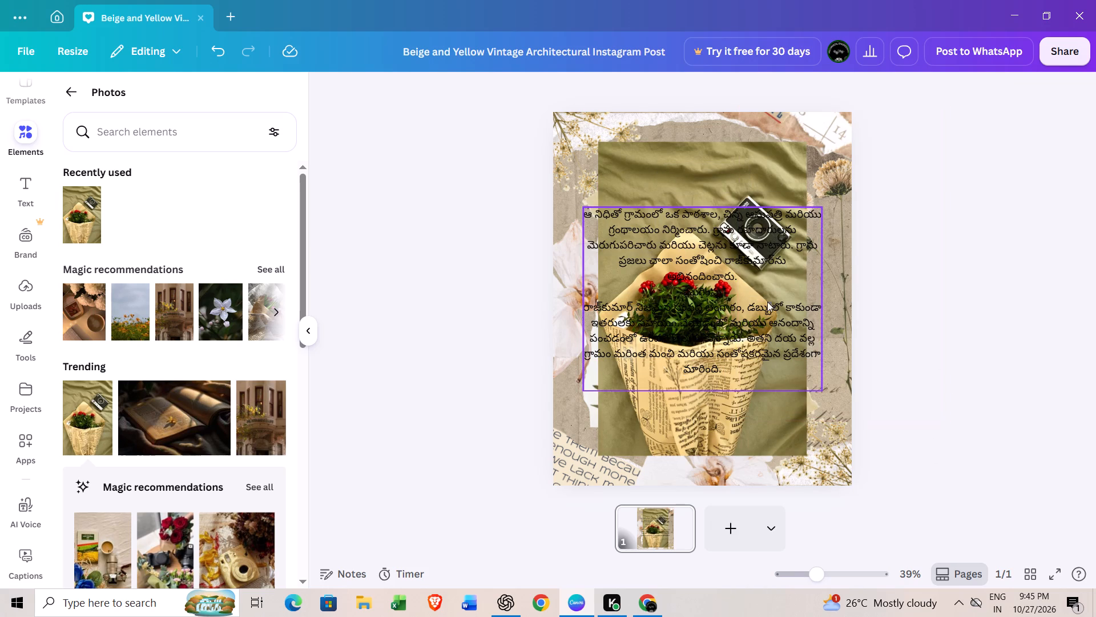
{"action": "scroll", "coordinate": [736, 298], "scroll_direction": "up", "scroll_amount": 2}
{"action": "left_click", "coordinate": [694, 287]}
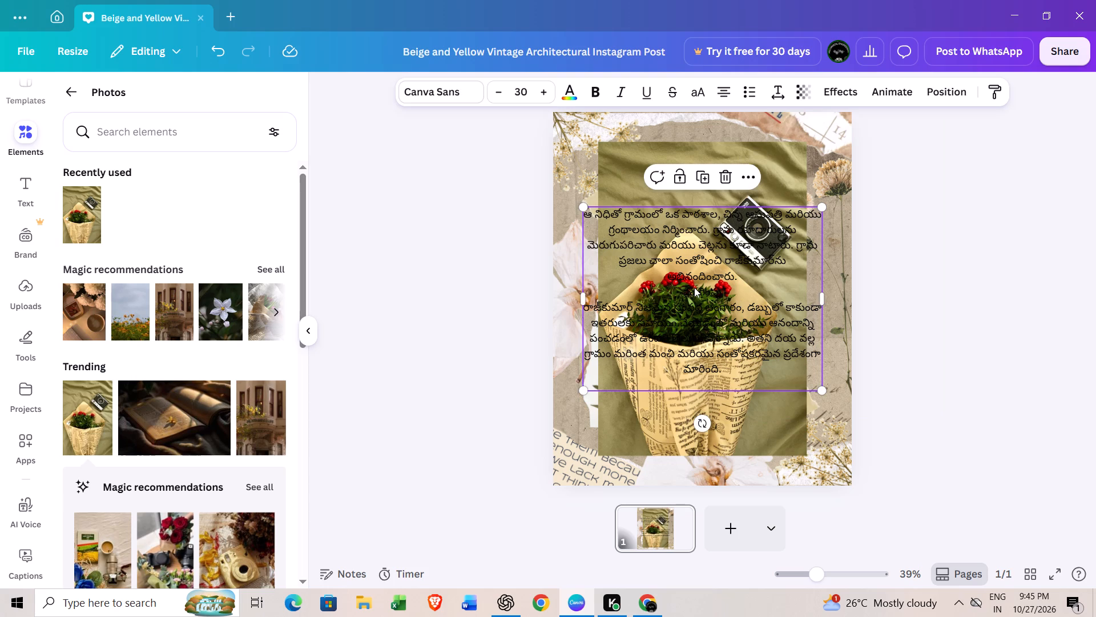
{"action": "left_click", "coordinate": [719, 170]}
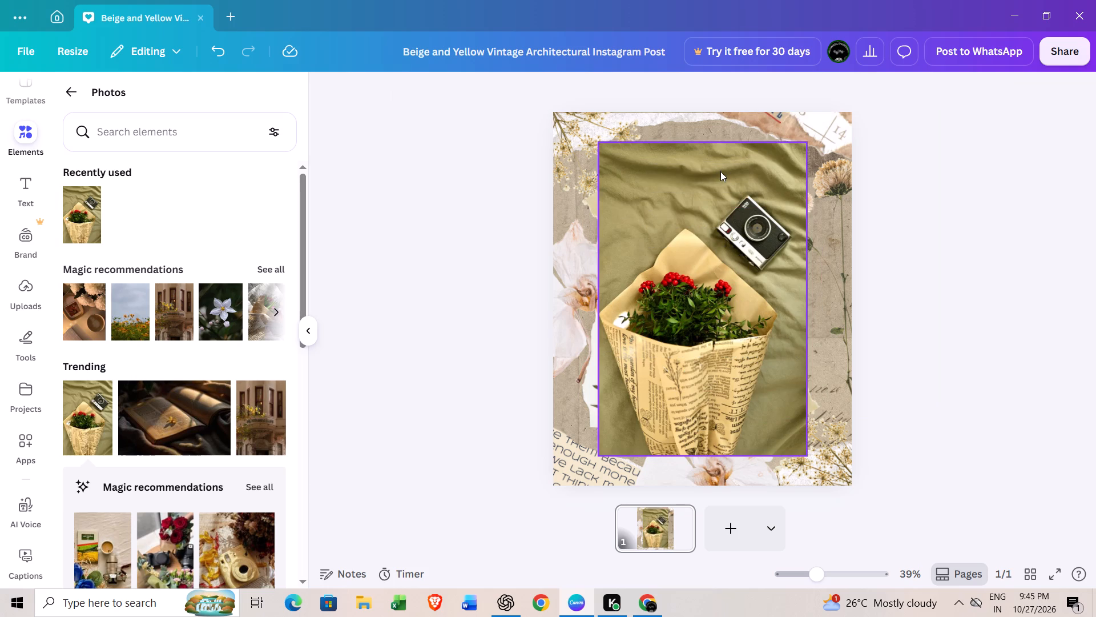
Delete the newspaper-wrapped bouquet photo from the page.
{"action": "scroll", "coordinate": [662, 351], "scroll_direction": "down", "scroll_amount": 3}
{"action": "left_click", "coordinate": [662, 351]}
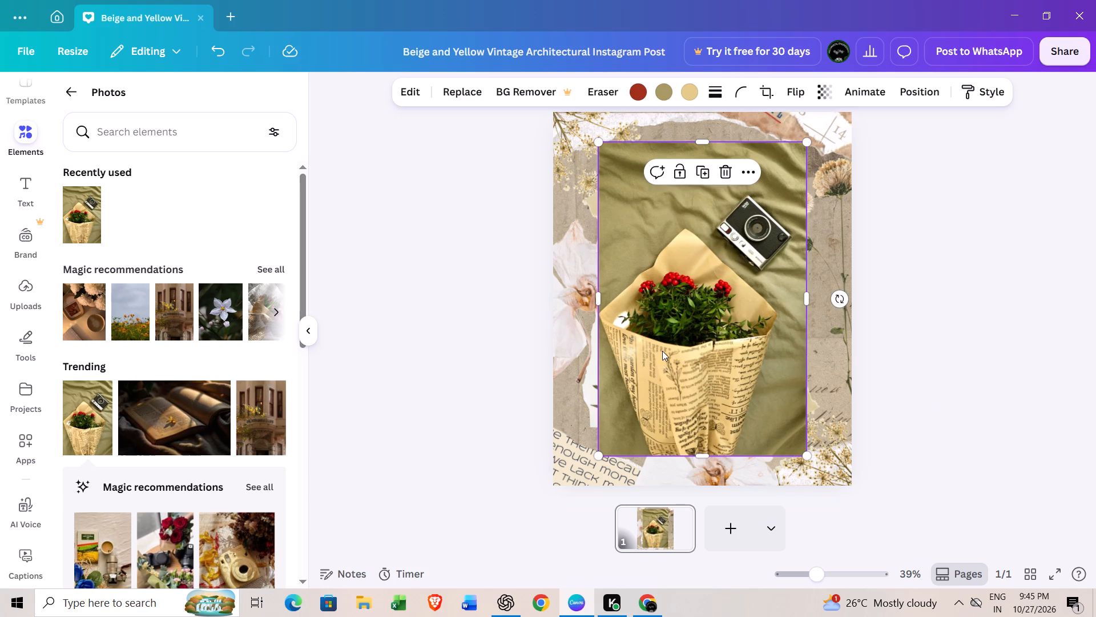
{"action": "left_click", "coordinate": [721, 176]}
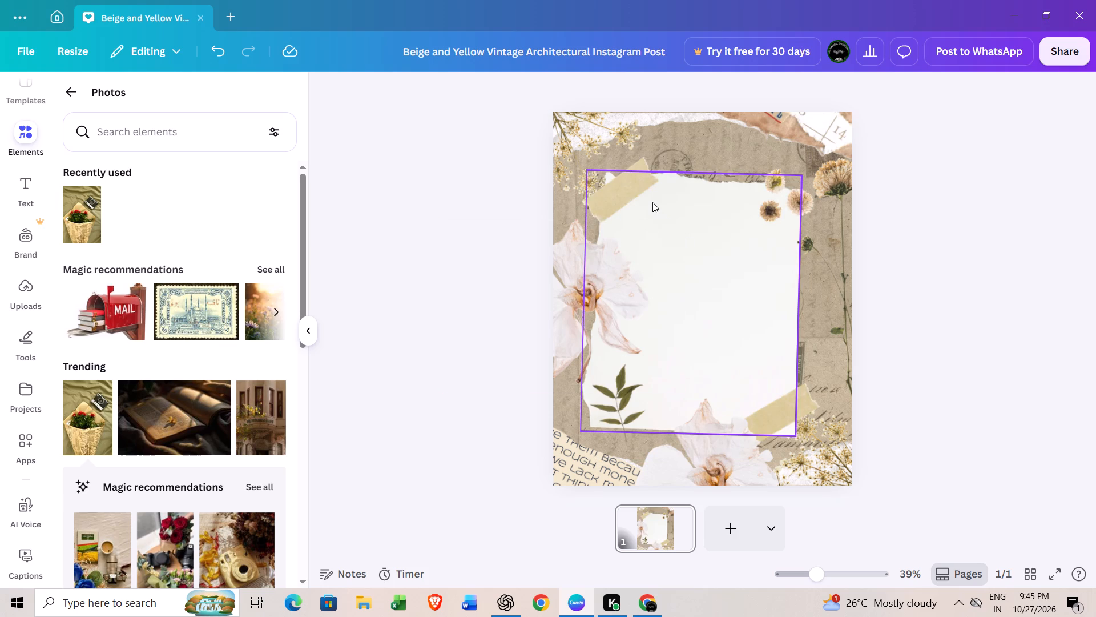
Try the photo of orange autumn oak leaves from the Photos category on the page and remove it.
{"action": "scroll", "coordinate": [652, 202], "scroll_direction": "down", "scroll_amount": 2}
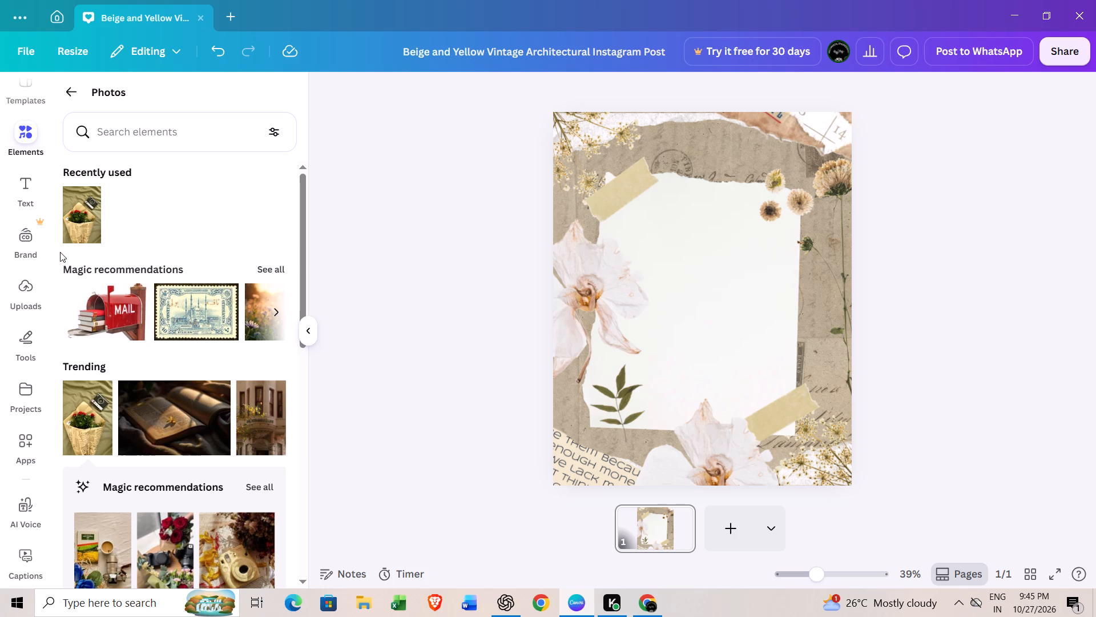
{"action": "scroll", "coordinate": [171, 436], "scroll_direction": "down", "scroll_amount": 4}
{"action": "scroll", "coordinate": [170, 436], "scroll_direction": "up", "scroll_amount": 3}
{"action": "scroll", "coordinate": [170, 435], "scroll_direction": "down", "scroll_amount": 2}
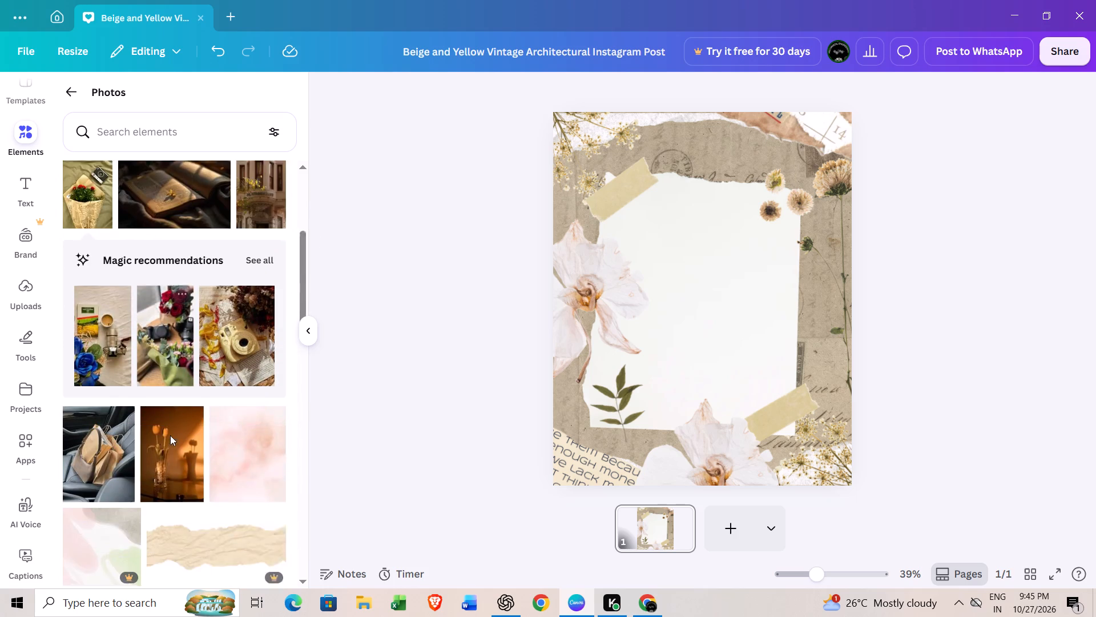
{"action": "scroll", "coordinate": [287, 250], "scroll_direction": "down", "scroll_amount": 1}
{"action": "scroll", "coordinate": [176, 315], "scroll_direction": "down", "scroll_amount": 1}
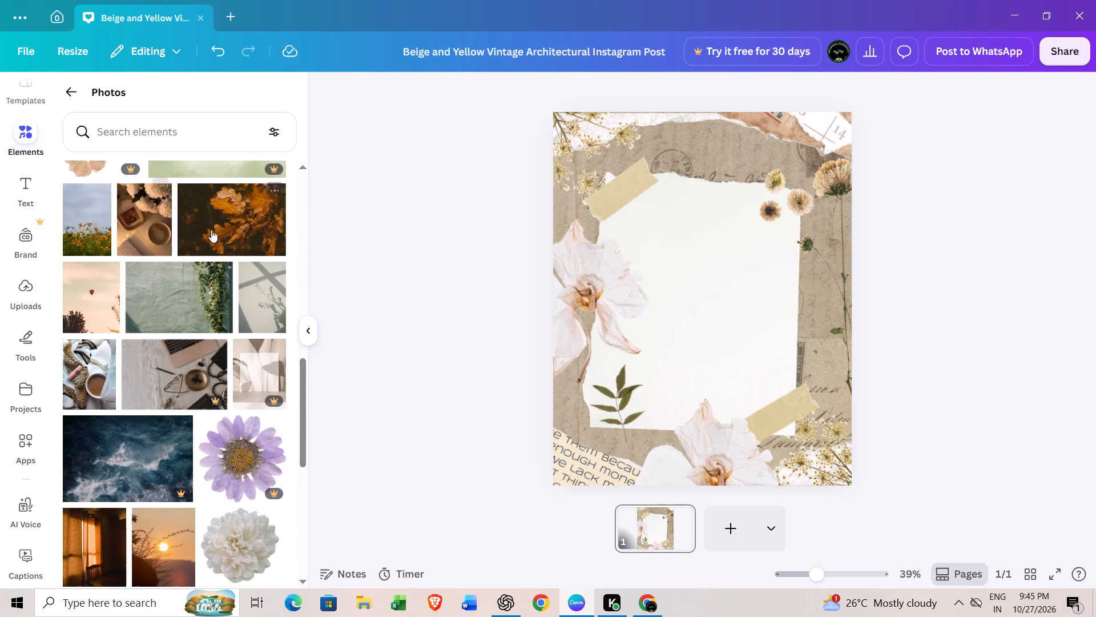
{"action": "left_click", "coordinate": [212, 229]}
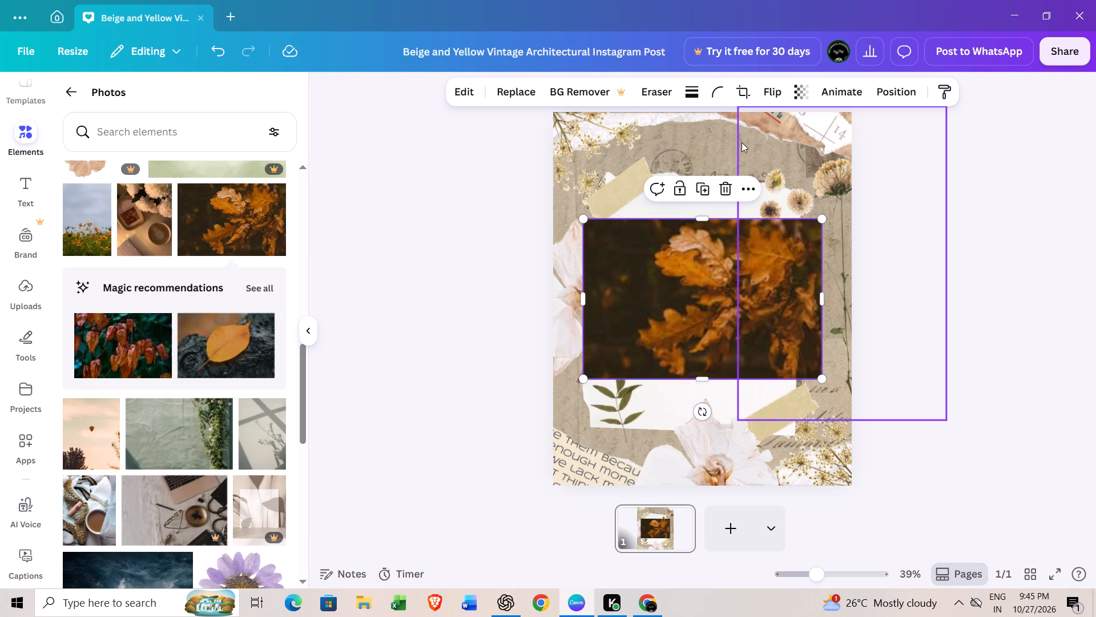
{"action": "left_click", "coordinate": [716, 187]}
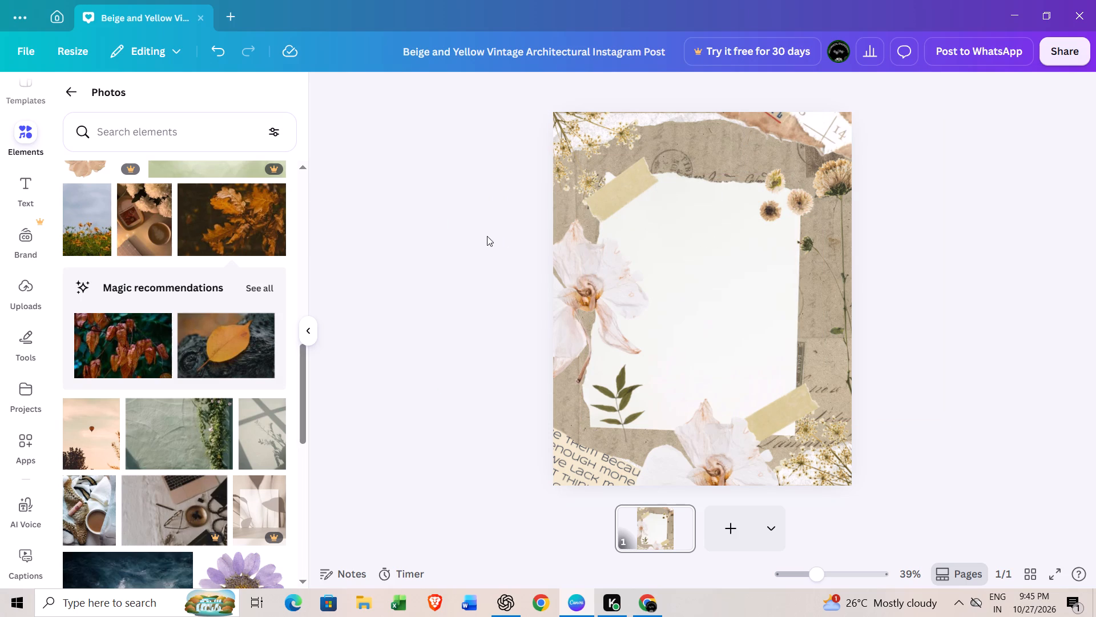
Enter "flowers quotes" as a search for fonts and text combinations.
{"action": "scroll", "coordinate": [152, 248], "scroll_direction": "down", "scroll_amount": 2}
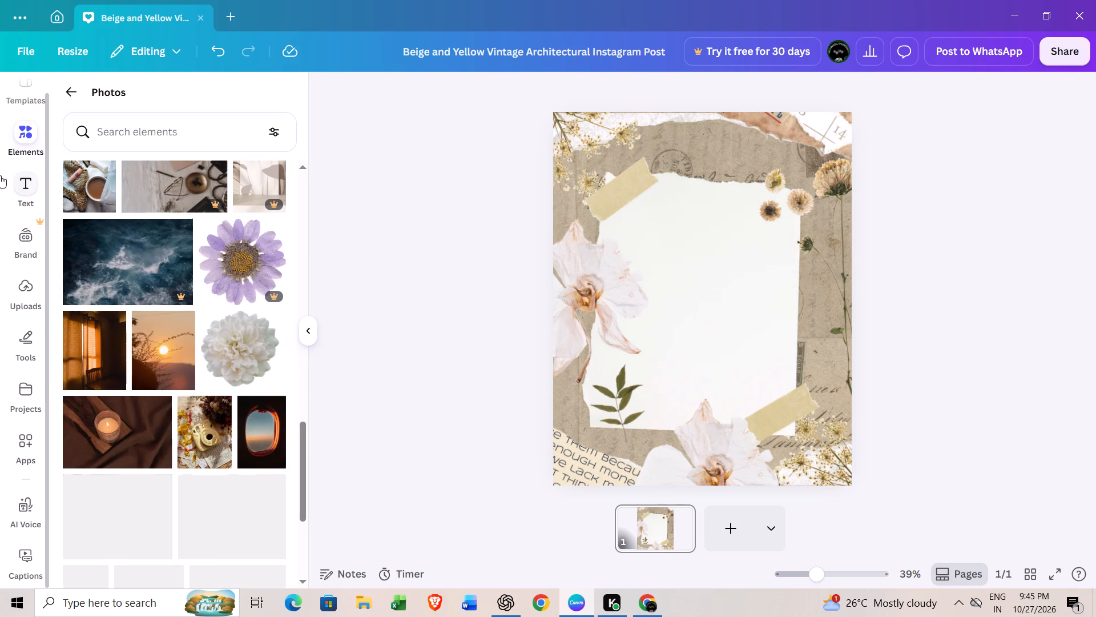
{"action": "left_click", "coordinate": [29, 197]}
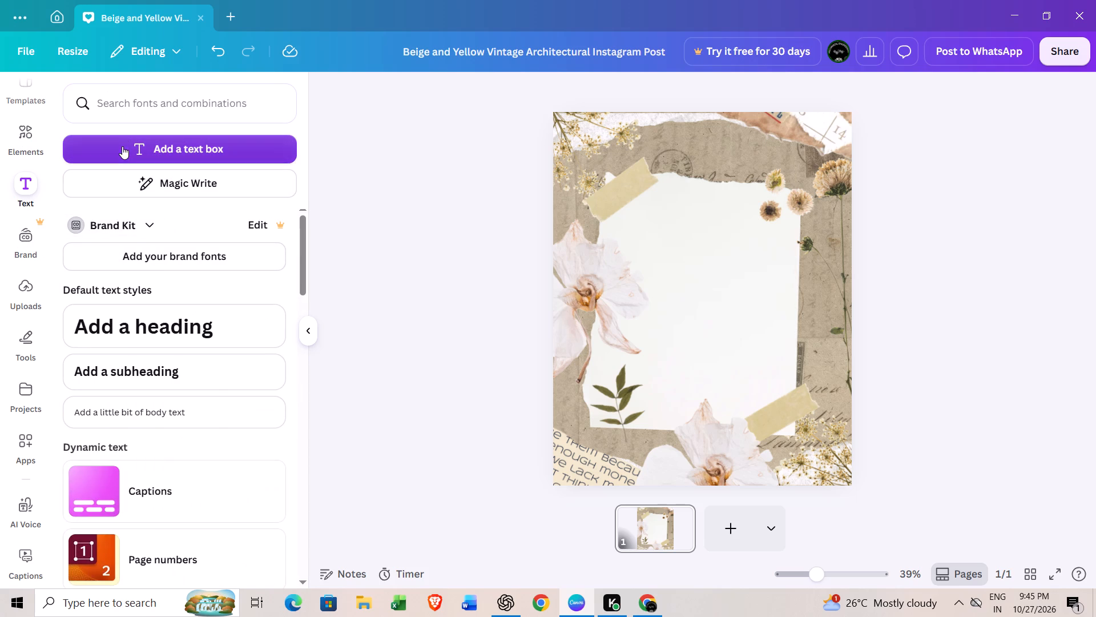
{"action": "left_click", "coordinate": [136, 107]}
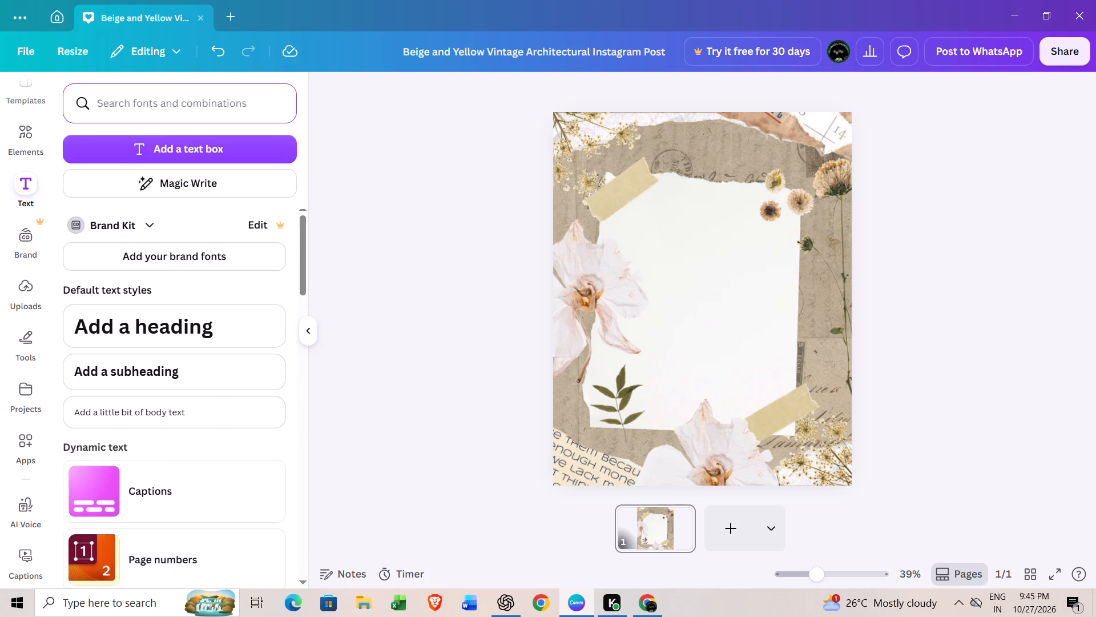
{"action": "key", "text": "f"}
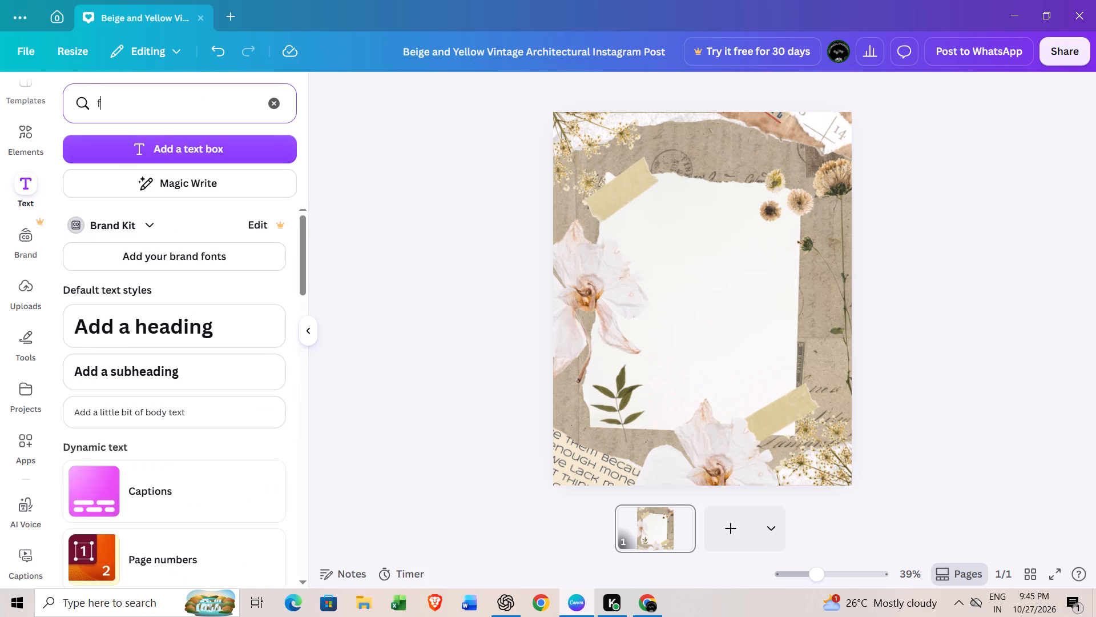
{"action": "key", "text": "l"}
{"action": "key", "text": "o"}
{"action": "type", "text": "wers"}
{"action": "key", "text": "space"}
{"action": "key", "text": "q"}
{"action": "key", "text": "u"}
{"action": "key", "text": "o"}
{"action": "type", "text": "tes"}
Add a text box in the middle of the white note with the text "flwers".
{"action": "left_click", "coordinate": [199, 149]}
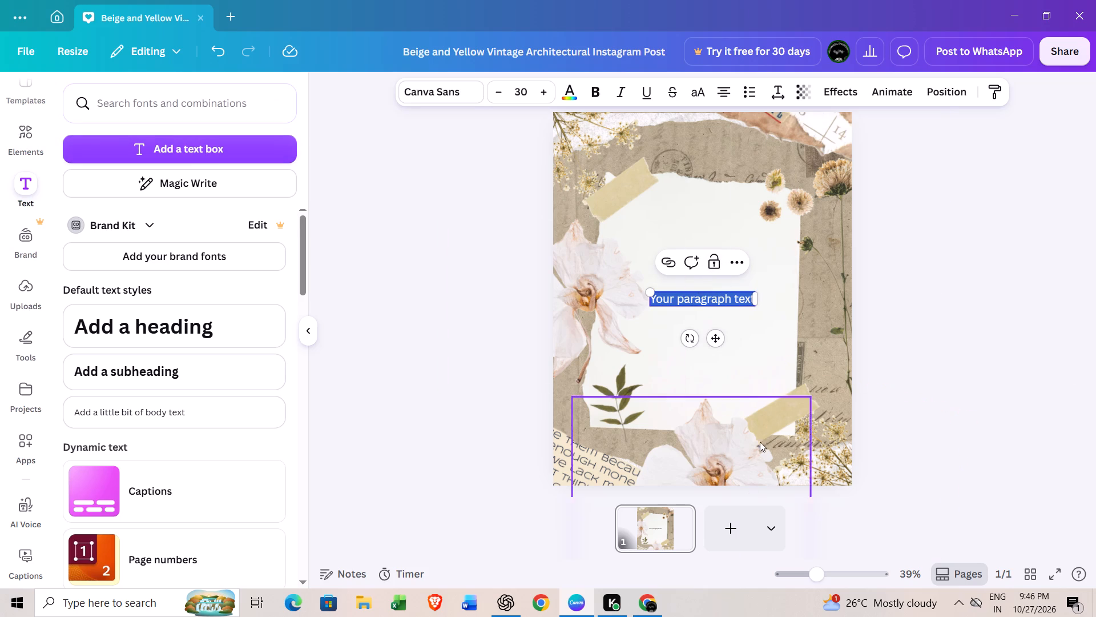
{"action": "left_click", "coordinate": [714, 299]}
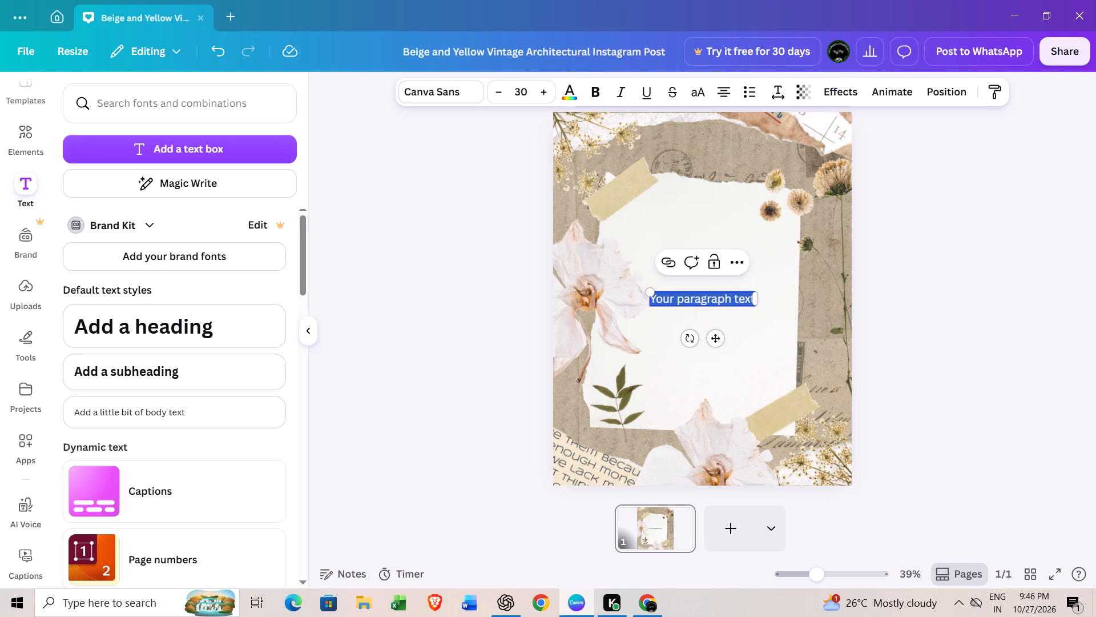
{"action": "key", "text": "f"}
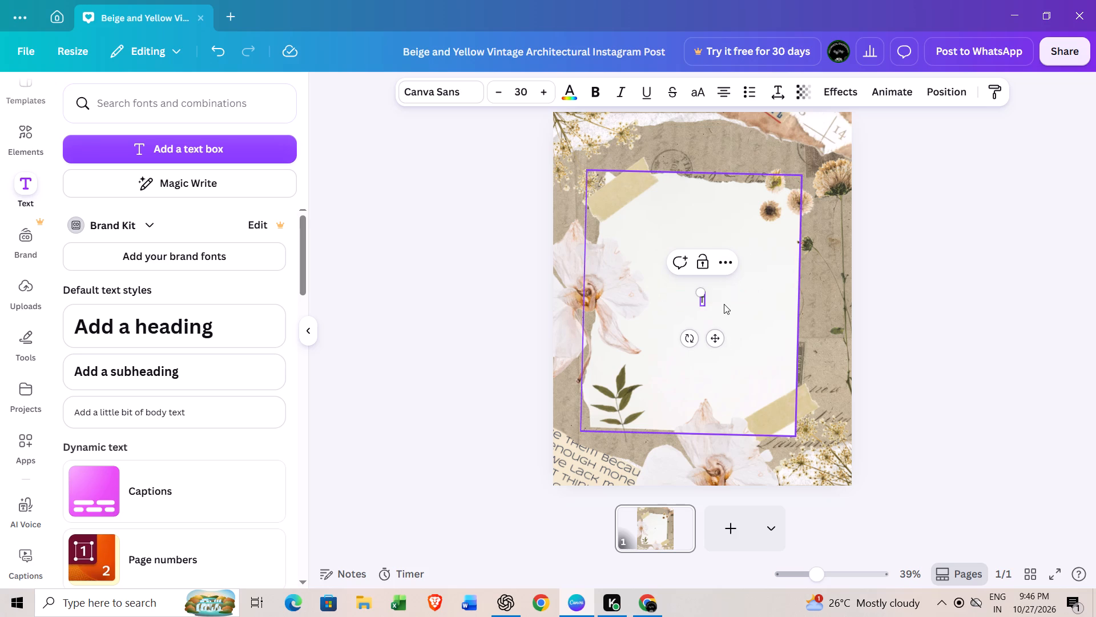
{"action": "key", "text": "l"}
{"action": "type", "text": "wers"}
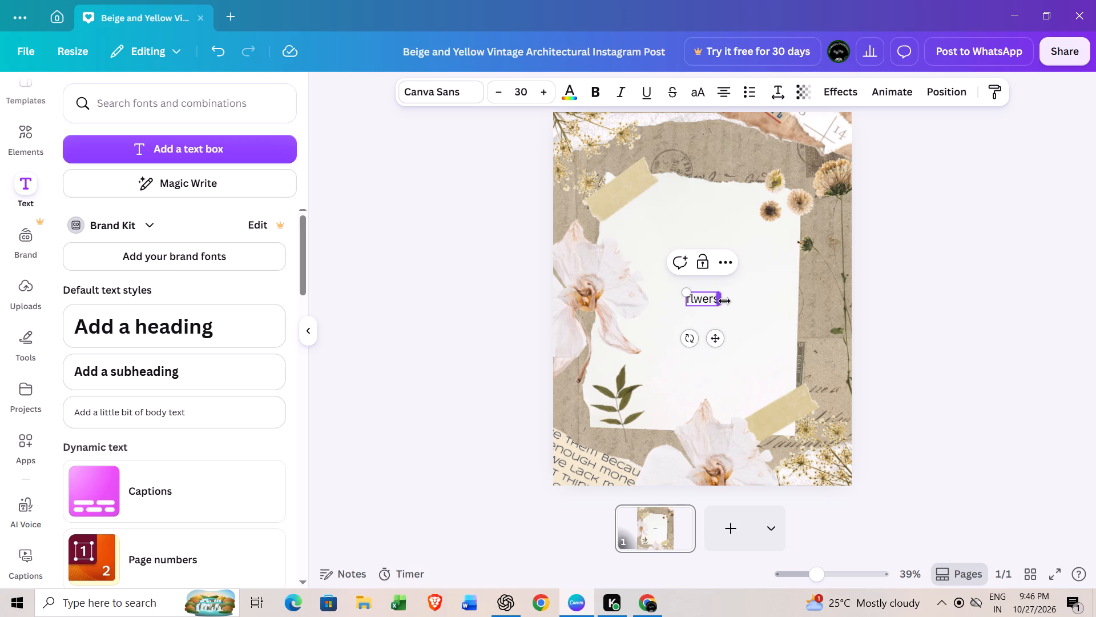
Erase the misspelled text in the middle of the white note and remove its text box from the page.
{"action": "left_click", "coordinate": [724, 301]}
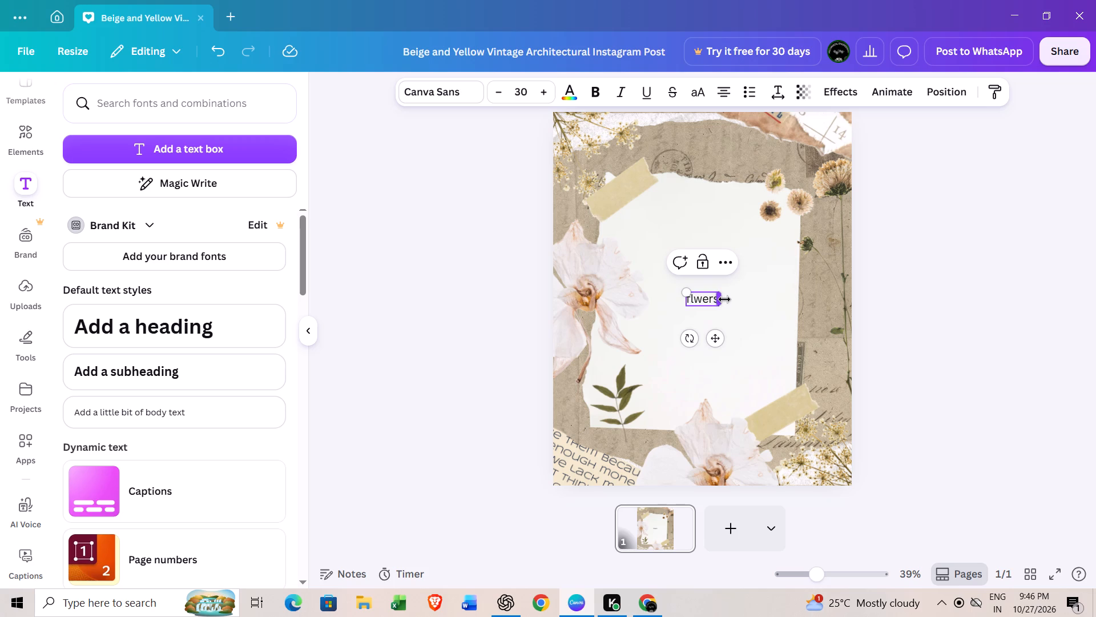
{"action": "left_click", "coordinate": [724, 299]}
{"action": "left_click", "coordinate": [724, 299]}
{"action": "left_click", "coordinate": [706, 300]}
{"action": "key", "text": "Delete"}
{"action": "key", "text": "Delete"}
{"action": "key", "text": "Delete"}
{"action": "key", "text": "Delete"}
{"action": "key", "text": "Delete"}
{"action": "key", "text": "Delete"}
{"action": "key", "text": "Delete"}
{"action": "key", "text": "Delete"}
{"action": "key", "text": "Delete"}
{"action": "key", "text": "Delete"}
{"action": "key", "text": "Delete"}
{"action": "key", "text": "Delete"}
{"action": "key", "text": "Delete"}
{"action": "key", "text": "Delete"}
{"action": "key", "text": "Delete"}
{"action": "key", "text": "Delete"}
{"action": "key", "text": "Delete"}
{"action": "key", "text": "Delete"}
{"action": "key", "text": "Delete"}
{"action": "key", "text": "Delete"}
{"action": "key", "text": "Delete"}
{"action": "key", "text": "Delete"}
{"action": "key", "text": "Delete"}
{"action": "key", "text": "Delete"}
{"action": "key", "text": "Delete"}
{"action": "key", "text": "Delete"}
{"action": "key", "text": "Delete"}
{"action": "key", "text": "Delete"}
{"action": "key", "text": "Delete"}
{"action": "key", "text": "Delete"}
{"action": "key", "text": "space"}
{"action": "key", "text": "Delete"}
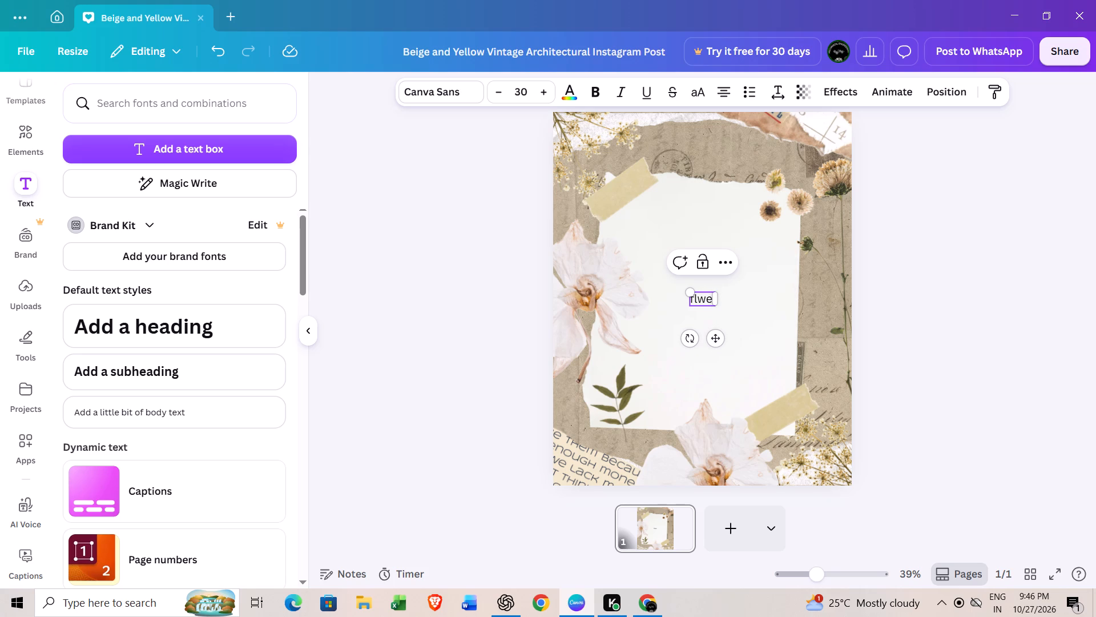
{"action": "key", "text": "Delete"}
{"action": "key", "text": "Delete"}
{"action": "key", "text": "Delete"}
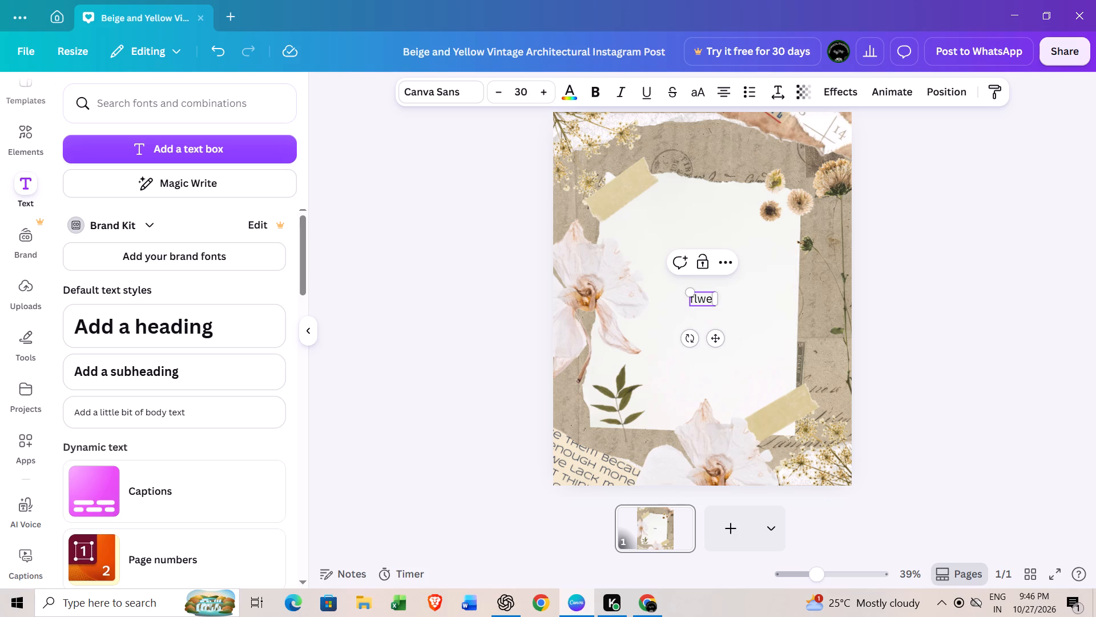
{"action": "left_click", "coordinate": [712, 295]}
{"action": "left_click", "coordinate": [712, 294]}
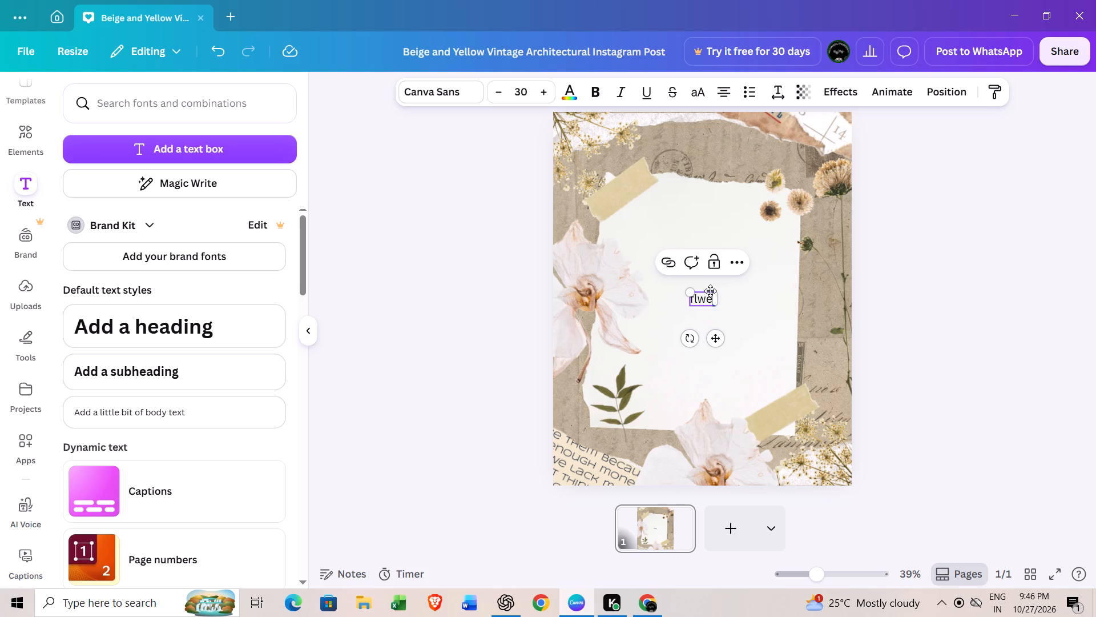
{"action": "scroll", "coordinate": [704, 295], "scroll_direction": "down", "scroll_amount": 1}
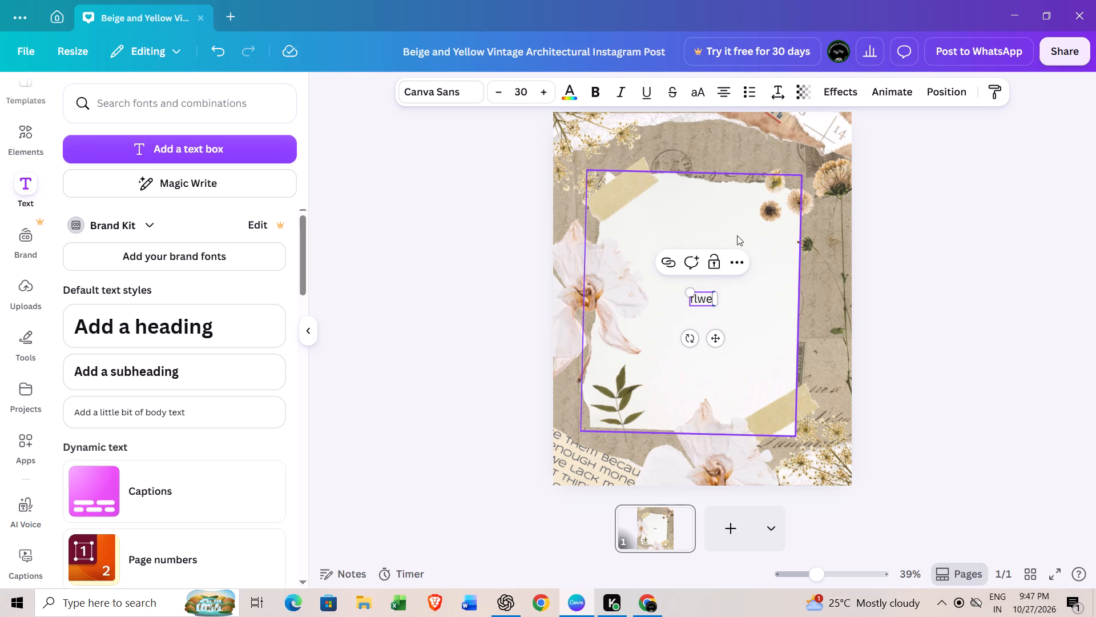
{"action": "left_click", "coordinate": [739, 264]}
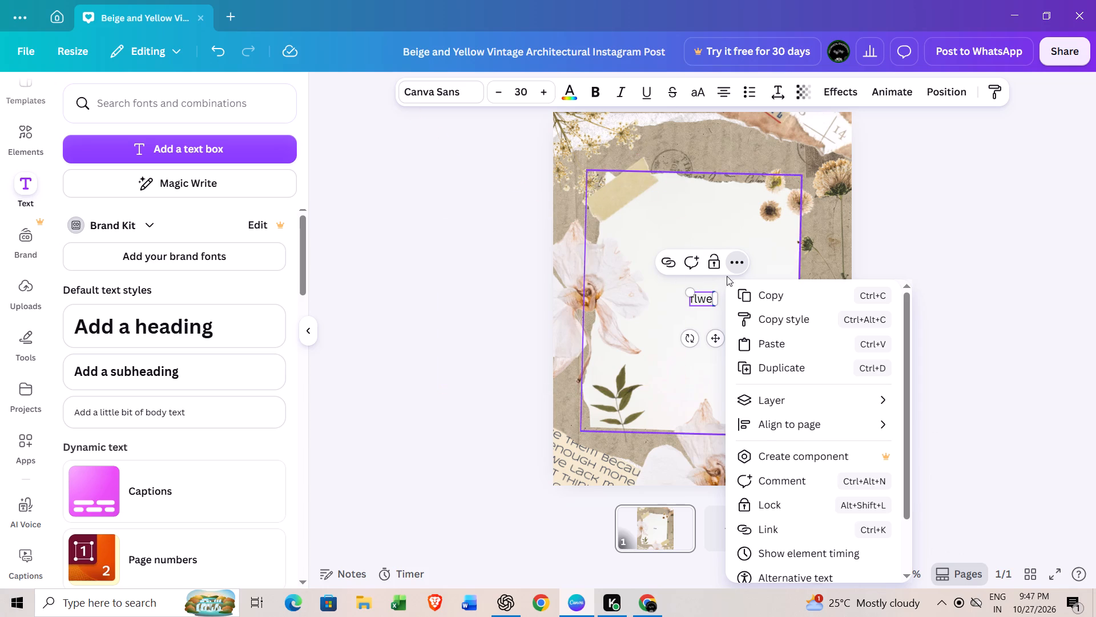
{"action": "double_click", "coordinate": [712, 261]}
{"action": "left_click", "coordinate": [718, 258]}
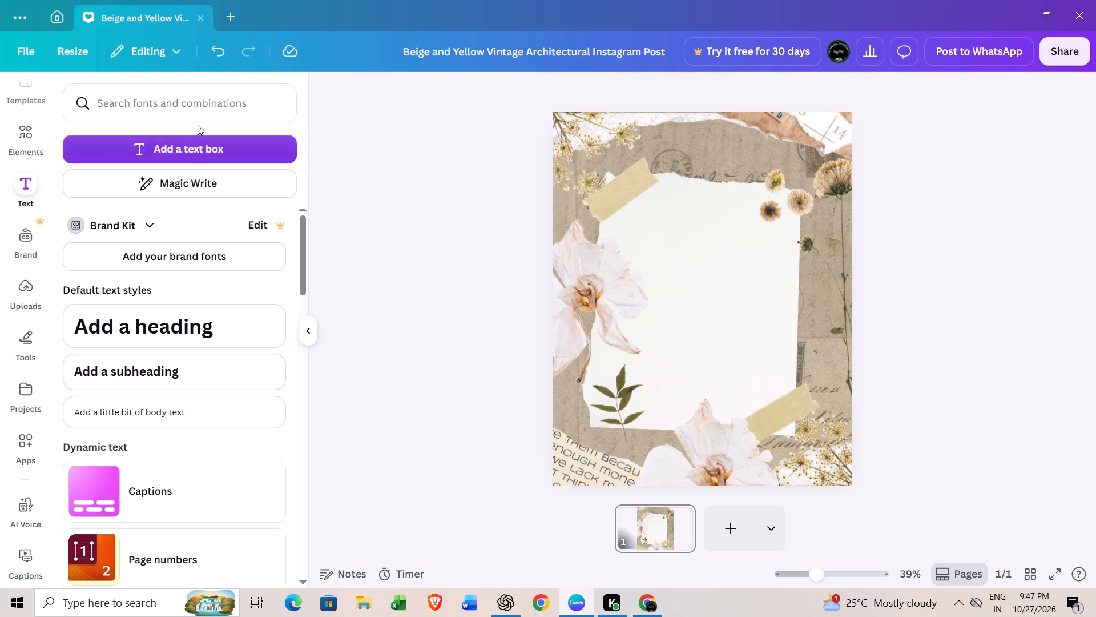
Look through the text options and the Photos category of the elements for something suitable for the page.
{"action": "scroll", "coordinate": [204, 212], "scroll_direction": "down", "scroll_amount": 2}
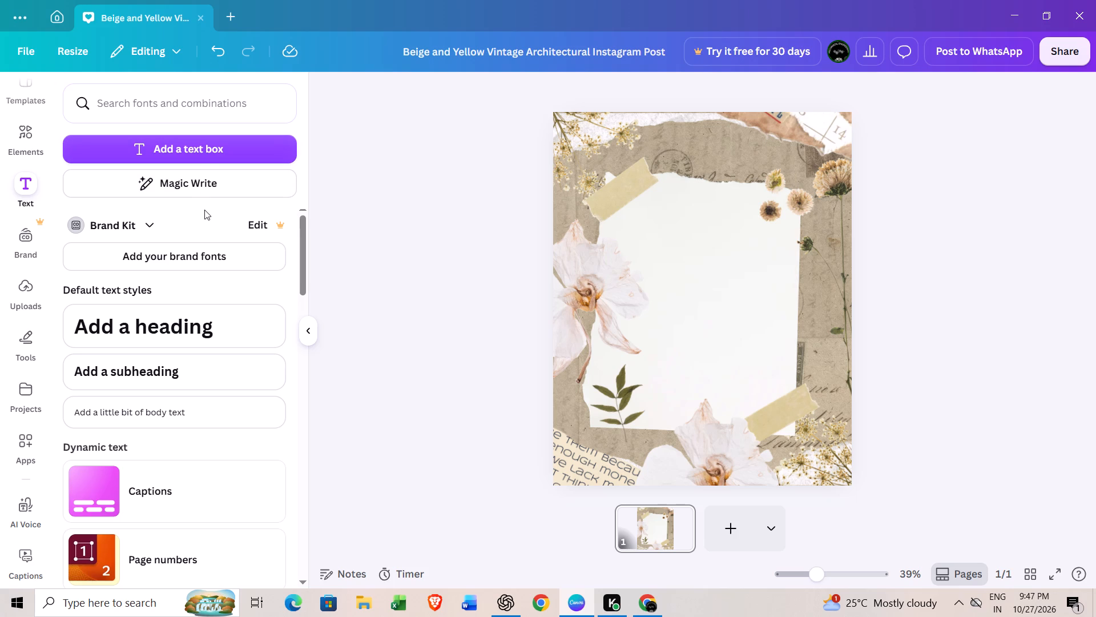
{"action": "scroll", "coordinate": [204, 210], "scroll_direction": "down", "scroll_amount": 1}
{"action": "scroll", "coordinate": [204, 210], "scroll_direction": "up", "scroll_amount": 1}
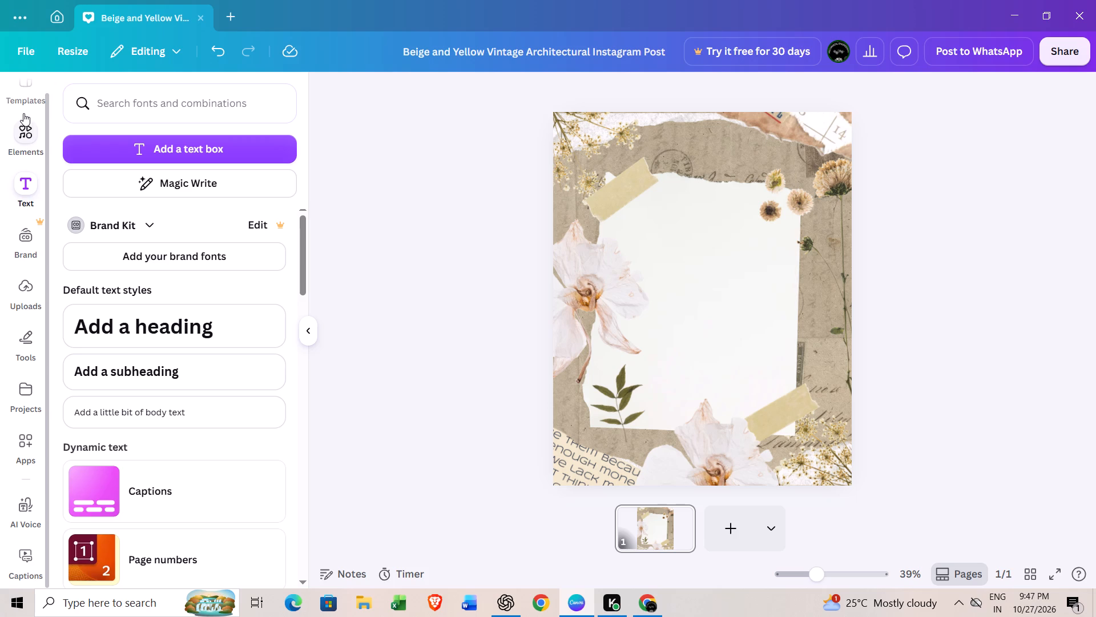
{"action": "left_click", "coordinate": [27, 131]}
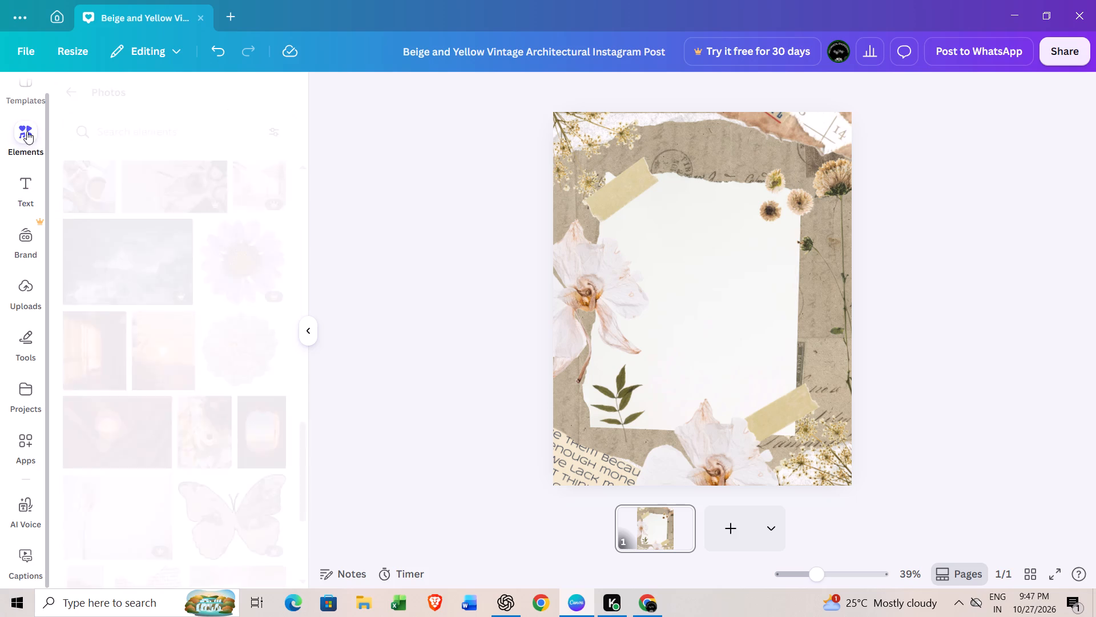
{"action": "scroll", "coordinate": [124, 214], "scroll_direction": "down", "scroll_amount": 2}
{"action": "scroll", "coordinate": [124, 214], "scroll_direction": "up", "scroll_amount": 1}
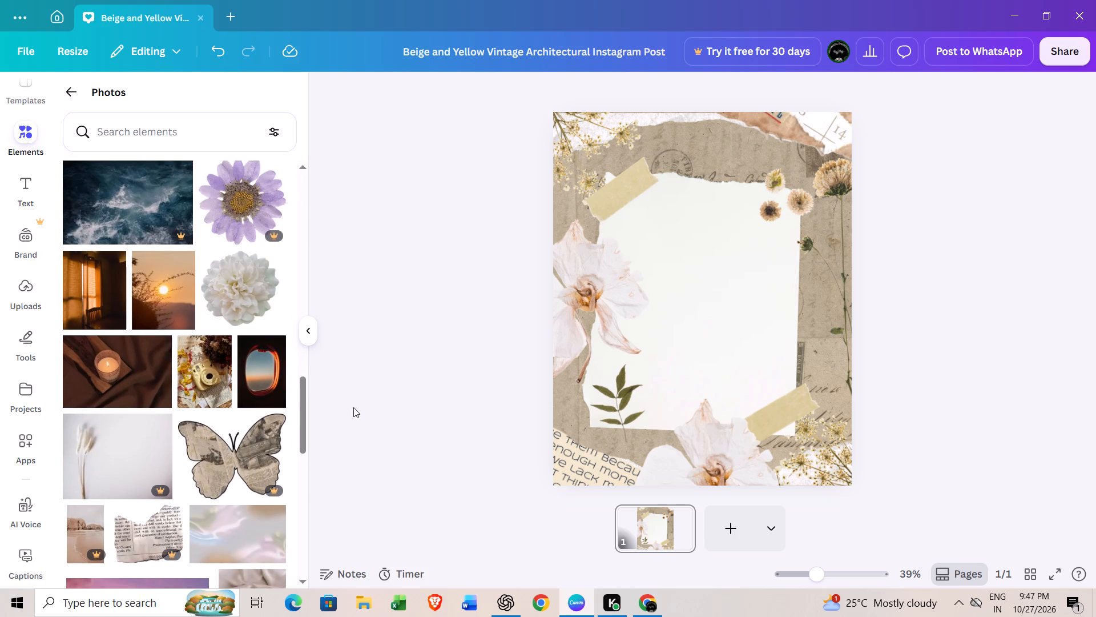
{"action": "scroll", "coordinate": [204, 374], "scroll_direction": "down", "scroll_amount": 2}
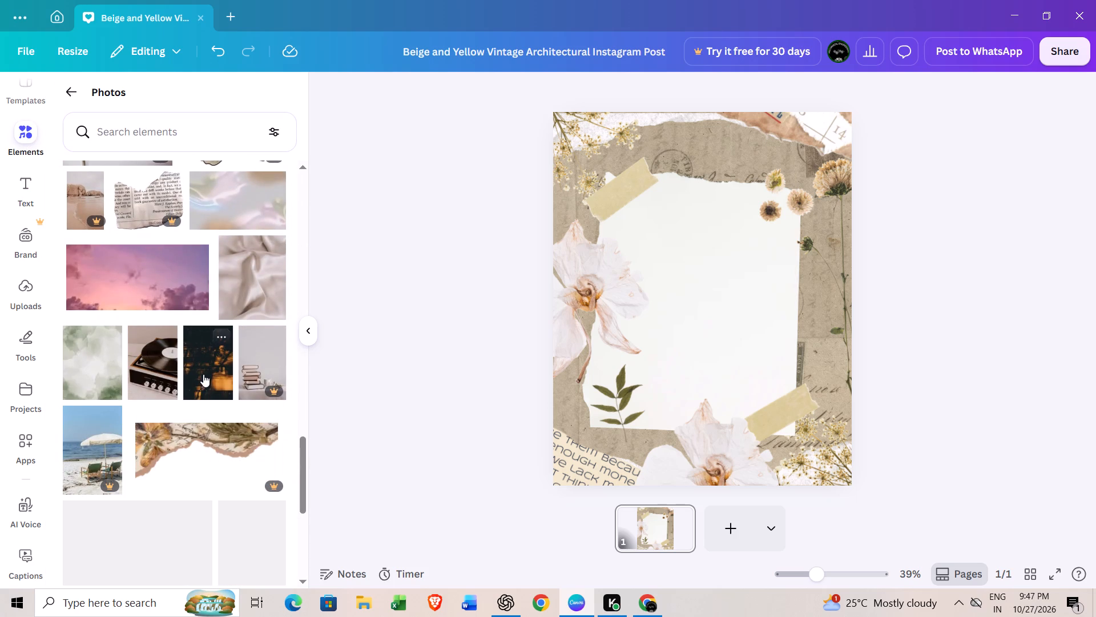
Select the torn-paper strip along the page's top edge.
{"action": "left_click", "coordinate": [673, 146]}
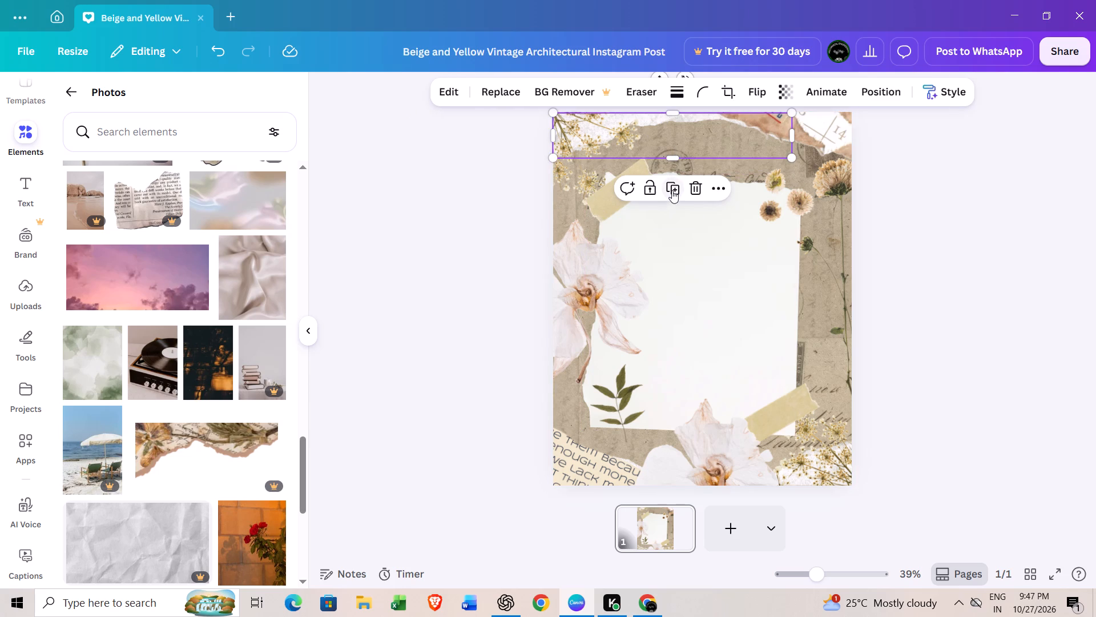
Duplicate the torn-paper strip along the page's top edge four times, leaving the copies stacked with a slight offset.
{"action": "left_click", "coordinate": [672, 190]}
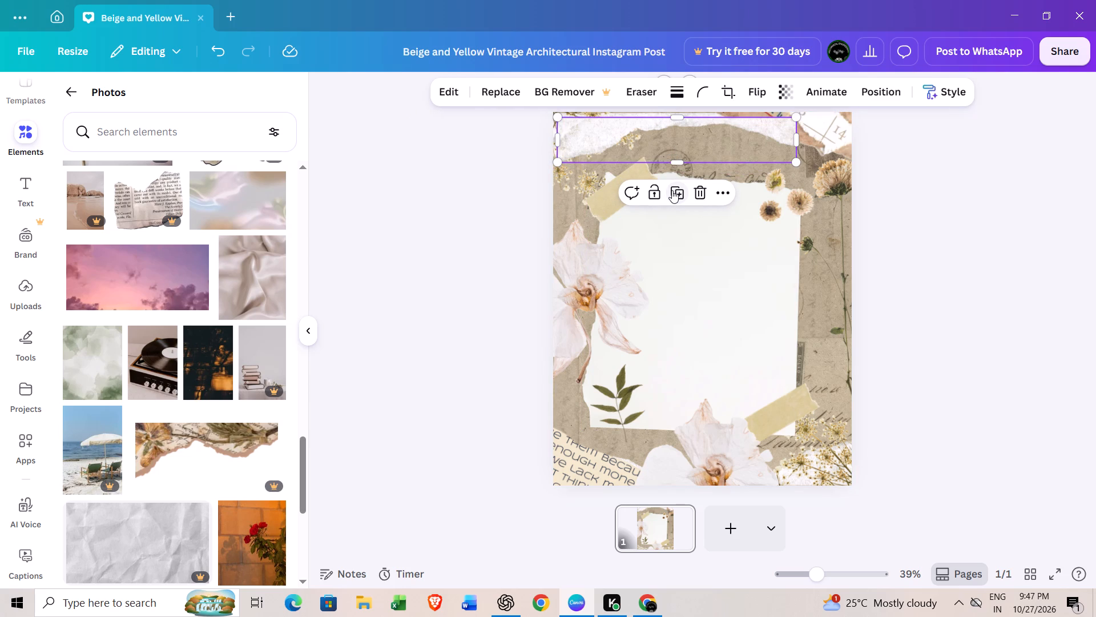
{"action": "left_click", "coordinate": [684, 194]}
{"action": "left_click", "coordinate": [684, 194]}
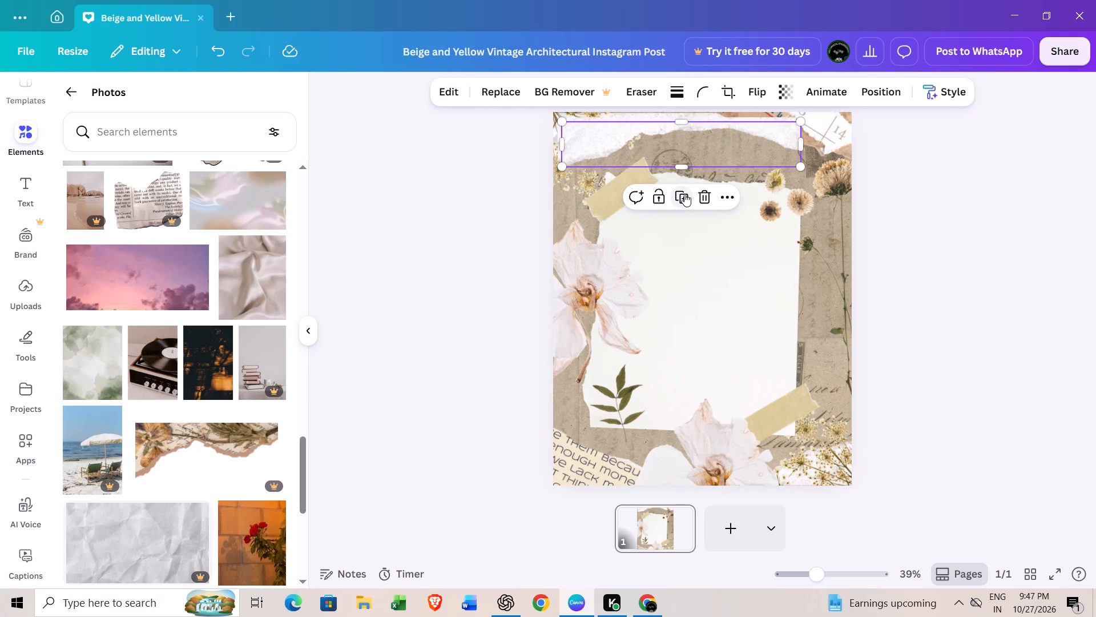
{"action": "triple_click", "coordinate": [684, 194]}
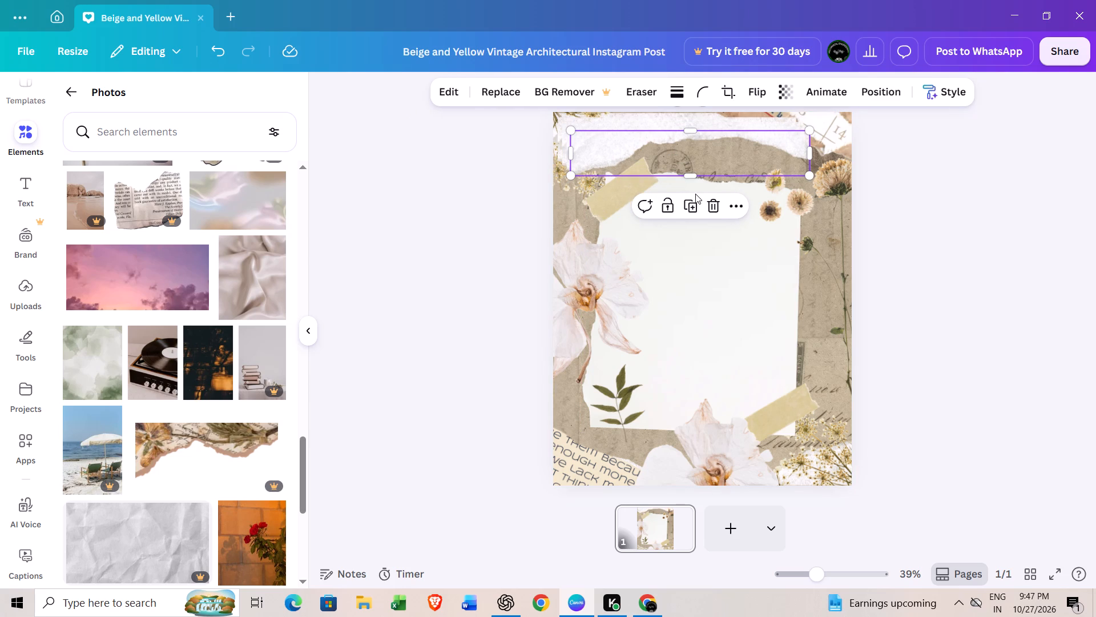
Delete the most recent copy of the torn-paper strip.
{"action": "left_click", "coordinate": [714, 206]}
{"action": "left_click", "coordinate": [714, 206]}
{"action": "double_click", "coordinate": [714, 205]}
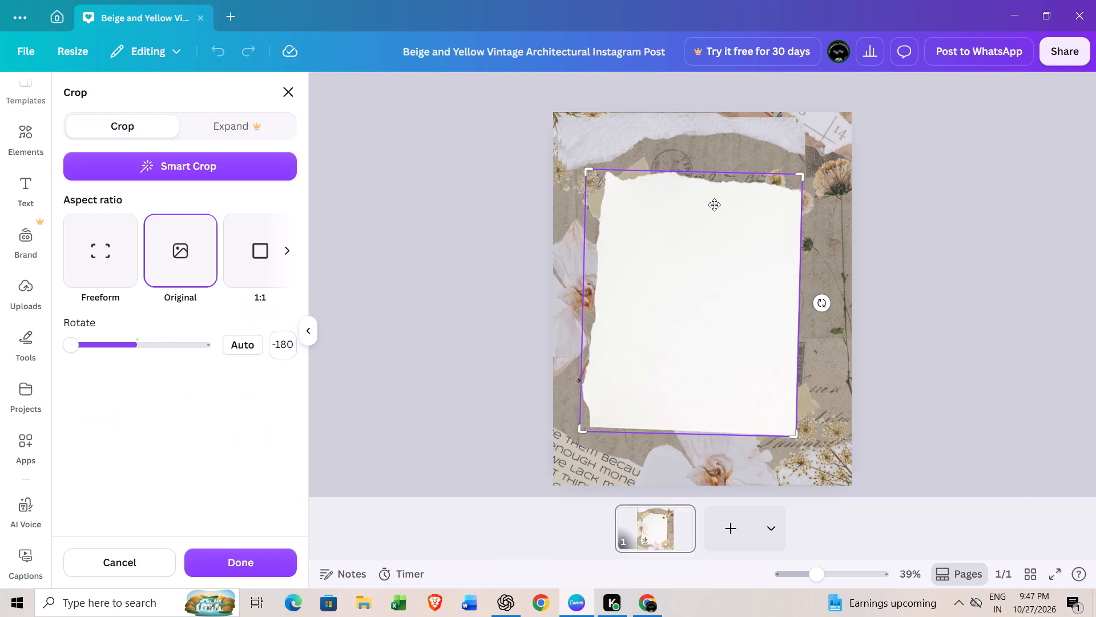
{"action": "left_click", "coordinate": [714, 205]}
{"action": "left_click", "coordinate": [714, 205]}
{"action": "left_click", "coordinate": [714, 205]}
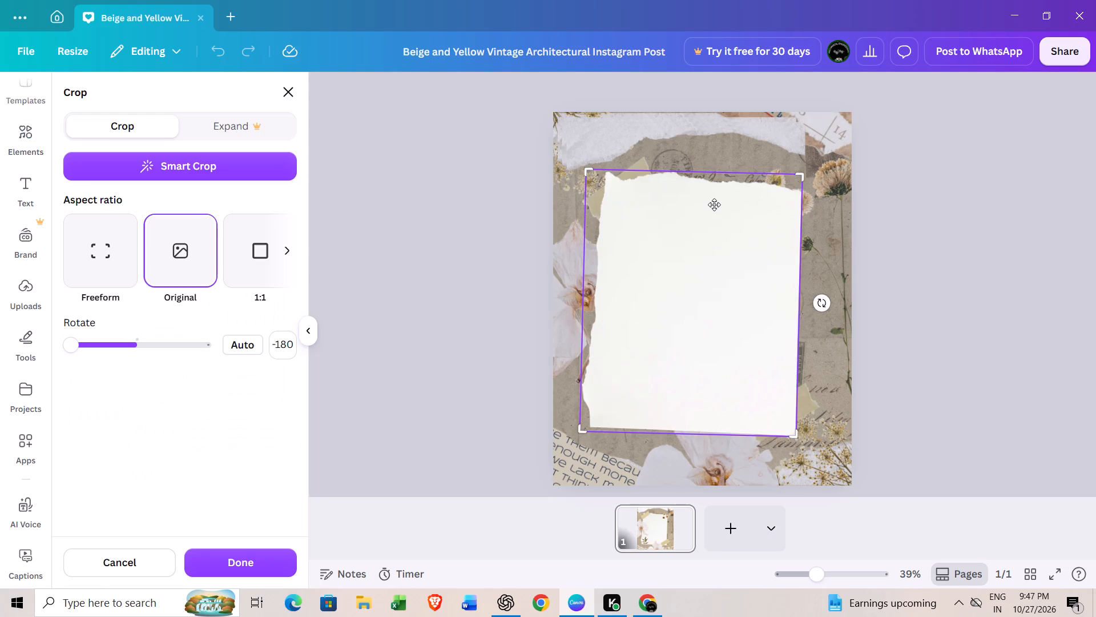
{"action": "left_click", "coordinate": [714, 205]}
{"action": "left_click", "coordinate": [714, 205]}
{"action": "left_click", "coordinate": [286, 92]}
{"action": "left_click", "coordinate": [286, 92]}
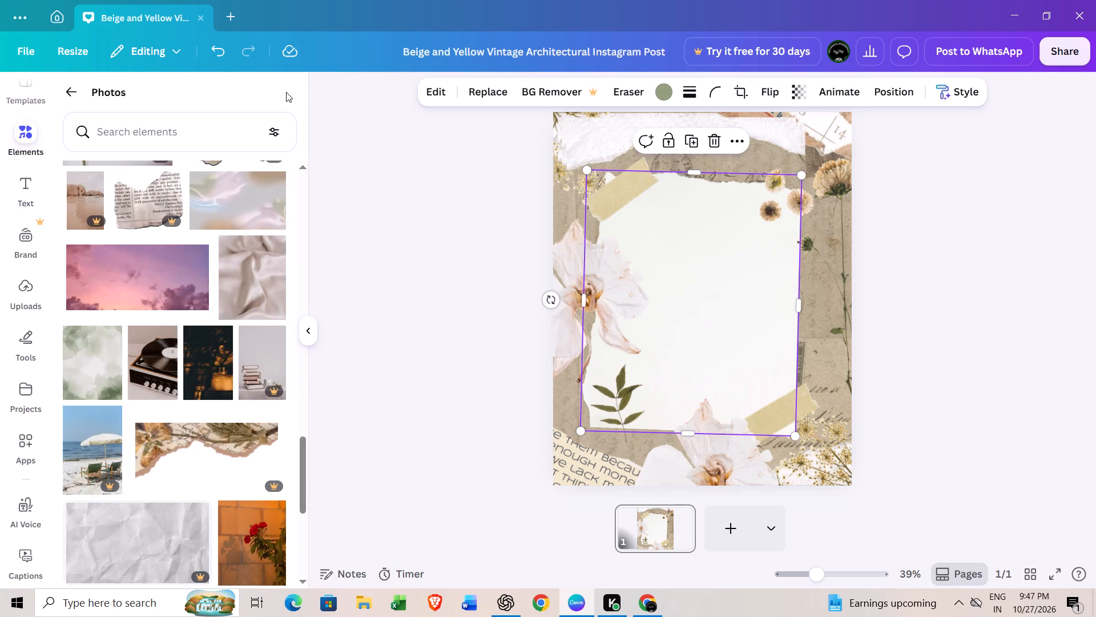
Browse the templates, open the Beige Scrapbook Monthly Recap set and choose its "Our Lessons" page for the design.
{"action": "left_click", "coordinate": [78, 99]}
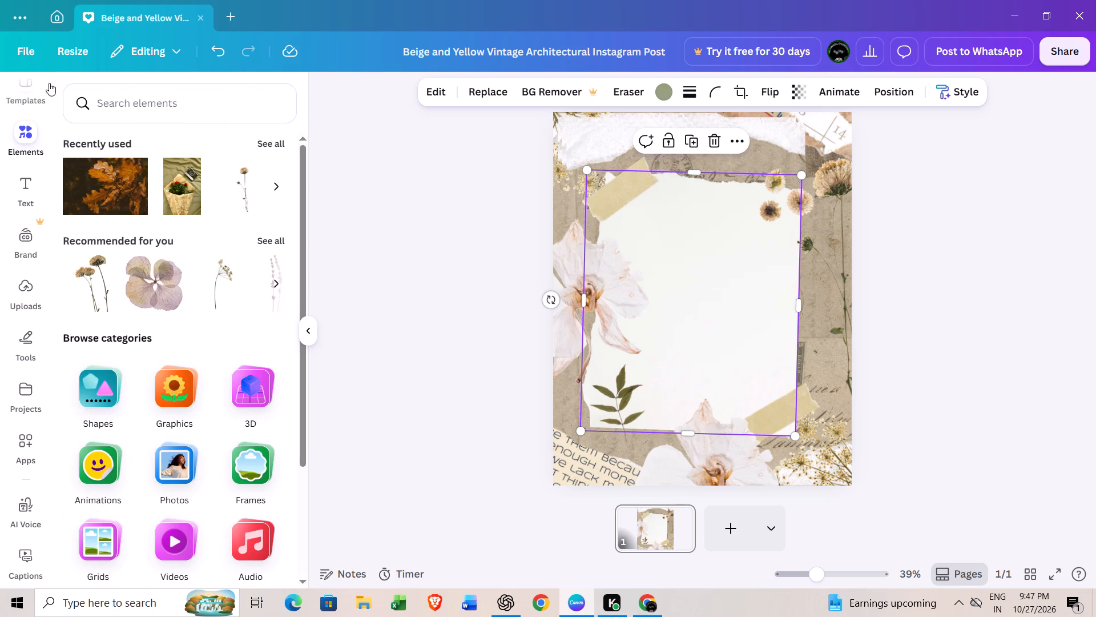
{"action": "left_click", "coordinate": [9, 82]}
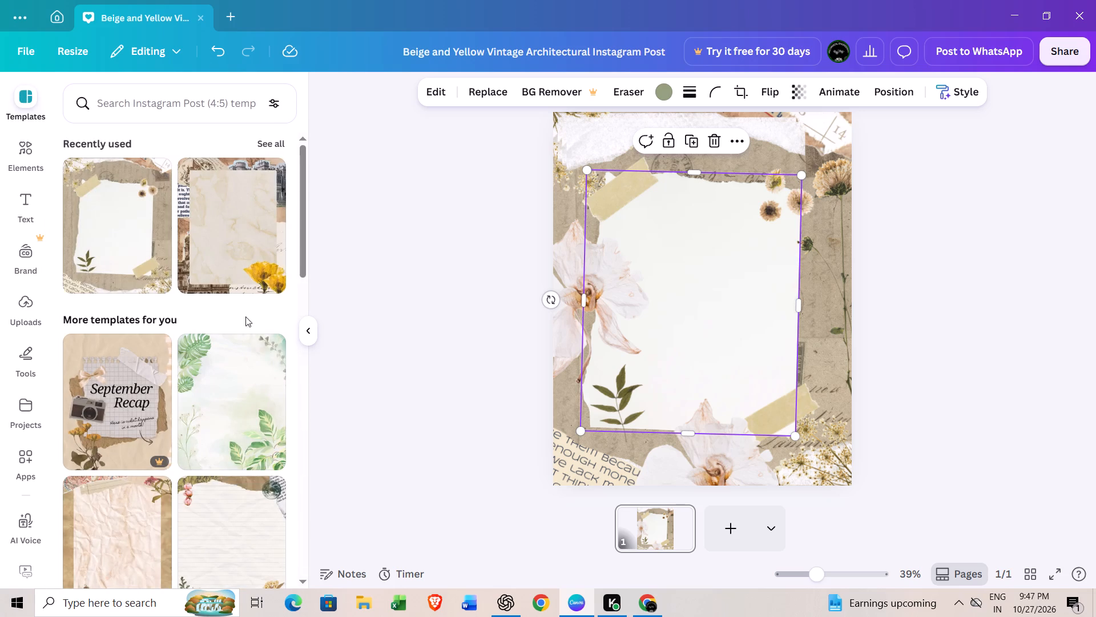
{"action": "scroll", "coordinate": [245, 316], "scroll_direction": "down", "scroll_amount": 3}
{"action": "scroll", "coordinate": [134, 267], "scroll_direction": "up", "scroll_amount": 1}
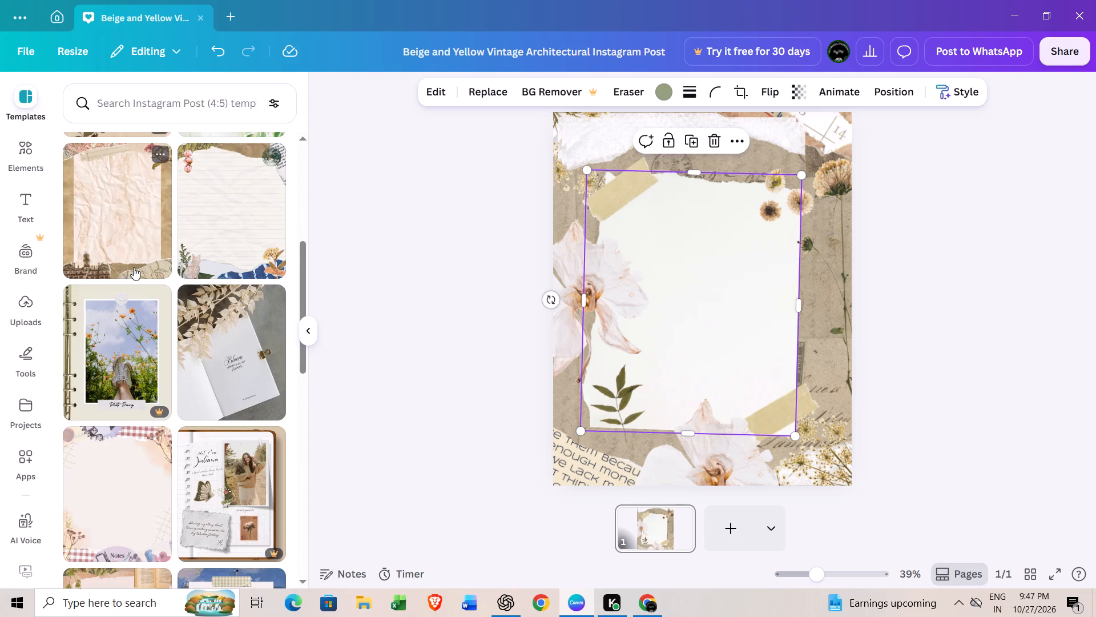
{"action": "scroll", "coordinate": [174, 251], "scroll_direction": "up", "scroll_amount": 1}
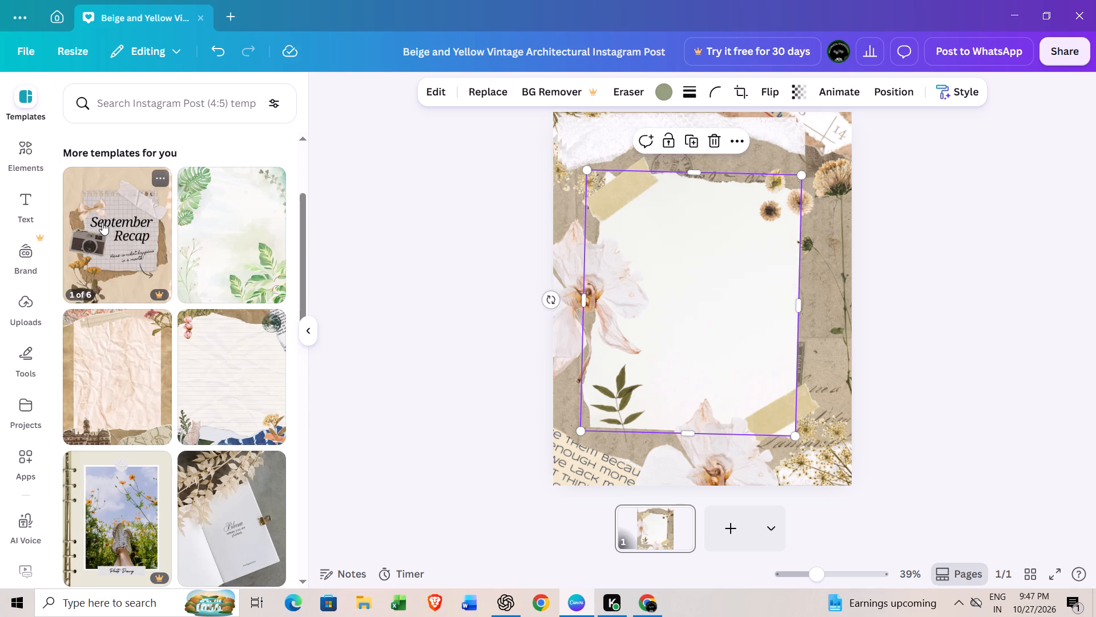
{"action": "left_click", "coordinate": [102, 222]}
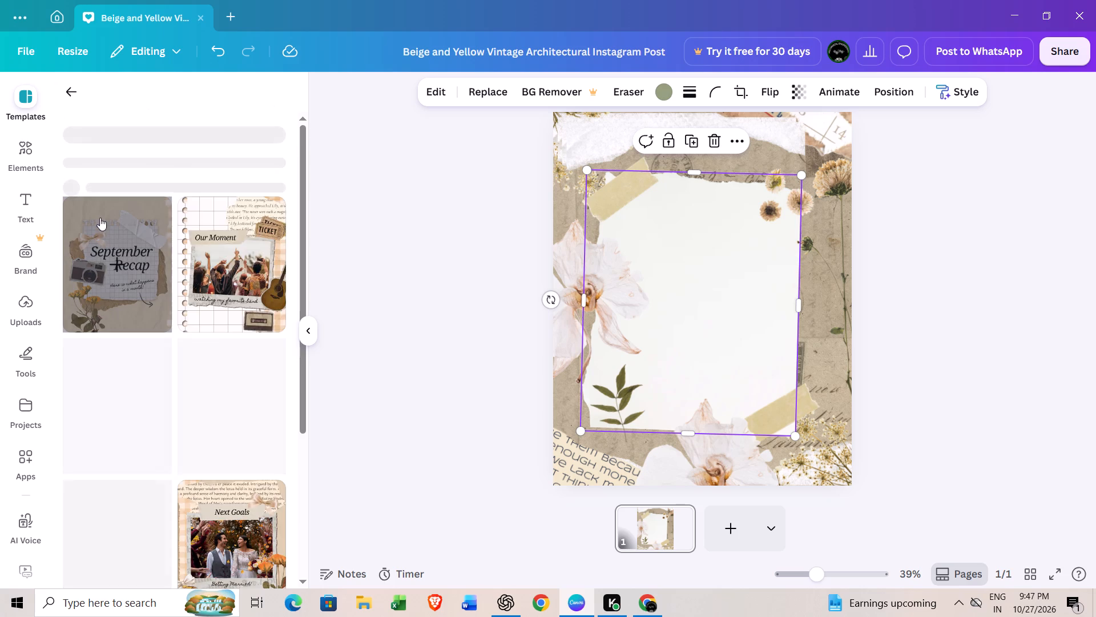
{"action": "scroll", "coordinate": [180, 306], "scroll_direction": "down", "scroll_amount": 2}
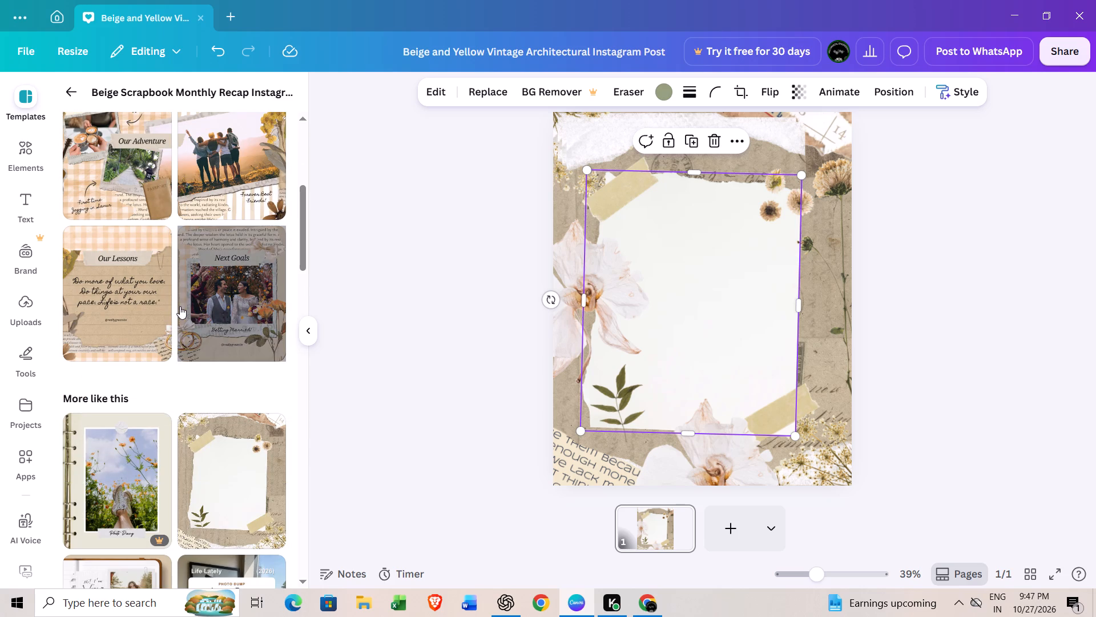
{"action": "left_click", "coordinate": [71, 290]}
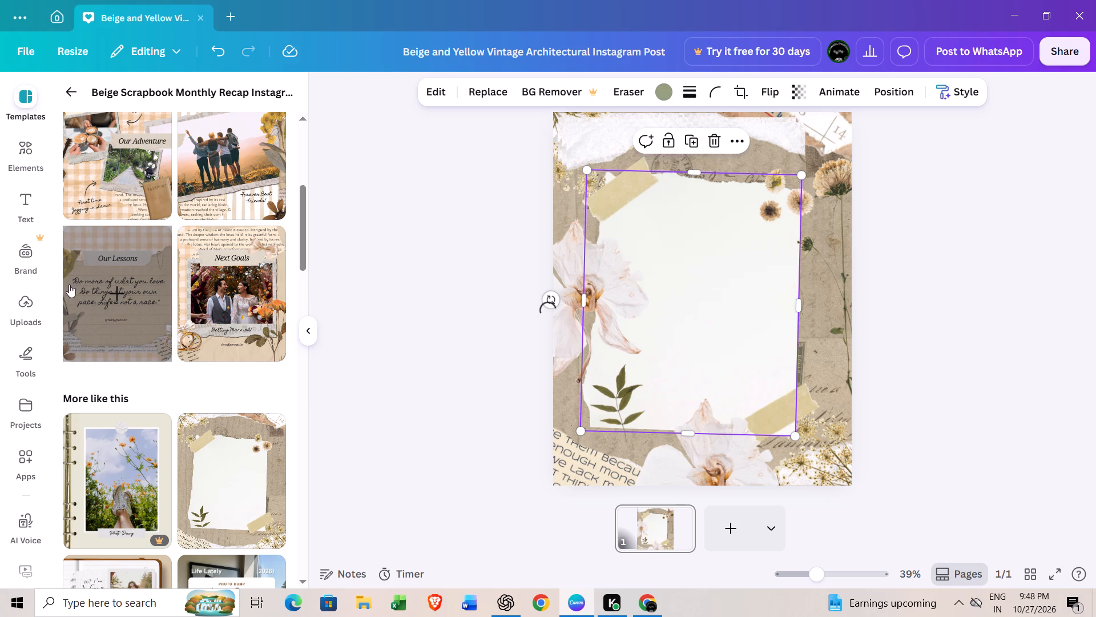
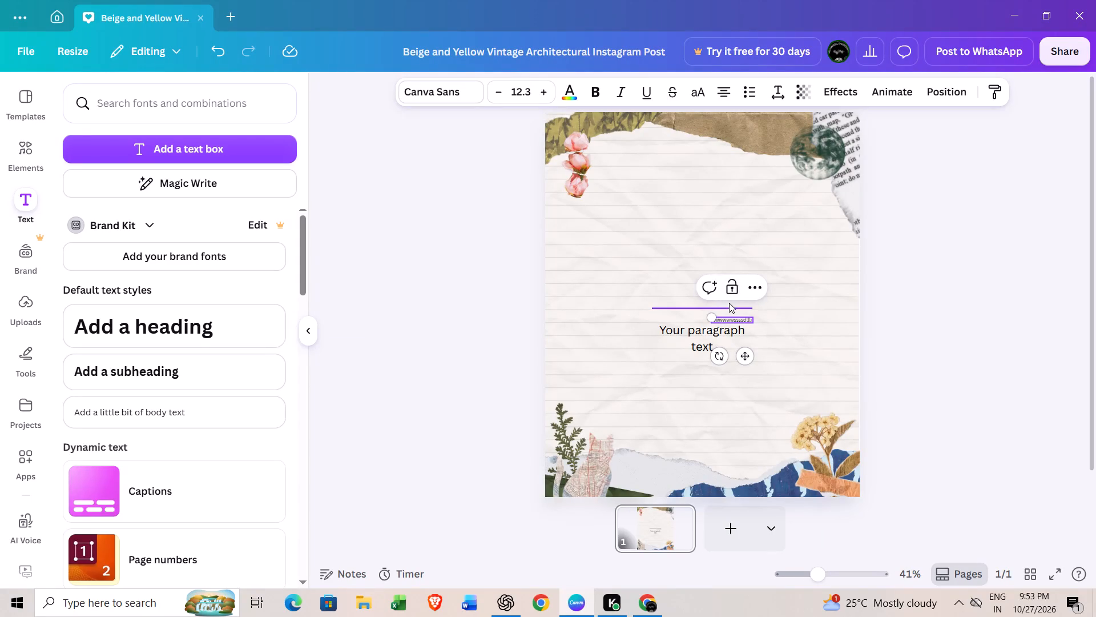
Move the tiny text box from the middle of the page up to the top of the note, beneath the torn brown paper.
{"action": "left_click_drag", "start_coordinate": [716, 324], "coordinate": [706, 318]}
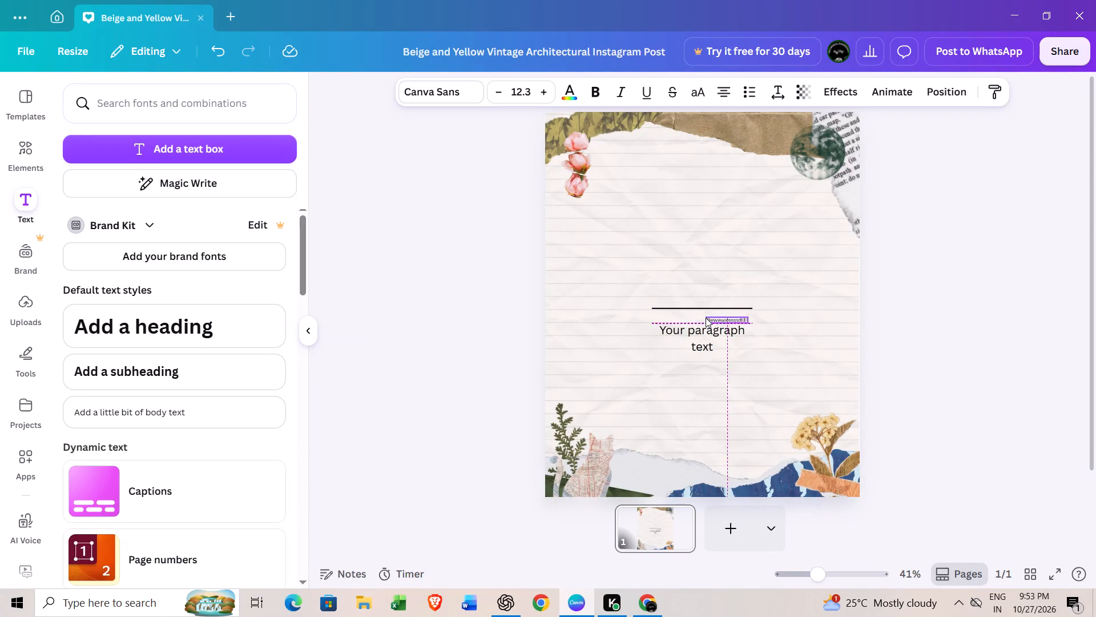
{"action": "left_click_drag", "start_coordinate": [706, 318], "coordinate": [655, 144]}
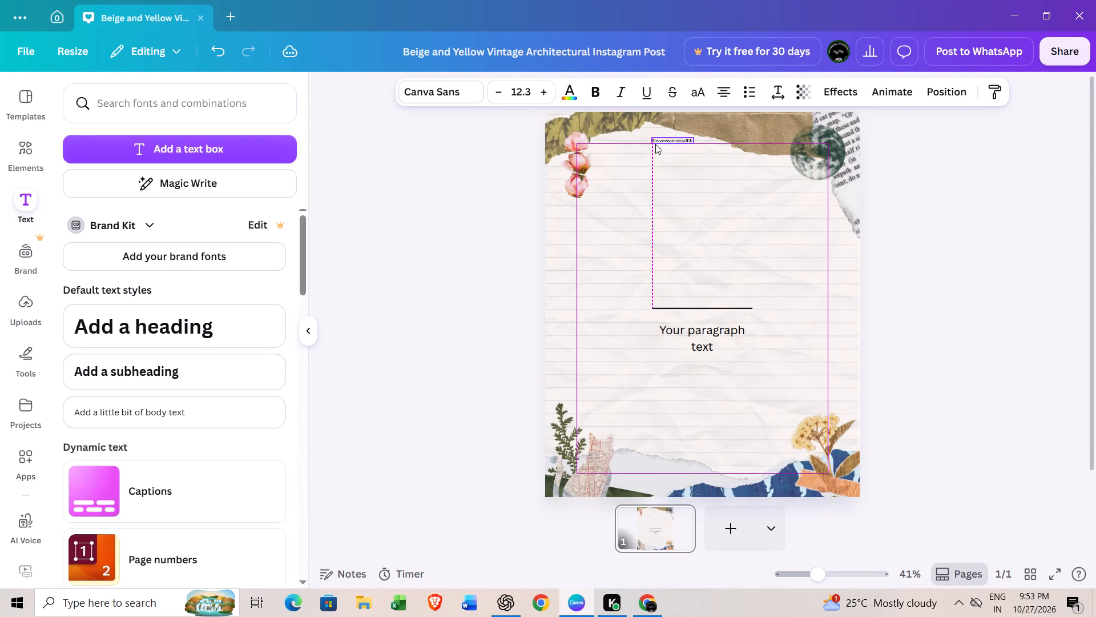
{"action": "left_click_drag", "start_coordinate": [655, 144], "coordinate": [655, 144]}
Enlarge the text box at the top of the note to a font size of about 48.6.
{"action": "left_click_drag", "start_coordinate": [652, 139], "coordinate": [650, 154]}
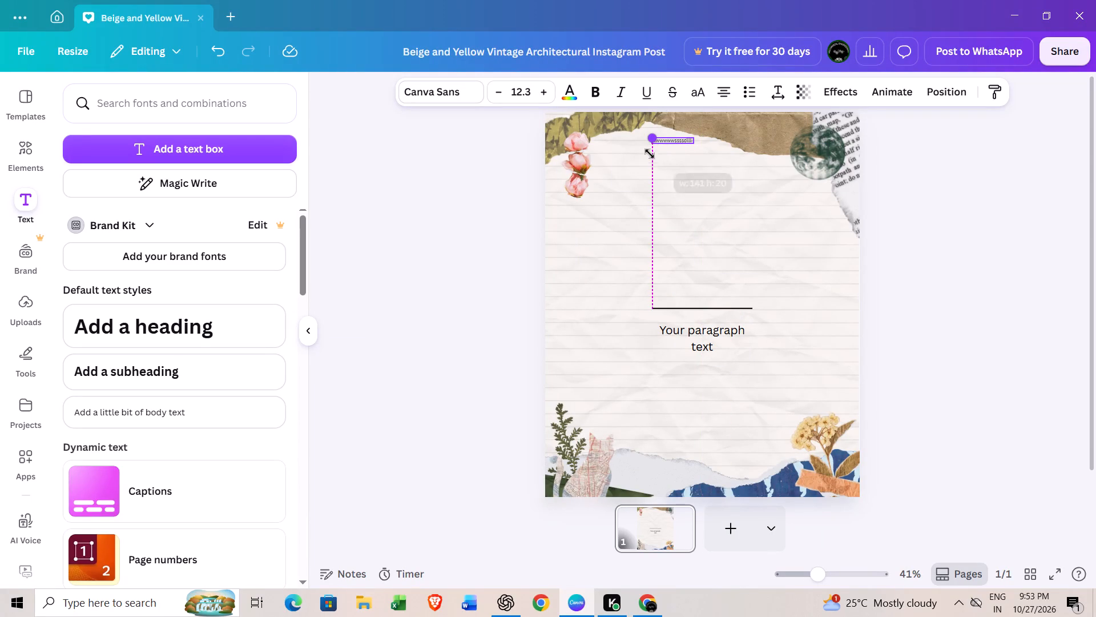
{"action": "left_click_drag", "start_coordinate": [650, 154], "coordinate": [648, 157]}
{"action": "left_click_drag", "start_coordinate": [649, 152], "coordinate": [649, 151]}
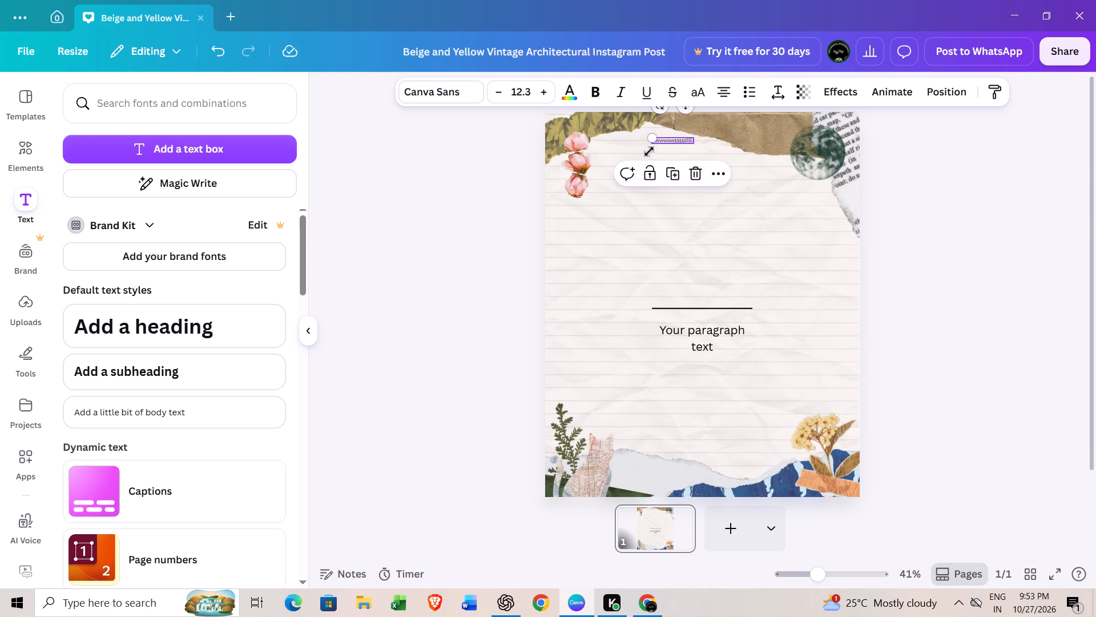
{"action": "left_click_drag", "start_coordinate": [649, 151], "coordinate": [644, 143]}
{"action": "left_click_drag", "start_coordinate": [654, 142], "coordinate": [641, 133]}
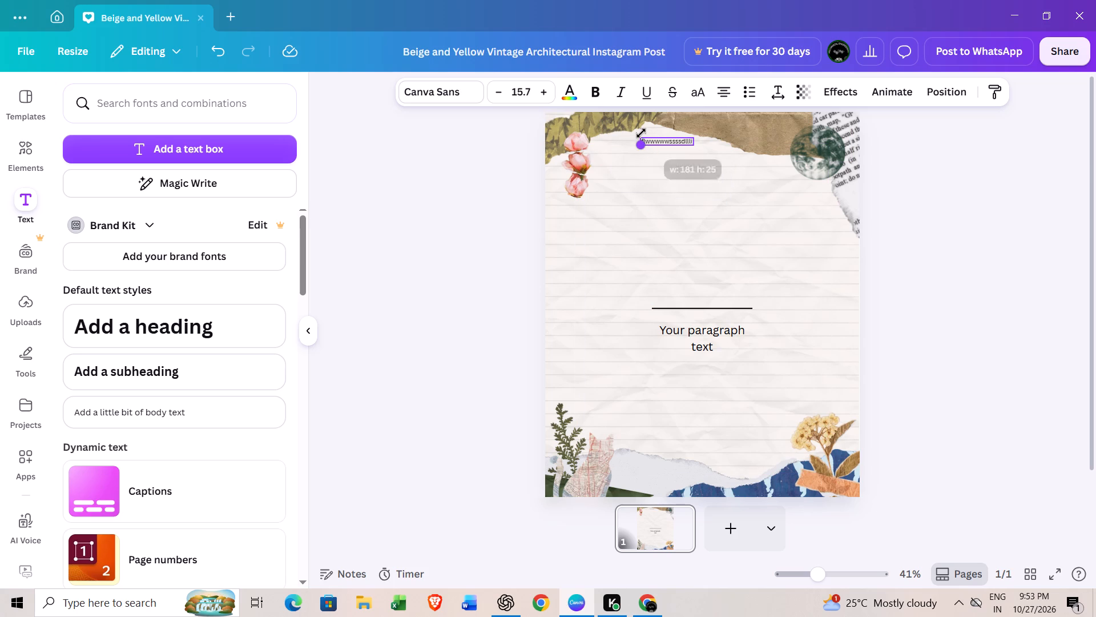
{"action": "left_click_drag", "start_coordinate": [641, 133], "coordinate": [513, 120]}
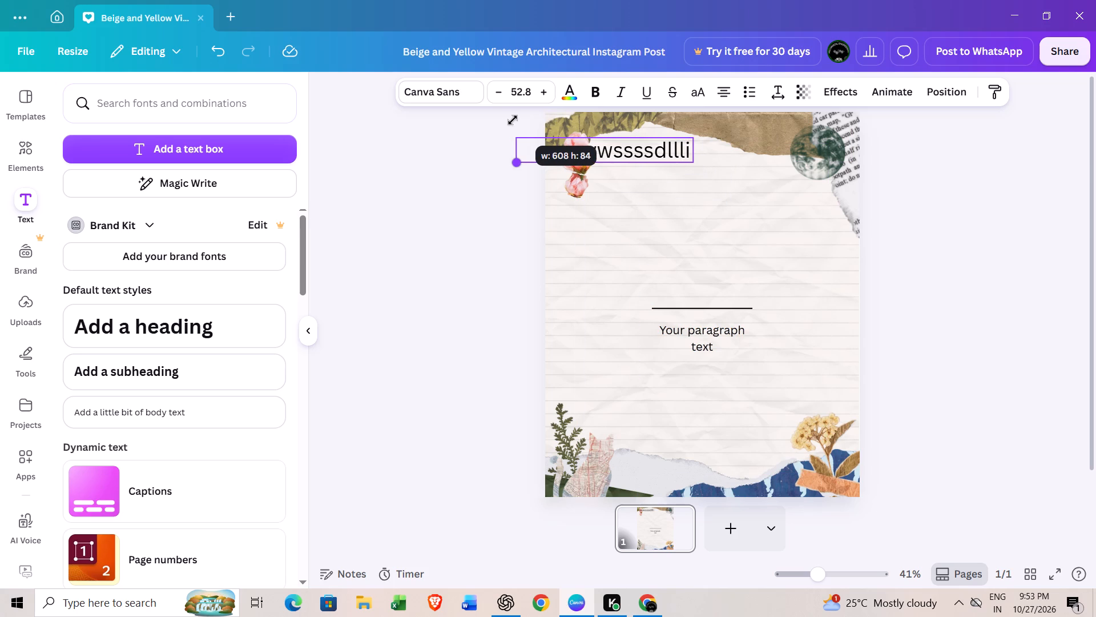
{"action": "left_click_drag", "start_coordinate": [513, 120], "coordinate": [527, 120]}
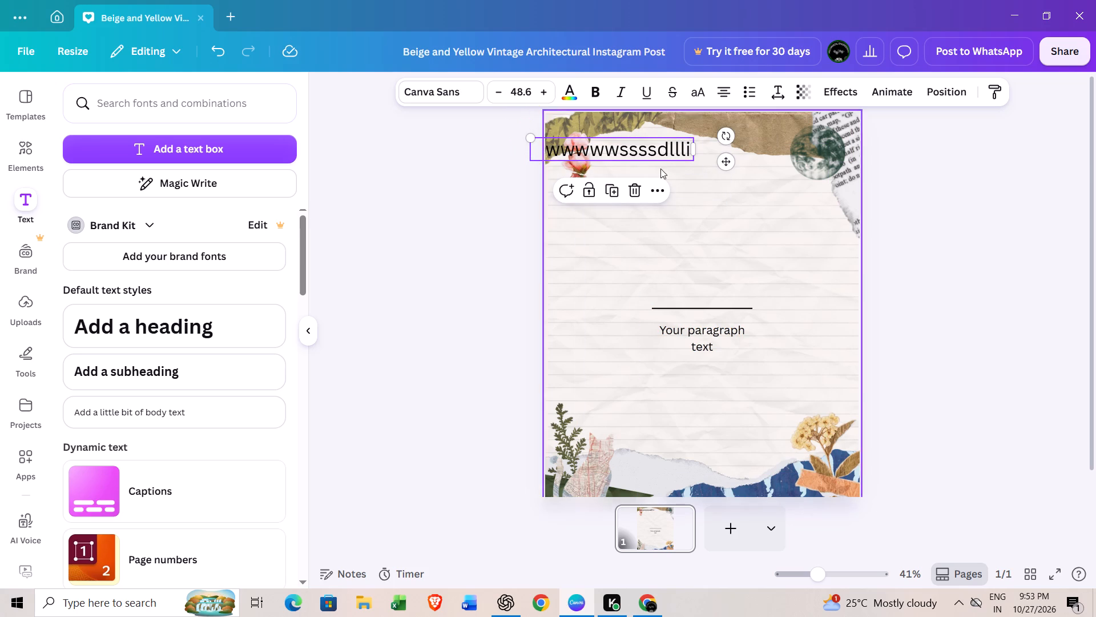
Replace the stray letters in the text box at the top of the page so it reads "flowerrs".
{"action": "left_click_drag", "start_coordinate": [661, 125], "coordinate": [659, 143]}
{"action": "left_click", "coordinate": [659, 160]}
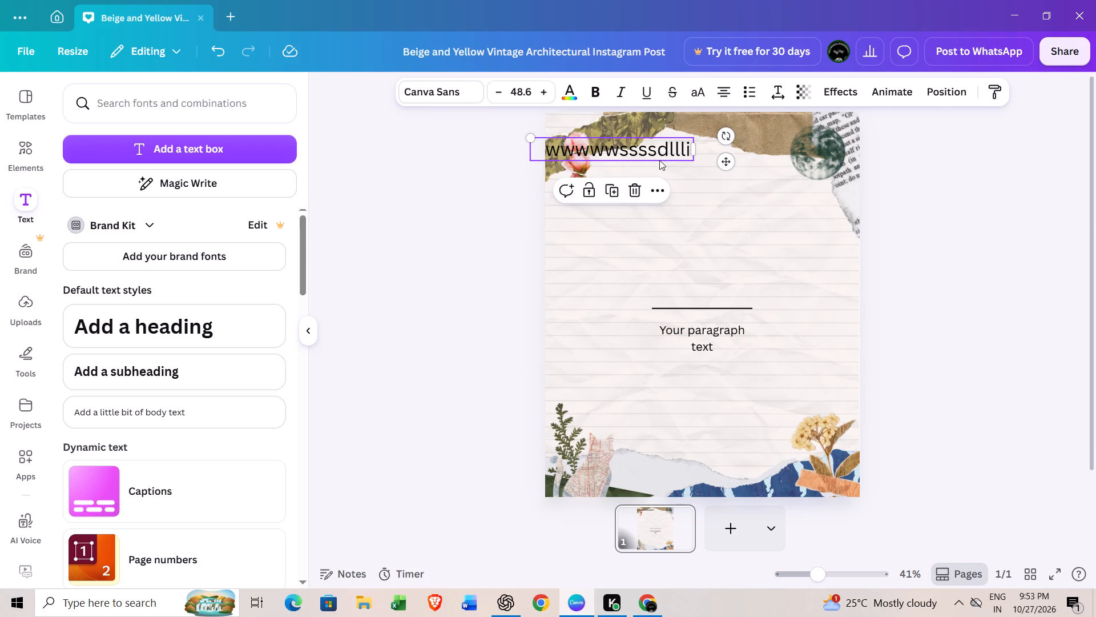
{"action": "left_click", "coordinate": [657, 145]}
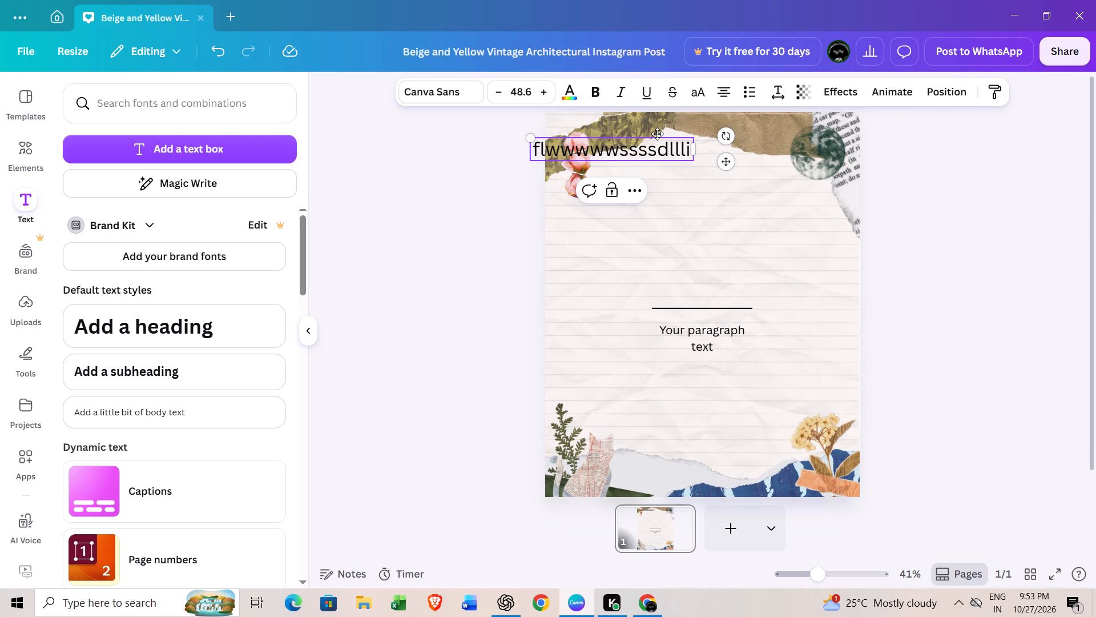
{"action": "left_click", "coordinate": [657, 134]}
{"action": "left_click", "coordinate": [658, 150]}
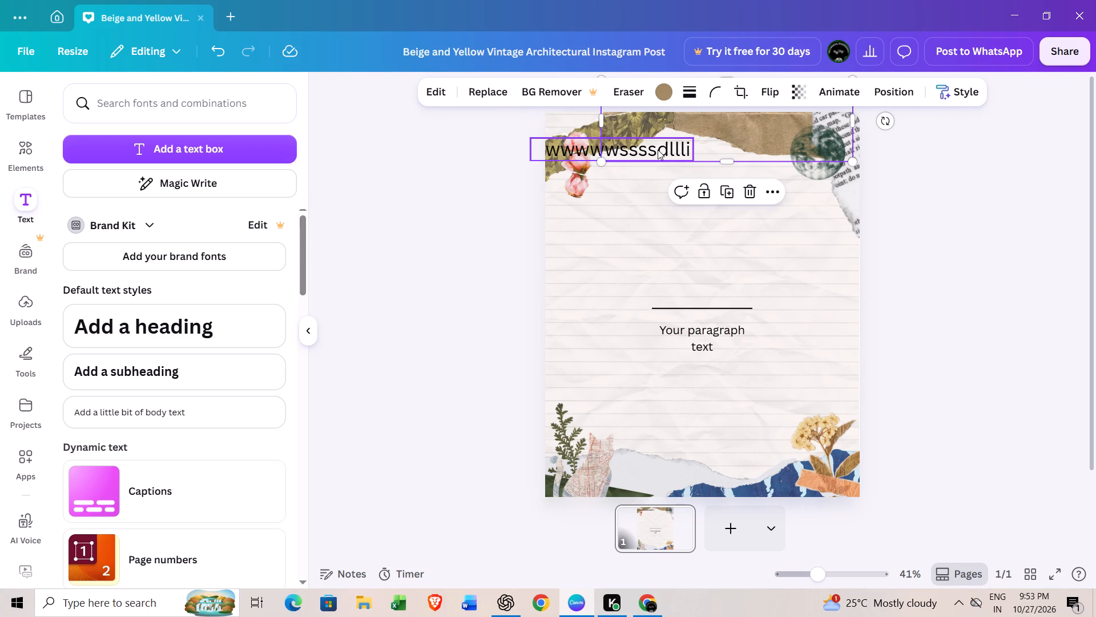
{"action": "left_click", "coordinate": [695, 141]}
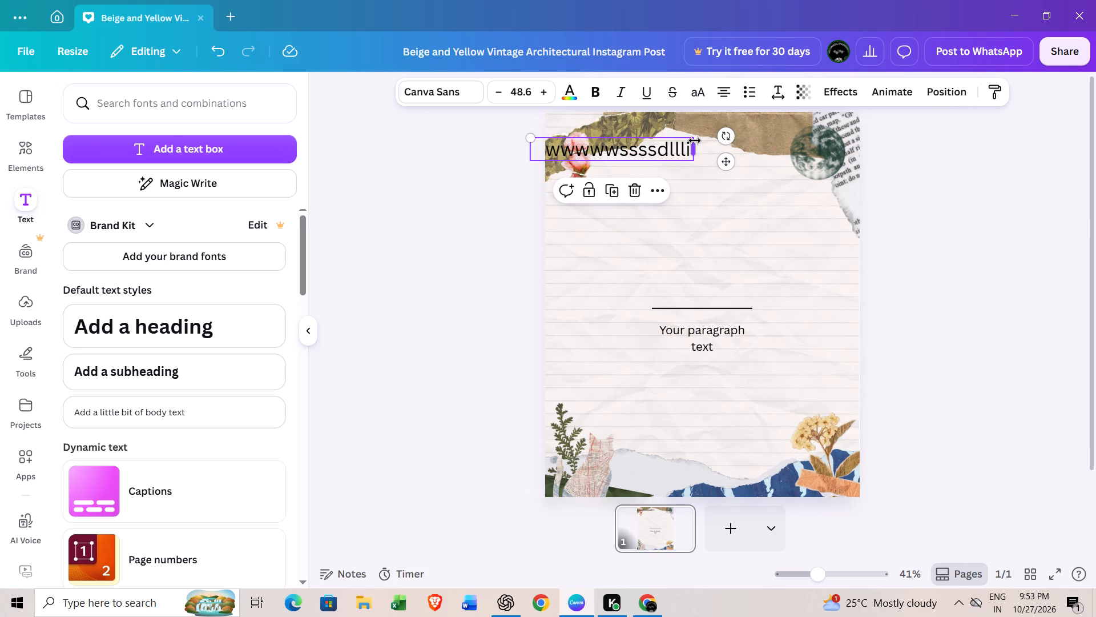
{"action": "left_click", "coordinate": [670, 146]}
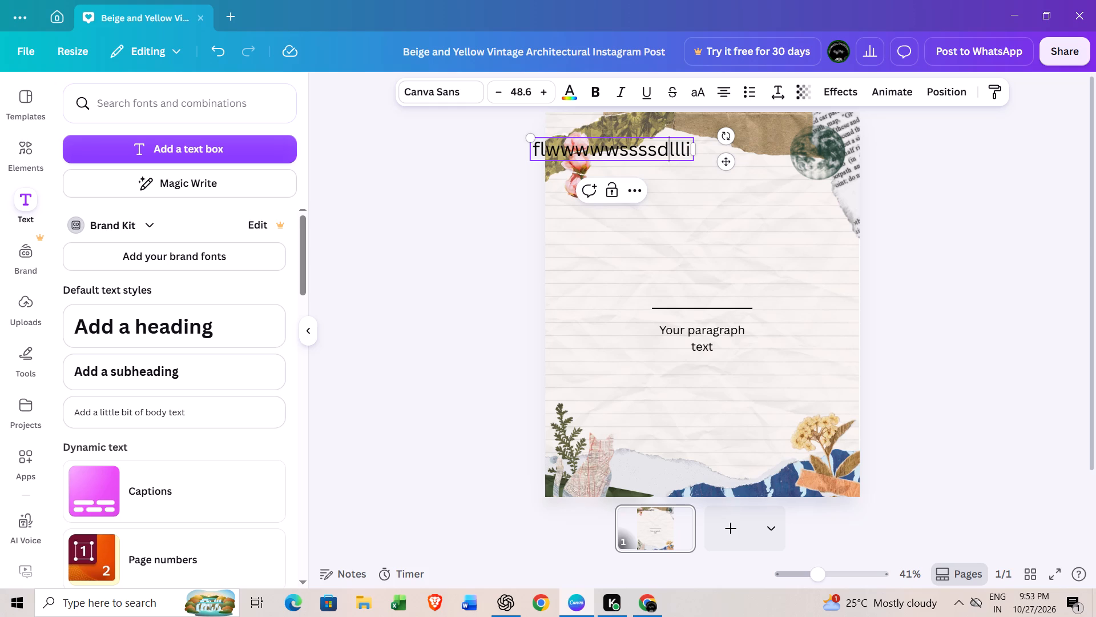
{"action": "key", "text": "Delete"}
{"action": "key", "text": "Delete"}
{"action": "key", "text": "Delete"}
{"action": "key", "text": "Delete"}
{"action": "key", "text": "Delete"}
{"action": "key", "text": "Delete"}
{"action": "key", "text": "Delete"}
{"action": "key", "text": "Delete"}
{"action": "key", "text": "Delete"}
{"action": "key", "text": "Delete"}
{"action": "key", "text": "Delete"}
{"action": "key", "text": "Delete"}
{"action": "key", "text": "Delete"}
{"action": "key", "text": "Delete"}
{"action": "key", "text": "Delete"}
{"action": "key", "text": "Delete"}
{"action": "key", "text": "Delete"}
{"action": "key", "text": "Delete"}
{"action": "key", "text": "Delete"}
{"action": "key", "text": "Delete"}
{"action": "key", "text": "Delete"}
{"action": "key", "text": "Delete"}
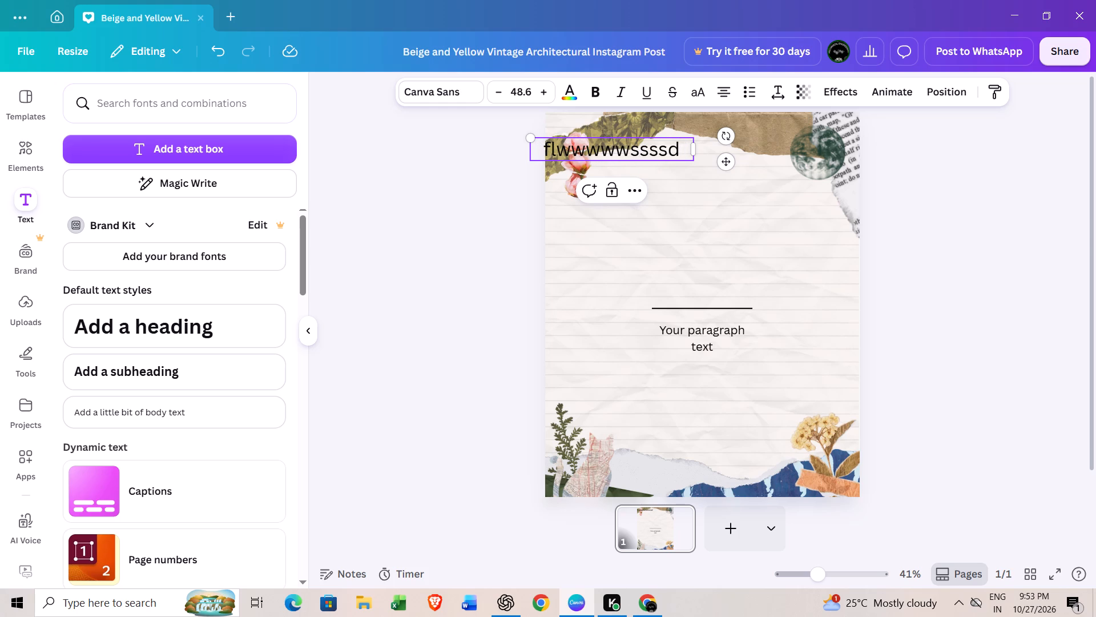
{"action": "key", "text": "Delete"}
{"action": "key", "text": "Delete"}
{"action": "key", "text": "Delete"}
{"action": "key", "text": "Delete"}
{"action": "key", "text": "Delete"}
{"action": "key", "text": "Delete"}
{"action": "key", "text": "Delete"}
{"action": "key", "text": "Delete"}
{"action": "key", "text": "Delete"}
{"action": "key", "text": "Delete"}
{"action": "key", "text": "Delete"}
{"action": "key", "text": "Delete"}
{"action": "key", "text": "Delete"}
{"action": "key", "text": "Delete"}
{"action": "key", "text": "Delete"}
{"action": "key", "text": "Delete"}
{"action": "key", "text": "Delete"}
{"action": "key", "text": "Delete"}
{"action": "key", "text": "Delete"}
{"action": "key", "text": "Delete"}
{"action": "key", "text": "Delete"}
{"action": "key", "text": "Delete"}
{"action": "key", "text": "Delete"}
{"action": "key", "text": "Delete"}
{"action": "key", "text": "Delete"}
{"action": "key", "text": "Delete"}
{"action": "key", "text": "Delete"}
{"action": "key", "text": "Delete"}
{"action": "key", "text": "BackSpace"}
{"action": "key", "text": "BackSpace"}
{"action": "key", "text": "BackSpace"}
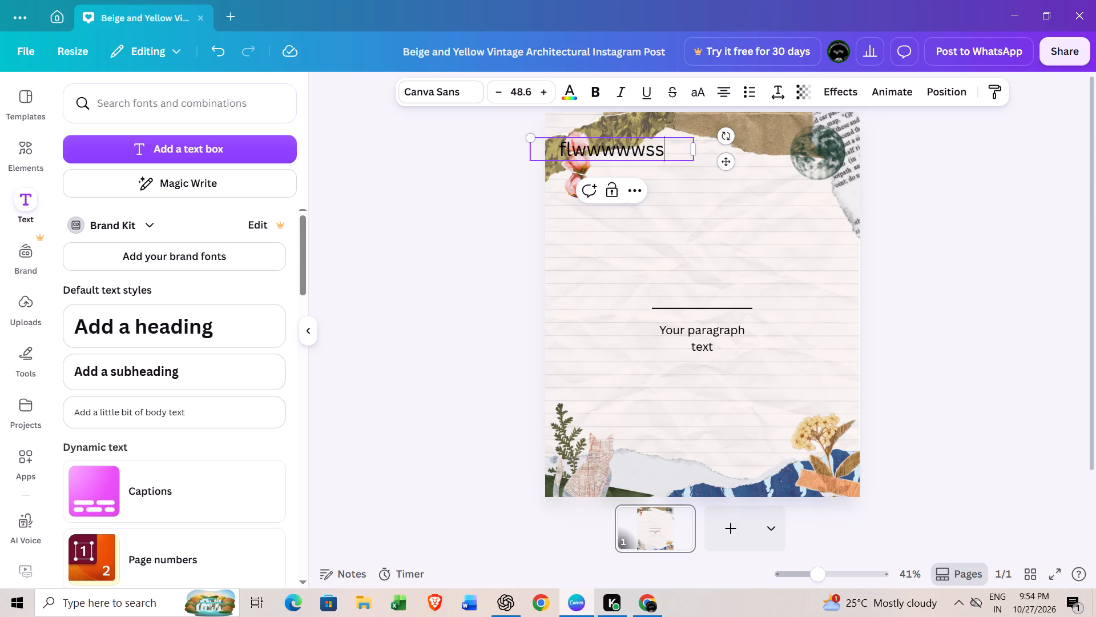
{"action": "key", "text": "BackSpace"}
{"action": "key", "text": "BackSpace"}
{"action": "key", "text": "BackSpace"}
{"action": "key", "text": "BackSpace"}
{"action": "key", "text": "Delete"}
{"action": "key", "text": "BackSpace"}
{"action": "key", "text": "BackSpace"}
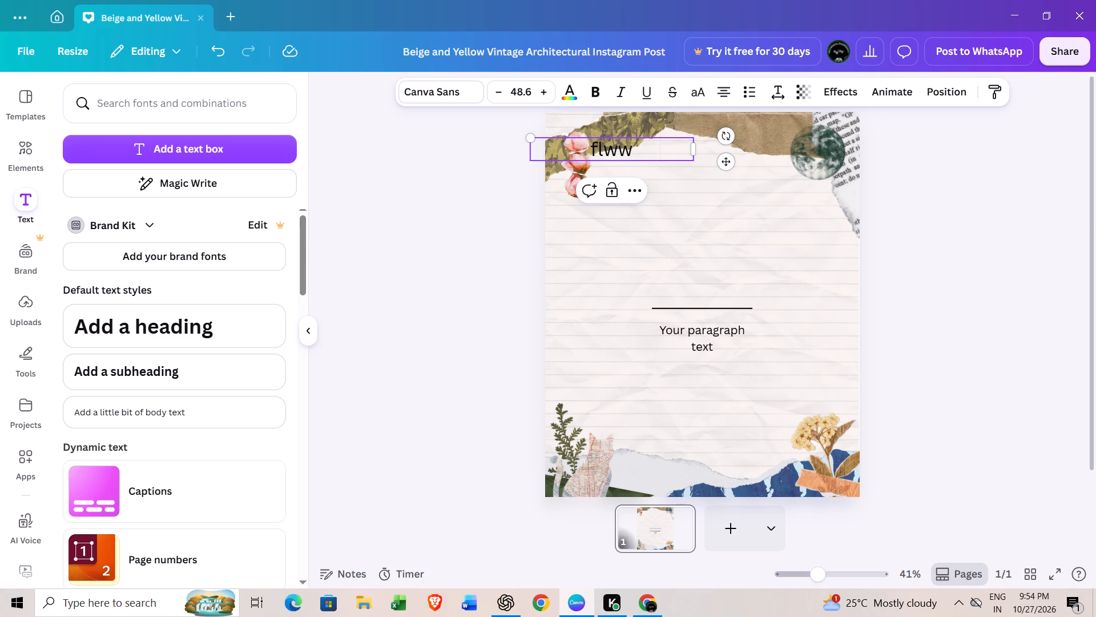
{"action": "key", "text": "BackSpace"}
{"action": "key", "text": "o"}
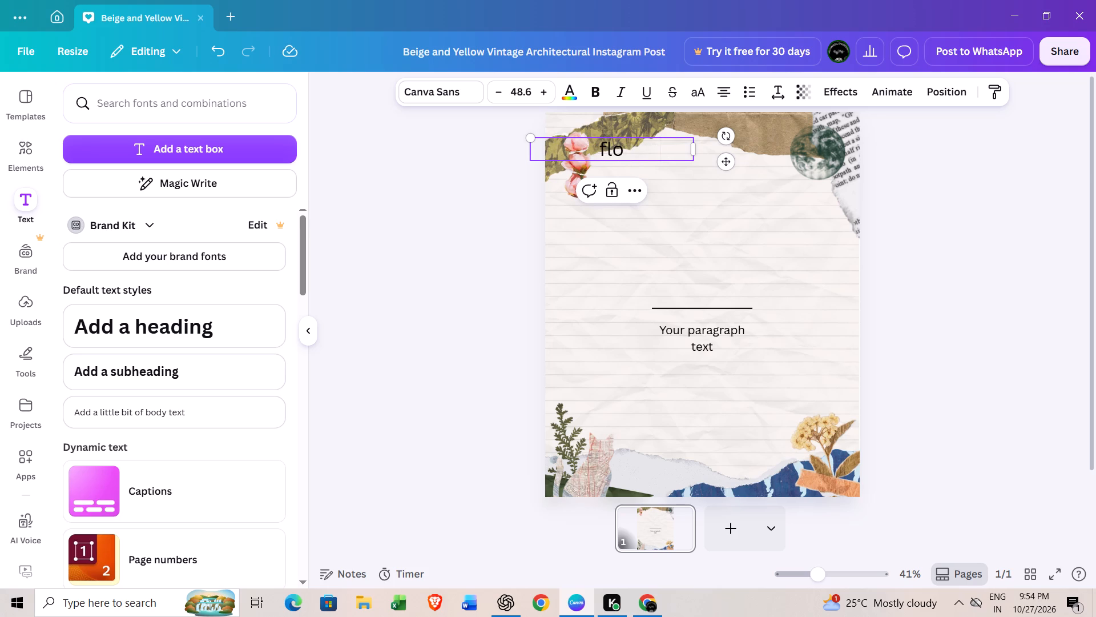
{"action": "type", "text": "we"}
{"action": "type", "text": "rs"}
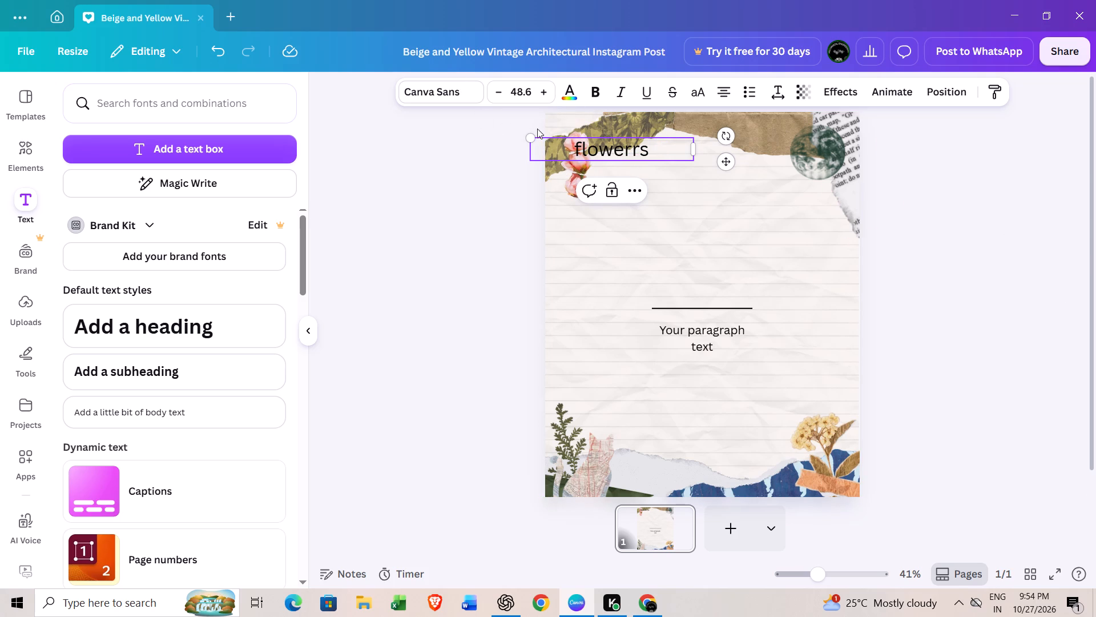
Shrink the "flowerrs" text box to a font size of about 23.7.
{"action": "scroll", "coordinate": [532, 134], "scroll_direction": "down", "scroll_amount": 1}
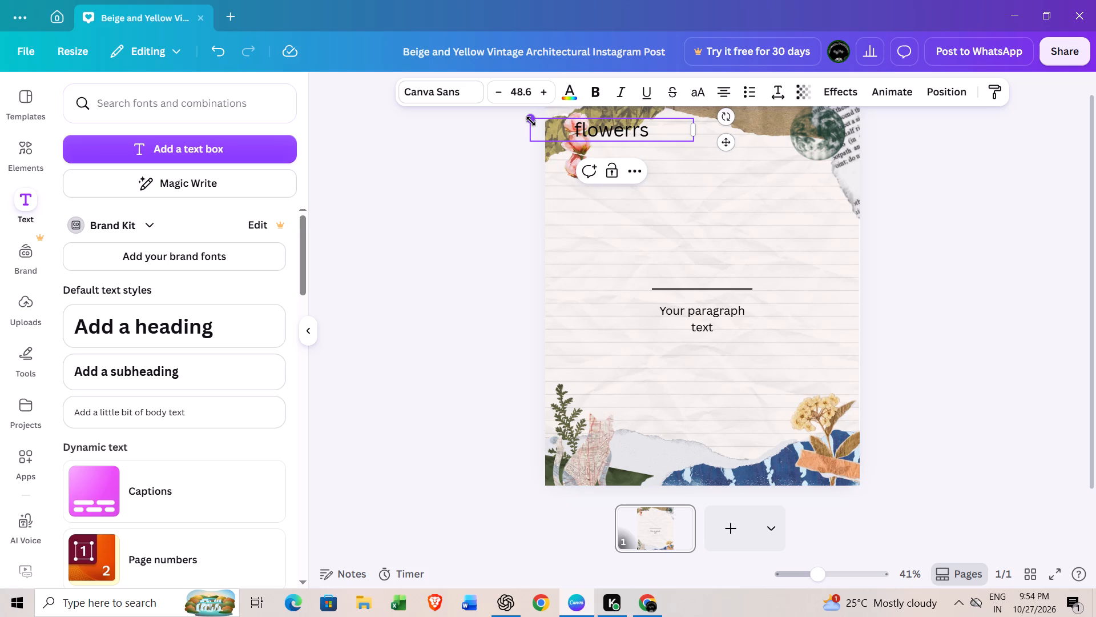
{"action": "left_click", "coordinate": [530, 121]}
{"action": "scroll", "coordinate": [530, 121], "scroll_direction": "down", "scroll_amount": 2}
{"action": "left_click_drag", "start_coordinate": [530, 121], "coordinate": [591, 133]}
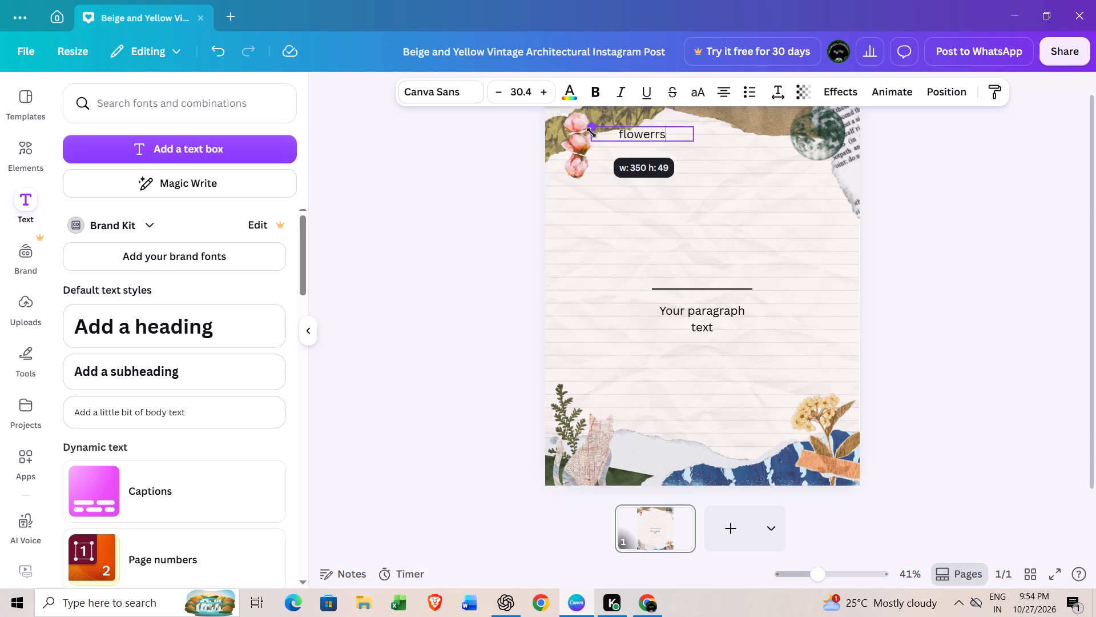
{"action": "left_click_drag", "start_coordinate": [591, 133], "coordinate": [609, 143]}
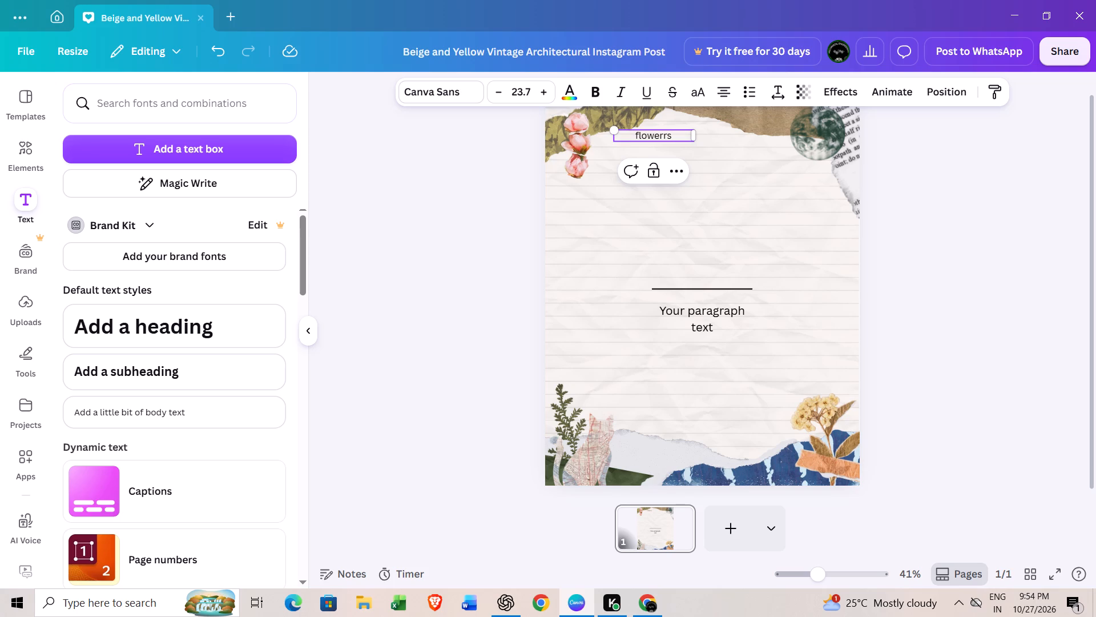
Shift the "flowerrs" text slightly up and to the right, close to the torn paper edge at the page top.
{"action": "left_click_drag", "start_coordinate": [638, 136], "coordinate": [642, 126]}
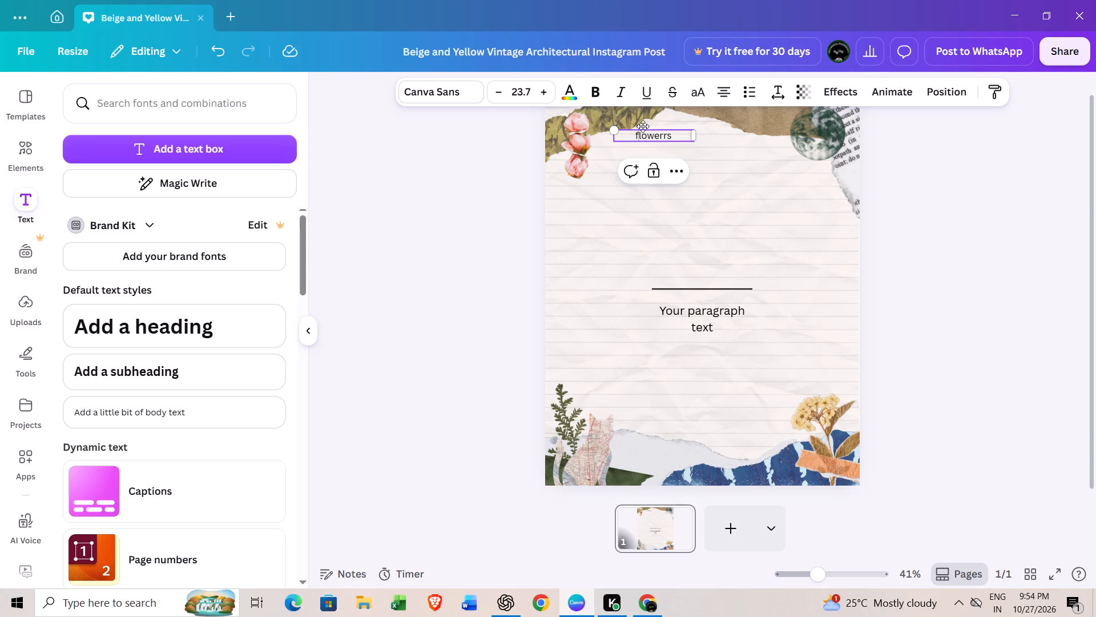
{"action": "left_click", "coordinate": [644, 131]}
{"action": "left_click", "coordinate": [707, 183]}
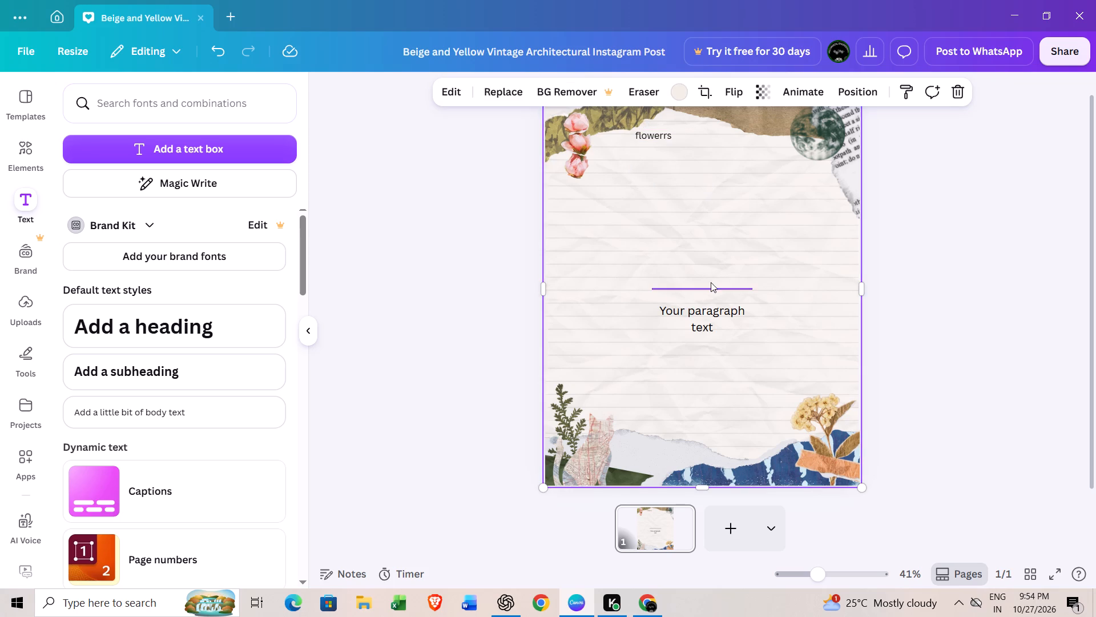
{"action": "left_click_drag", "start_coordinate": [647, 131], "coordinate": [647, 137]}
{"action": "left_click_drag", "start_coordinate": [647, 137], "coordinate": [656, 122]}
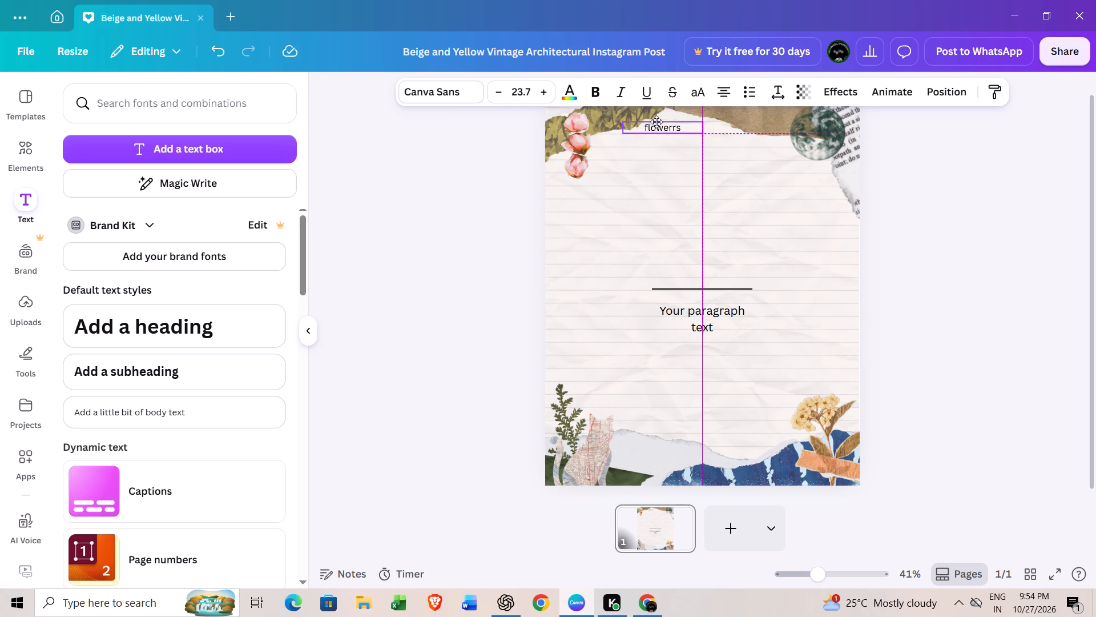
{"action": "left_click_drag", "start_coordinate": [656, 122], "coordinate": [656, 119]}
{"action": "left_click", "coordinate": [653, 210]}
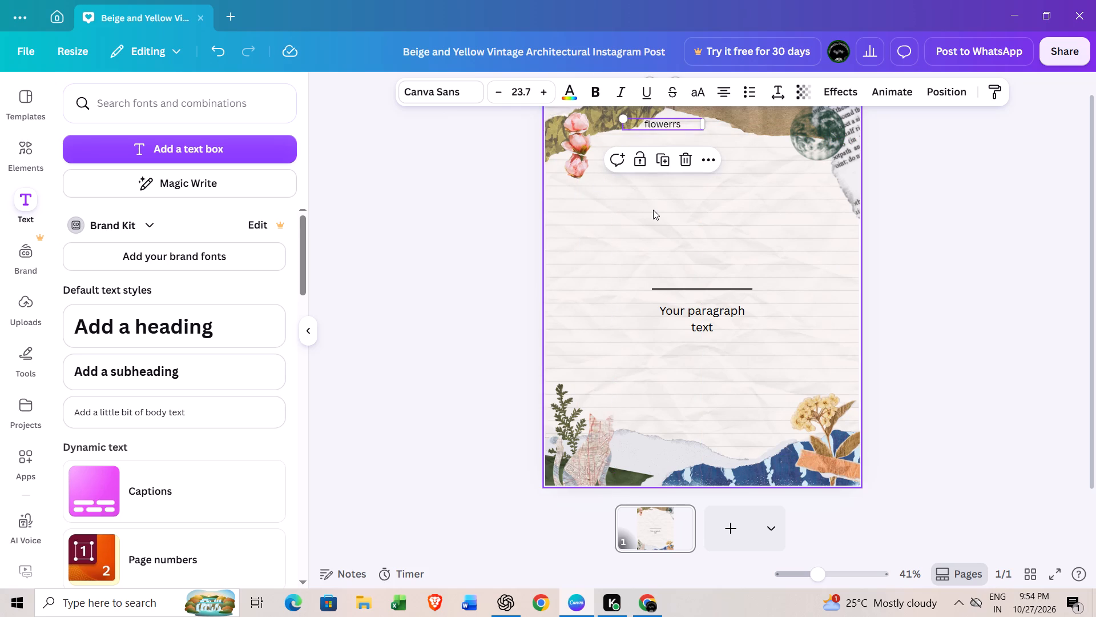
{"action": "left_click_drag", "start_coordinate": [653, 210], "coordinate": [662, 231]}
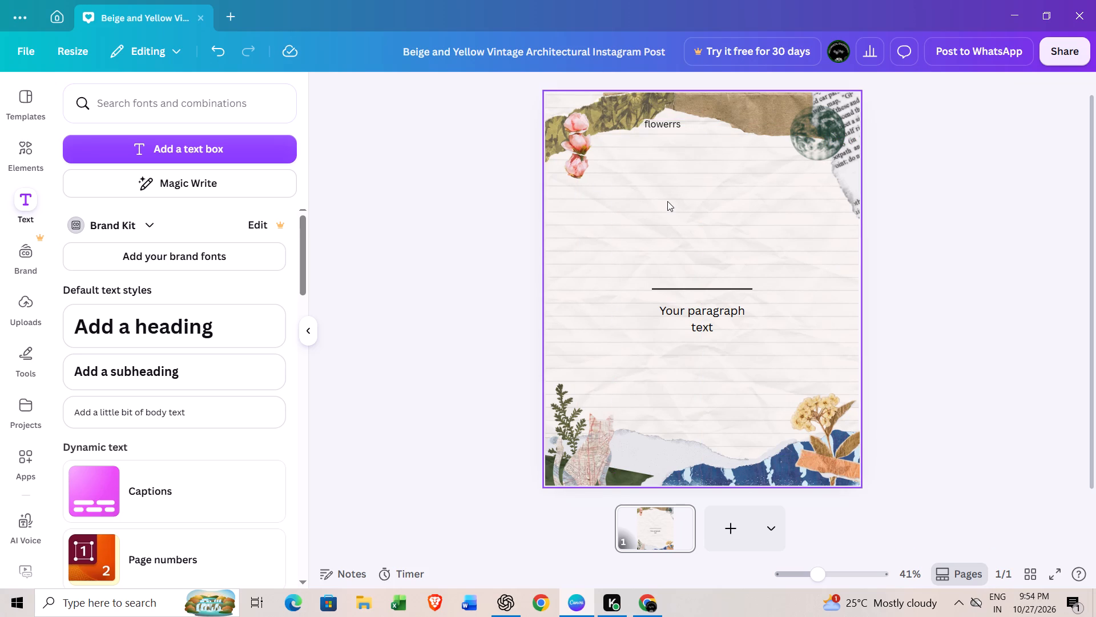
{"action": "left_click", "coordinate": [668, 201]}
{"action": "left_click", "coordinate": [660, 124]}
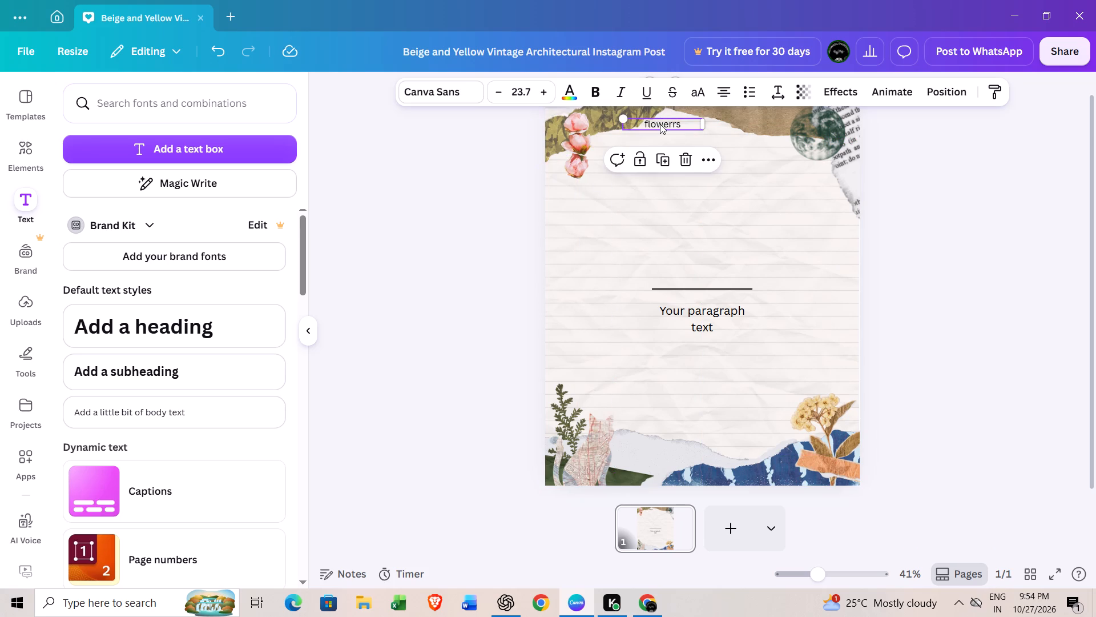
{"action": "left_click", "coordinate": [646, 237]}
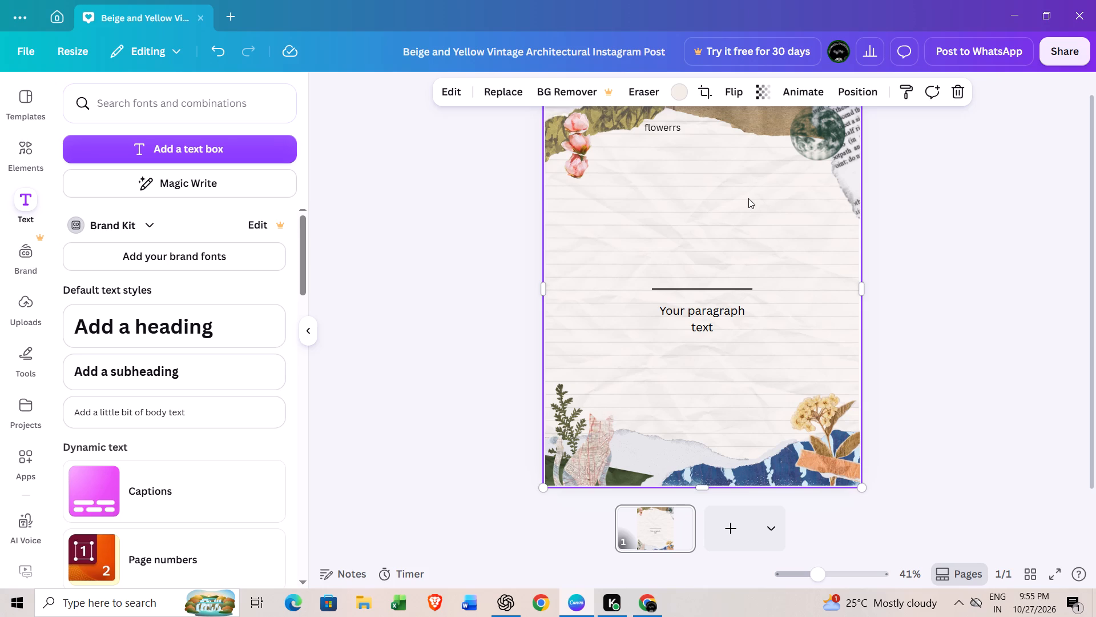
Add a new text box at the centre of the page, over the horizontal line, reading "the".
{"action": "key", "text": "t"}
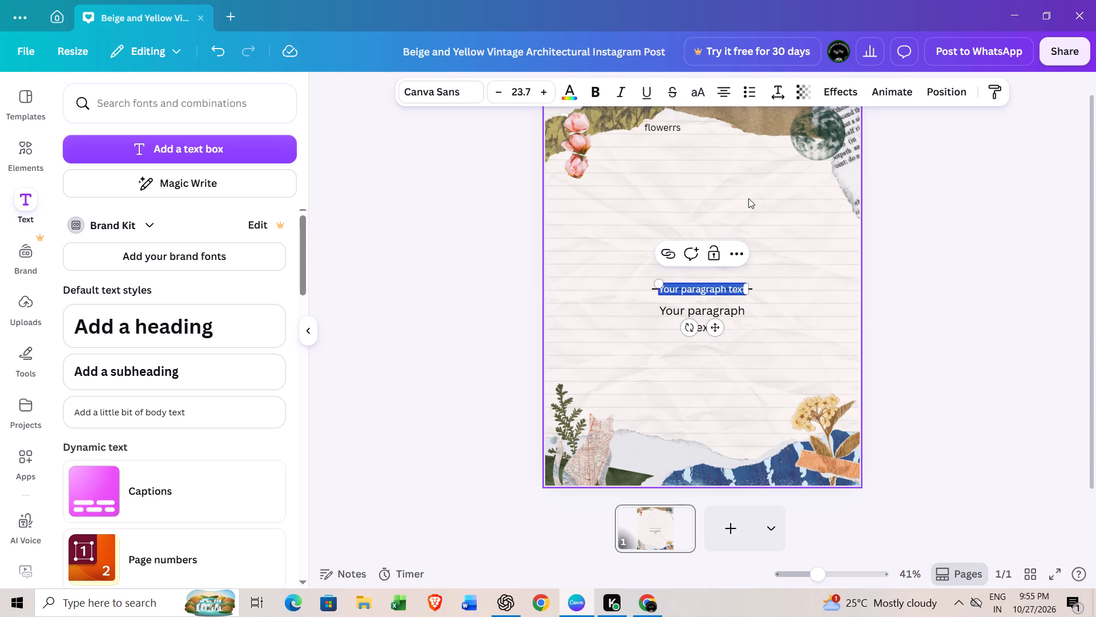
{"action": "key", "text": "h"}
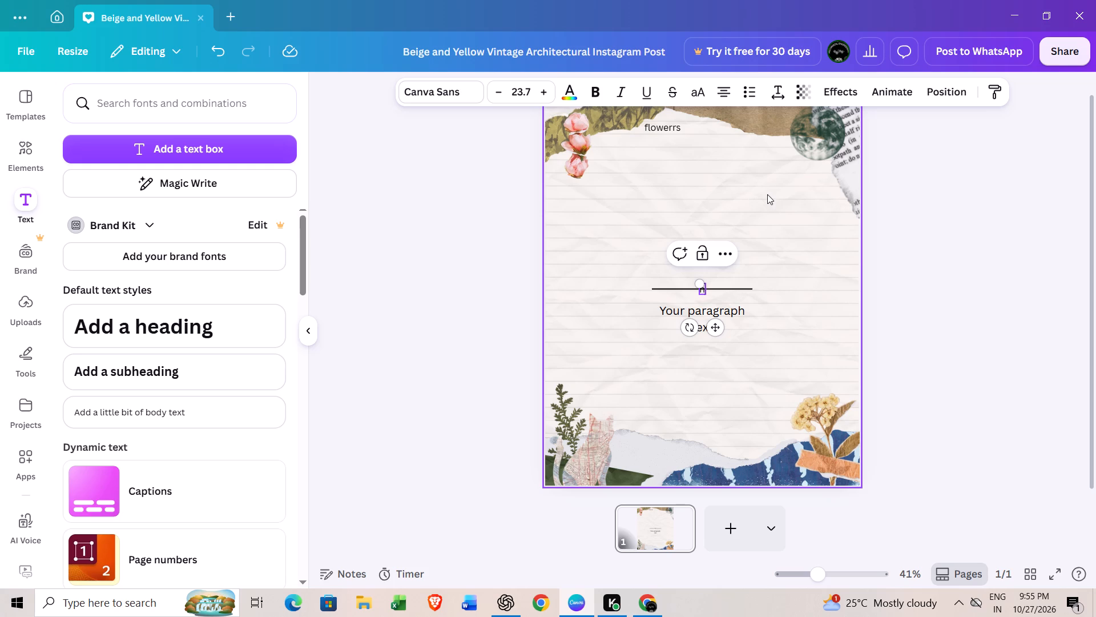
{"action": "key", "text": "BackSpace"}
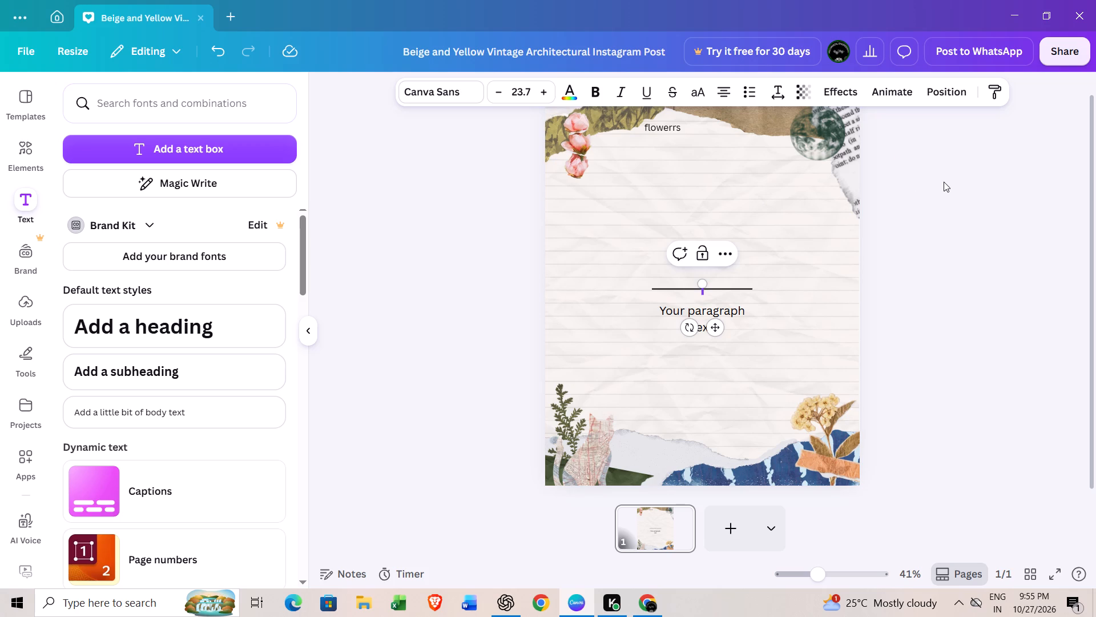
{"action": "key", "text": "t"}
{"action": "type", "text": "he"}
{"action": "left_click", "coordinate": [944, 182]}
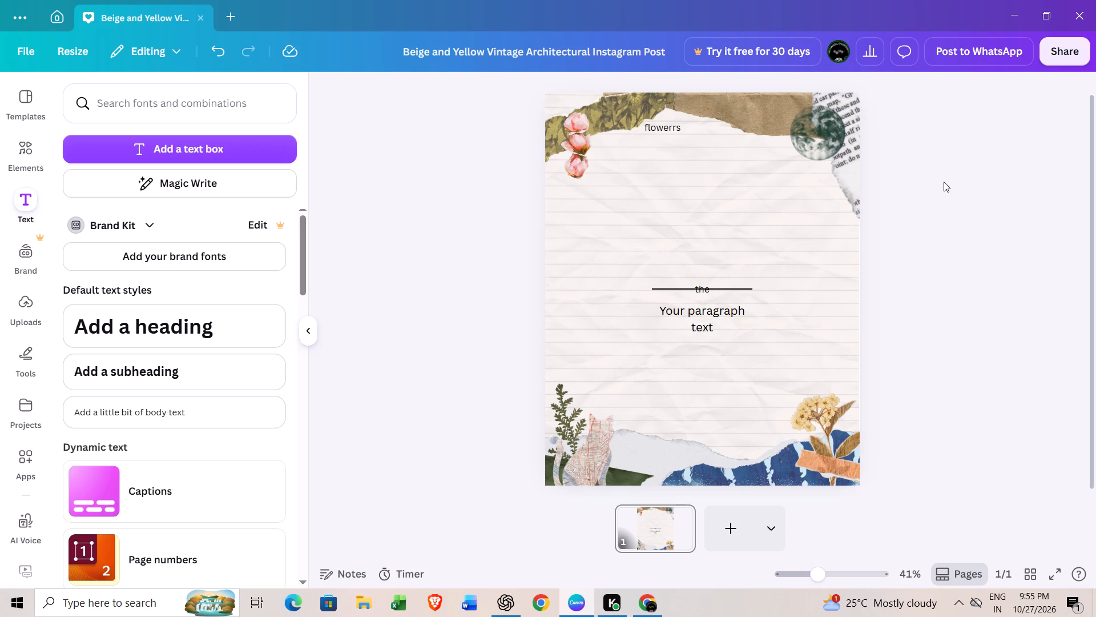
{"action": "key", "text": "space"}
Delete the horizontal line running through the word "the" in the middle of the page.
{"action": "scroll", "coordinate": [700, 288], "scroll_direction": "down", "scroll_amount": 2}
{"action": "scroll", "coordinate": [700, 288], "scroll_direction": "up", "scroll_amount": 1}
{"action": "scroll", "coordinate": [694, 310], "scroll_direction": "down", "scroll_amount": 4}
{"action": "left_click", "coordinate": [694, 290]}
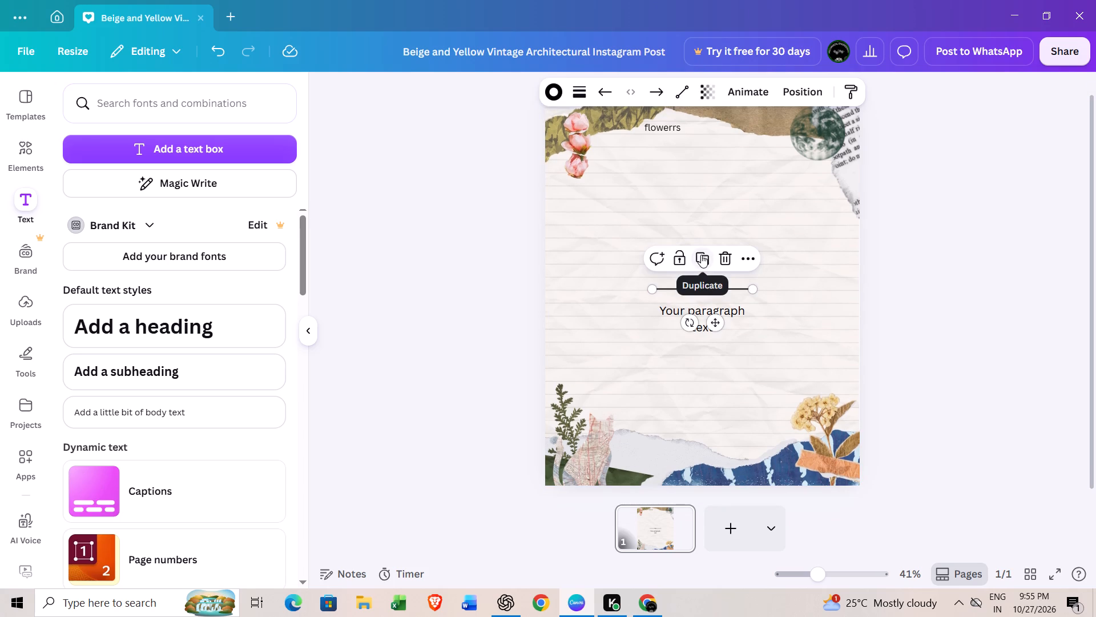
{"action": "left_click", "coordinate": [730, 266]}
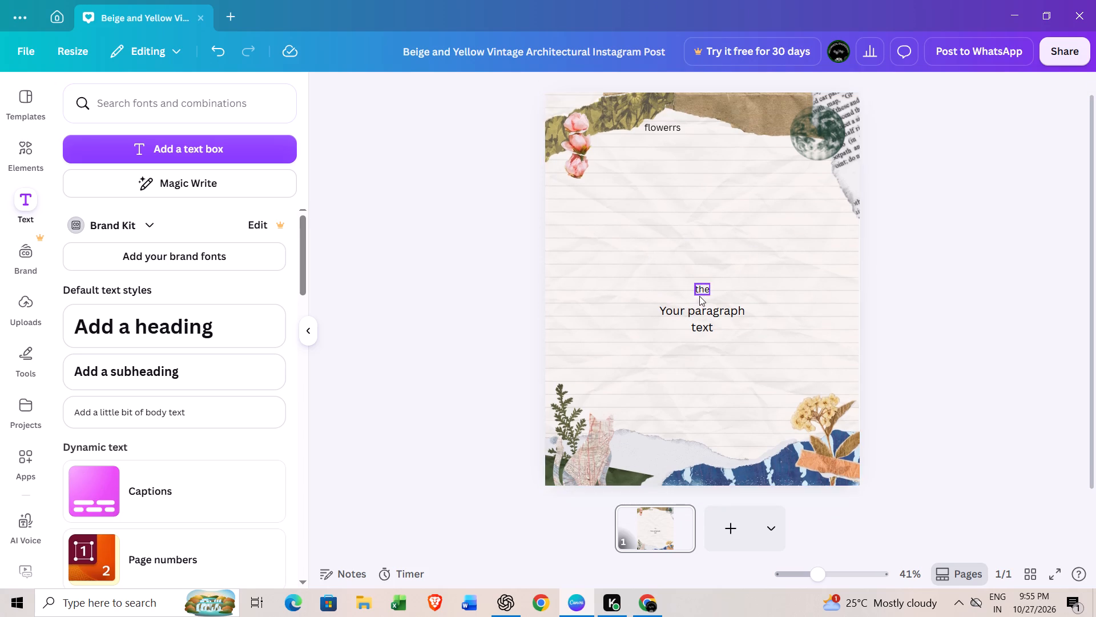
Move "the" up to the torn paper edge at the page top and place "flowerrs" just below it, slightly to its right.
{"action": "left_click_drag", "start_coordinate": [700, 290], "coordinate": [683, 223]}
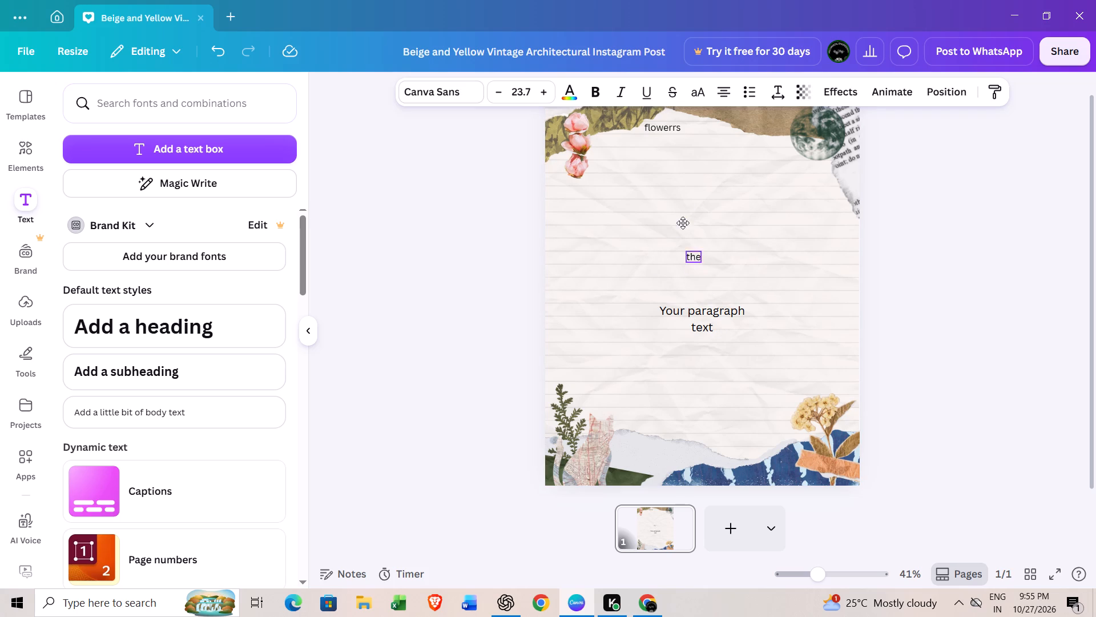
{"action": "left_click_drag", "start_coordinate": [683, 223], "coordinate": [611, 139]}
{"action": "left_click_drag", "start_coordinate": [611, 139], "coordinate": [613, 134]}
{"action": "left_click_drag", "start_coordinate": [659, 125], "coordinate": [665, 130]}
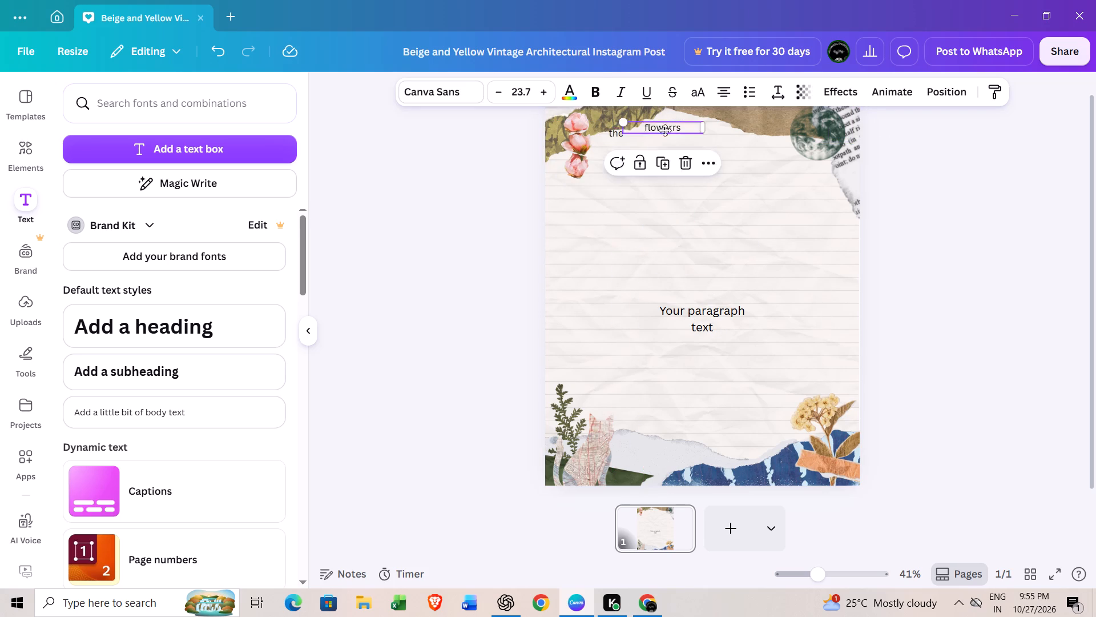
{"action": "left_click_drag", "start_coordinate": [665, 130], "coordinate": [690, 162]}
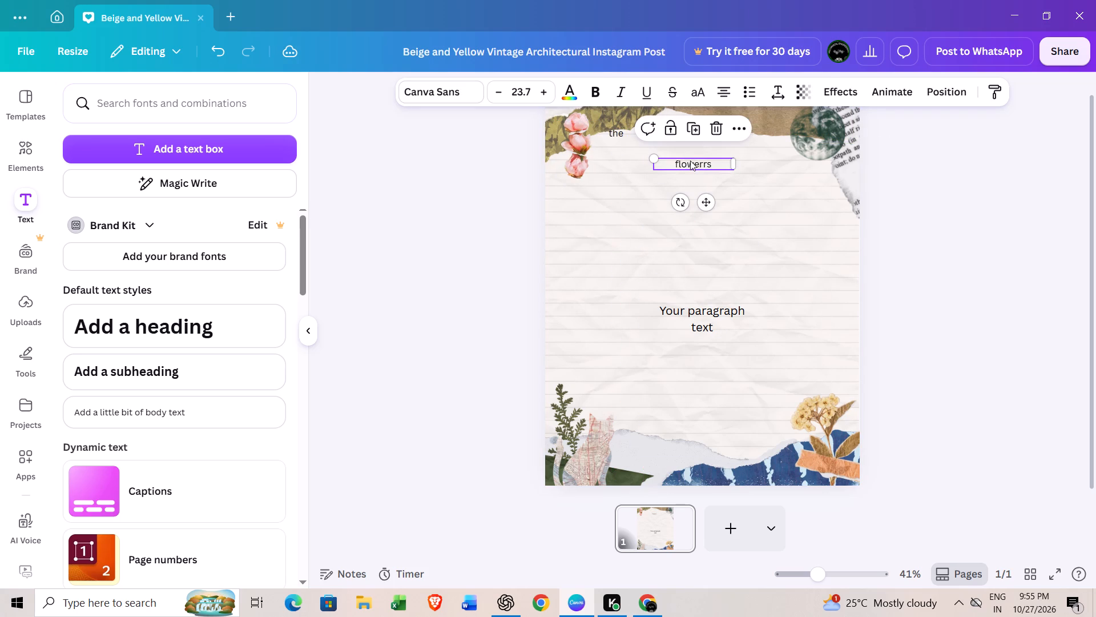
{"action": "left_click_drag", "start_coordinate": [611, 130], "coordinate": [632, 133]}
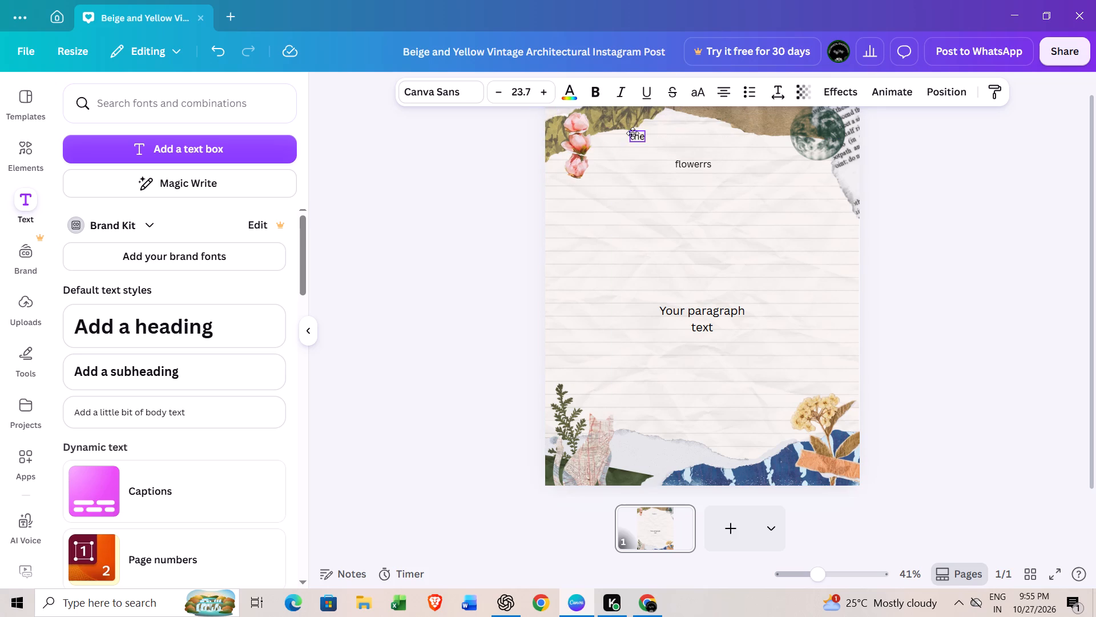
{"action": "left_click_drag", "start_coordinate": [632, 133], "coordinate": [646, 121]}
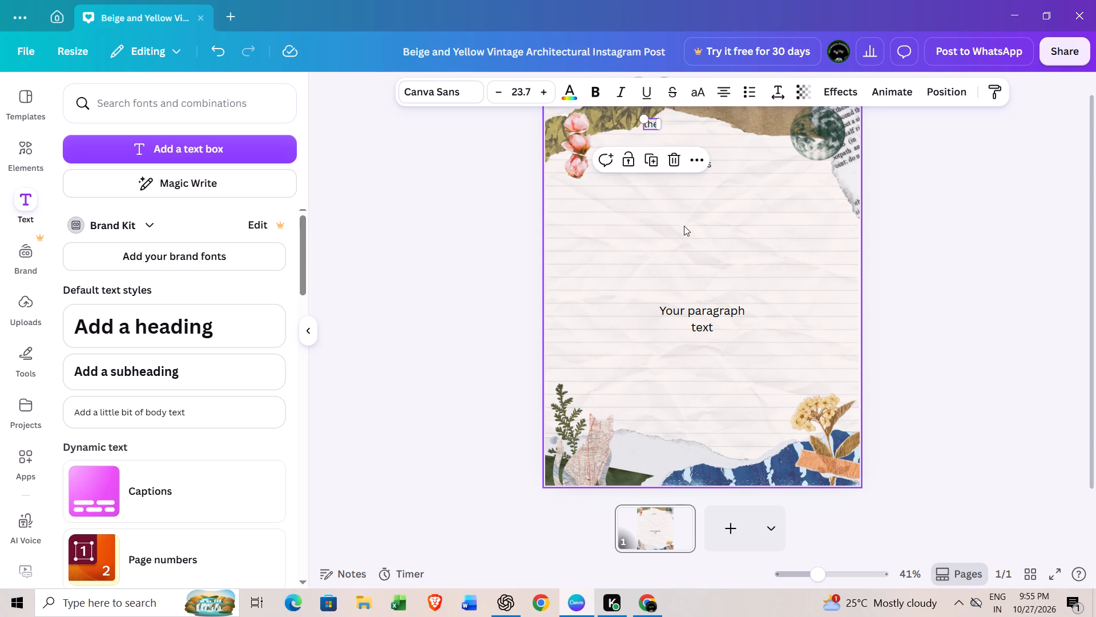
{"action": "left_click", "coordinate": [696, 175]}
{"action": "left_click_drag", "start_coordinate": [696, 165], "coordinate": [696, 164]}
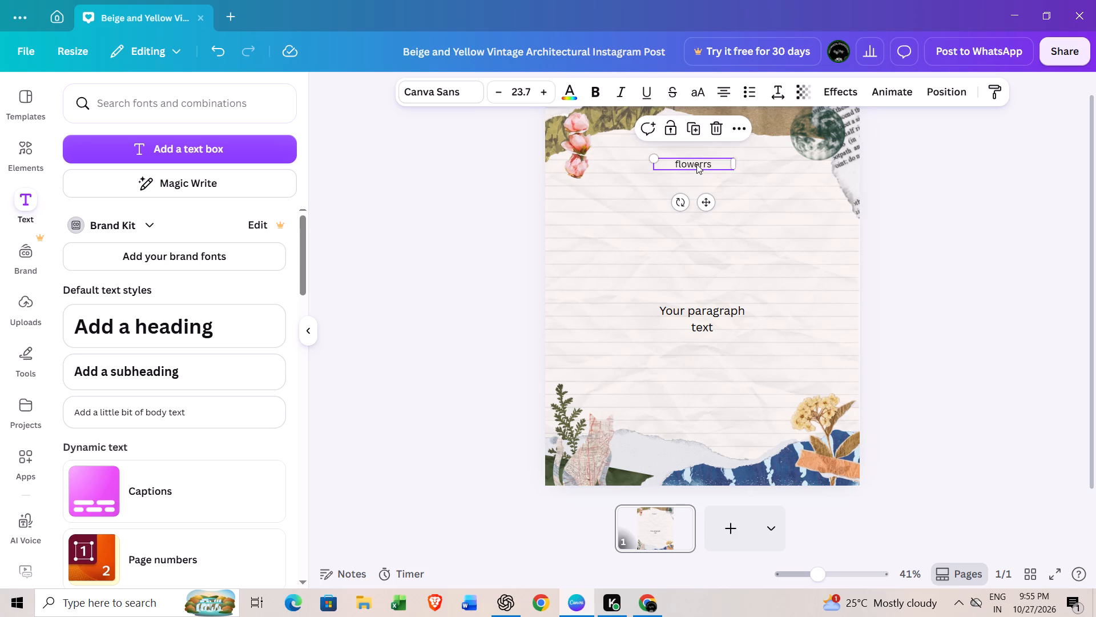
{"action": "left_click_drag", "start_coordinate": [696, 164], "coordinate": [693, 143]}
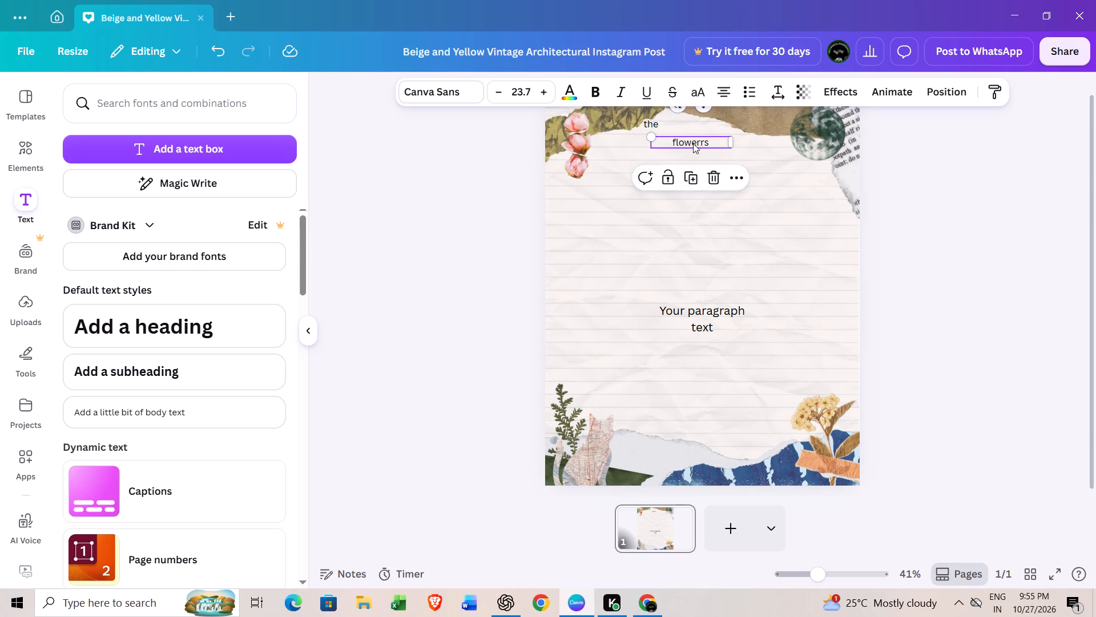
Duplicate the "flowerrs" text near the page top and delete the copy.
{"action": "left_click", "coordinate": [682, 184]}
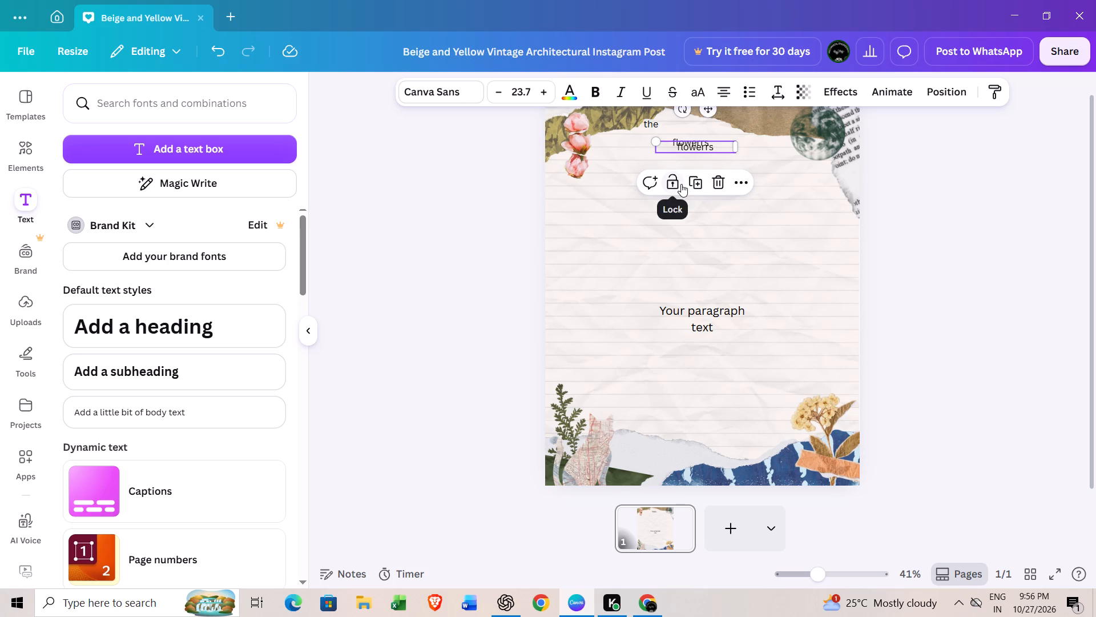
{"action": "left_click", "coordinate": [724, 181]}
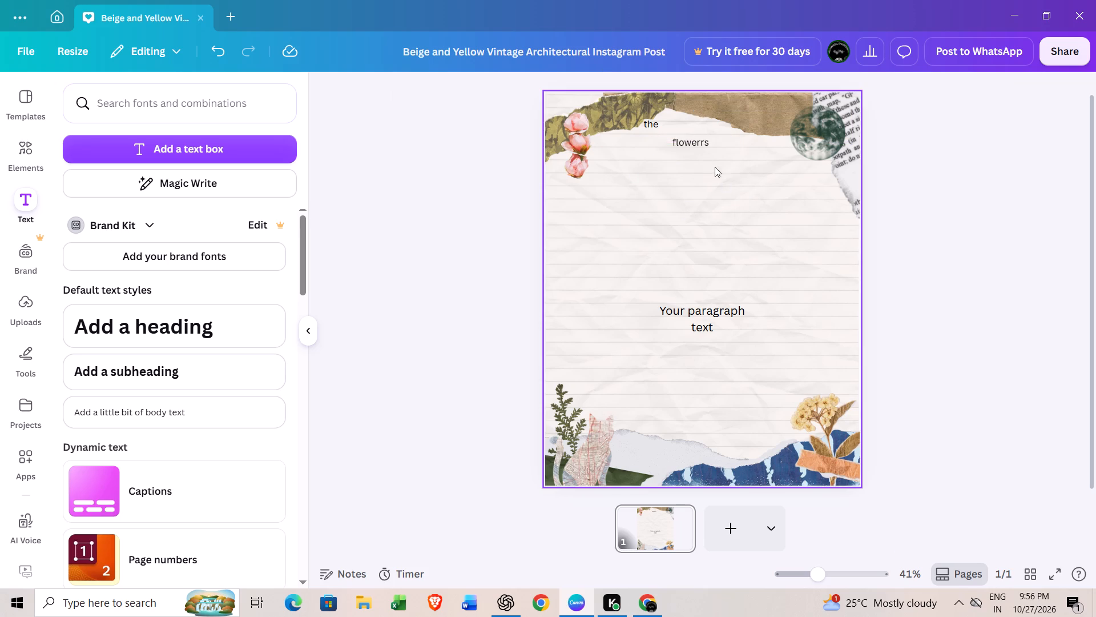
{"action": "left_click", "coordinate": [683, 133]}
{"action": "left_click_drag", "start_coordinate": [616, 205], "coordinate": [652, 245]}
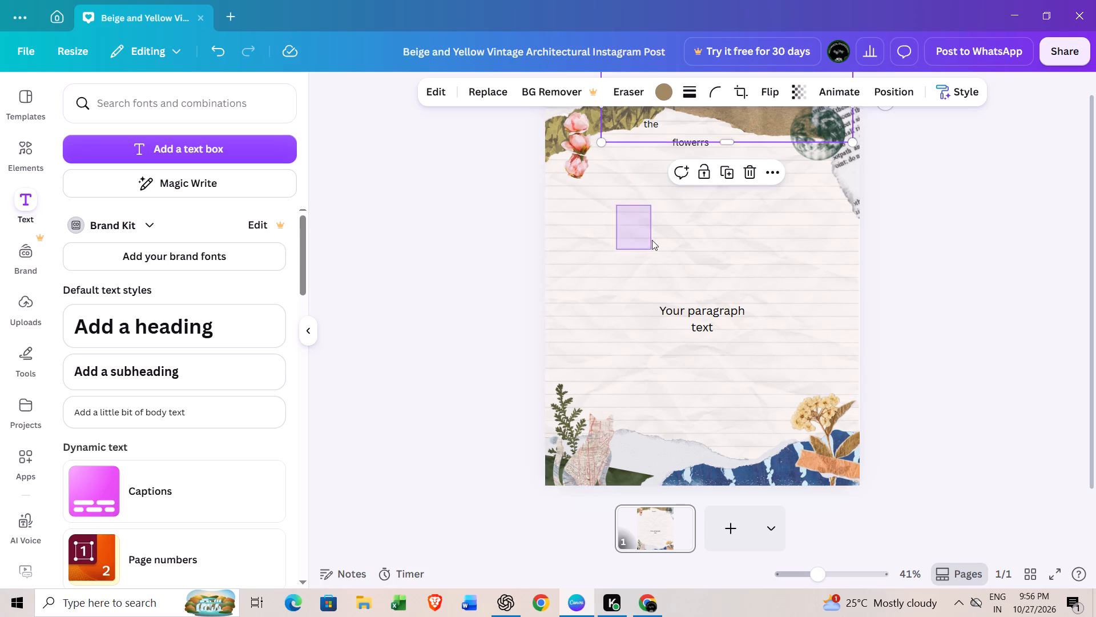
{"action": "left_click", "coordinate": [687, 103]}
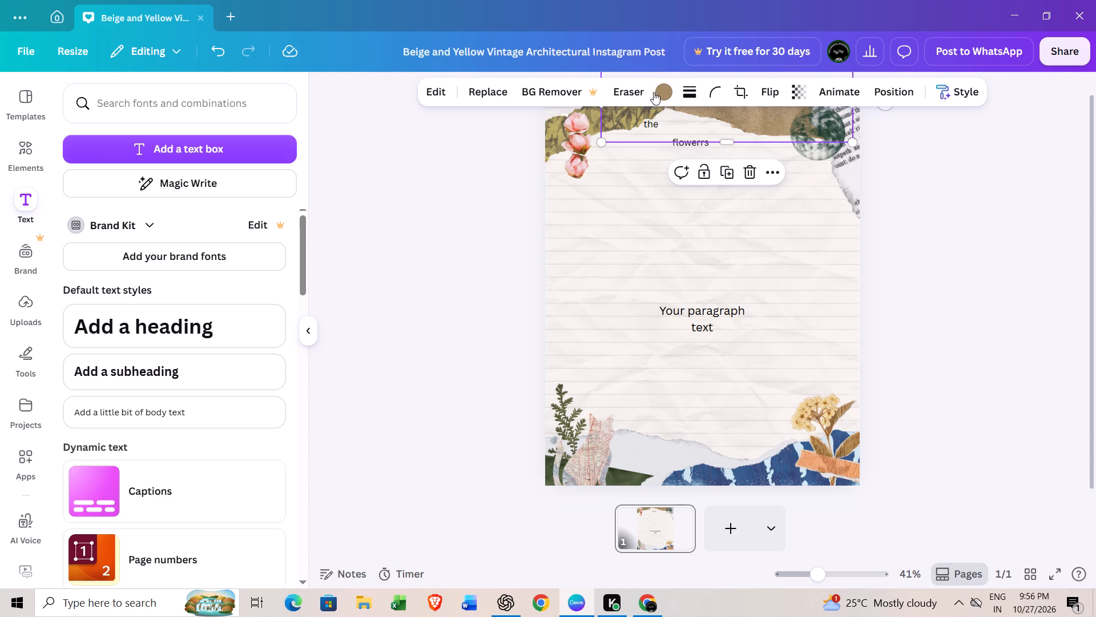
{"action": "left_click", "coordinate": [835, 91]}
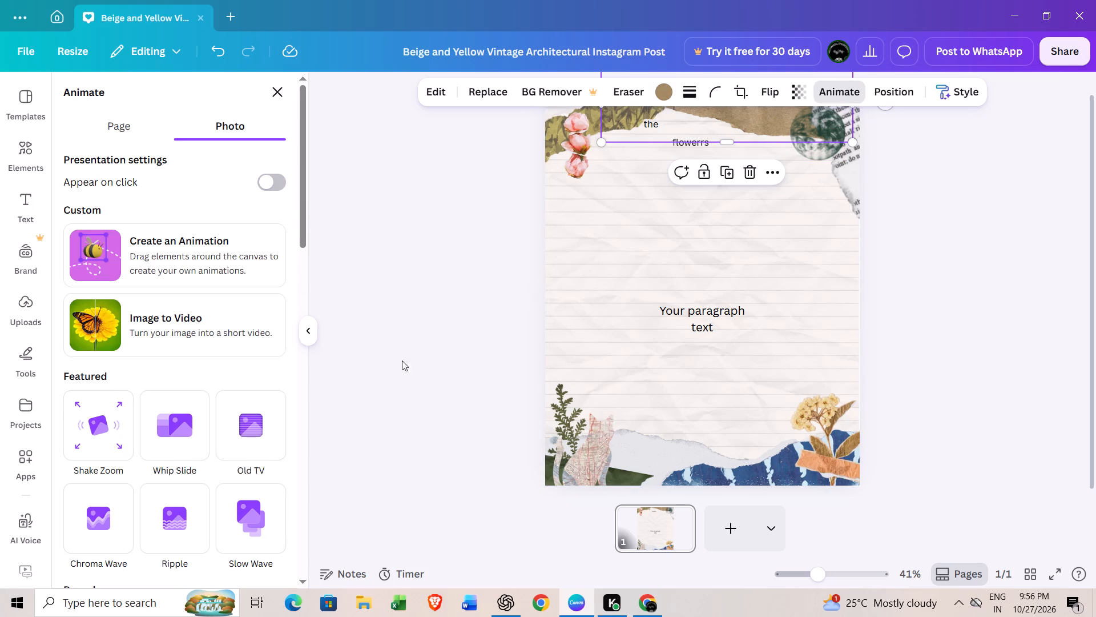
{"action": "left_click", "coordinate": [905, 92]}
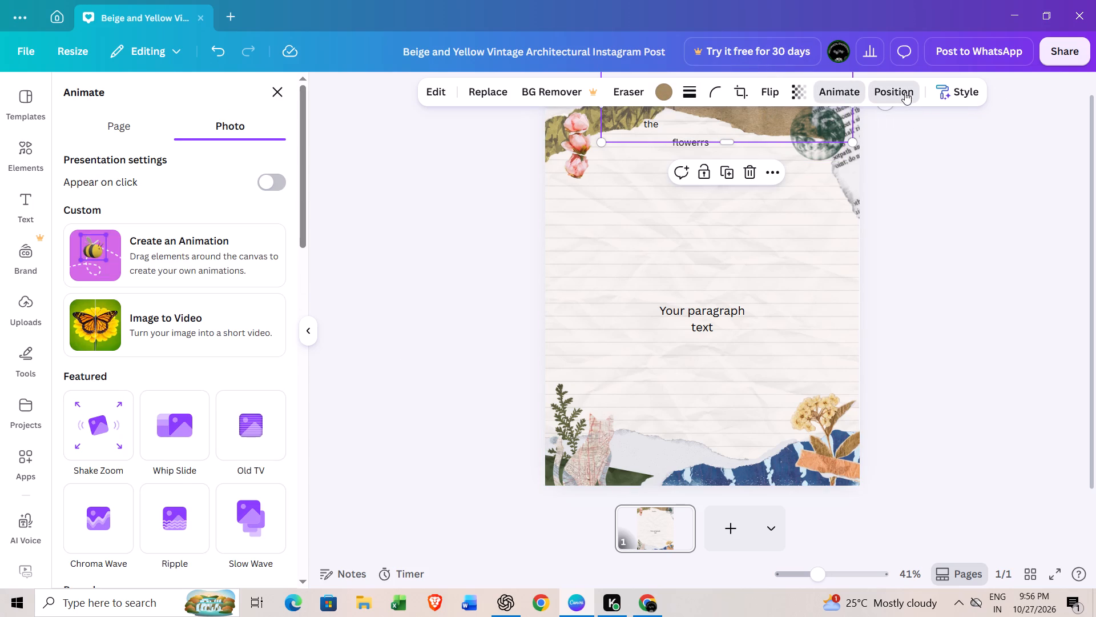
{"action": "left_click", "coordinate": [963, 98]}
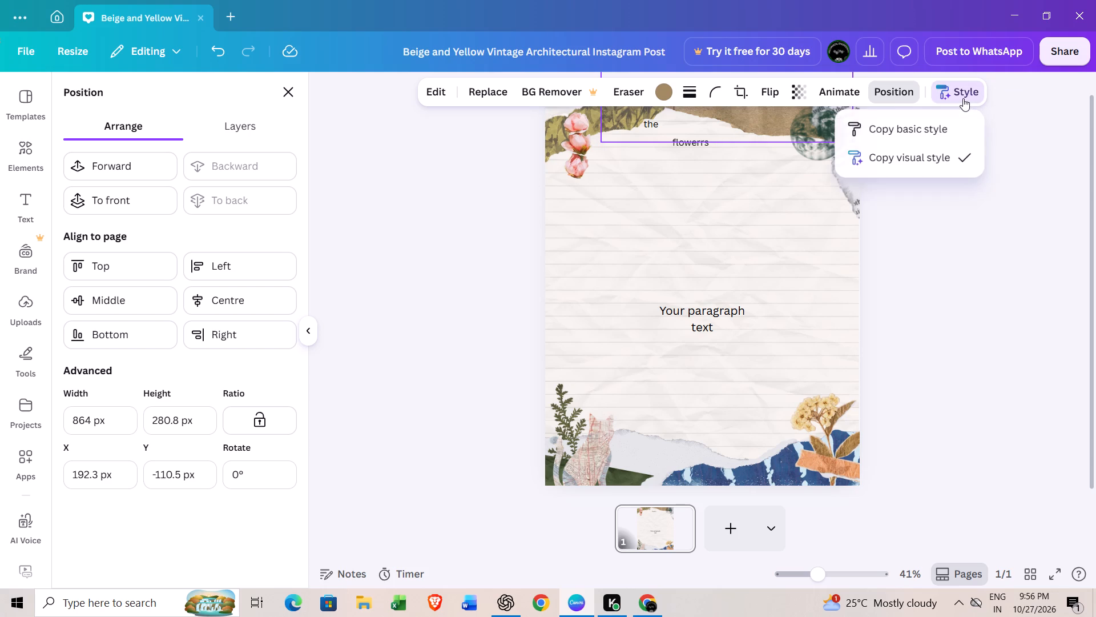
Set the transparency of the lined paper background to 100.
{"action": "left_click", "coordinate": [820, 209]}
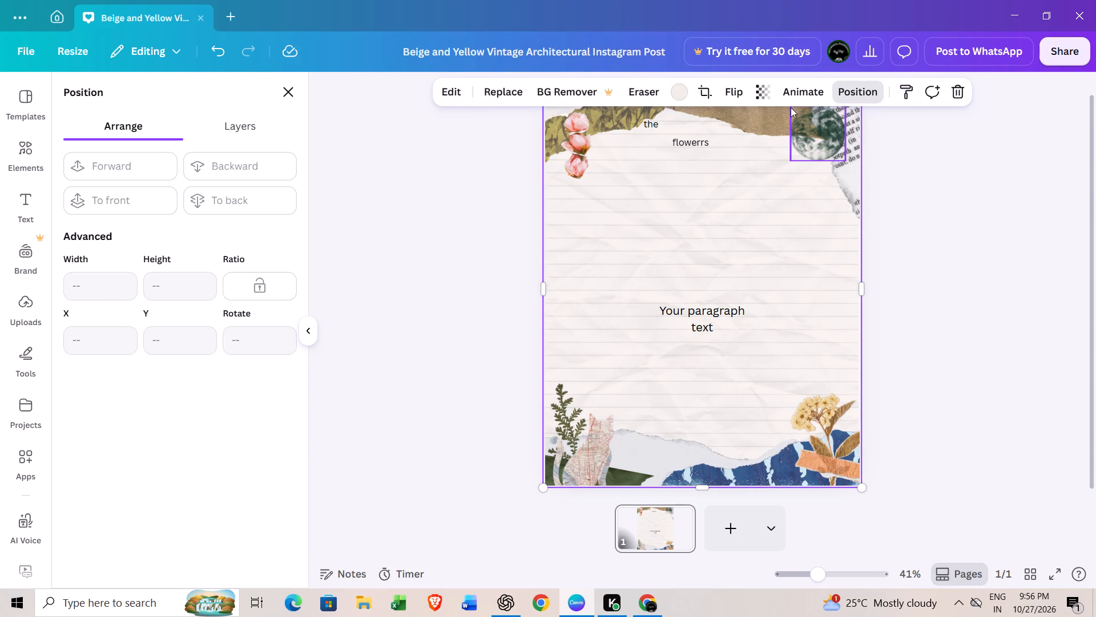
{"action": "left_click", "coordinate": [775, 90]}
{"action": "left_click", "coordinate": [757, 83]}
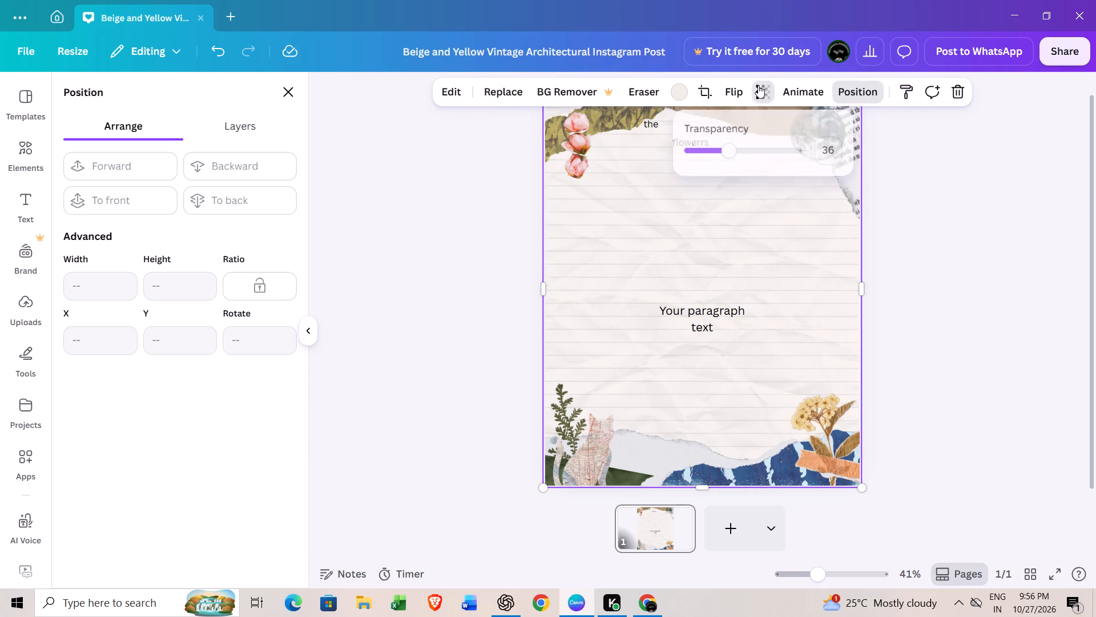
{"action": "left_click_drag", "start_coordinate": [723, 151], "coordinate": [728, 153]}
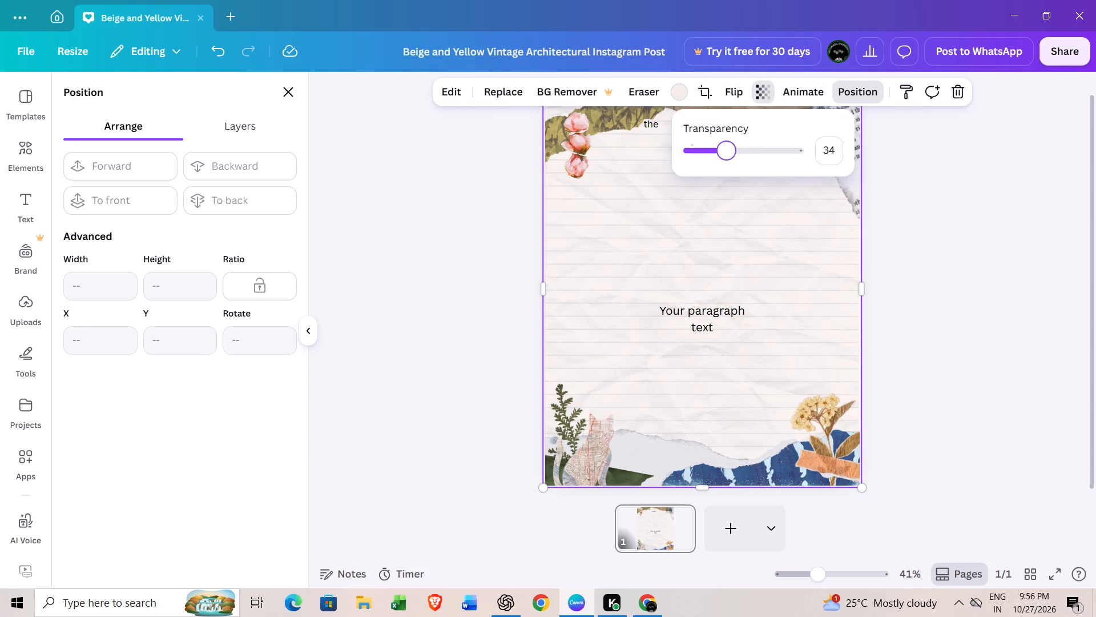
{"action": "left_click_drag", "start_coordinate": [728, 153], "coordinate": [833, 160]}
{"action": "left_click", "coordinate": [752, 217]}
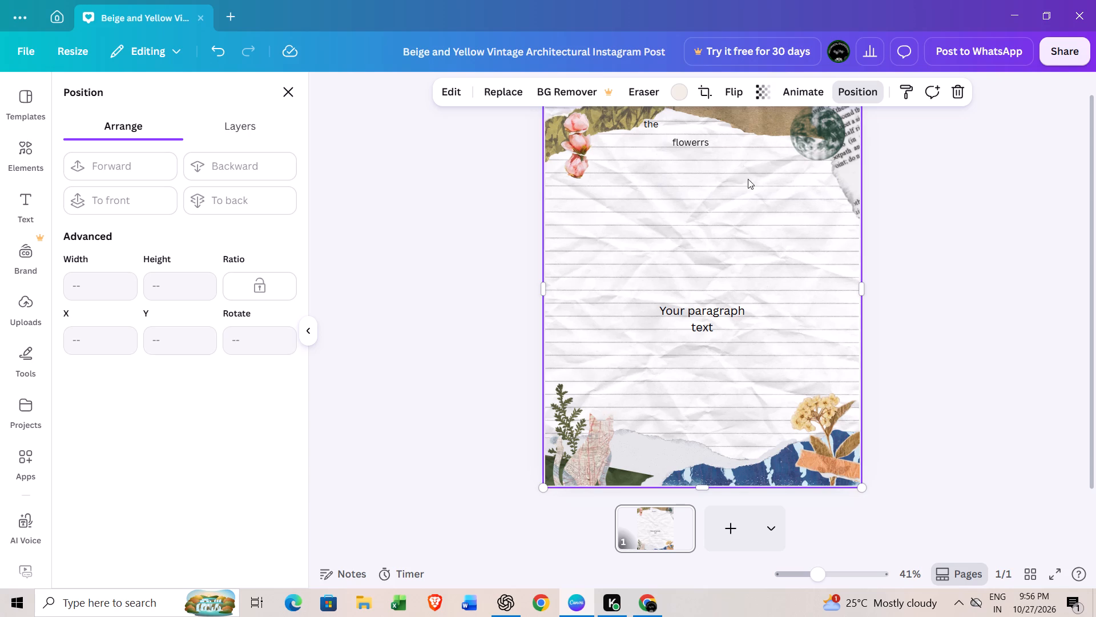
Reopen the transparency setting of the lined paper background.
{"action": "left_click", "coordinate": [763, 86]}
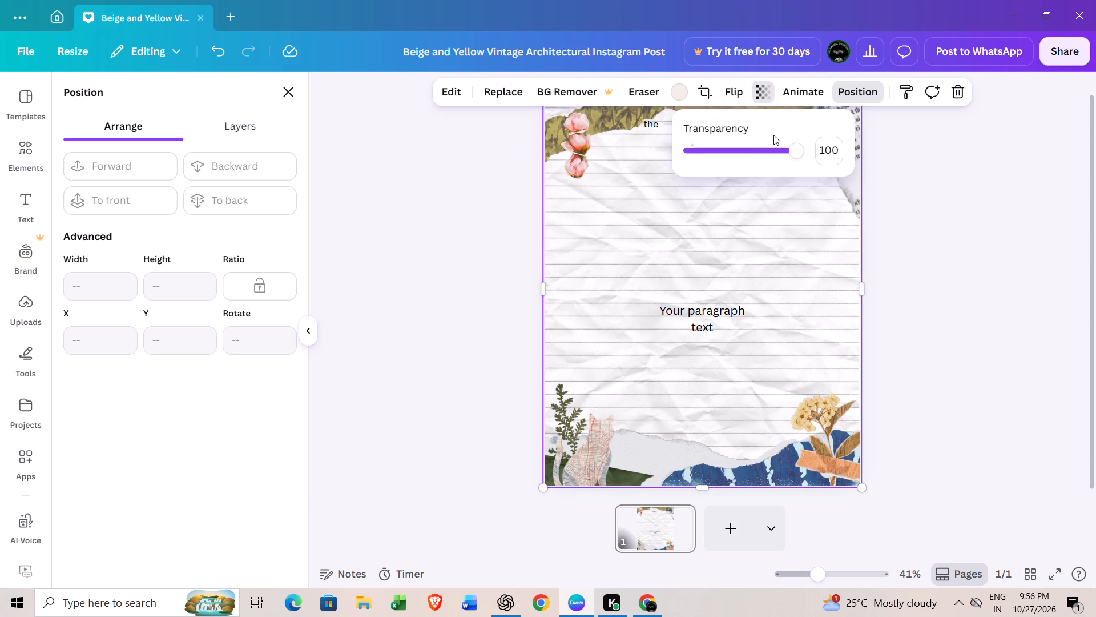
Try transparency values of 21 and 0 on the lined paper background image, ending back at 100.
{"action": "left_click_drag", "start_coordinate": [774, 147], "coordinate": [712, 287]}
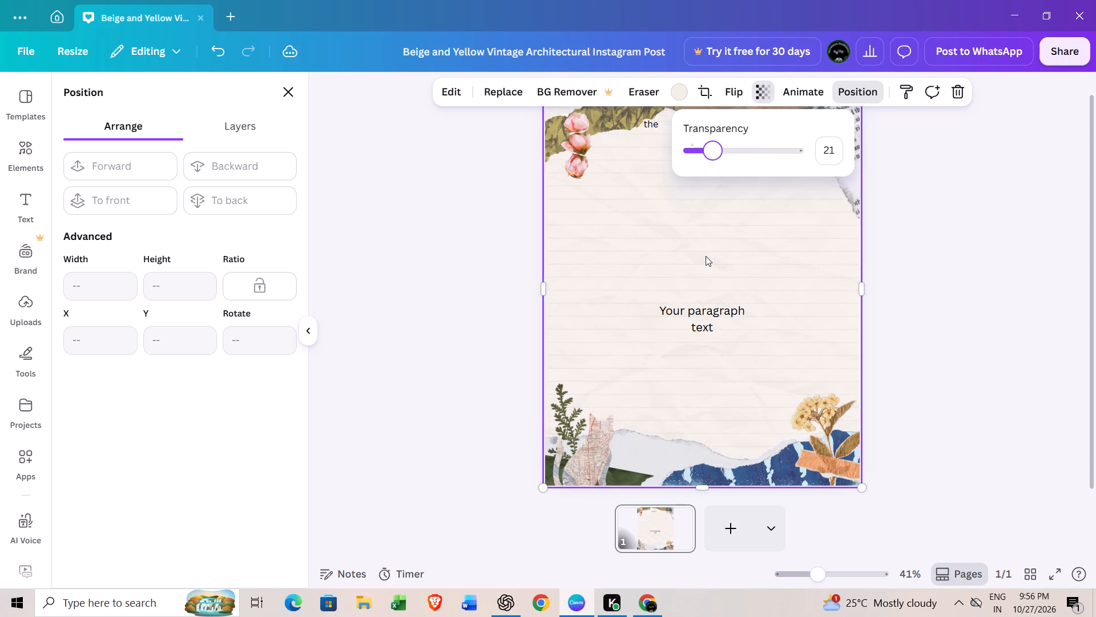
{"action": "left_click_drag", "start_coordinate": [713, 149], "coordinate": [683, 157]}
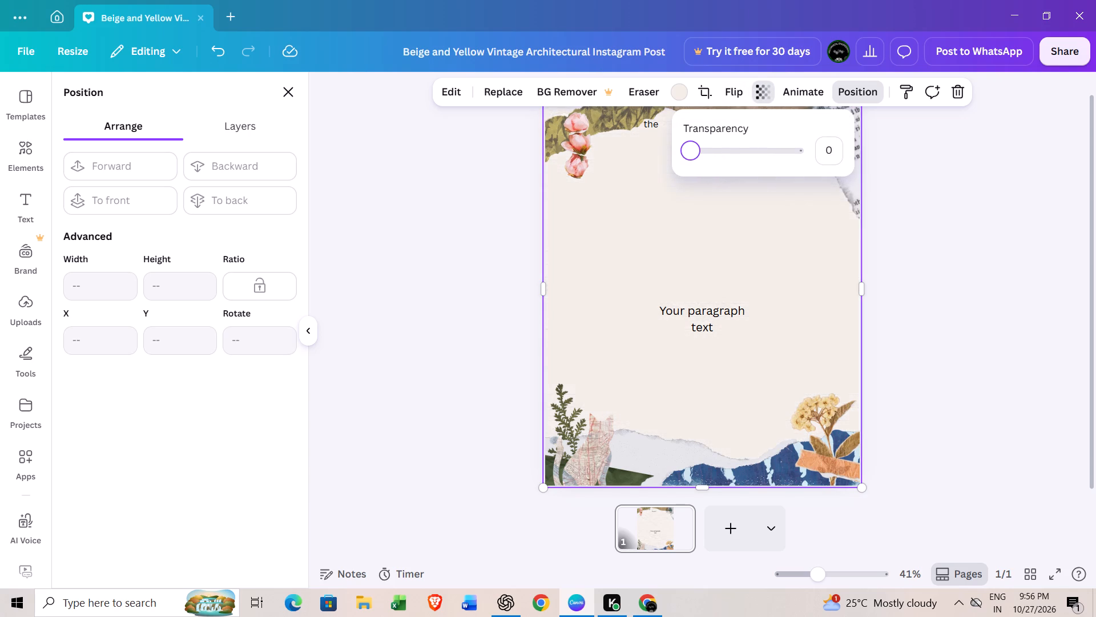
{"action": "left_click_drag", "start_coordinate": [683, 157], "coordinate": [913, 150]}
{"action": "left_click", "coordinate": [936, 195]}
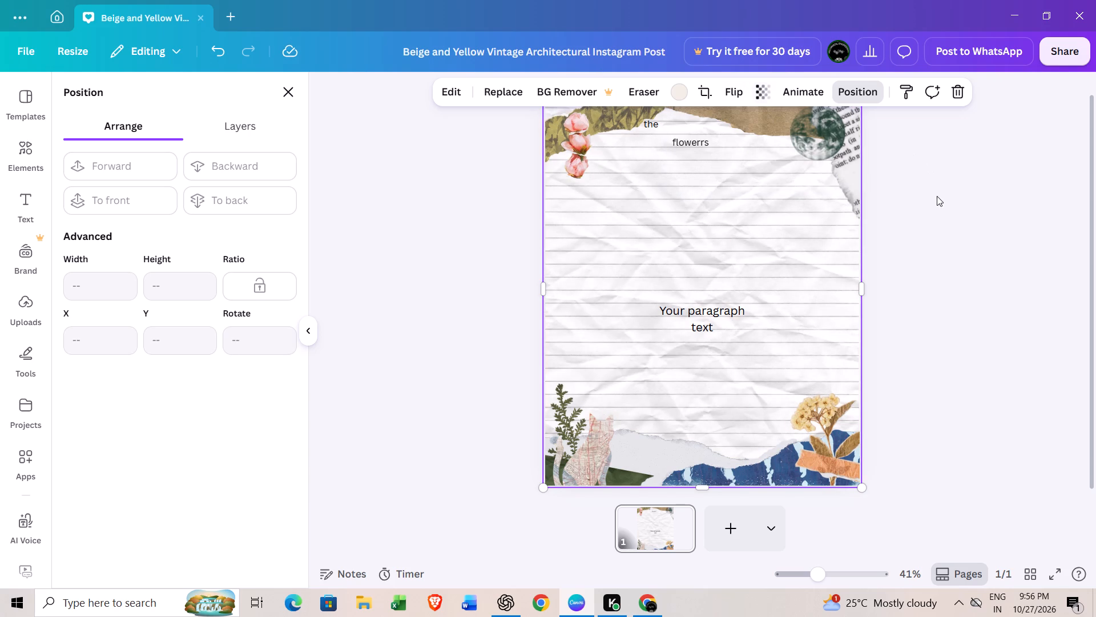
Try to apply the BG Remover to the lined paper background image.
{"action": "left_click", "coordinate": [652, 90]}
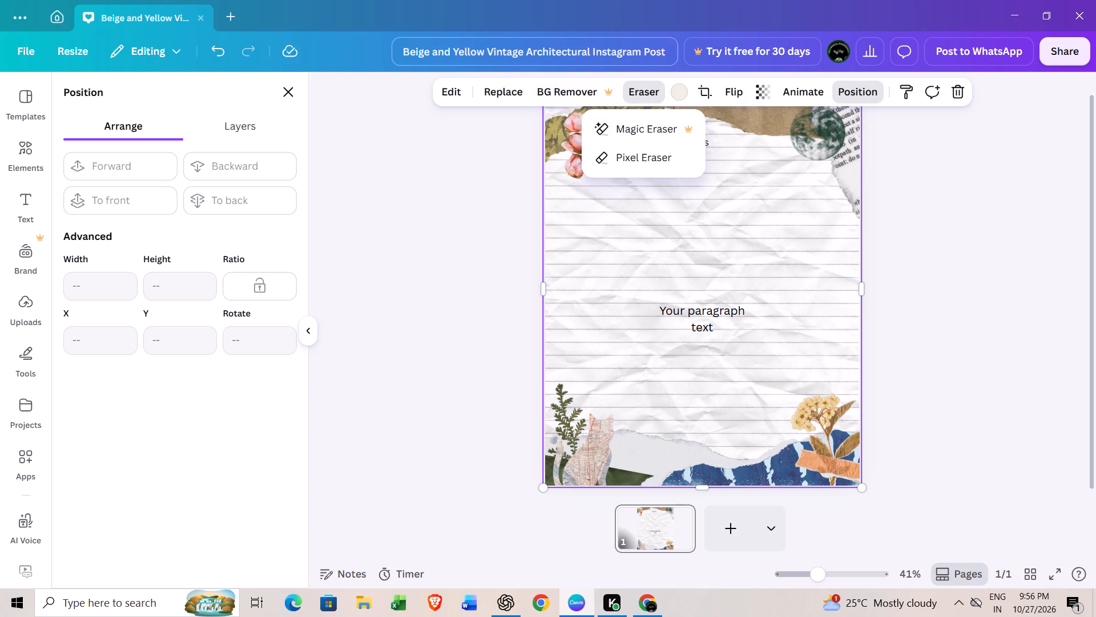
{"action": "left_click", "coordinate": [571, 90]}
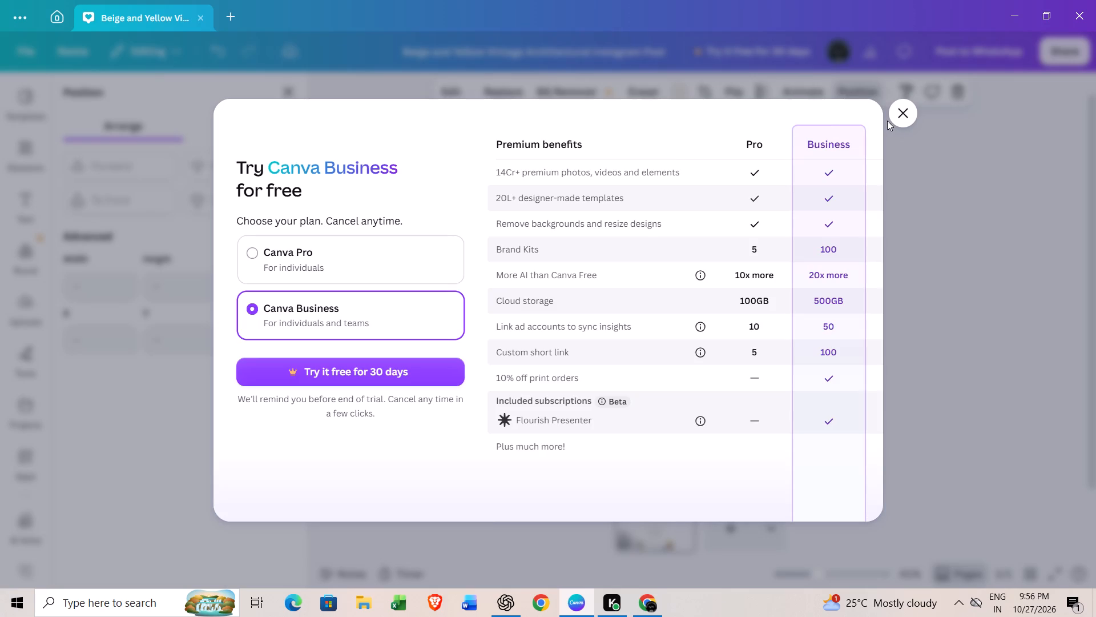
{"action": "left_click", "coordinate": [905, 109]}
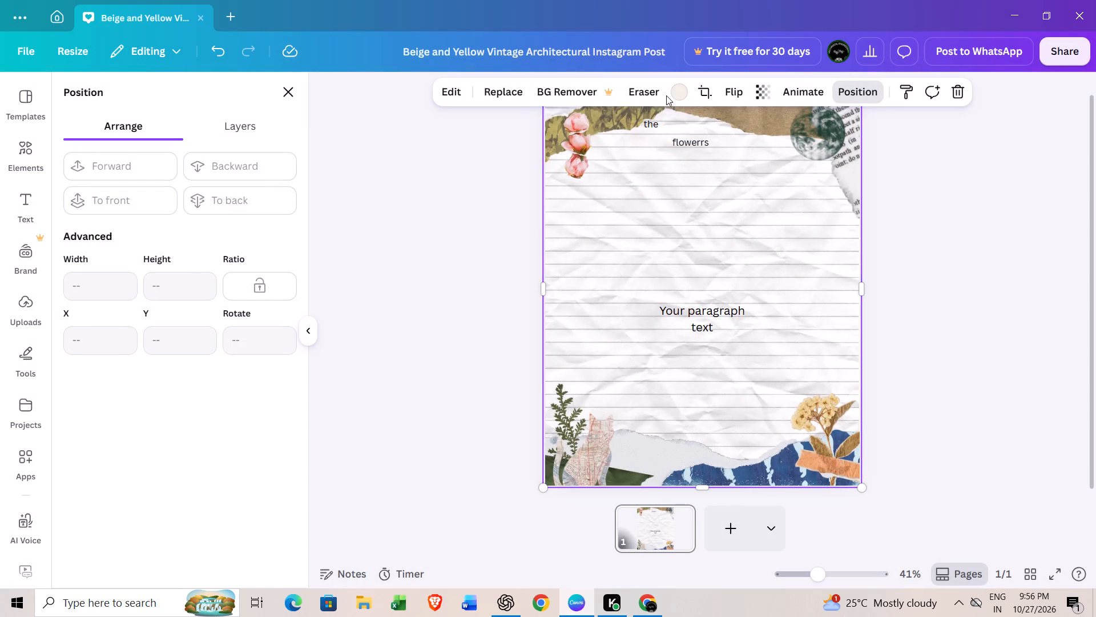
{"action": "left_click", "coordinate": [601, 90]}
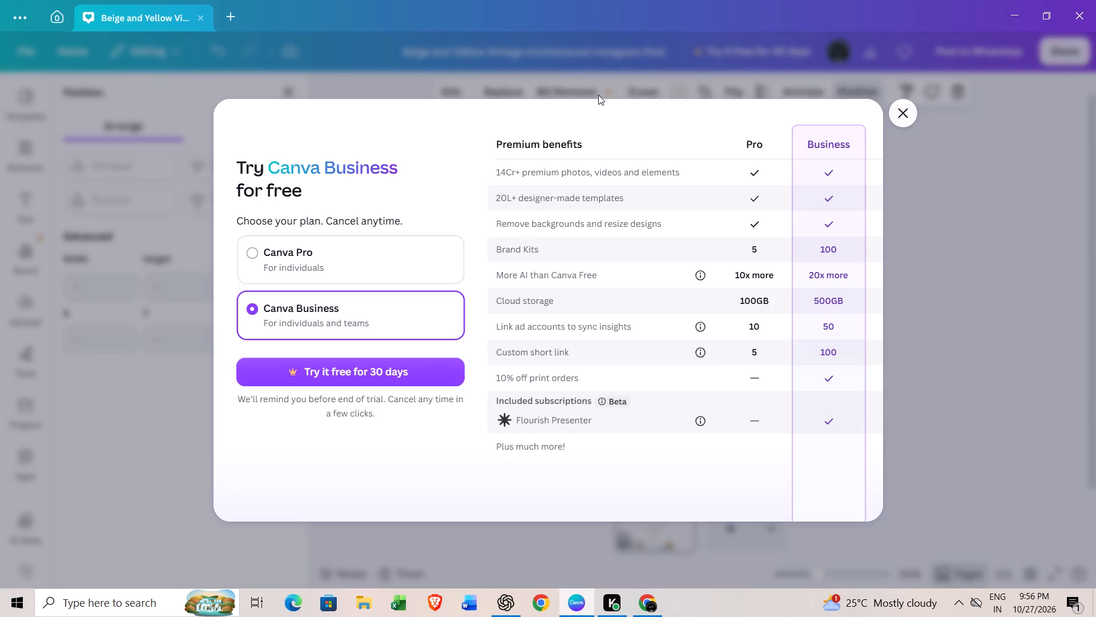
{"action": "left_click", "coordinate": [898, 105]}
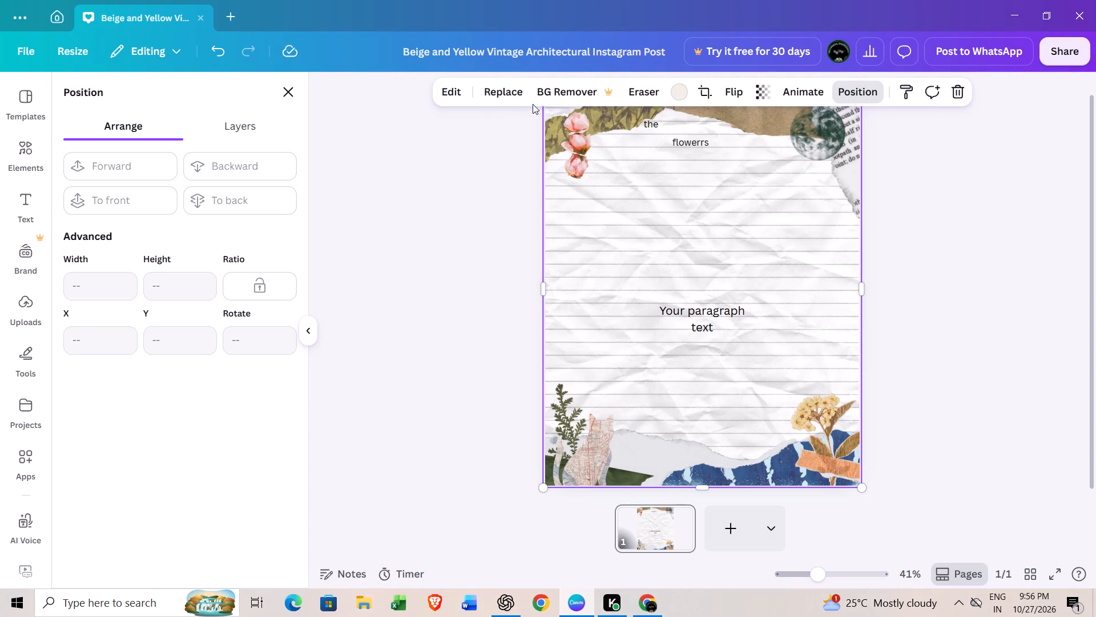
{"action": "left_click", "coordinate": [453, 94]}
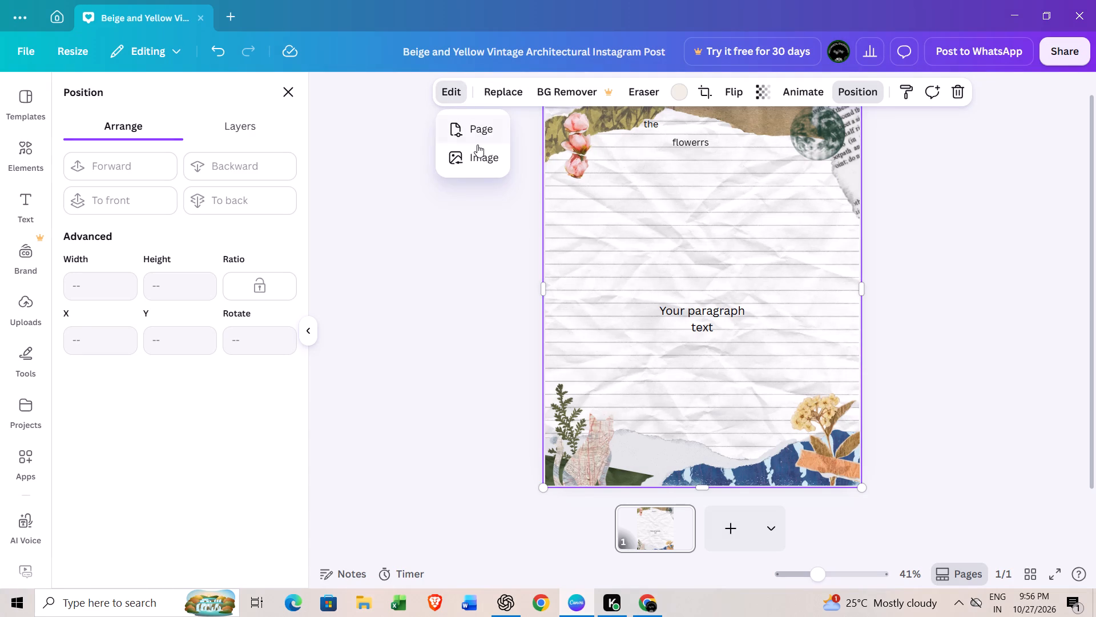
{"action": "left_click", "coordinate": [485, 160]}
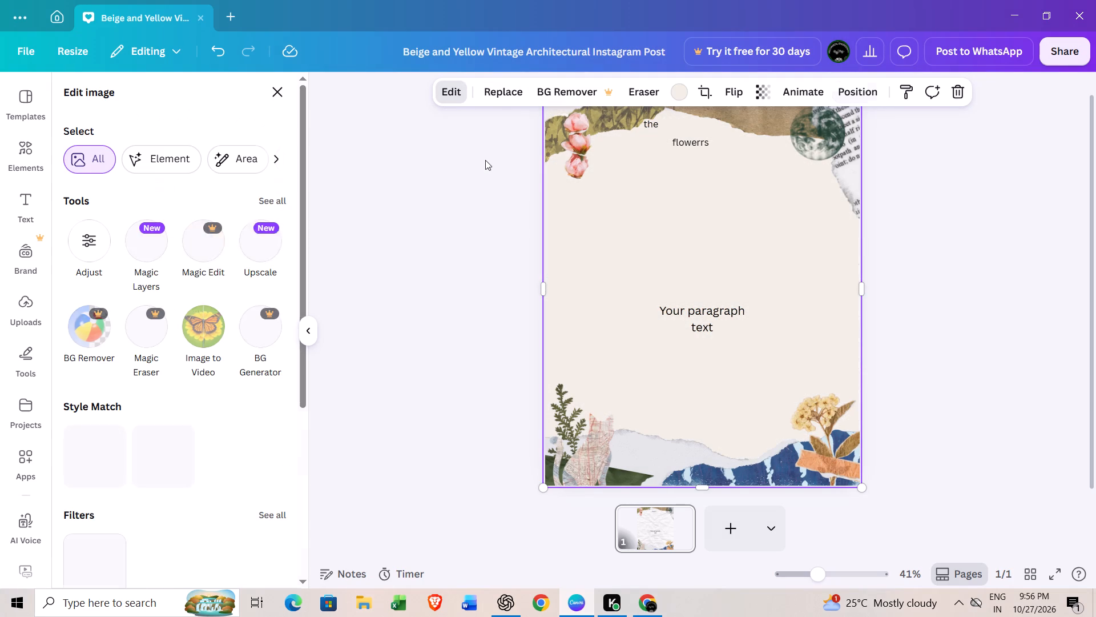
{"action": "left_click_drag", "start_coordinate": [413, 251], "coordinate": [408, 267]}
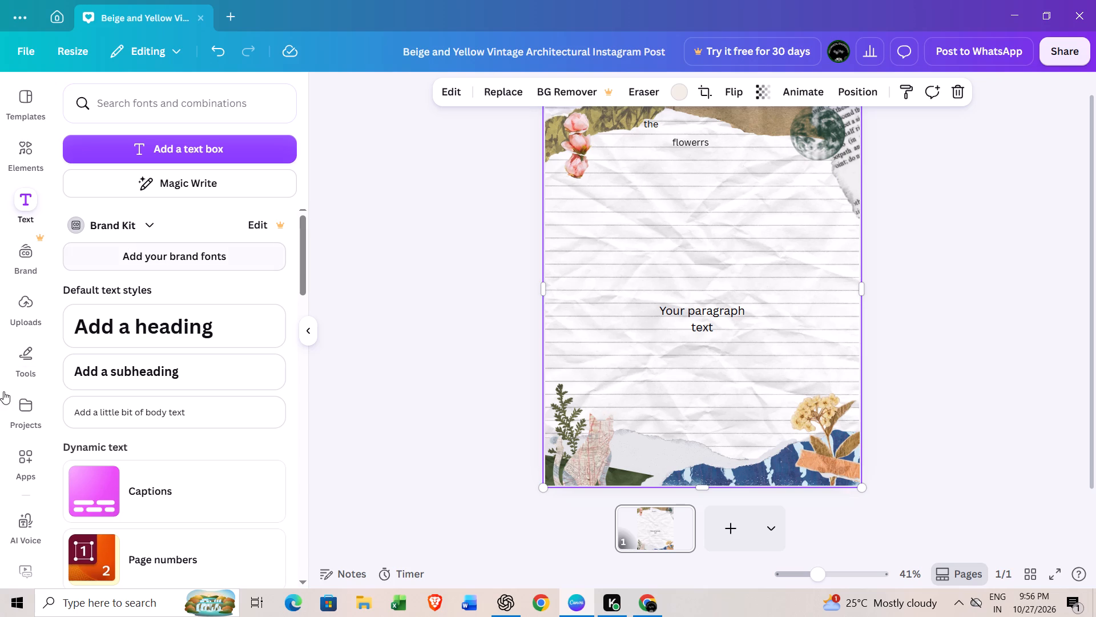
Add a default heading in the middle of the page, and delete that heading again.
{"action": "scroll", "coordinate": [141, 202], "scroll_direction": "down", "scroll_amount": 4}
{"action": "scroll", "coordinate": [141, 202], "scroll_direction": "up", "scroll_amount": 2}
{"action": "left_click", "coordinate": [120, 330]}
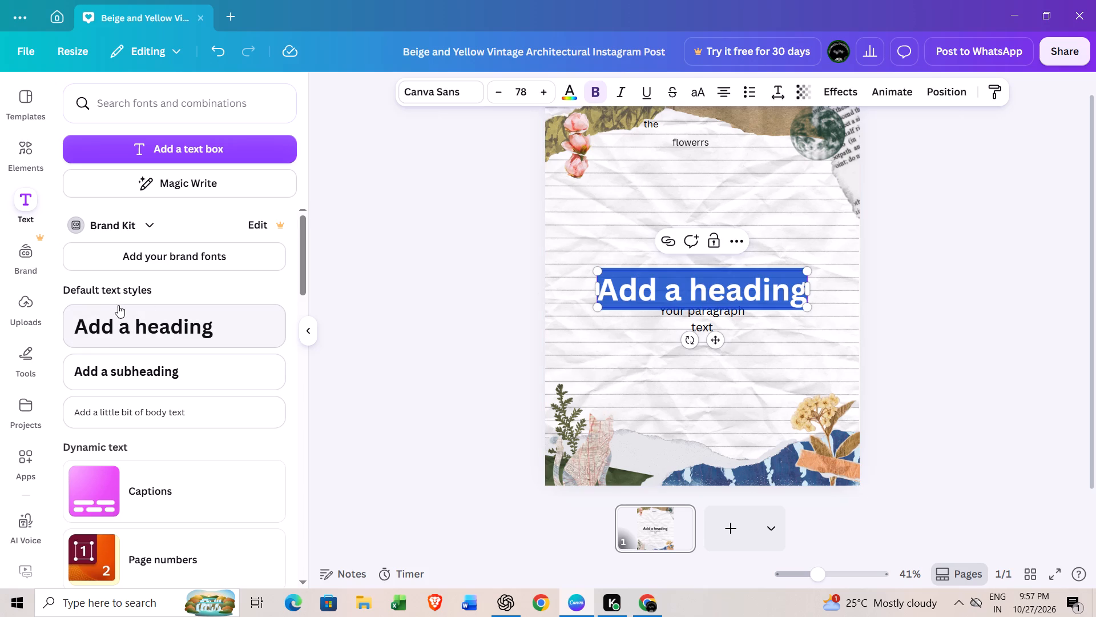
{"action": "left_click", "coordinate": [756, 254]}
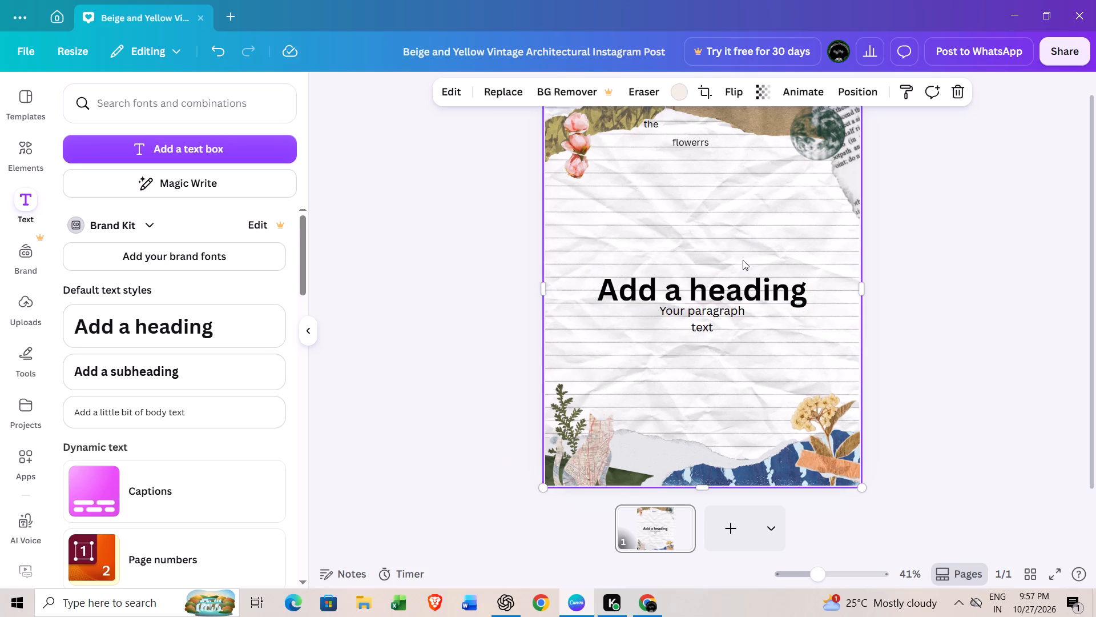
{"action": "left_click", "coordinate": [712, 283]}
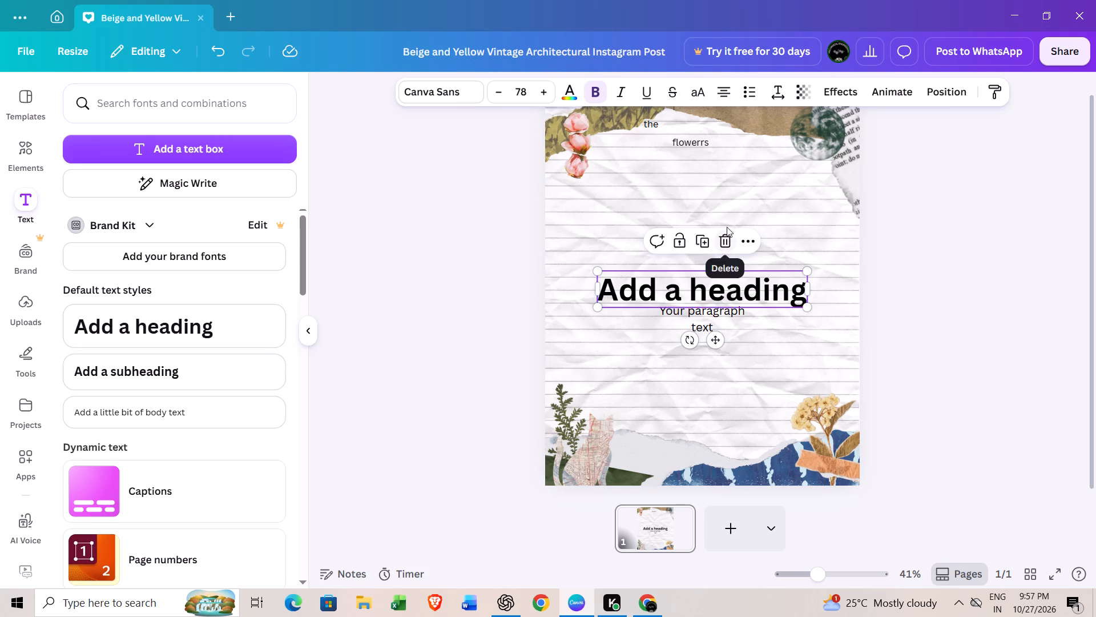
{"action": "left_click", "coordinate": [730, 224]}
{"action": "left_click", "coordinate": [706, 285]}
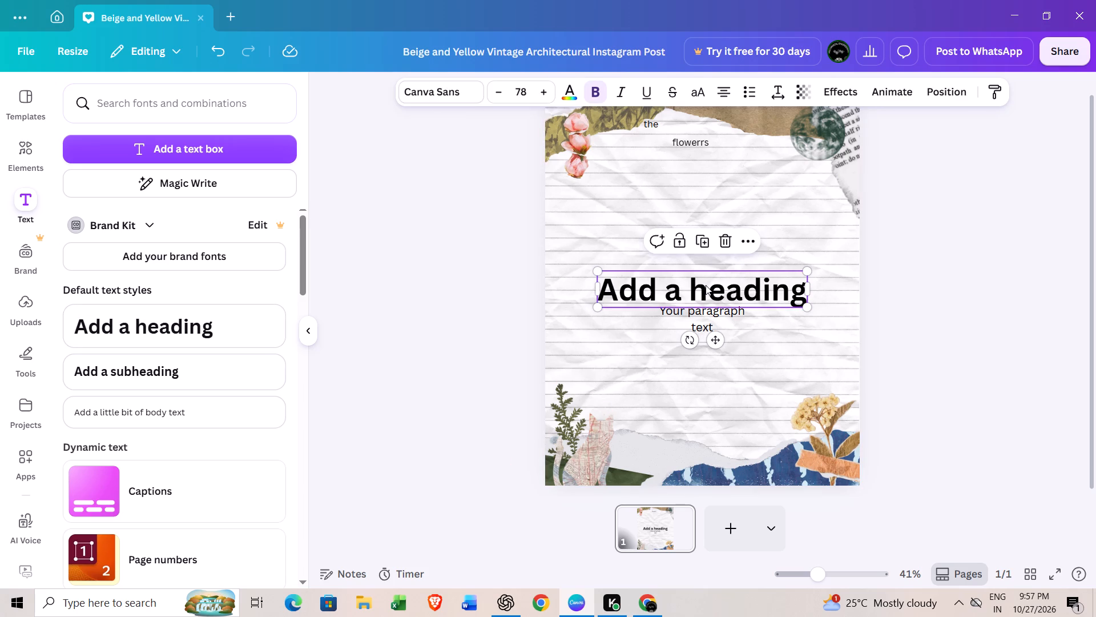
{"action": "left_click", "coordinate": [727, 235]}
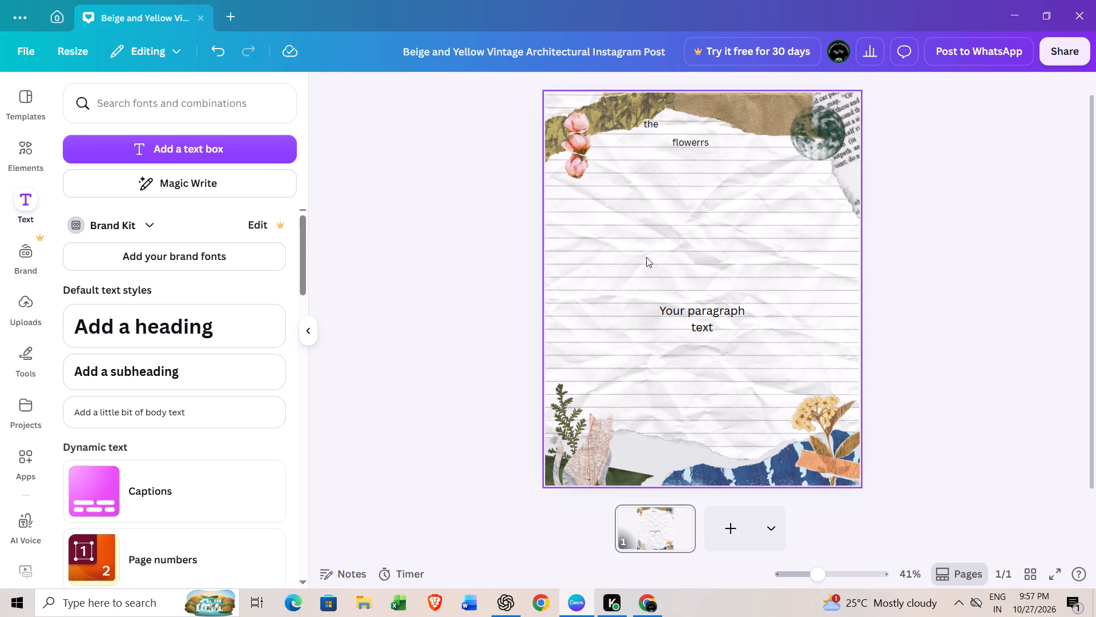
Add a default heading in the middle of the page, above the "Your paragraph text" box.
{"action": "left_click", "coordinate": [204, 326]}
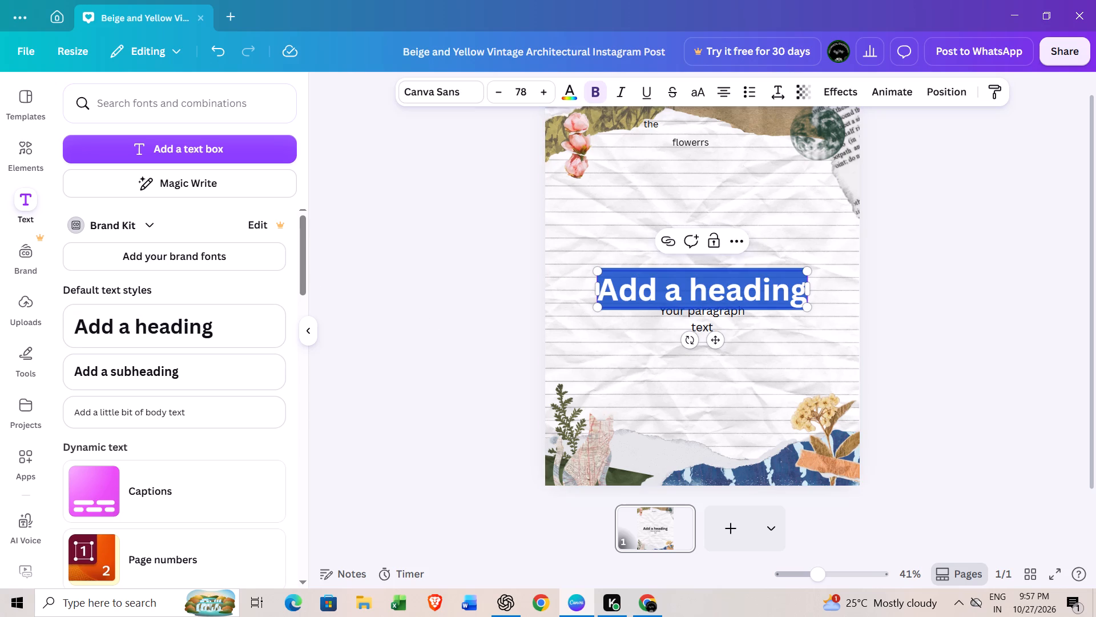
{"action": "left_click", "coordinate": [659, 290]}
{"action": "left_click", "coordinate": [663, 285]}
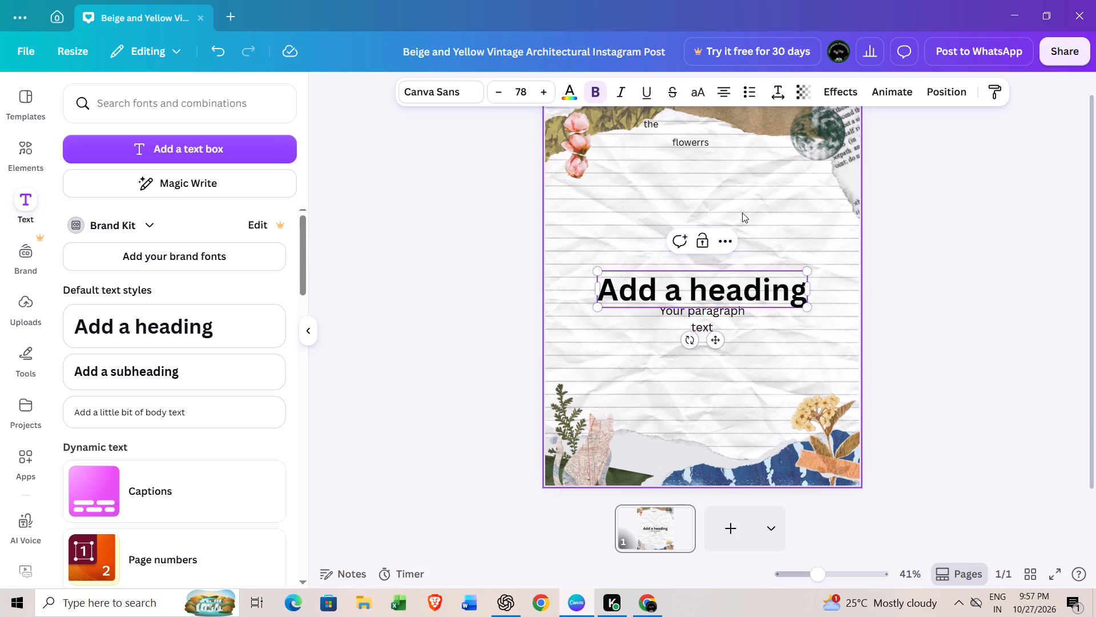
{"action": "left_click", "coordinate": [722, 237]}
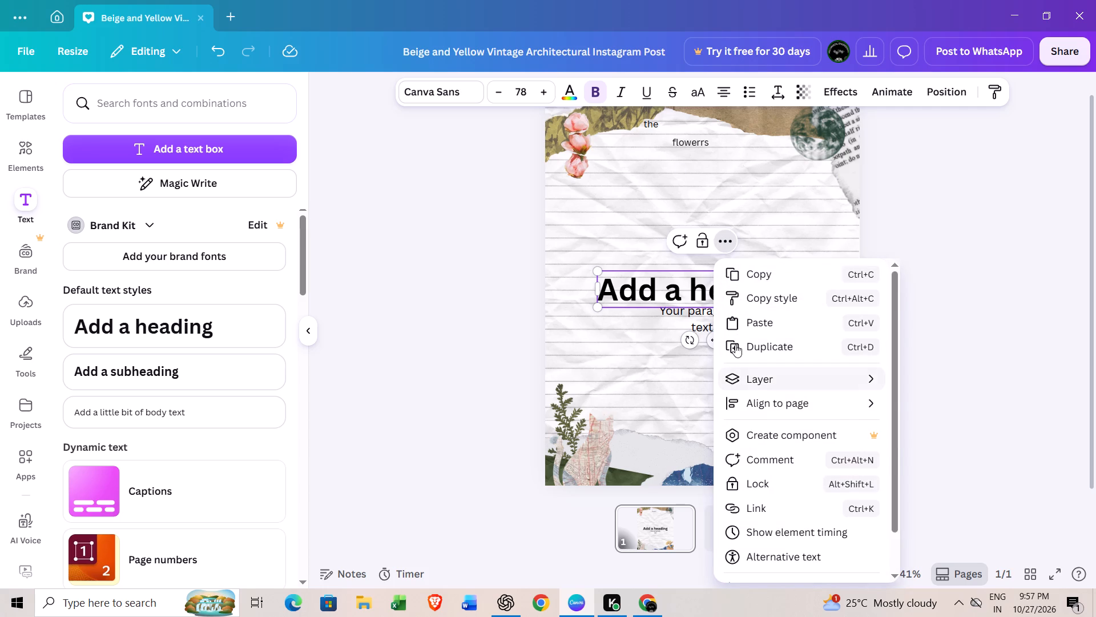
{"action": "left_click", "coordinate": [676, 164]}
{"action": "left_click_drag", "start_coordinate": [678, 259], "coordinate": [678, 282]}
{"action": "left_click", "coordinate": [679, 302]}
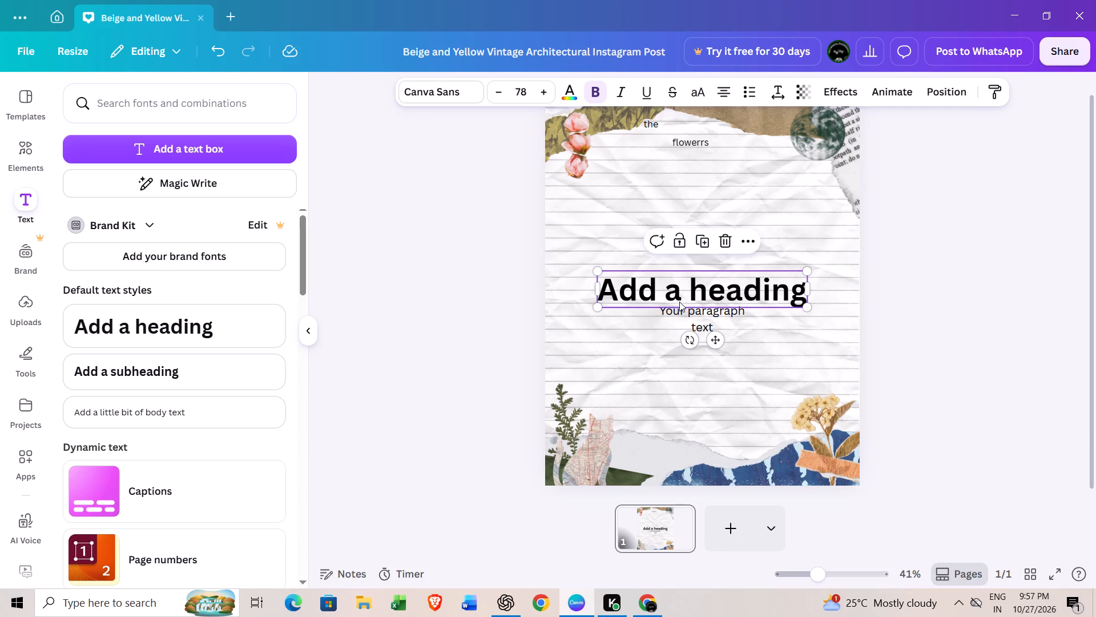
Delete the "Add a heading" text from the middle of the page.
{"action": "left_click", "coordinate": [681, 286]}
{"action": "left_click_drag", "start_coordinate": [682, 284], "coordinate": [715, 248]}
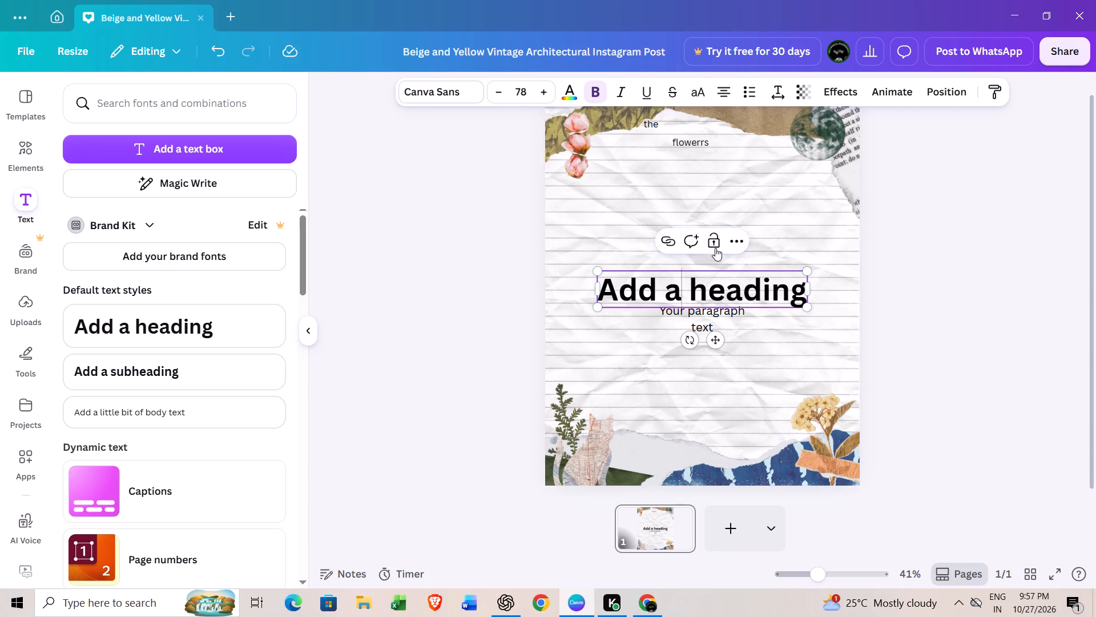
{"action": "left_click_drag", "start_coordinate": [715, 248], "coordinate": [718, 269]}
{"action": "left_click_drag", "start_coordinate": [712, 282], "coordinate": [713, 299]}
{"action": "left_click", "coordinate": [713, 299]}
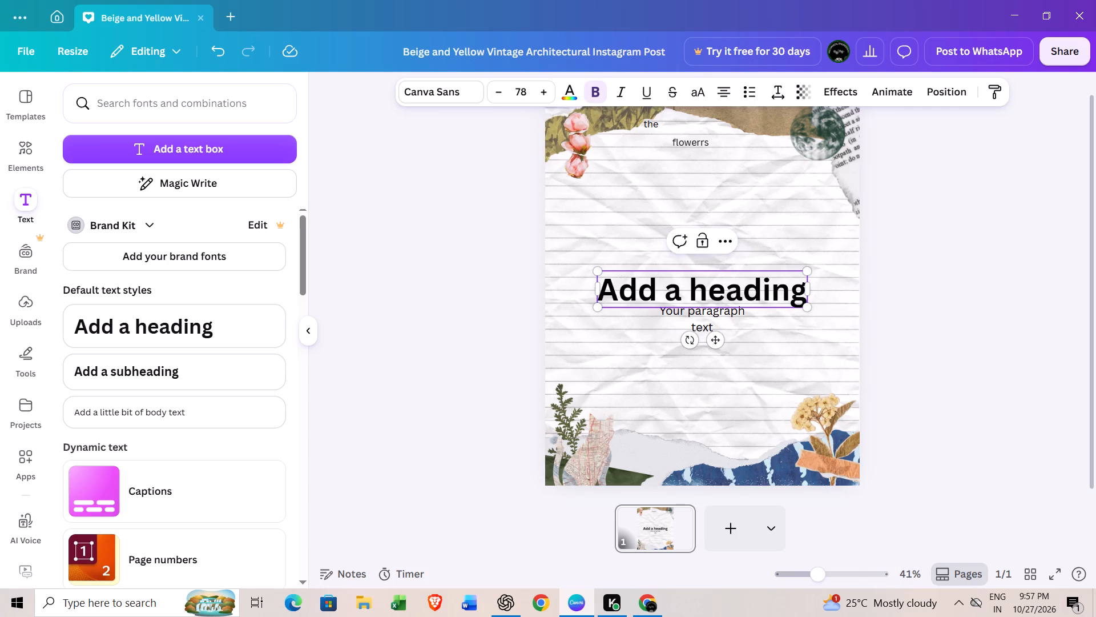
{"action": "left_click", "coordinate": [652, 286]}
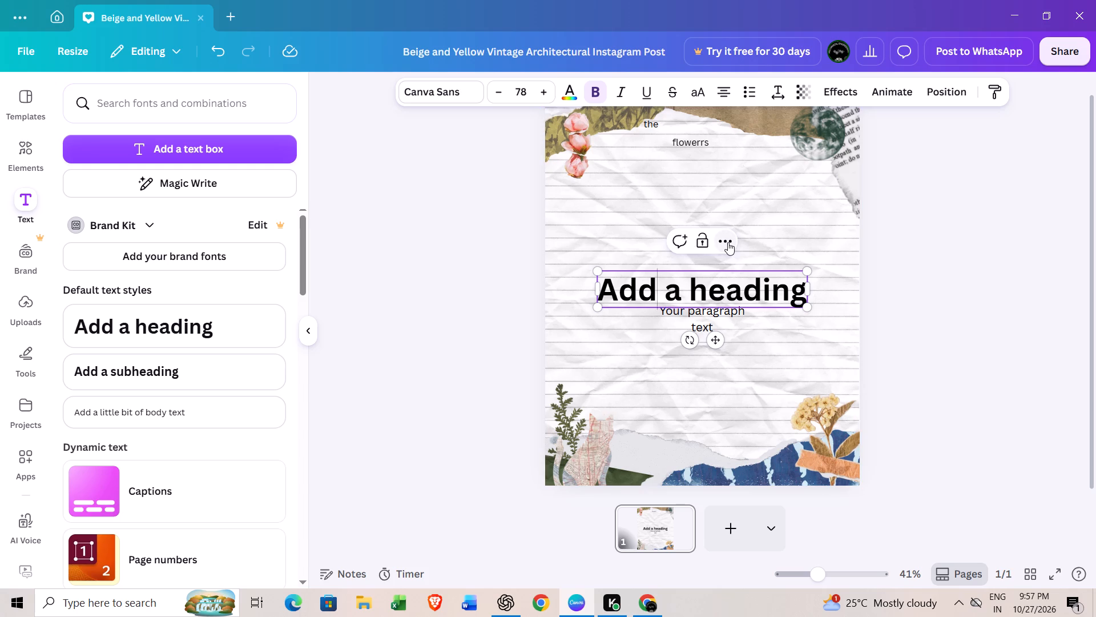
{"action": "left_click", "coordinate": [727, 243]}
{"action": "left_click_drag", "start_coordinate": [667, 244], "coordinate": [664, 253]}
{"action": "left_click_drag", "start_coordinate": [656, 281], "coordinate": [655, 305]}
{"action": "left_click", "coordinate": [651, 293]}
{"action": "left_click_drag", "start_coordinate": [626, 286], "coordinate": [624, 287]}
{"action": "left_click_drag", "start_coordinate": [624, 287], "coordinate": [632, 274]}
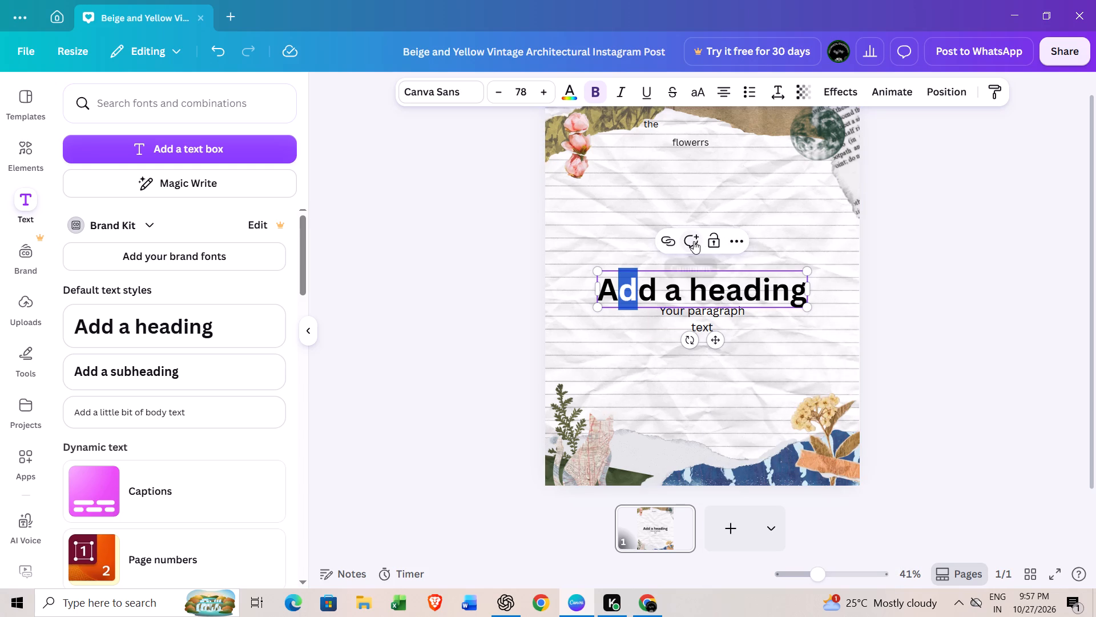
{"action": "left_click", "coordinate": [722, 240]}
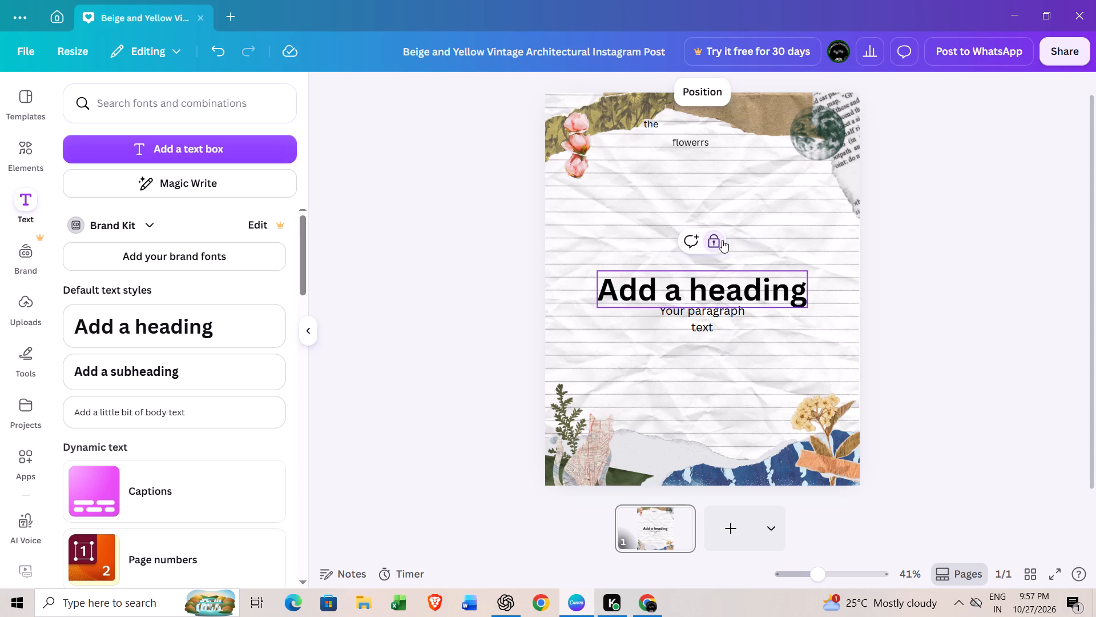
{"action": "left_click", "coordinate": [722, 240]}
{"action": "left_click", "coordinate": [722, 247]}
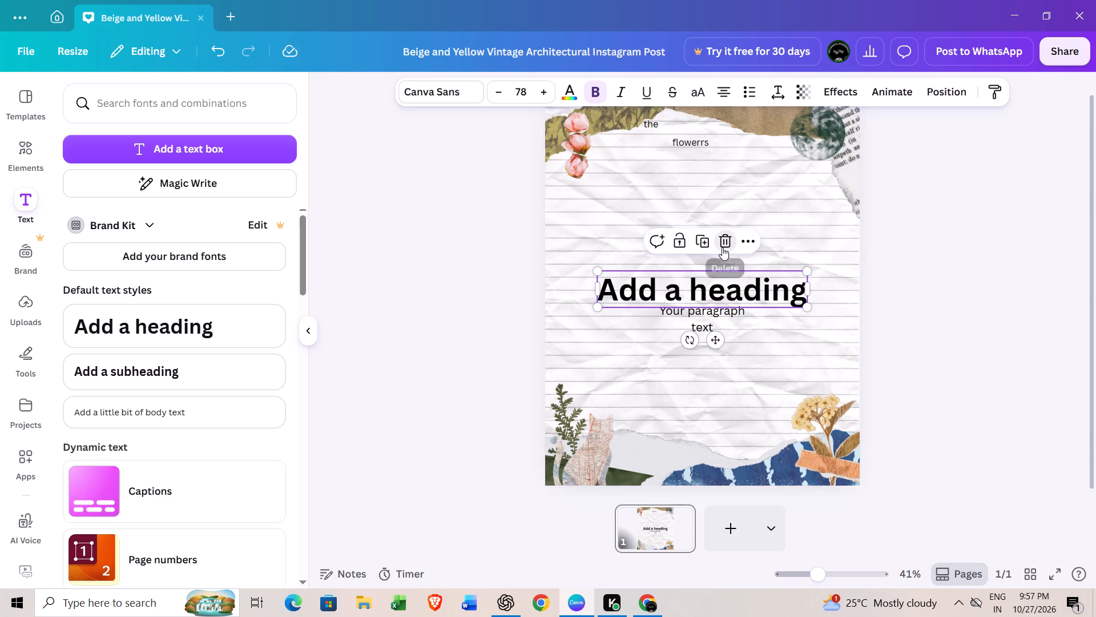
Delete the "Your paragraph text" box from the middle of the page.
{"action": "left_click", "coordinate": [688, 319]}
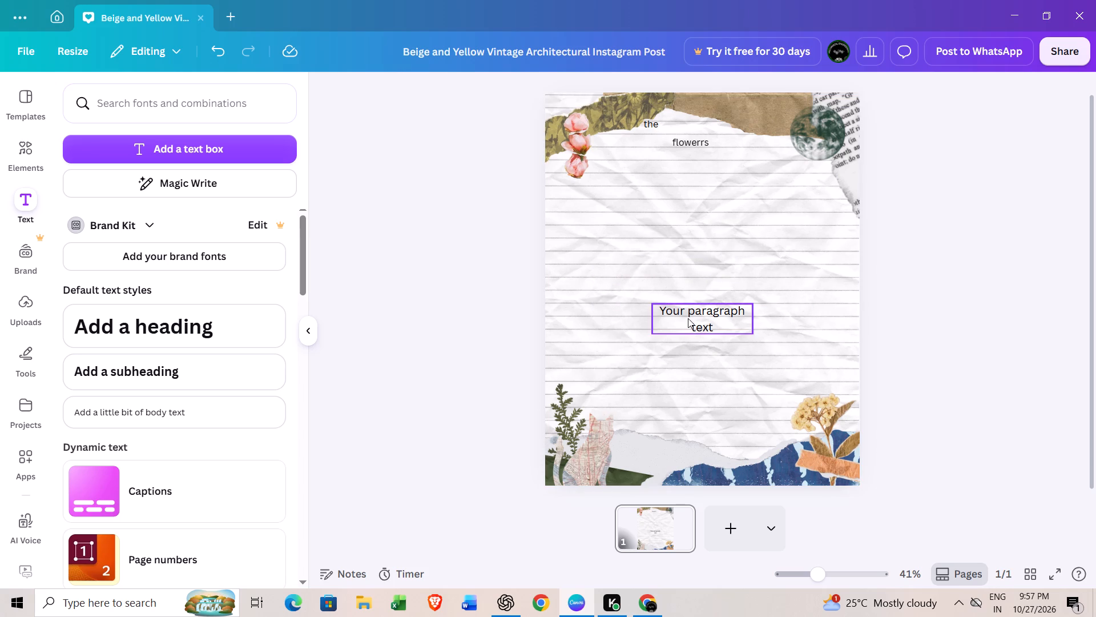
{"action": "left_click", "coordinate": [721, 269]}
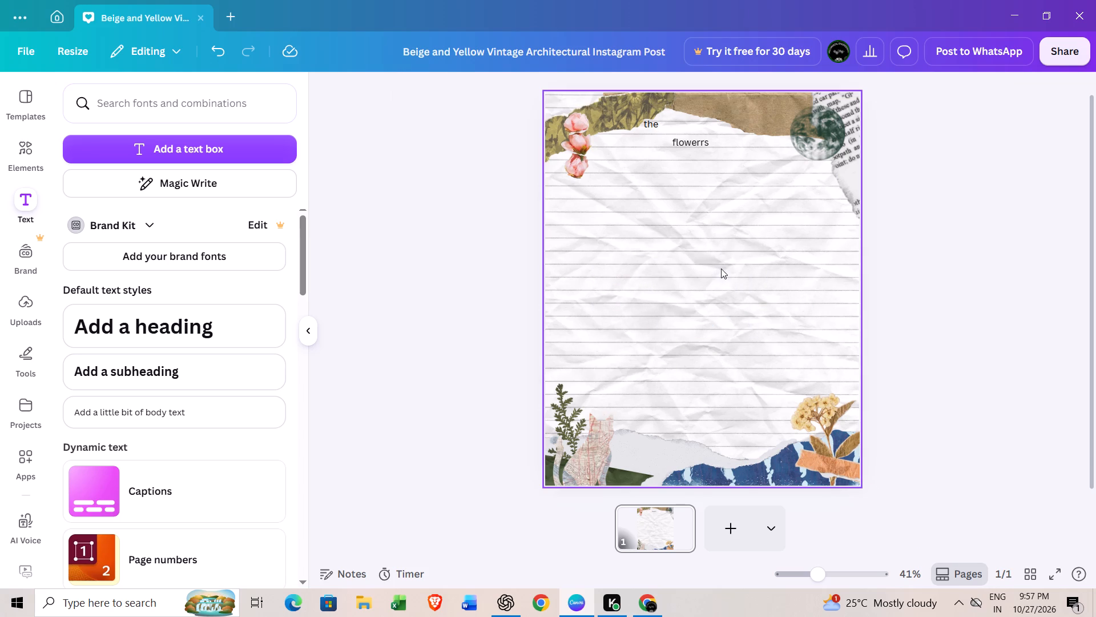
Move the "flowerrs" text up so it sits on the same line as "the" near the top of the page.
{"action": "left_click_drag", "start_coordinate": [674, 138], "coordinate": [674, 137]}
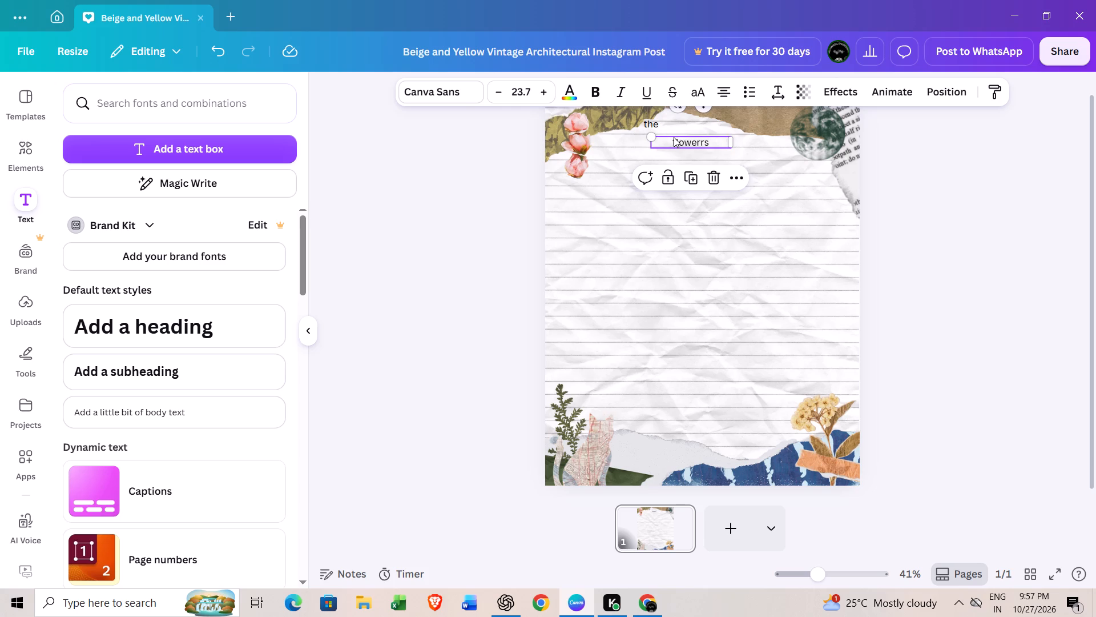
{"action": "left_click_drag", "start_coordinate": [674, 137], "coordinate": [675, 125]}
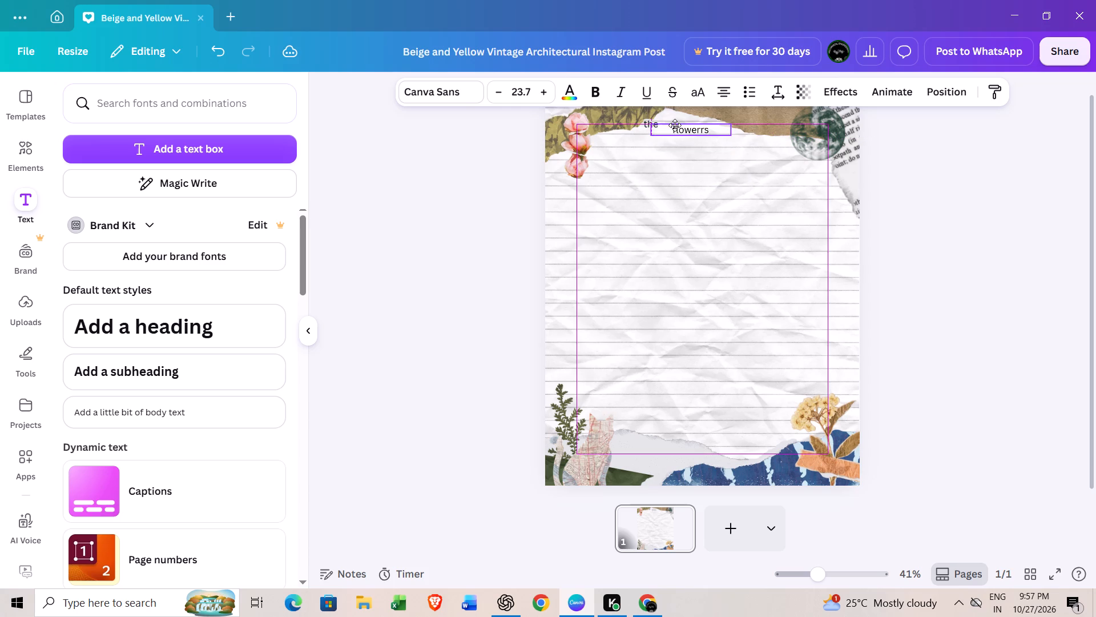
{"action": "left_click_drag", "start_coordinate": [675, 125], "coordinate": [672, 119]}
{"action": "left_click", "coordinate": [662, 121]}
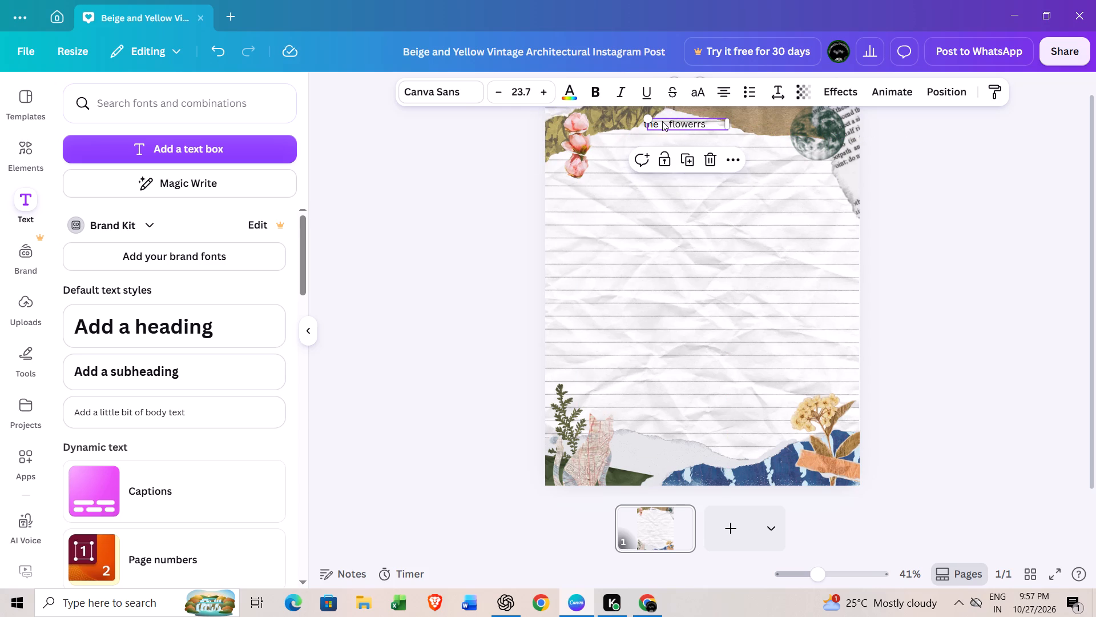
{"action": "left_click_drag", "start_coordinate": [515, 175], "coordinate": [519, 163]}
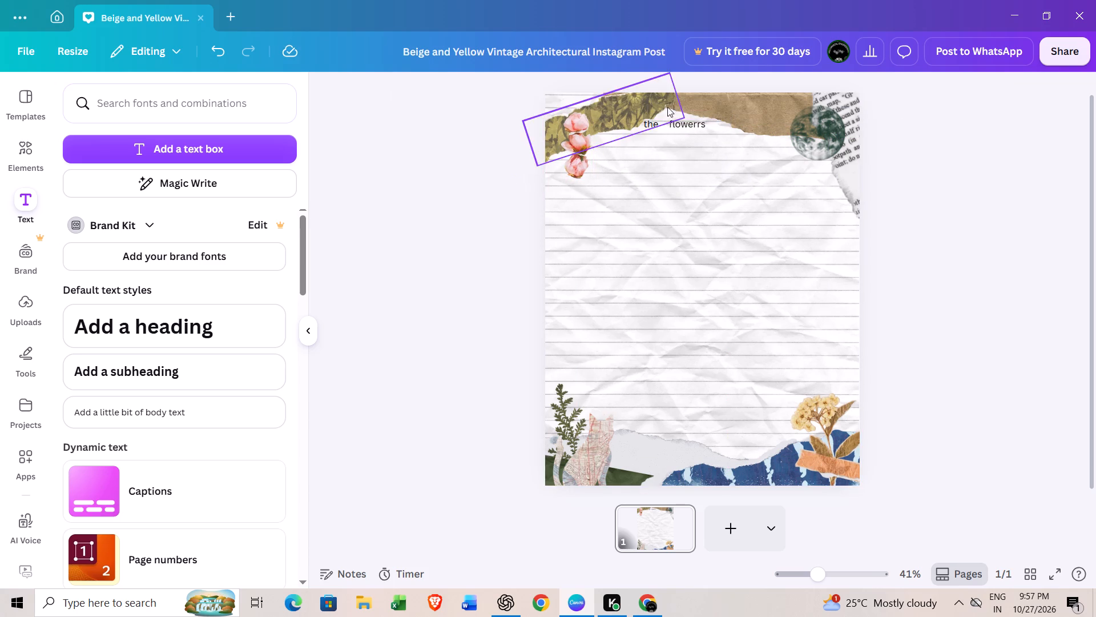
Add seven straight black lines, stacked in the middle of the page.
{"action": "left_click", "coordinate": [691, 123]}
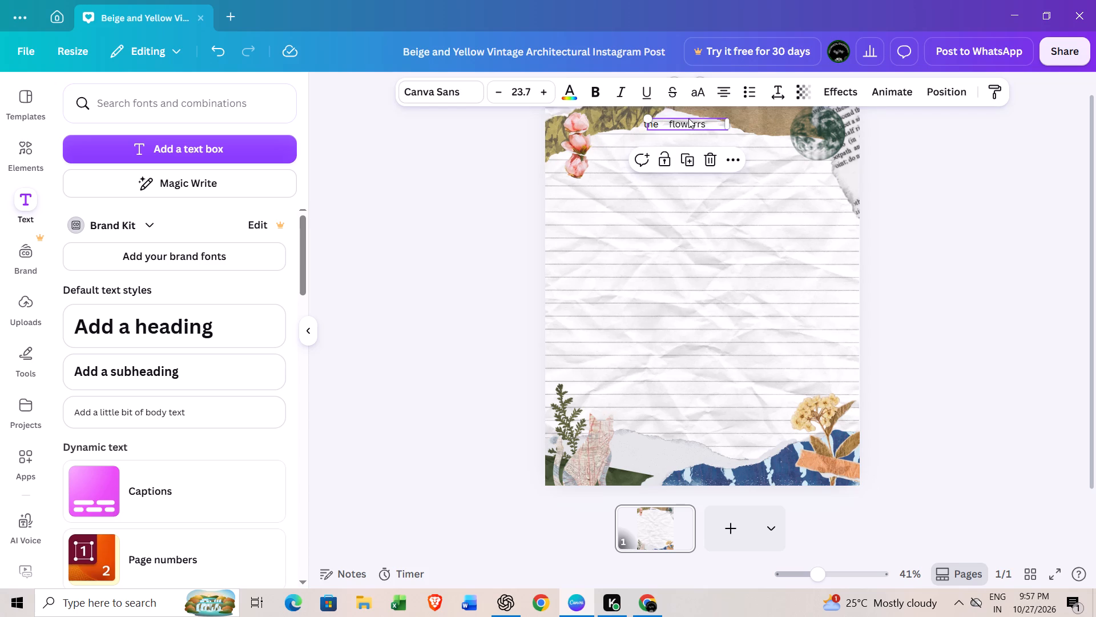
{"action": "type", "text": "ll"}
{"action": "key", "text": "l"}
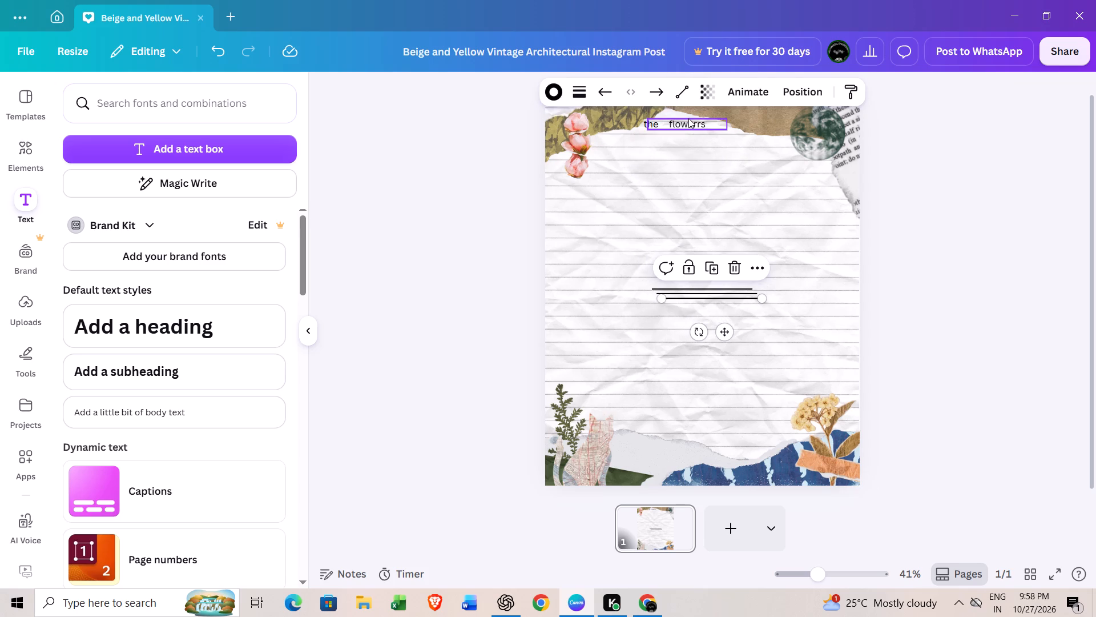
{"action": "key", "text": "l"}
{"action": "key", "text": "l"}
{"action": "key", "text": "l"}
{"action": "key", "text": "l"}
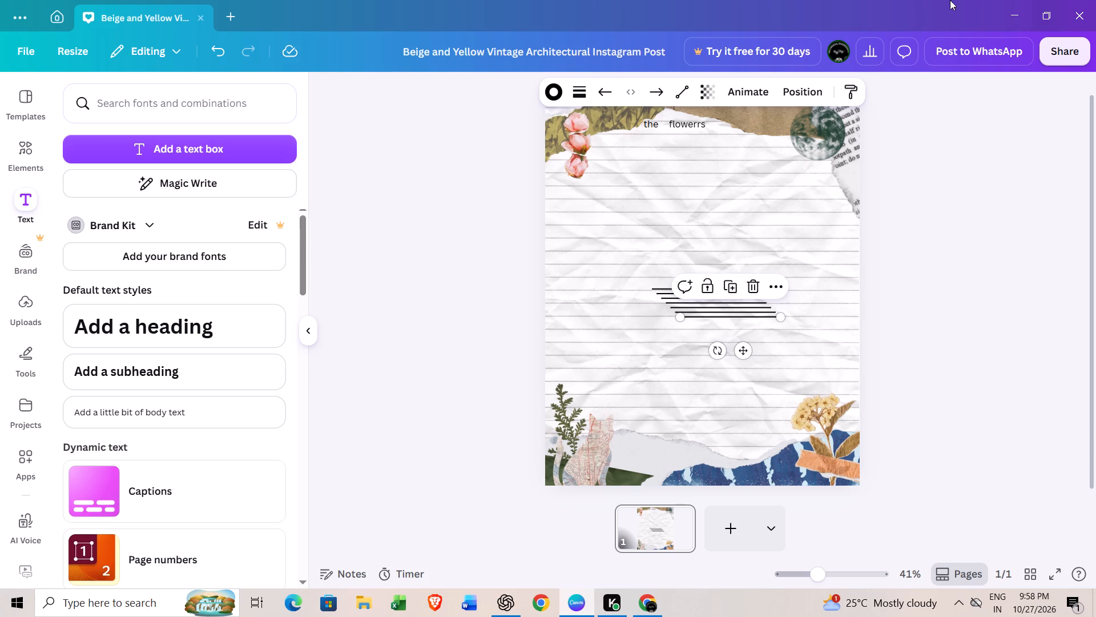
{"action": "left_click", "coordinate": [559, 339]}
{"action": "left_click", "coordinate": [594, 324]}
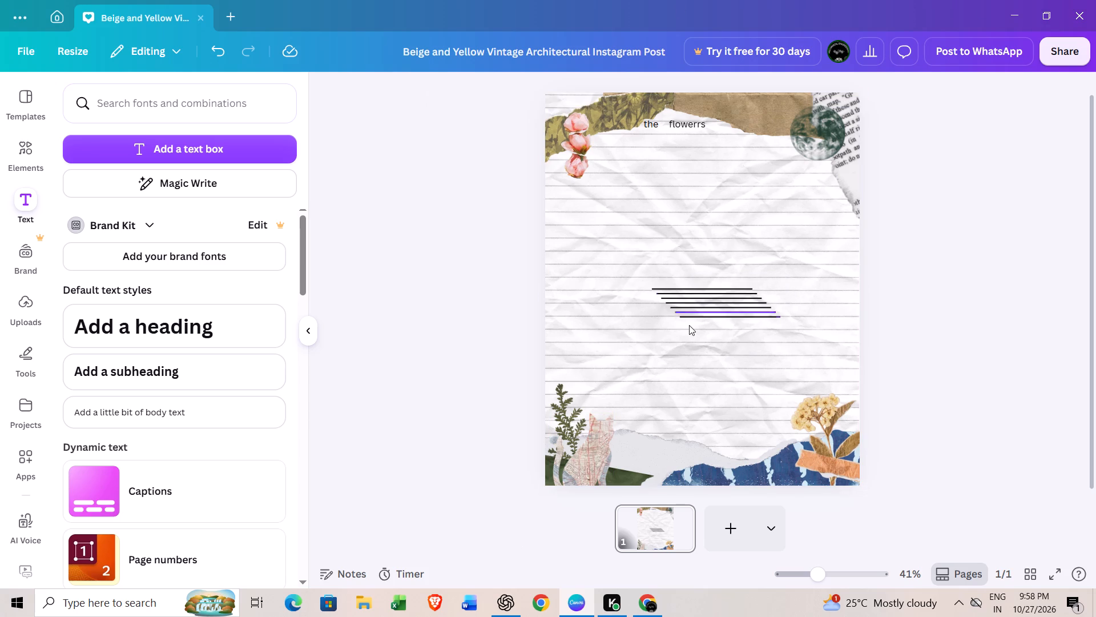
Move three black lines to the page top: under "the flowerrs", just below it beside the round green element, and beside the pink flowers.
{"action": "left_click_drag", "start_coordinate": [675, 286], "coordinate": [675, 267]}
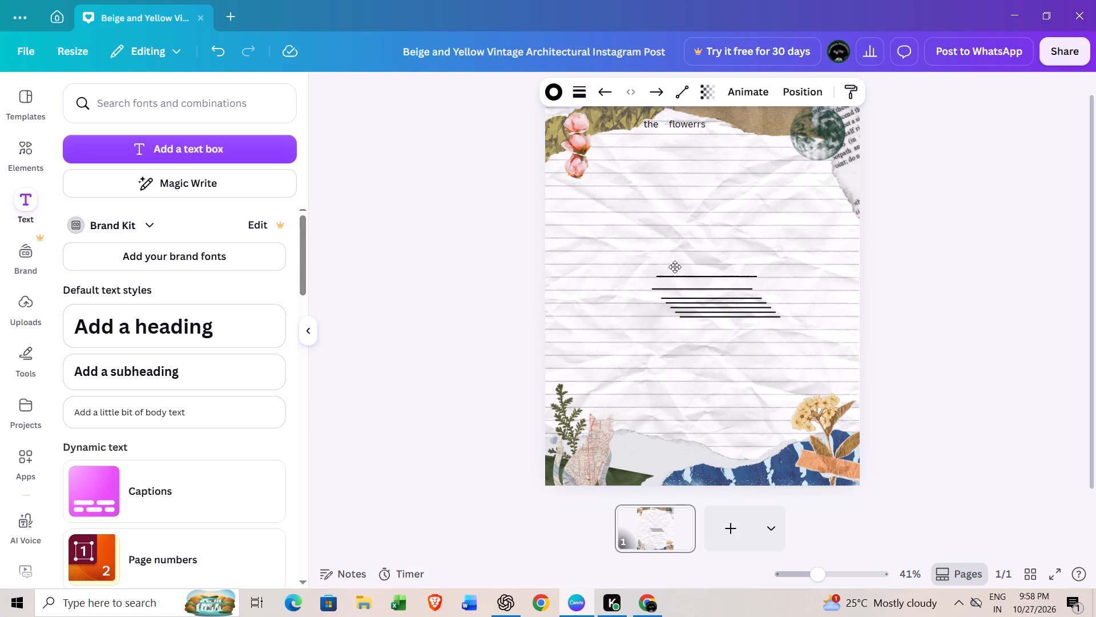
{"action": "left_click_drag", "start_coordinate": [675, 267], "coordinate": [670, 120]}
{"action": "left_click_drag", "start_coordinate": [670, 120], "coordinate": [664, 124]}
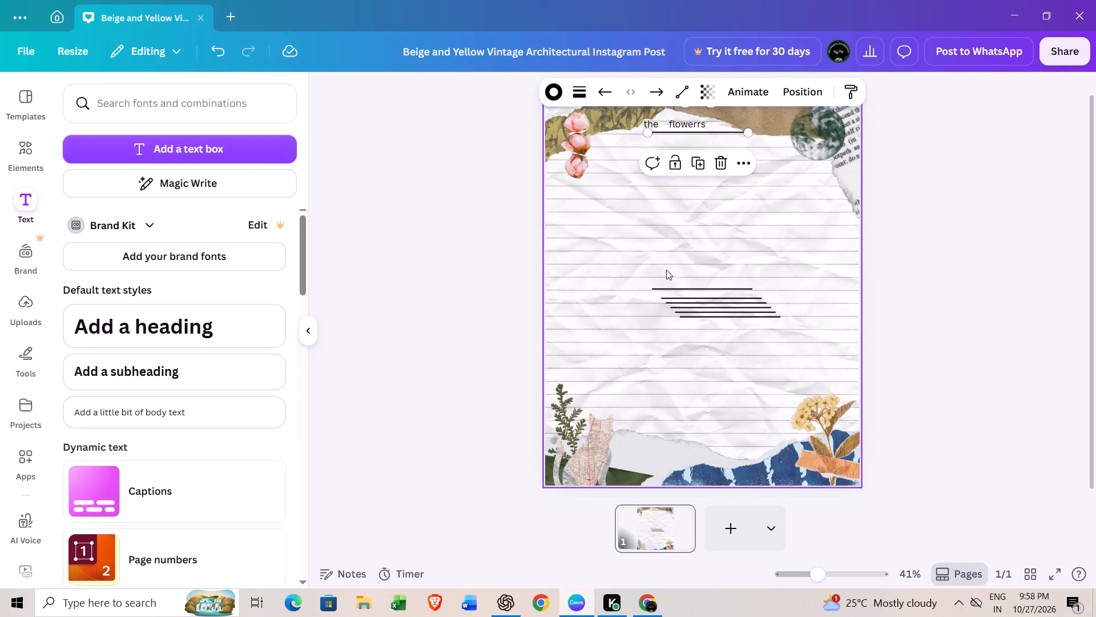
{"action": "left_click_drag", "start_coordinate": [666, 284], "coordinate": [709, 136]}
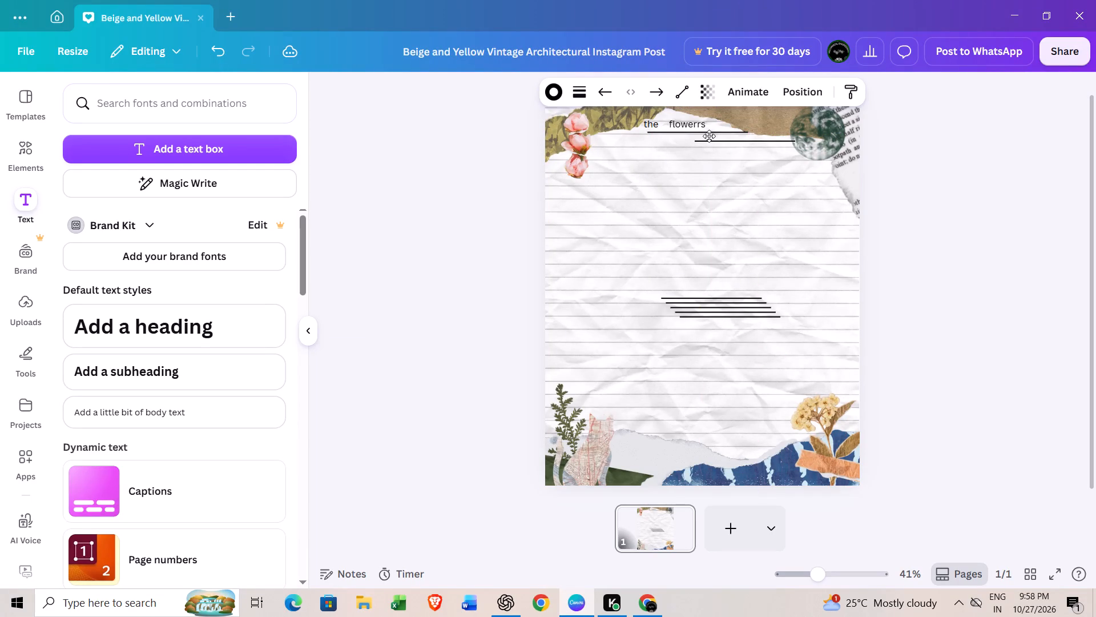
{"action": "left_click_drag", "start_coordinate": [709, 136], "coordinate": [707, 145]}
{"action": "left_click_drag", "start_coordinate": [676, 298], "coordinate": [579, 142]}
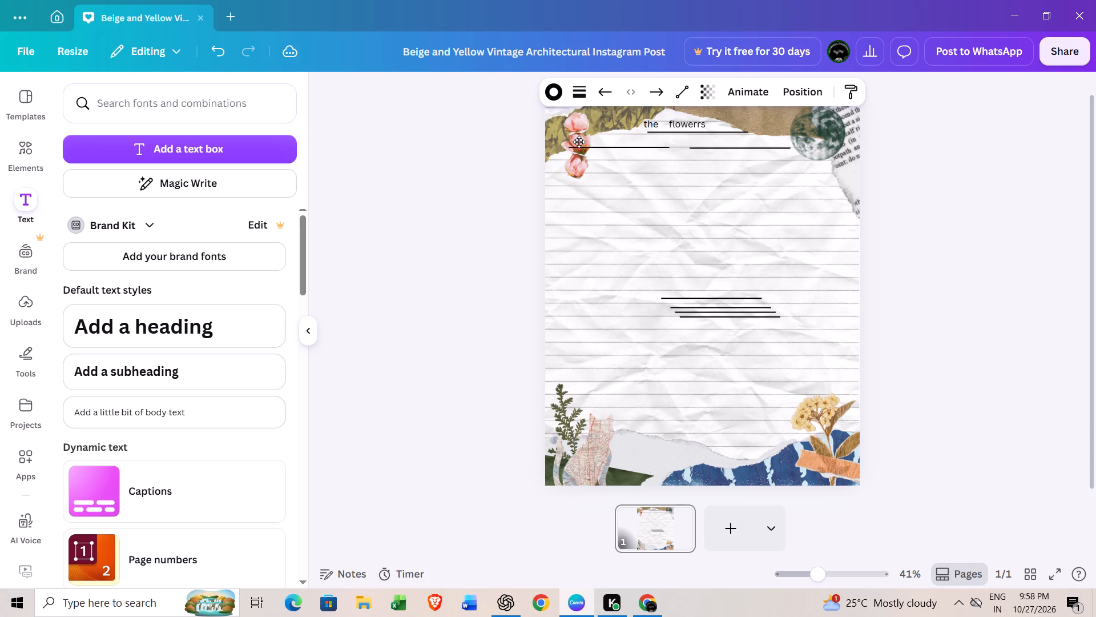
{"action": "left_click_drag", "start_coordinate": [579, 142], "coordinate": [583, 152]}
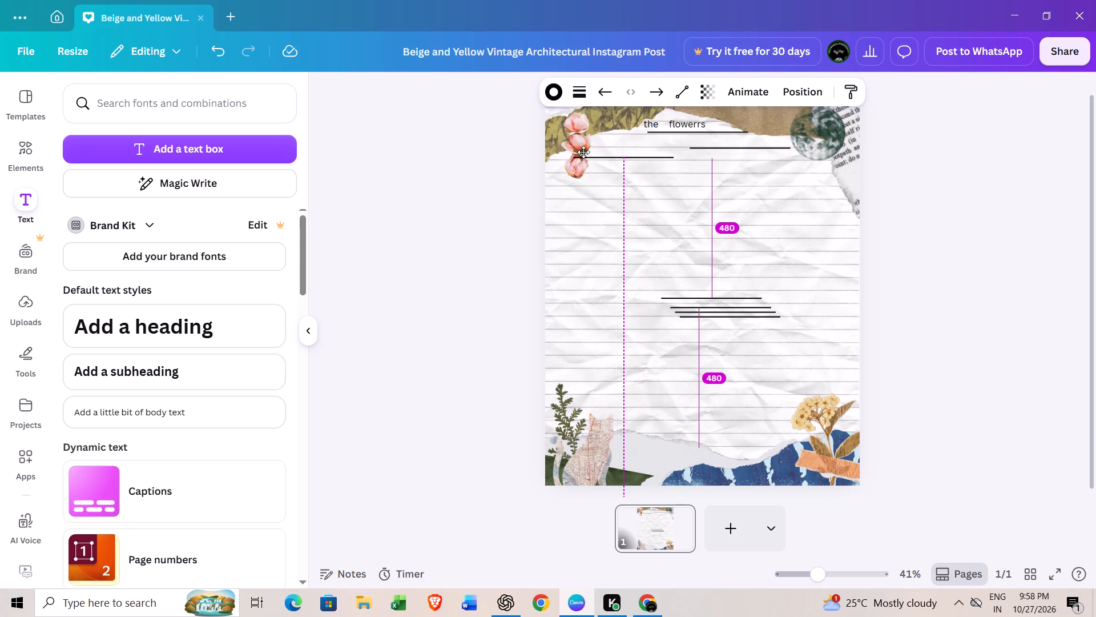
{"action": "left_click_drag", "start_coordinate": [583, 152], "coordinate": [591, 156]}
Move two more black lines from the middle of the page to staggered spots below the lines already placed near the top.
{"action": "left_click", "coordinate": [676, 289]}
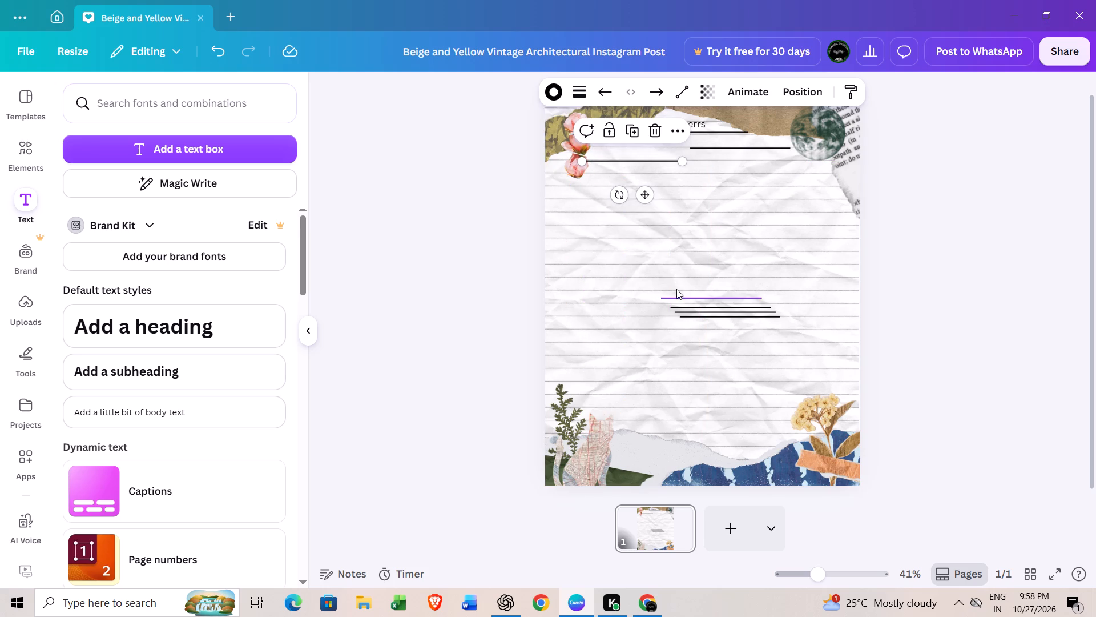
{"action": "left_click_drag", "start_coordinate": [676, 298], "coordinate": [671, 234]}
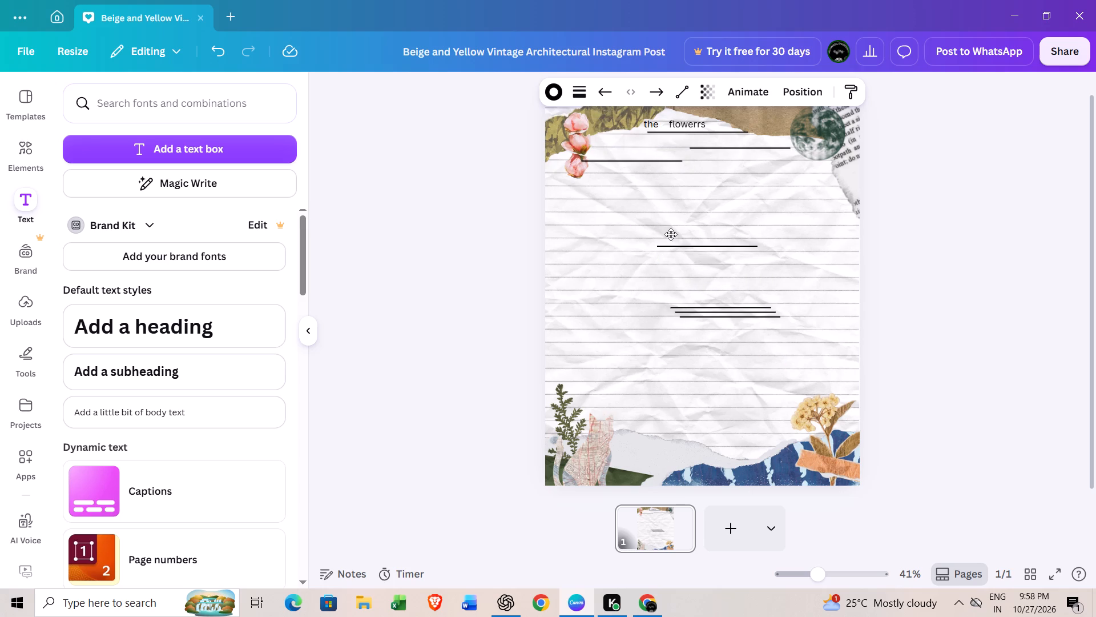
{"action": "left_click_drag", "start_coordinate": [671, 234], "coordinate": [659, 171]}
{"action": "left_click_drag", "start_coordinate": [700, 310], "coordinate": [650, 182]}
Place another black line below the one beside the round green element, and move the line beside the pink flowers down to mid-page.
{"action": "left_click_drag", "start_coordinate": [691, 314], "coordinate": [688, 232]}
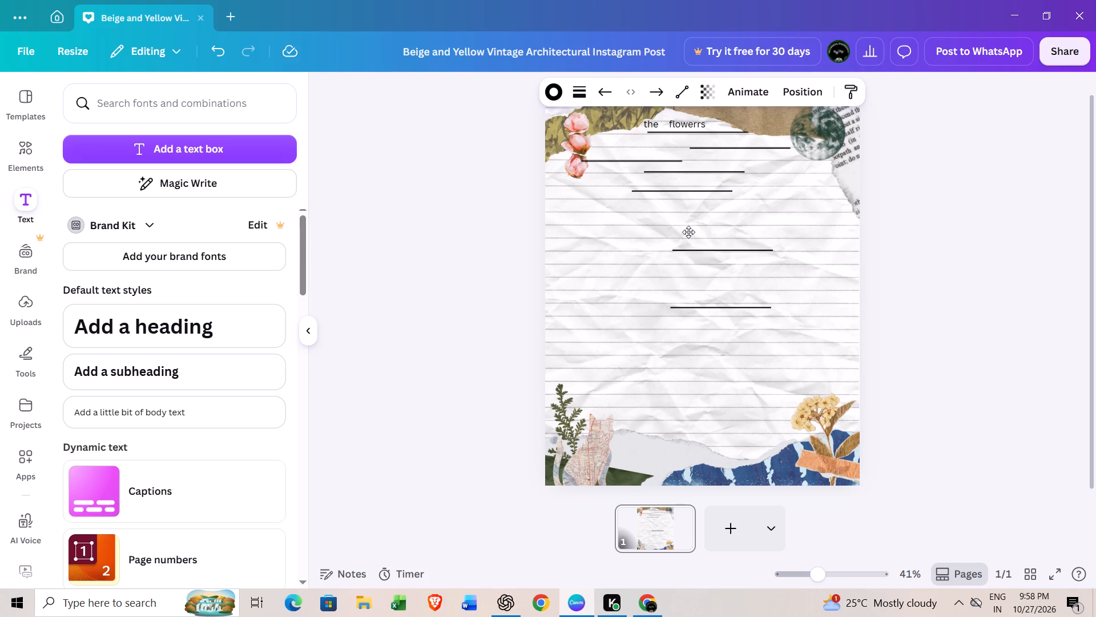
{"action": "left_click_drag", "start_coordinate": [688, 232], "coordinate": [706, 283]}
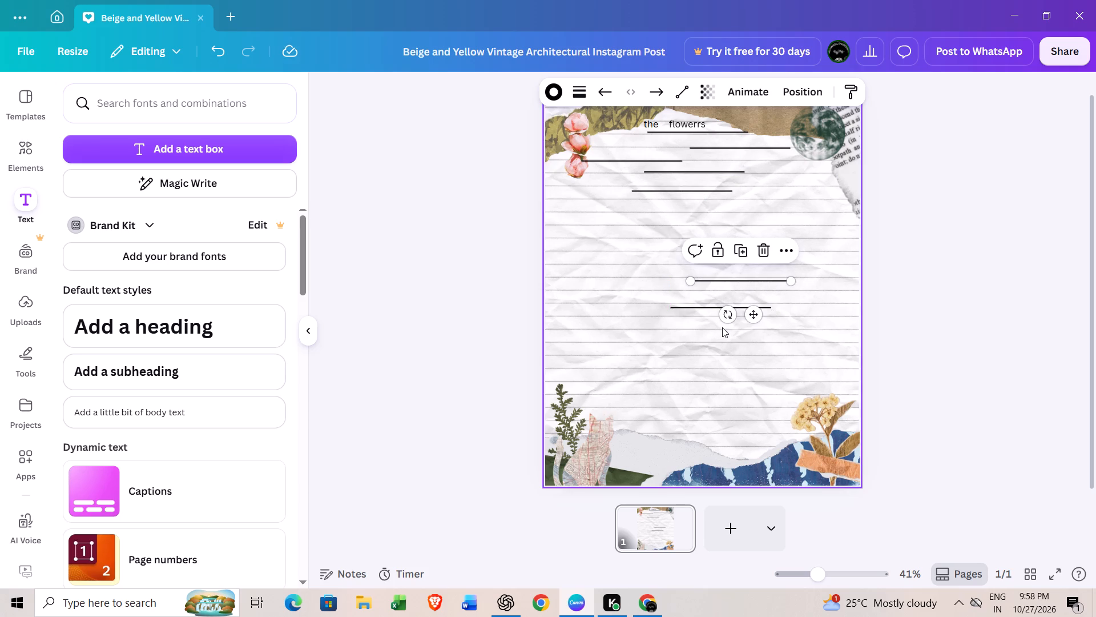
{"action": "left_click_drag", "start_coordinate": [707, 289], "coordinate": [660, 180]}
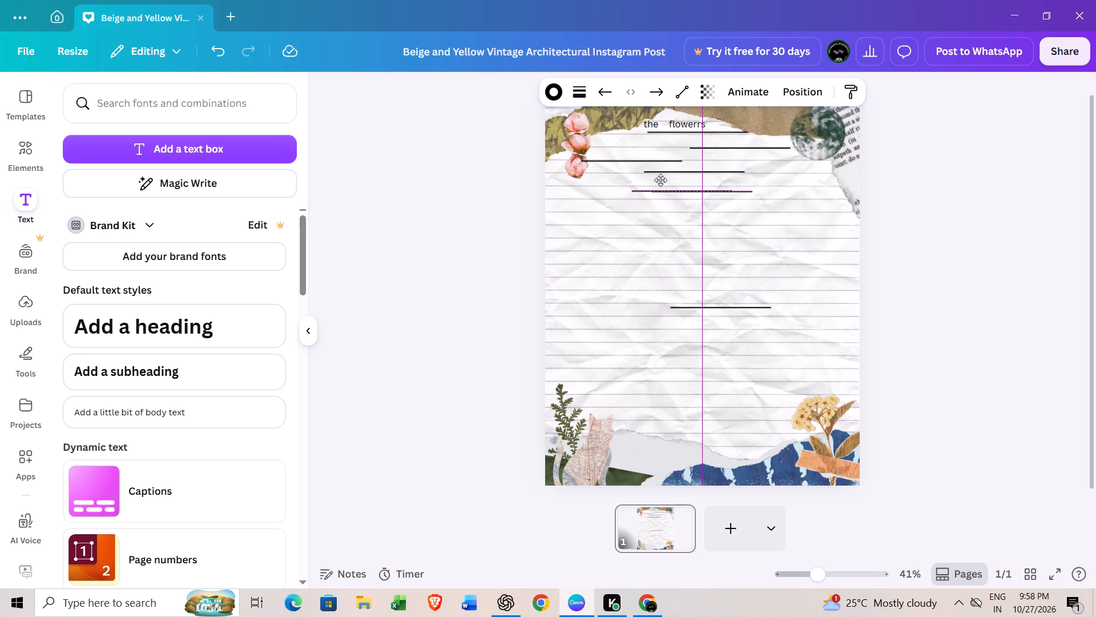
{"action": "left_click_drag", "start_coordinate": [660, 180], "coordinate": [704, 170]}
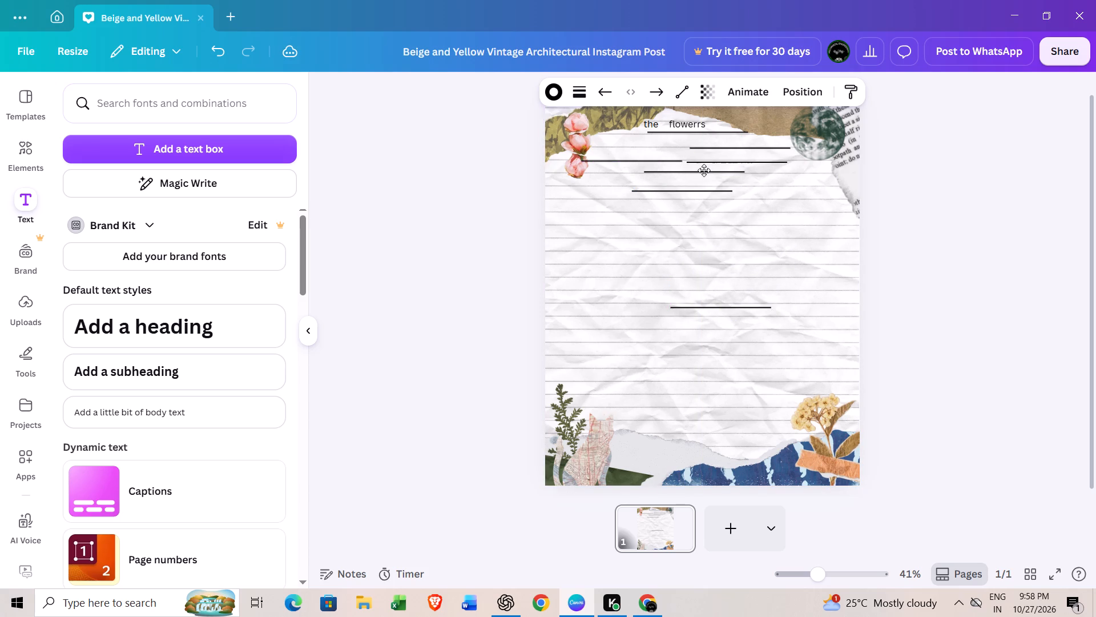
{"action": "left_click_drag", "start_coordinate": [704, 170], "coordinate": [700, 167]}
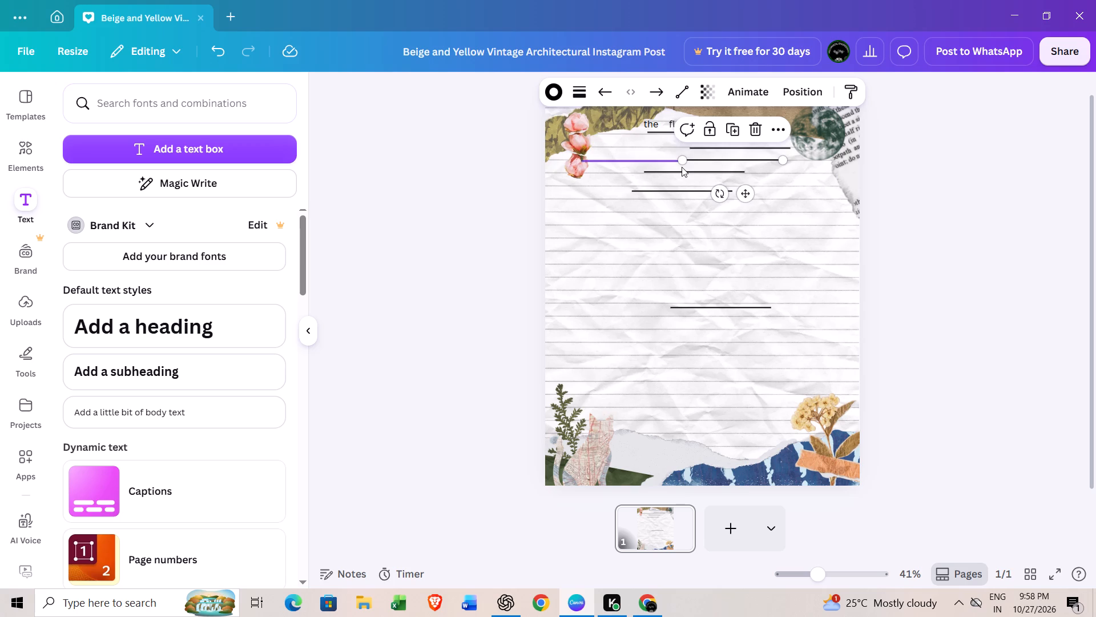
{"action": "left_click_drag", "start_coordinate": [682, 167], "coordinate": [682, 297]}
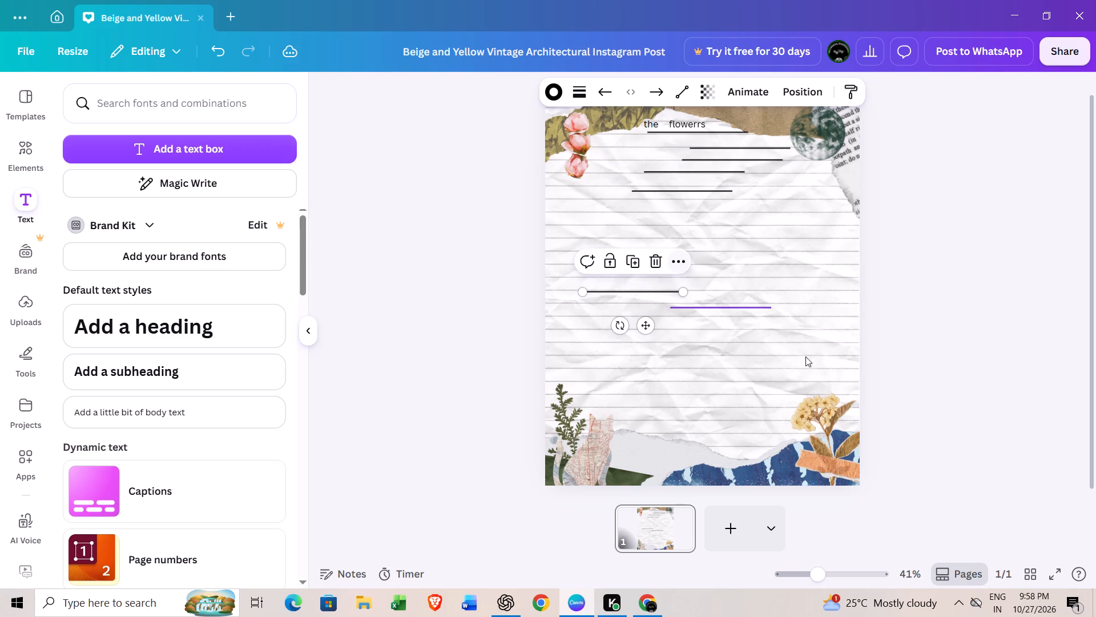
Delete the leftover black line from the original stack in the middle of the page.
{"action": "left_click_drag", "start_coordinate": [809, 362], "coordinate": [769, 305]}
{"action": "left_click_drag", "start_coordinate": [756, 292], "coordinate": [738, 287]}
{"action": "left_click_drag", "start_coordinate": [738, 286], "coordinate": [738, 271]}
{"action": "left_click", "coordinate": [738, 271]}
Move the green torn-paper piece from the page's top-left corner down to the left edge at mid-page, overlapping the black line.
{"action": "left_click", "coordinate": [599, 131]}
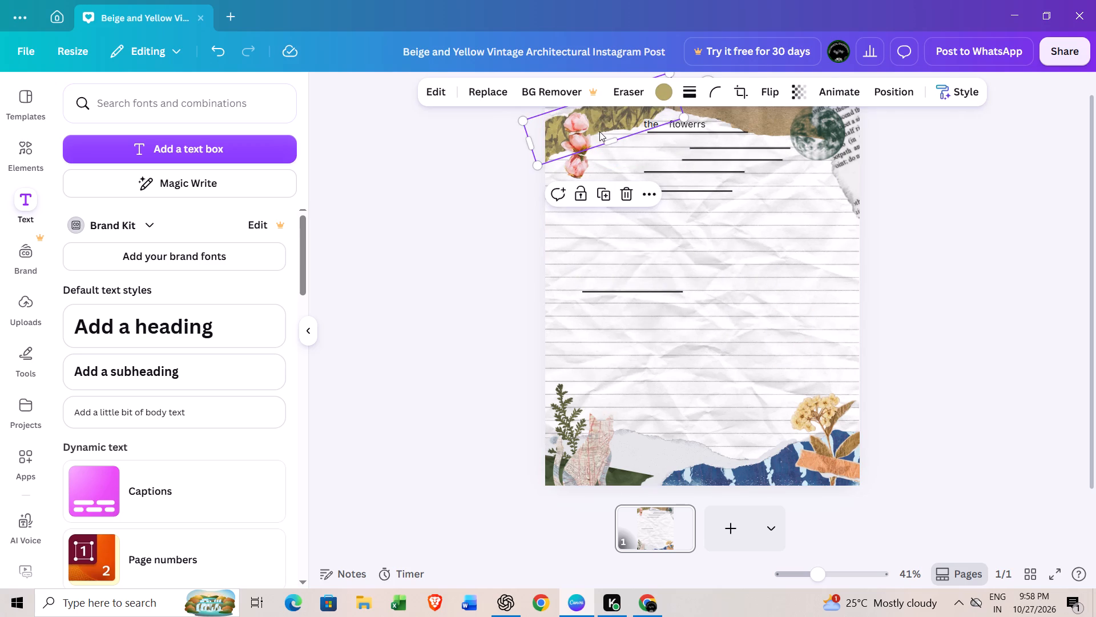
{"action": "left_click", "coordinate": [597, 131]}
{"action": "left_click_drag", "start_coordinate": [599, 132], "coordinate": [676, 616]}
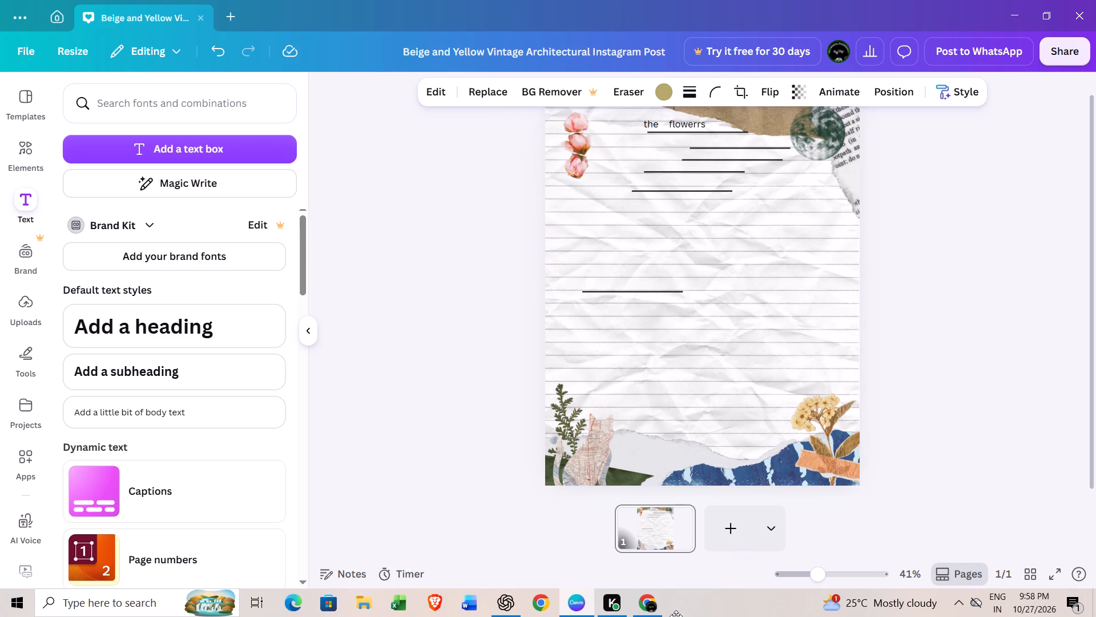
{"action": "left_click_drag", "start_coordinate": [676, 616], "coordinate": [597, 319]}
Restore the maximized design window to a smaller floating window.
{"action": "left_click_drag", "start_coordinate": [477, 4], "coordinate": [433, 15]}
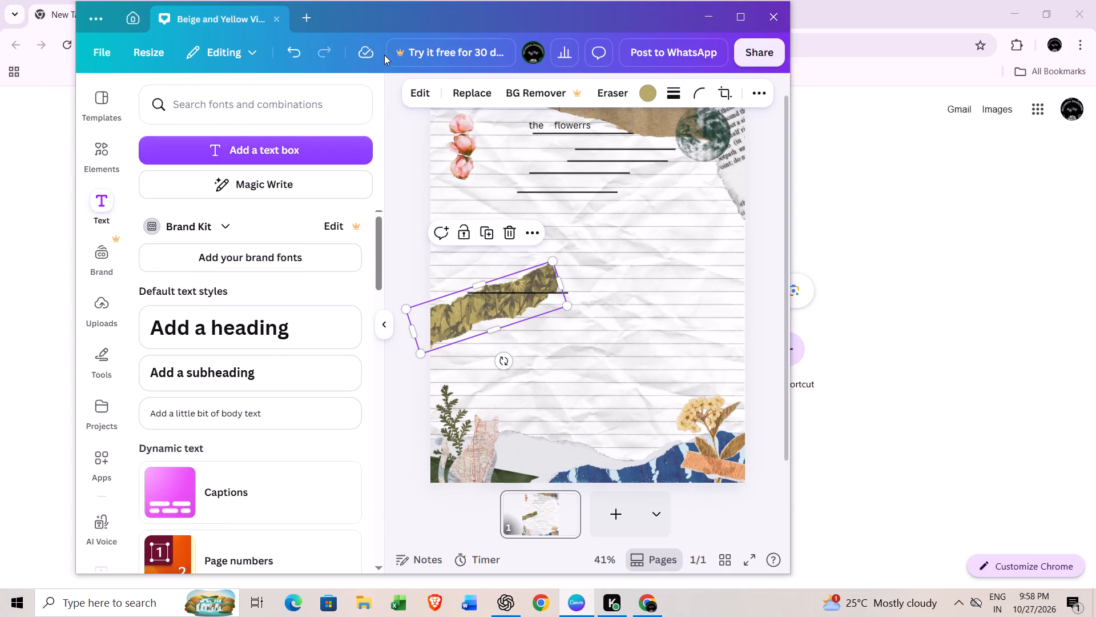
Add the red plaid "Dump June" photo-collage template to the design as a new page.
{"action": "left_click", "coordinate": [421, 99]}
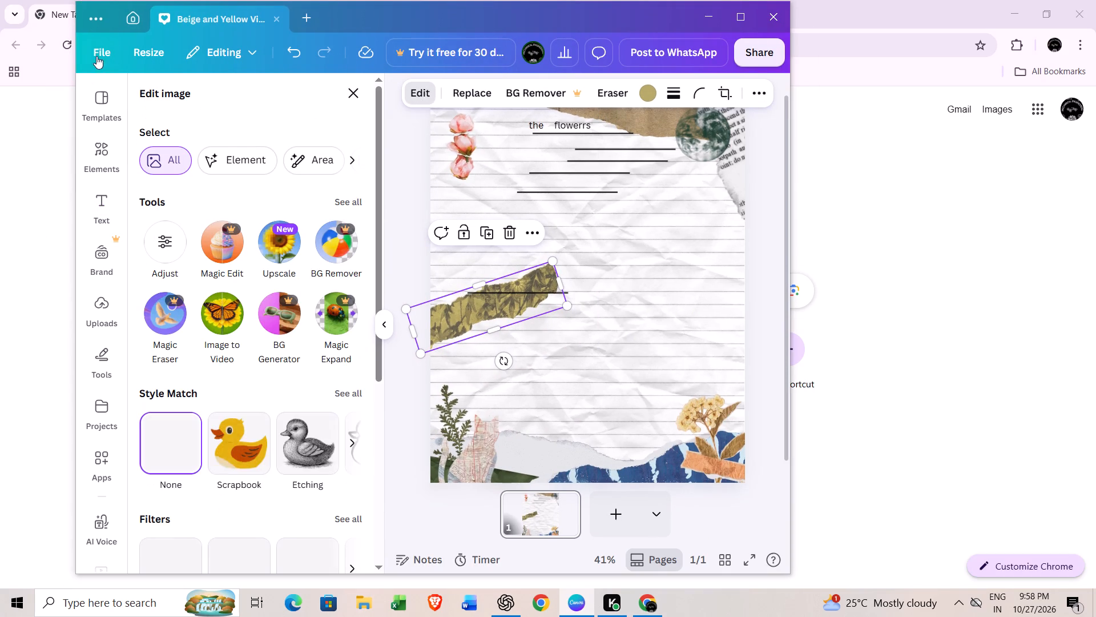
{"action": "left_click", "coordinate": [90, 104]}
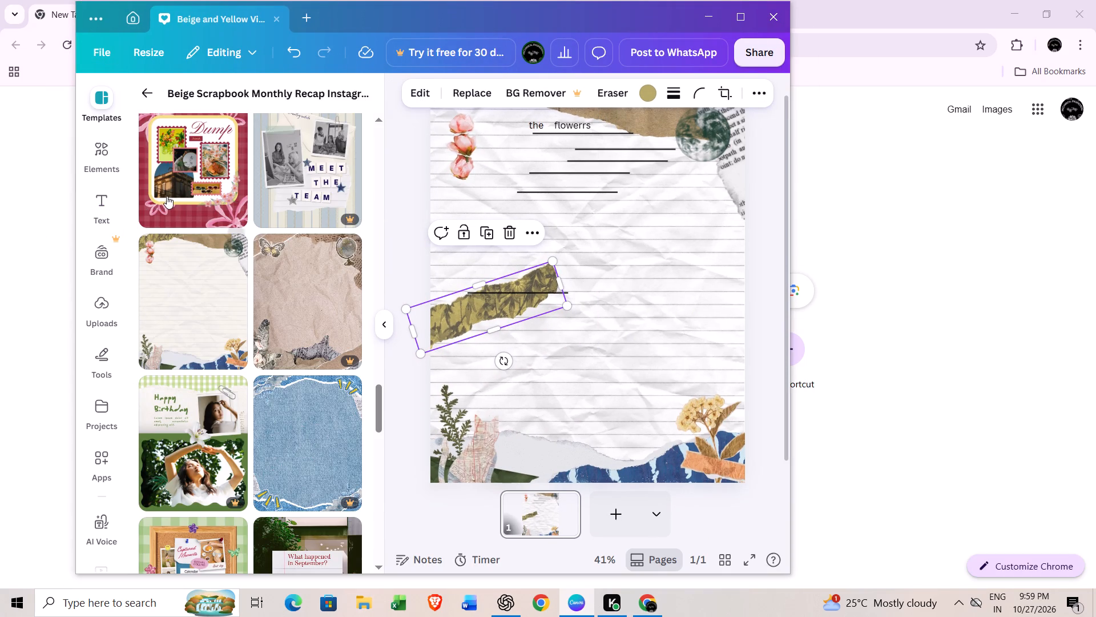
{"action": "left_click", "coordinate": [148, 197]}
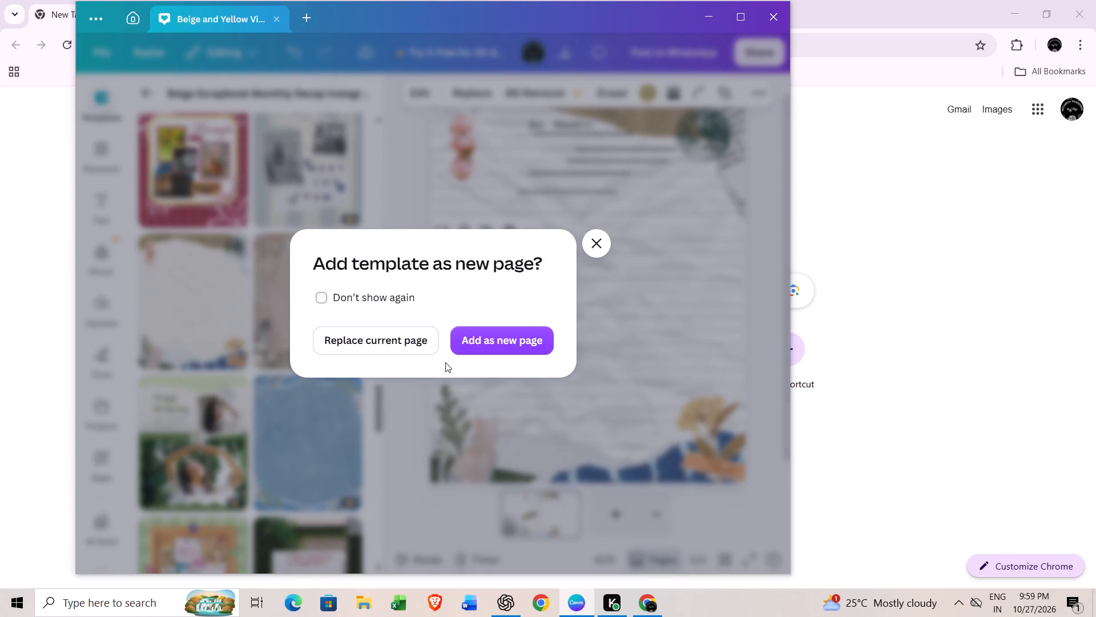
{"action": "left_click", "coordinate": [472, 345]}
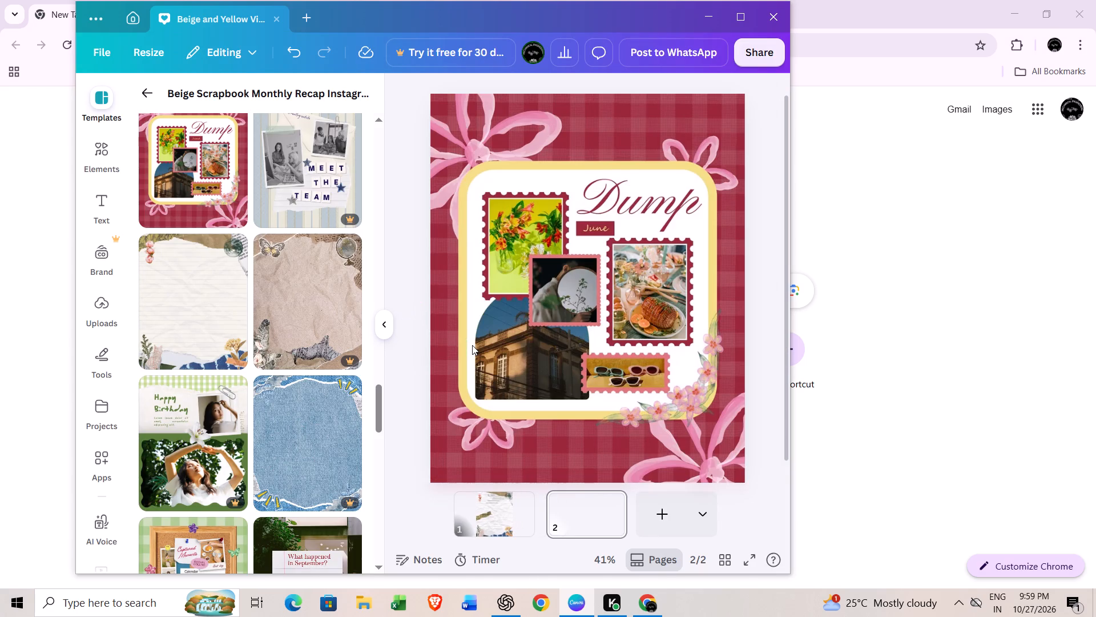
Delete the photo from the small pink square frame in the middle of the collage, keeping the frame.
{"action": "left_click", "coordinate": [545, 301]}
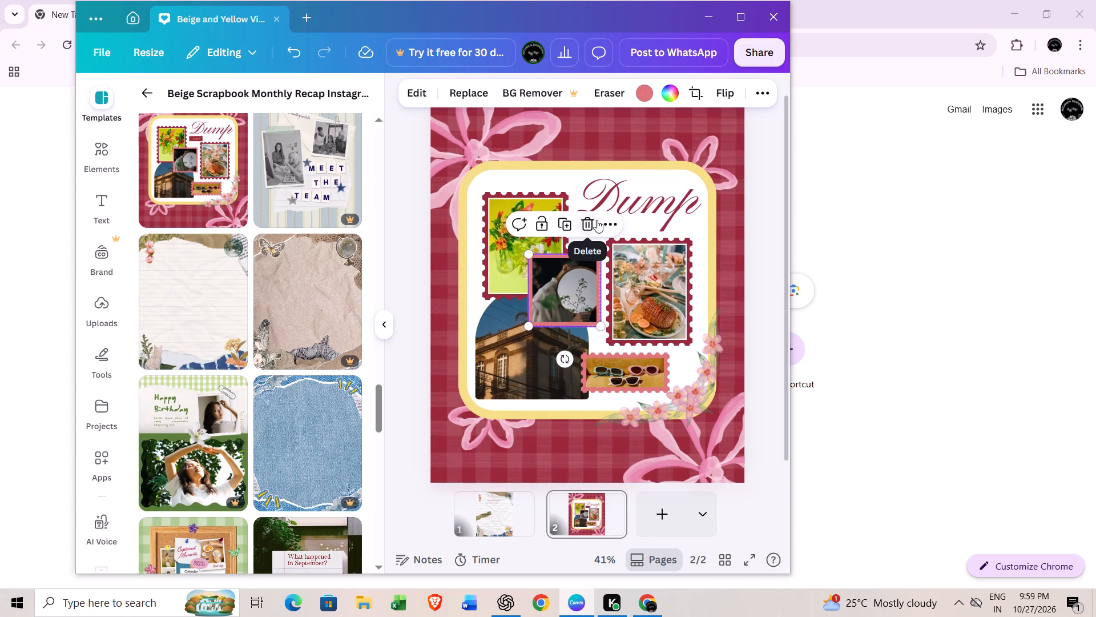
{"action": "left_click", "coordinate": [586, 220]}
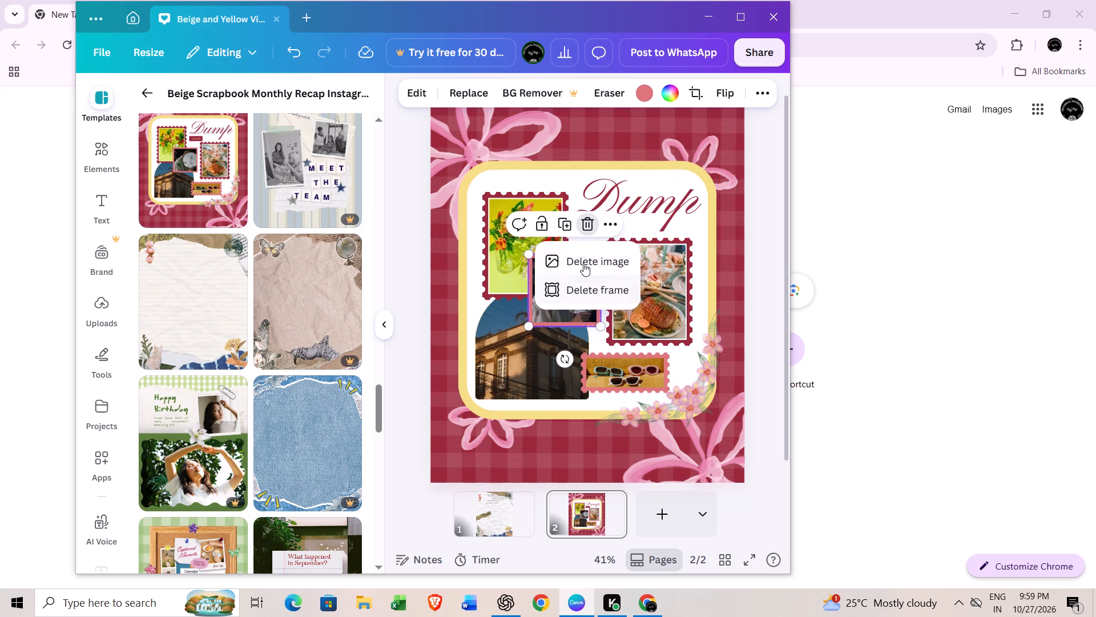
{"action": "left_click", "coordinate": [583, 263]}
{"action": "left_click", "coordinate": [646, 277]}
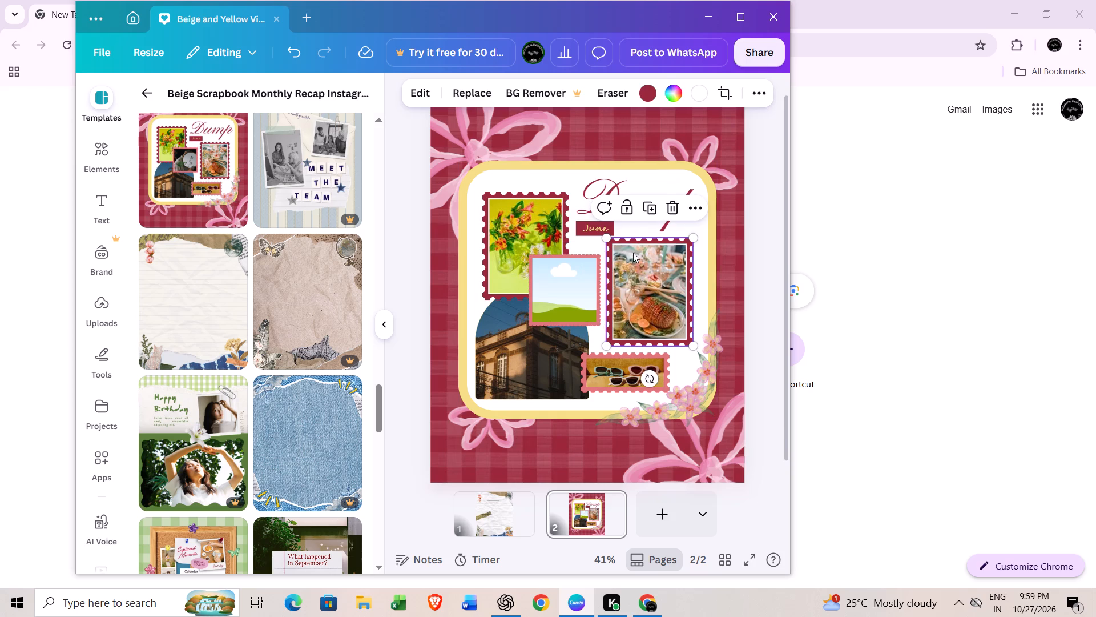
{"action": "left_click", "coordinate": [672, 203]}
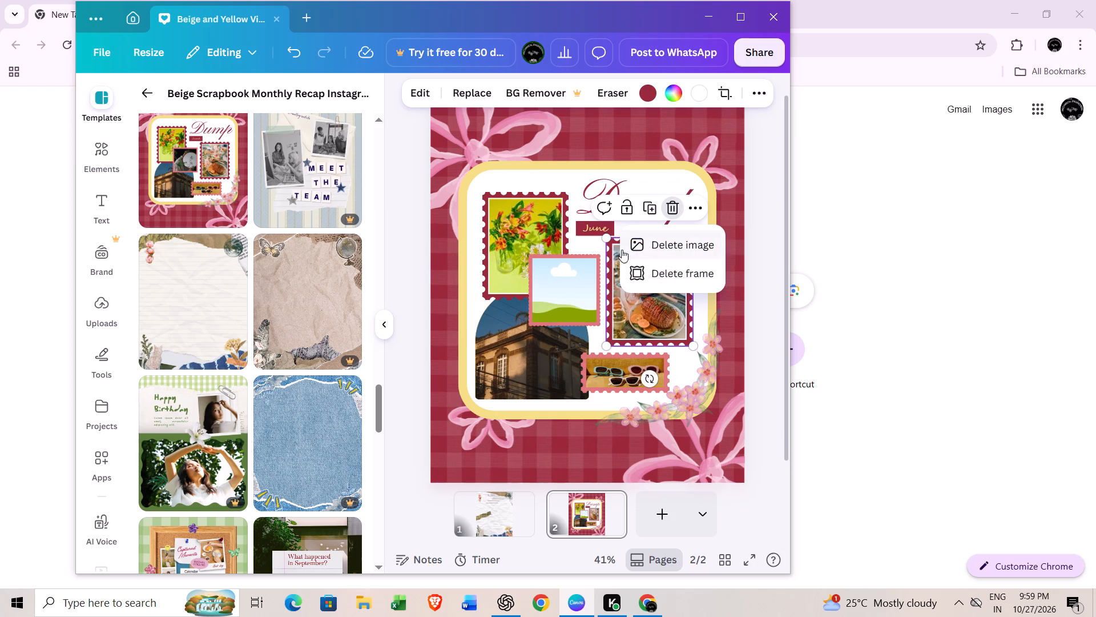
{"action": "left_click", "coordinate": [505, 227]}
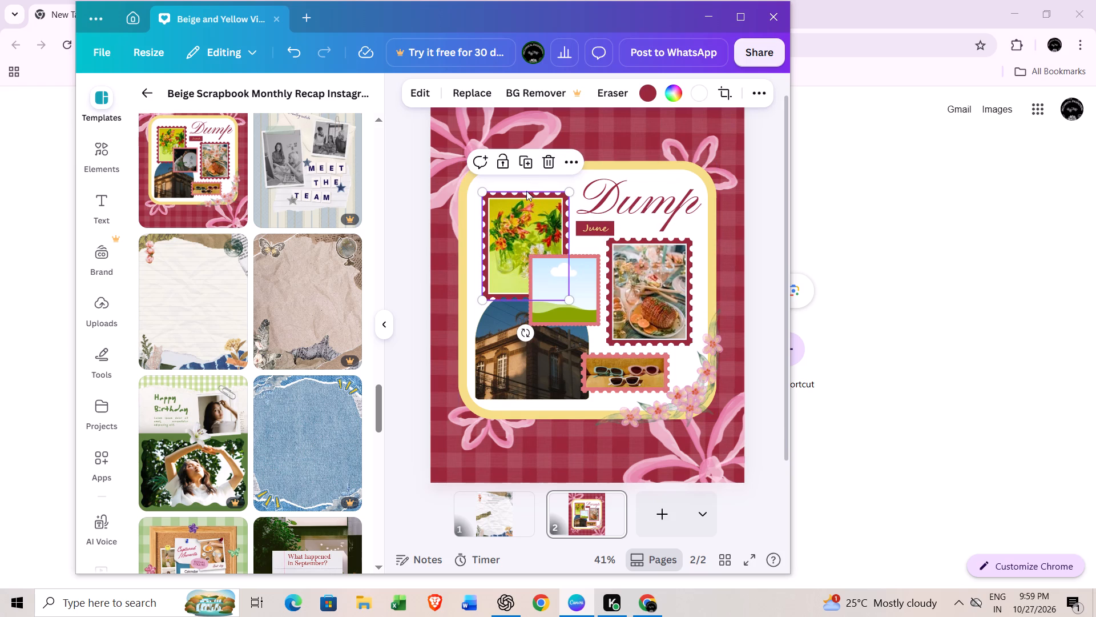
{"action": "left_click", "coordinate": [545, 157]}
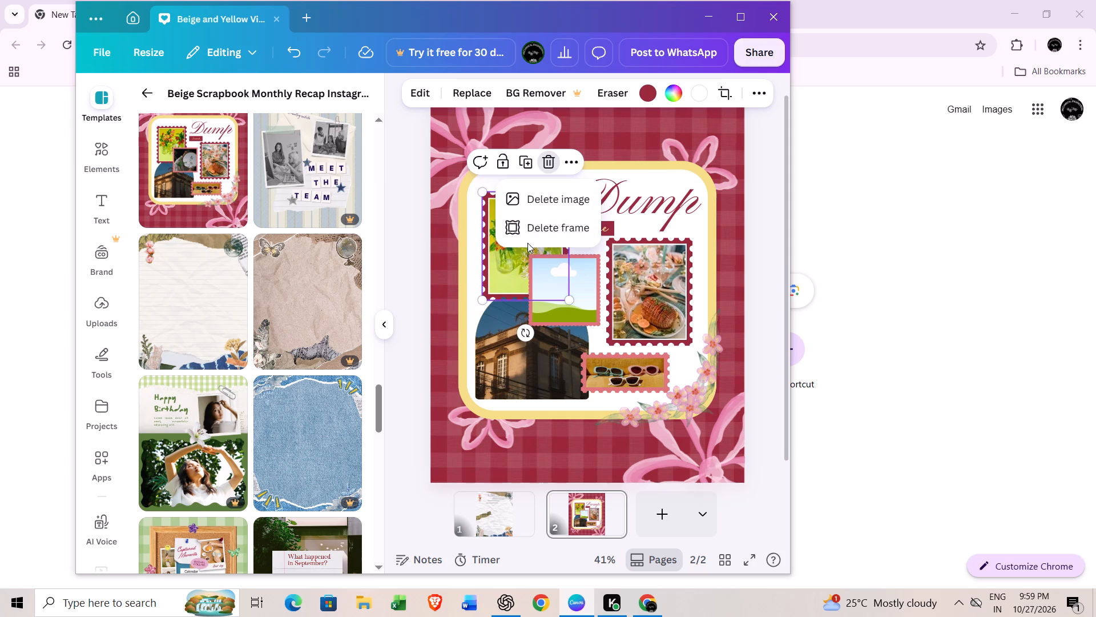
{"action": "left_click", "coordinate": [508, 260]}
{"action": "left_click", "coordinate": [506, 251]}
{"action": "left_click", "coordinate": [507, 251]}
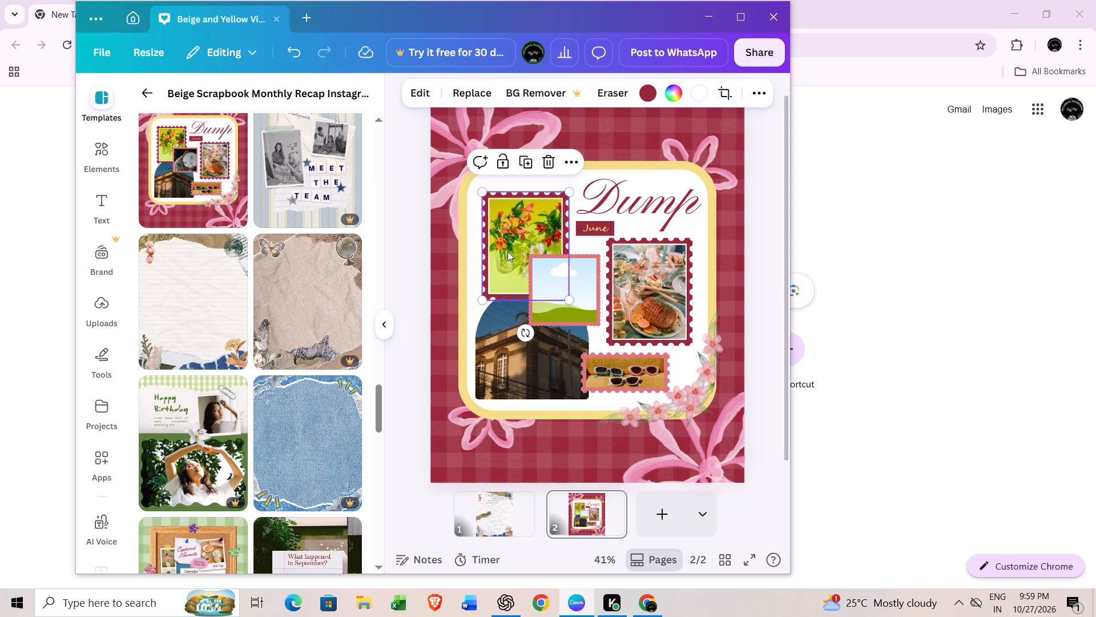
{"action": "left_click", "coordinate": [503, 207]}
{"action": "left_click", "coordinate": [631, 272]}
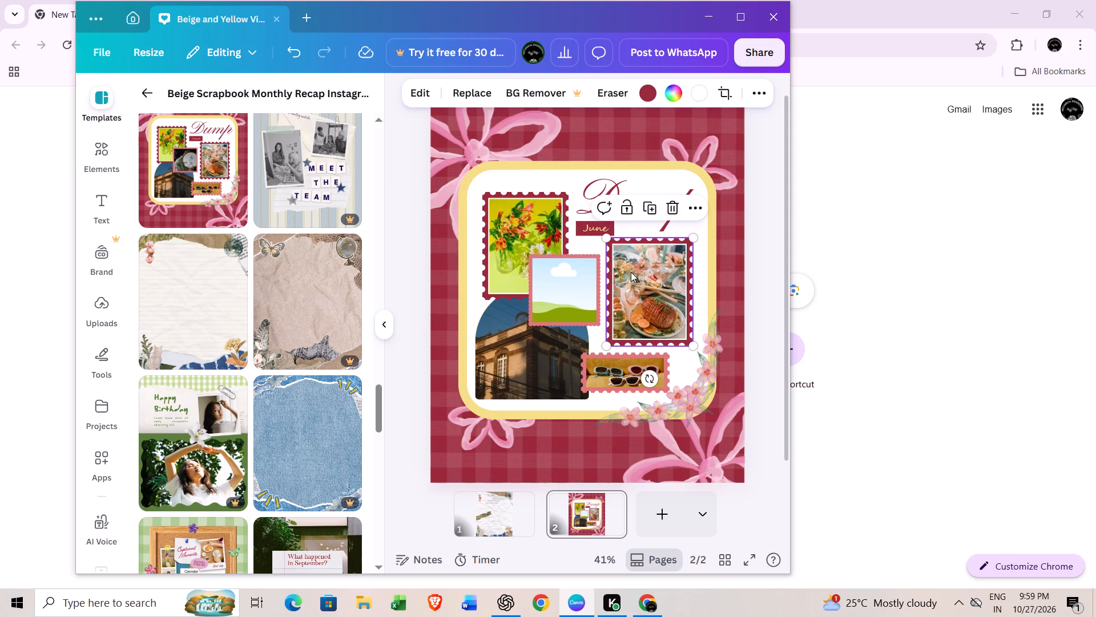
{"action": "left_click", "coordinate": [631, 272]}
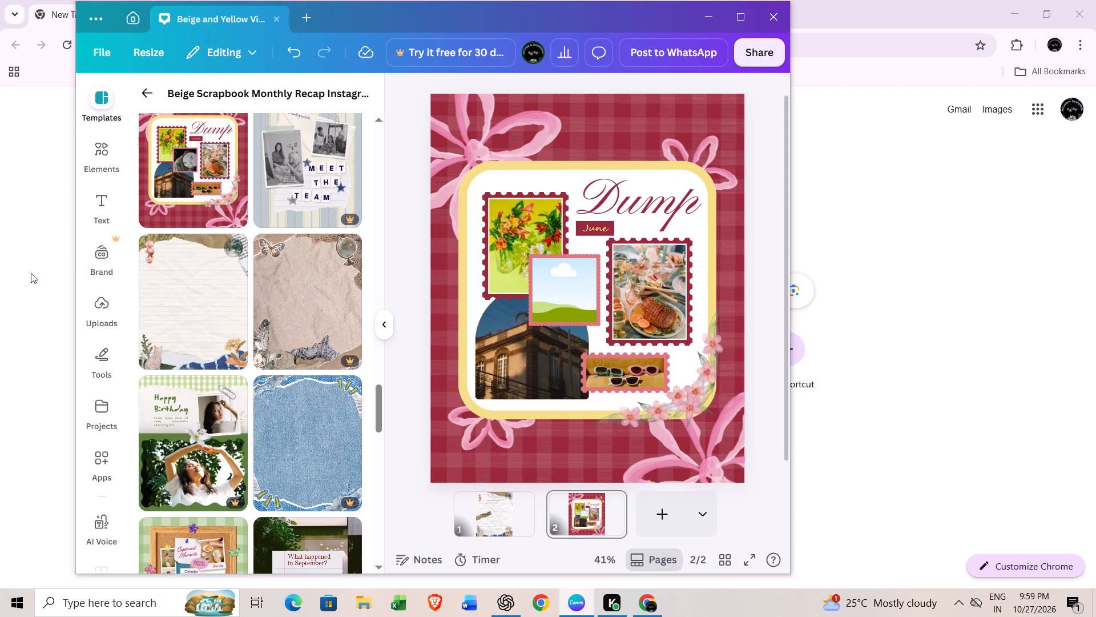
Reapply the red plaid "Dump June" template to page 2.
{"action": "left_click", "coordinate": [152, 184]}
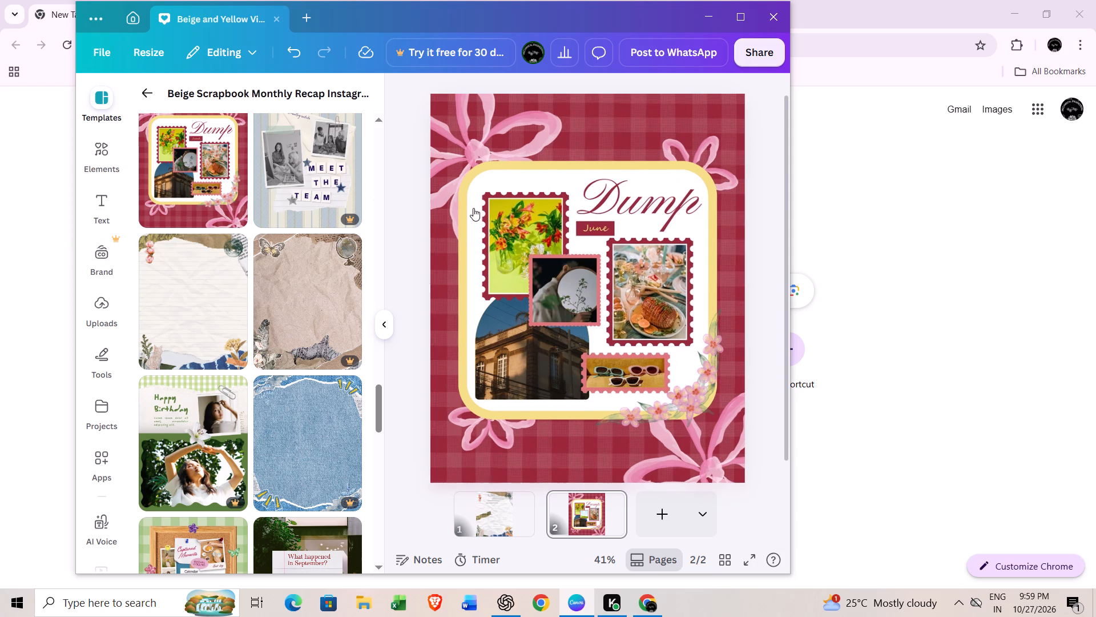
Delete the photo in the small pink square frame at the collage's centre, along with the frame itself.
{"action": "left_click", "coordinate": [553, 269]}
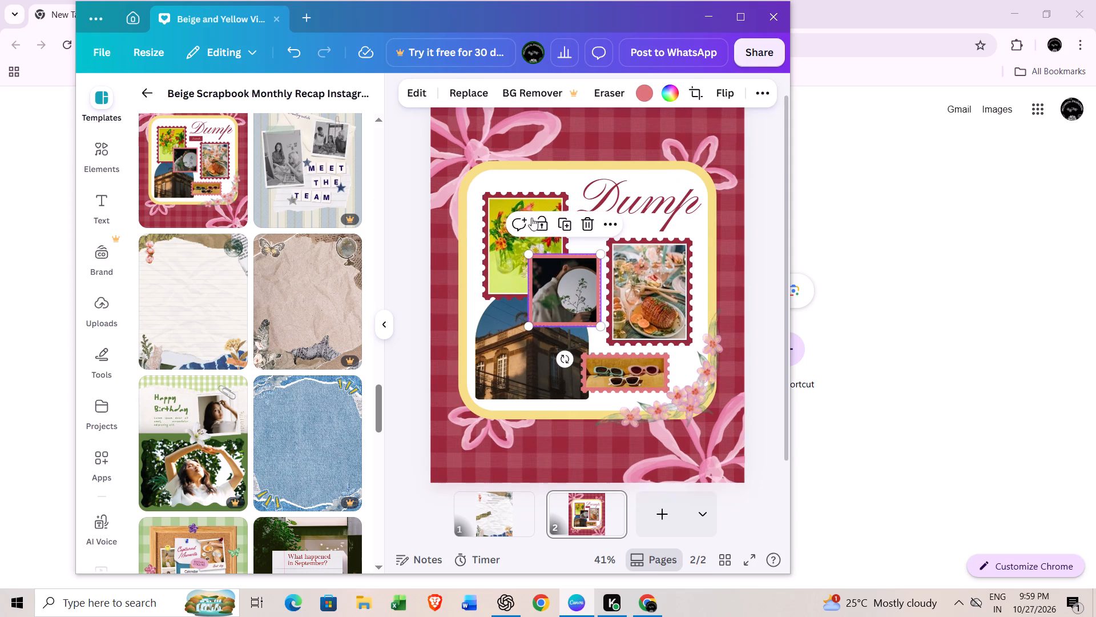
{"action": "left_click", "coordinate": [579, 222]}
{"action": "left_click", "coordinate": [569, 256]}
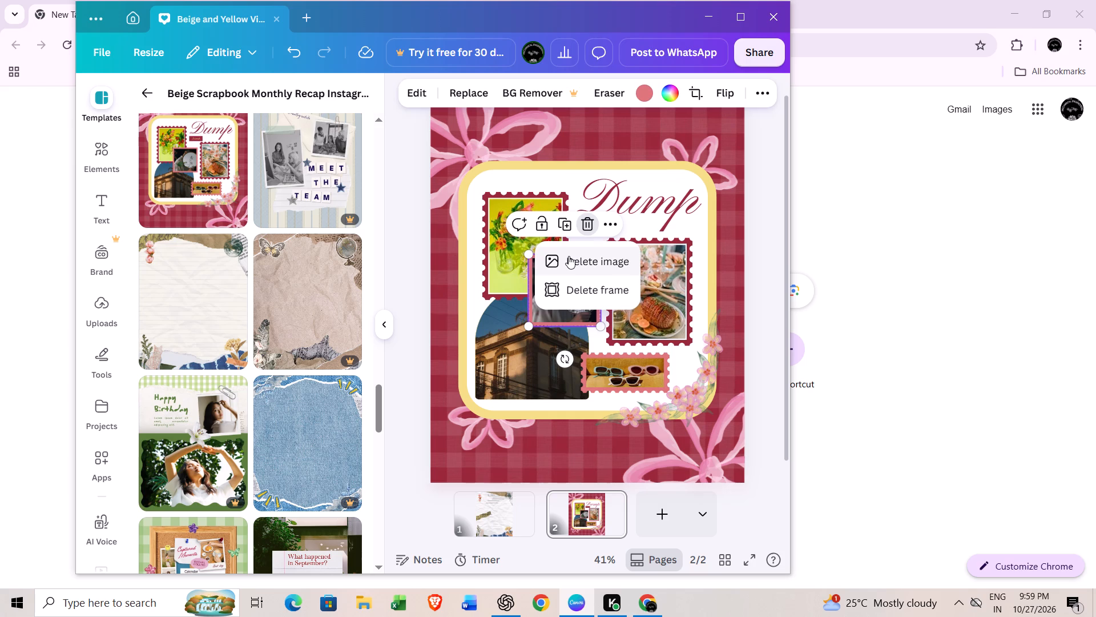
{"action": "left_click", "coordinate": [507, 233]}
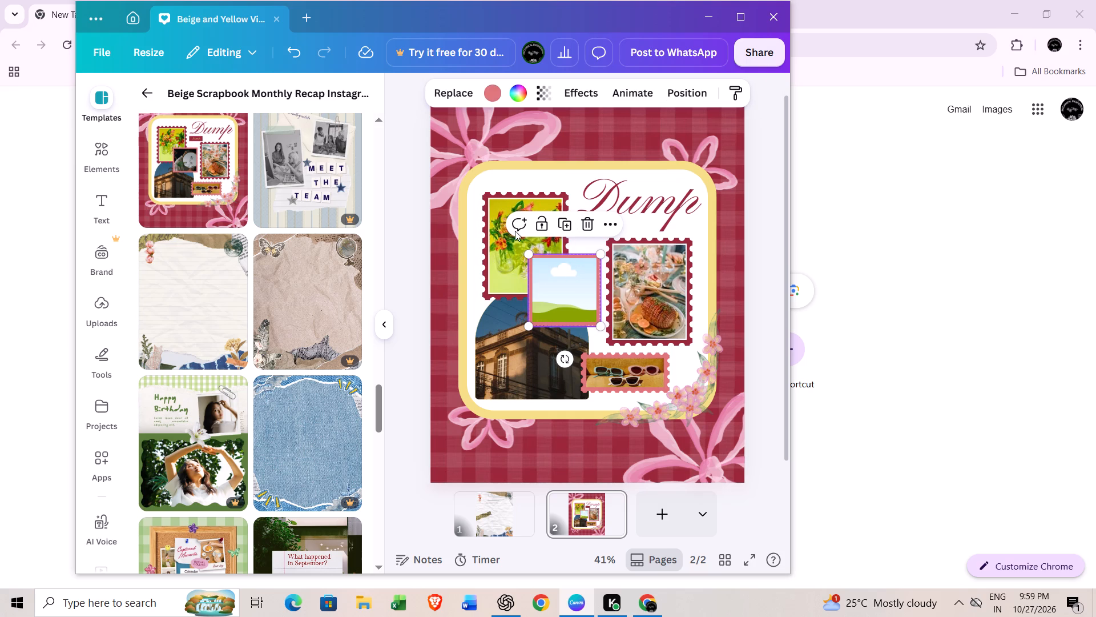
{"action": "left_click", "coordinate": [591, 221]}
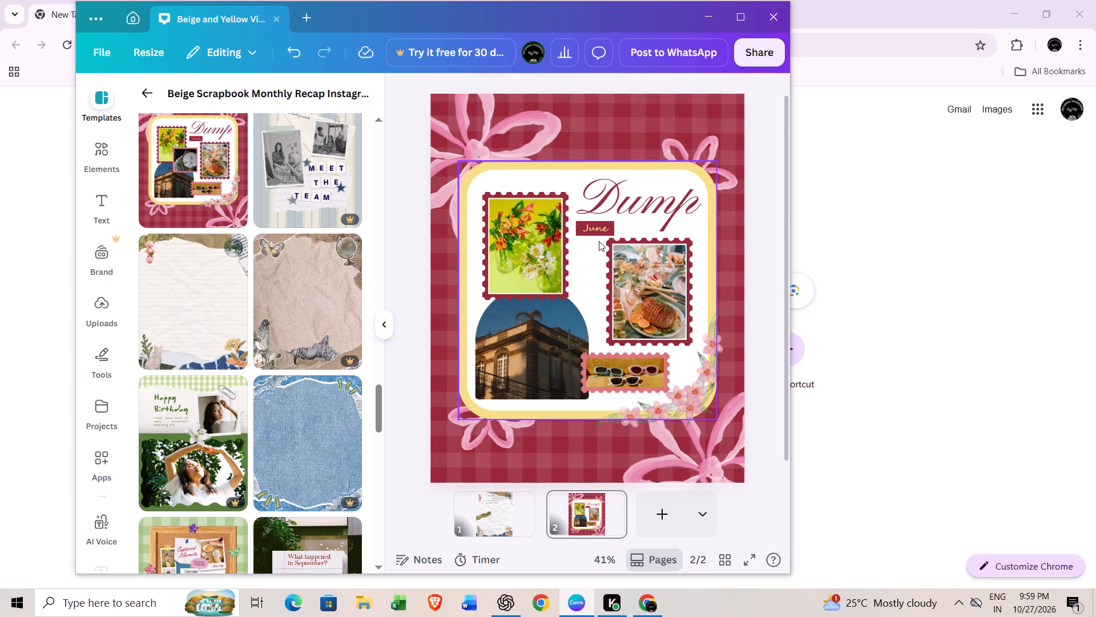
Reapply the red plaid "Dump June" template to page 2 to bring back its original layout.
{"action": "left_click", "coordinate": [220, 167]}
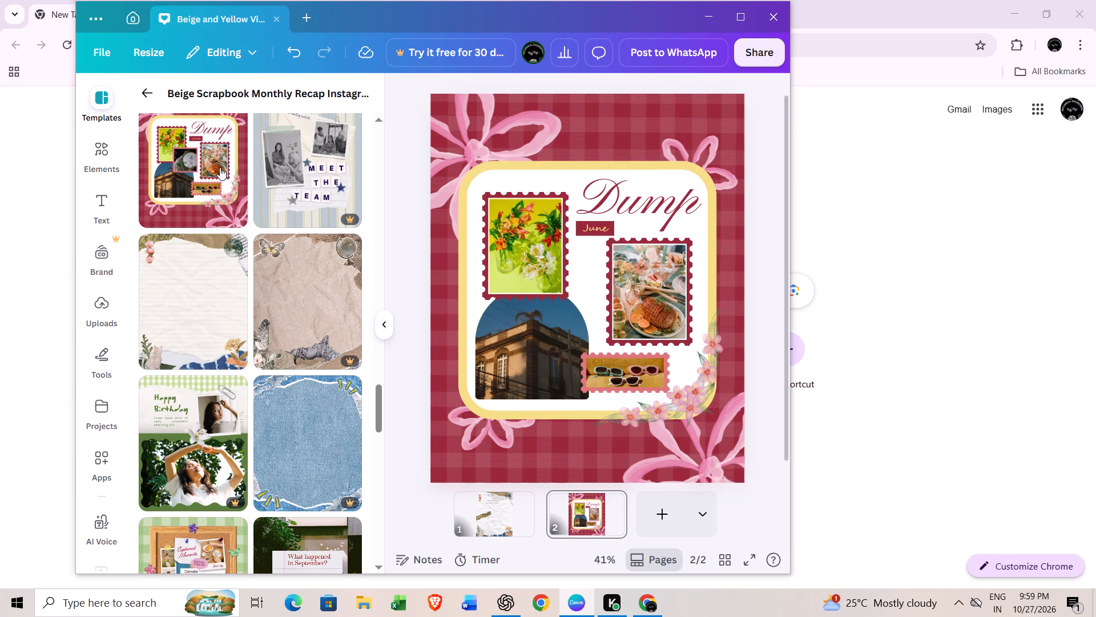
Delete only the photo inside the small pink square frame at the collage's centre.
{"action": "left_click", "coordinate": [535, 273]}
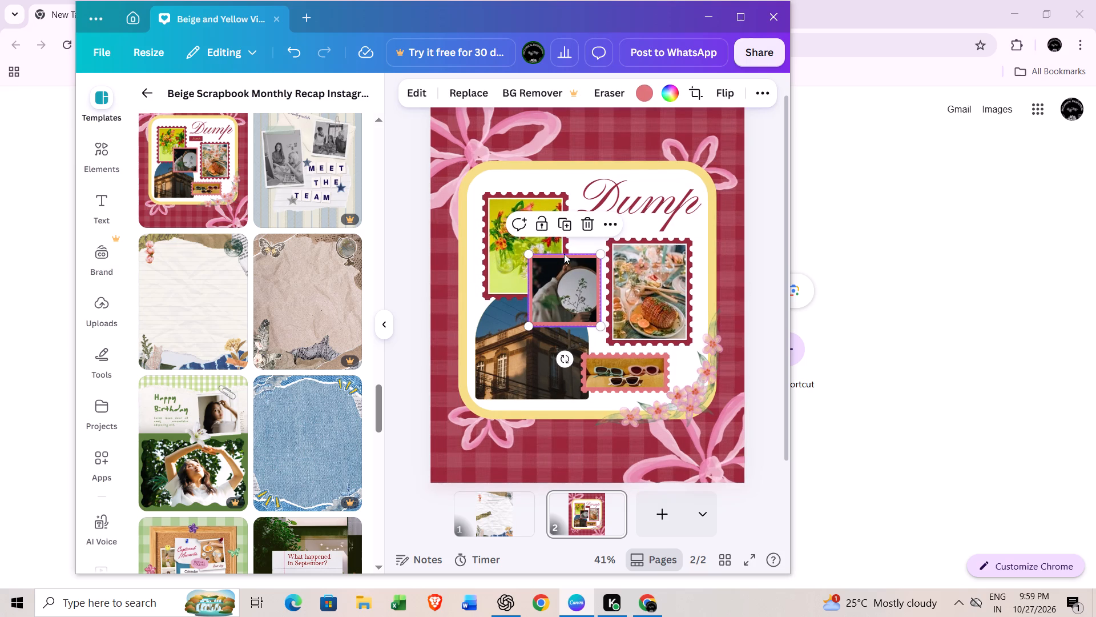
{"action": "left_click", "coordinate": [586, 224]}
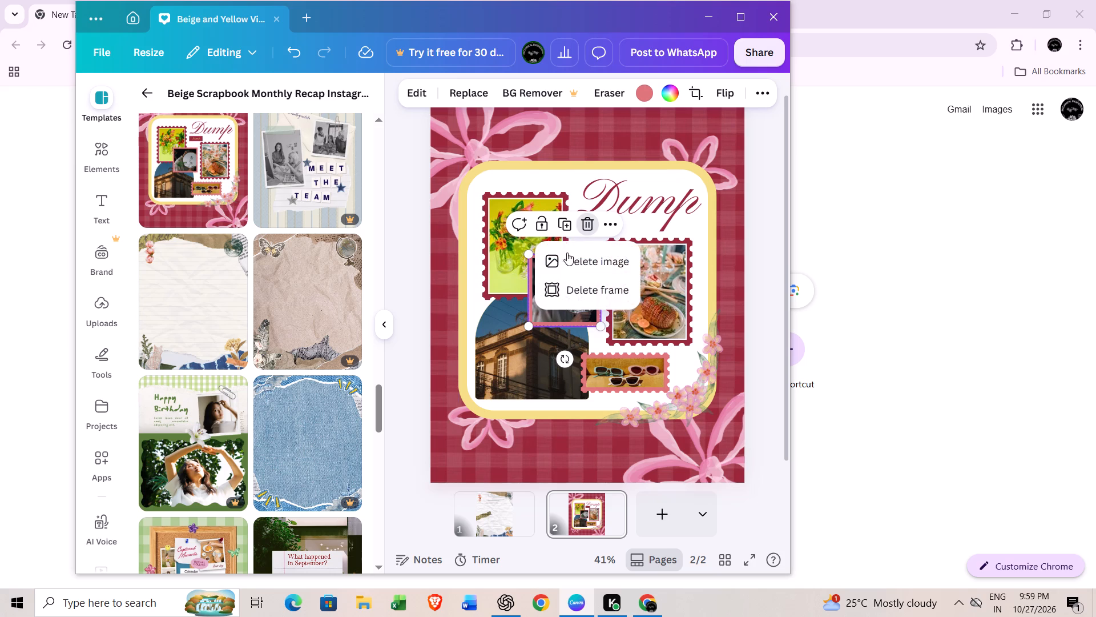
{"action": "left_click", "coordinate": [567, 258]}
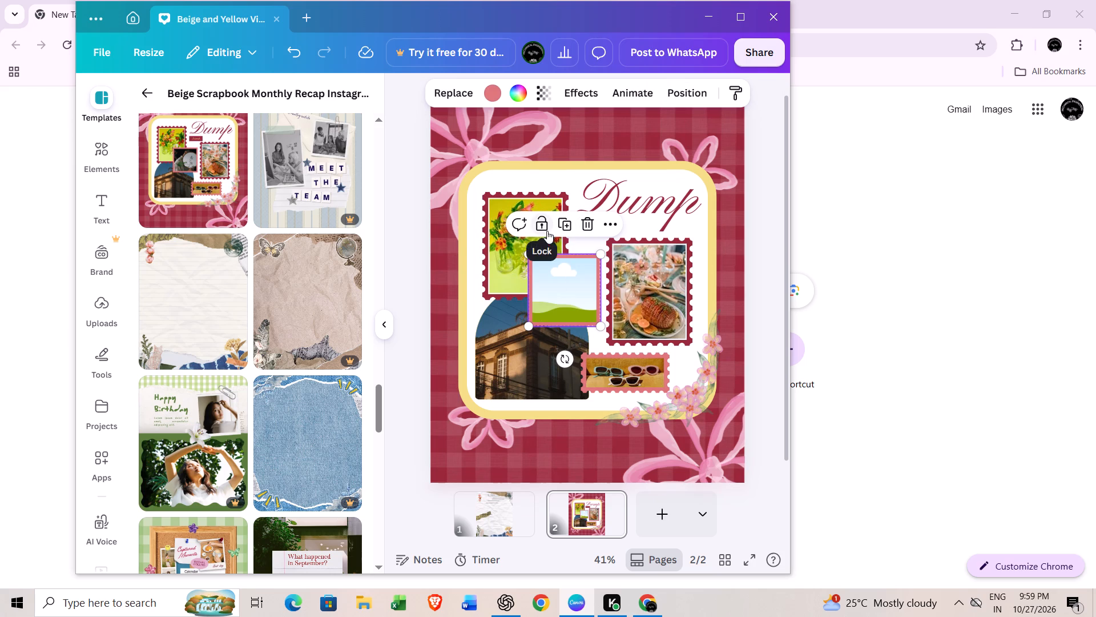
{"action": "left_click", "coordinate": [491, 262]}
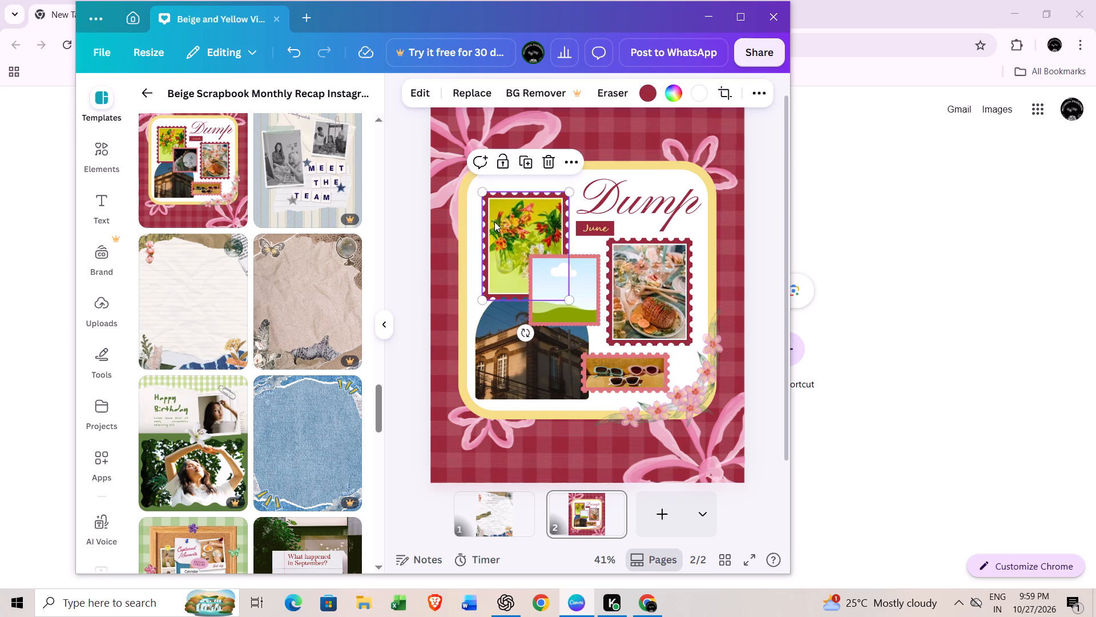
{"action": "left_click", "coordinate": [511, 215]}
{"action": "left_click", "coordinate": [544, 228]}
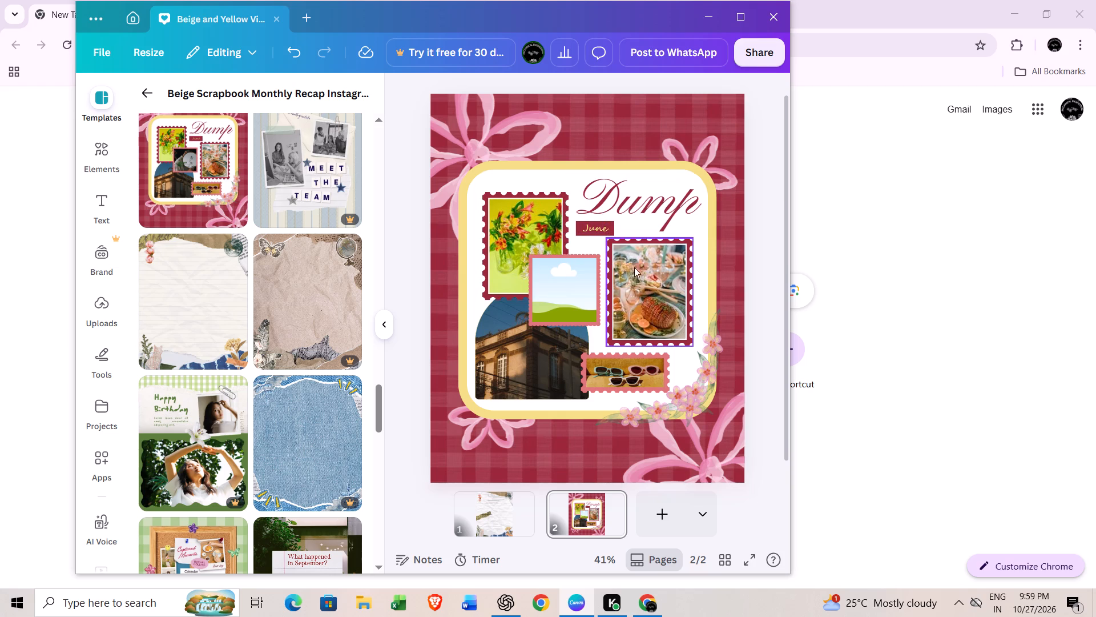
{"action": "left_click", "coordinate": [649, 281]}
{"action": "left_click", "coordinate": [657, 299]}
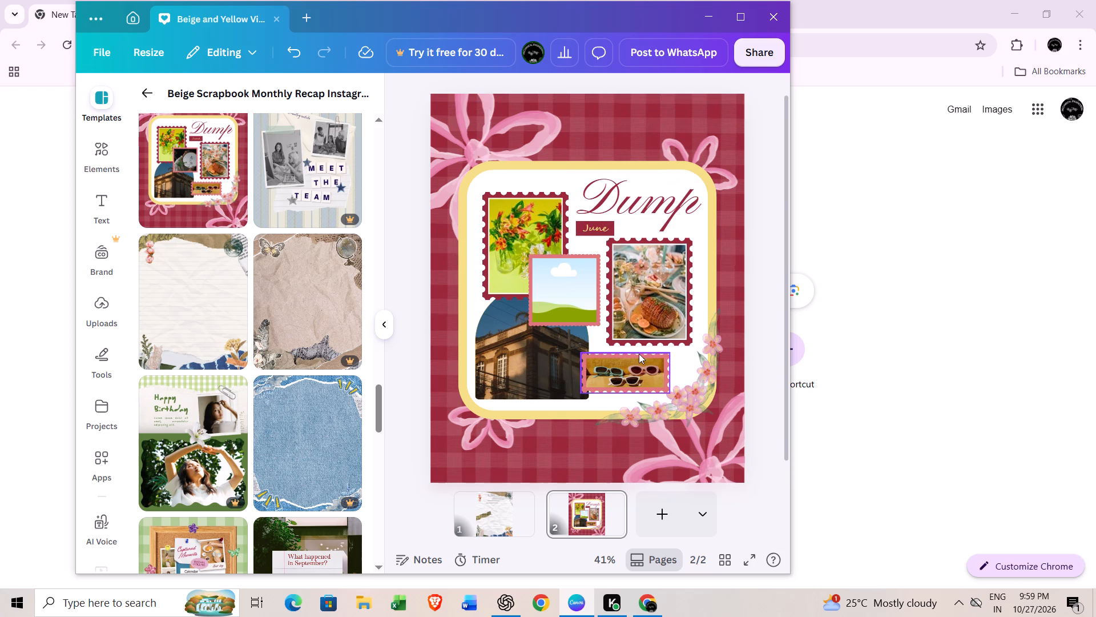
Delete the building photo from the arched frame at the collage's lower left, keeping the frame.
{"action": "left_click", "coordinate": [519, 382]}
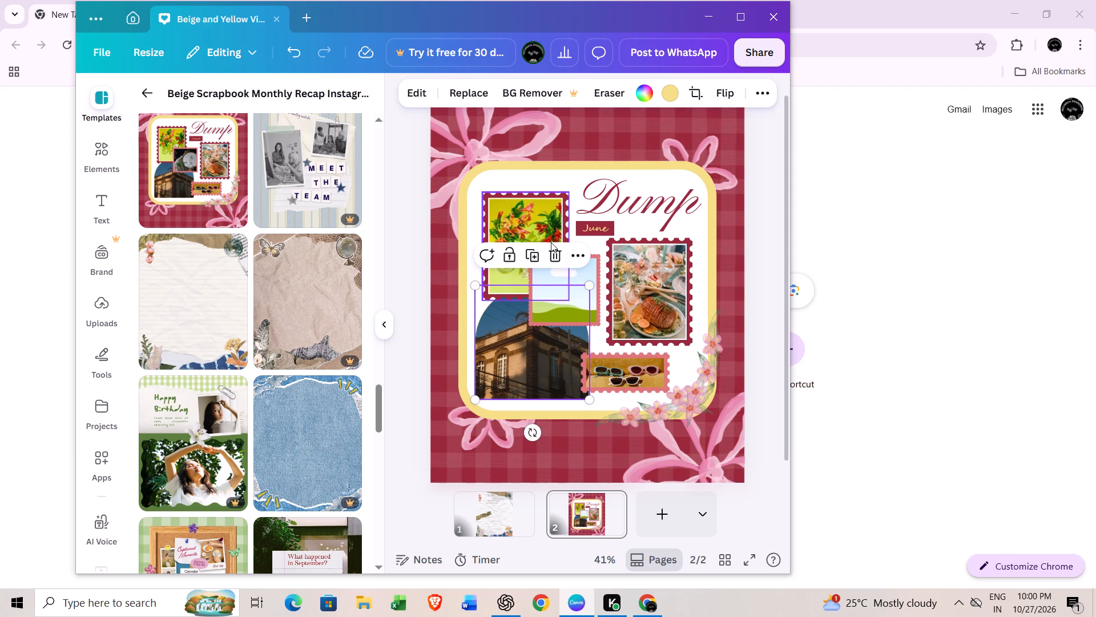
{"action": "left_click", "coordinate": [551, 249]}
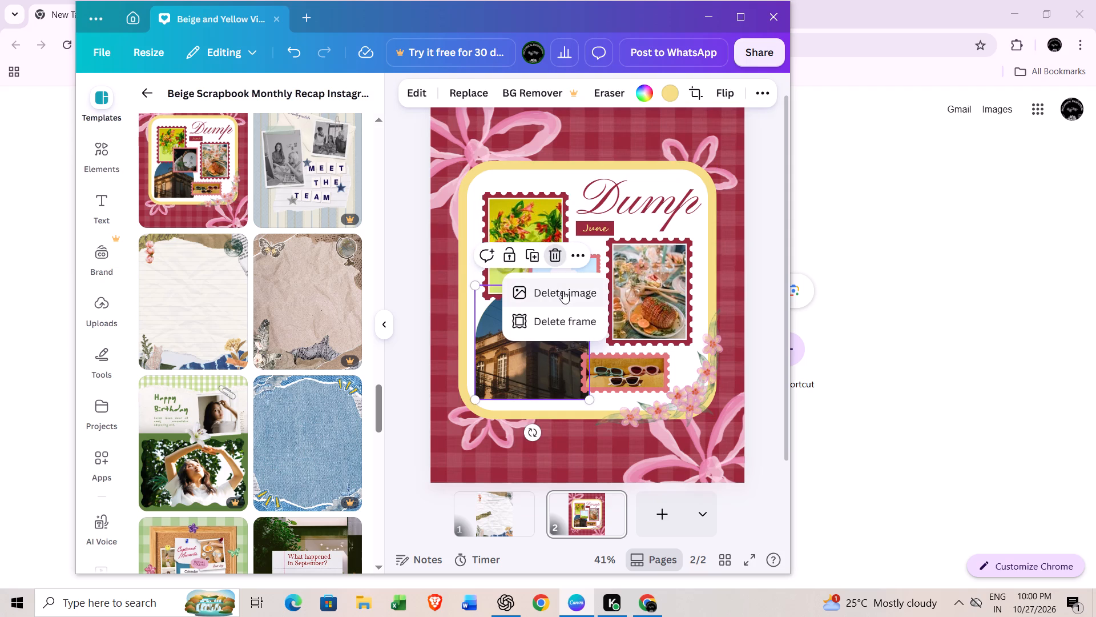
{"action": "left_click", "coordinate": [563, 291]}
Shift the flower-vase stamp frame slightly toward the card's centre and delete its photo, keeping the frame.
{"action": "left_click", "coordinate": [499, 204]}
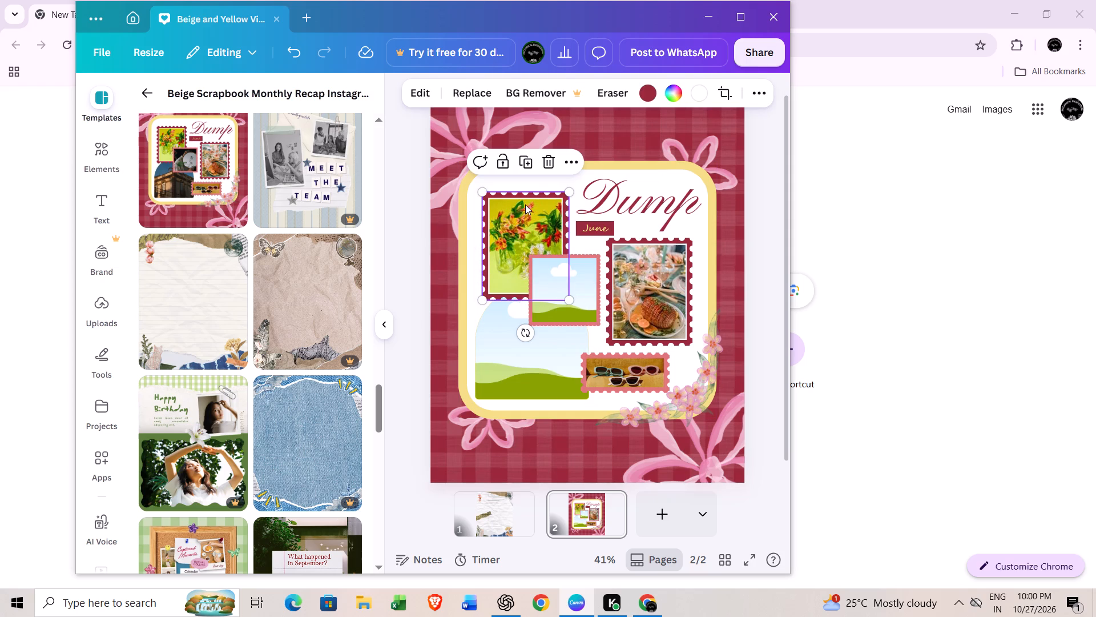
{"action": "left_click", "coordinate": [562, 160]}
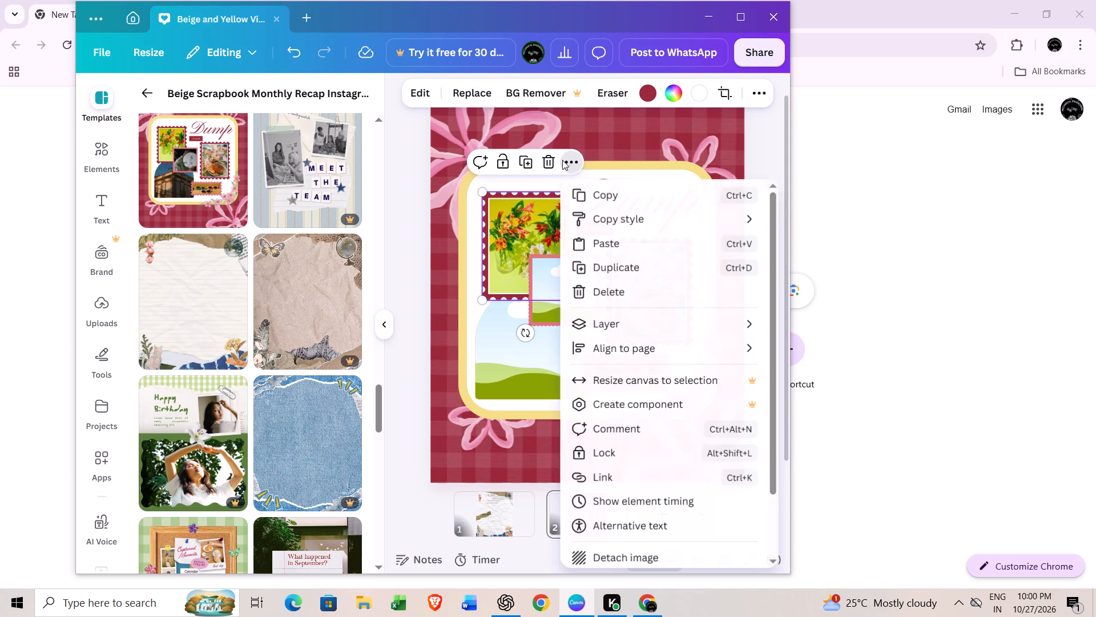
{"action": "left_click", "coordinate": [511, 230]}
{"action": "left_click_drag", "start_coordinate": [516, 201], "coordinate": [529, 210]}
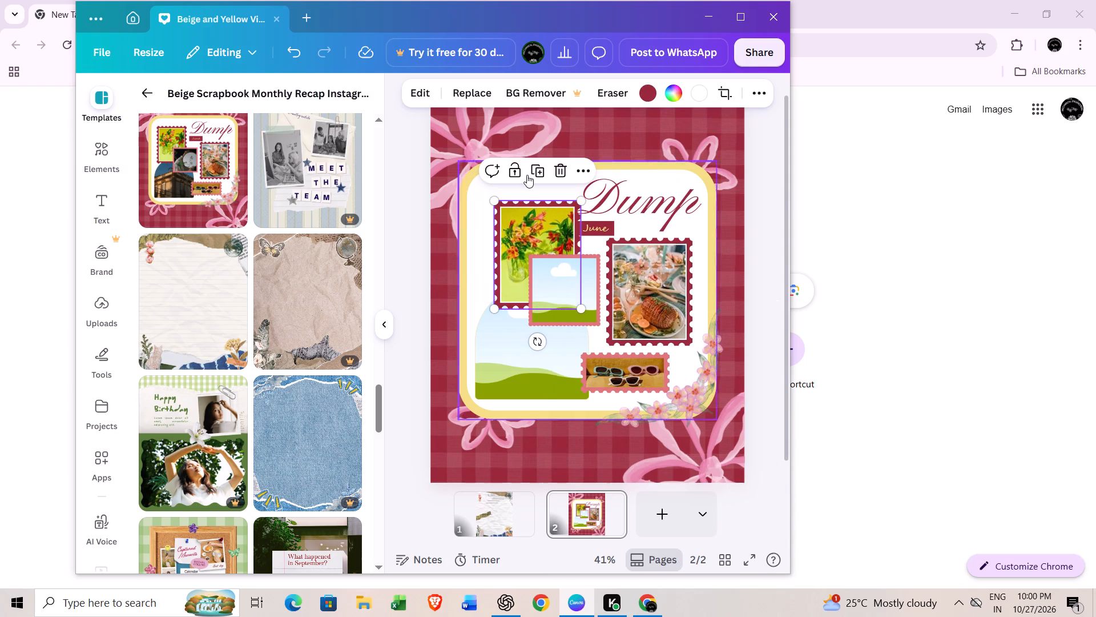
{"action": "left_click", "coordinate": [562, 170]}
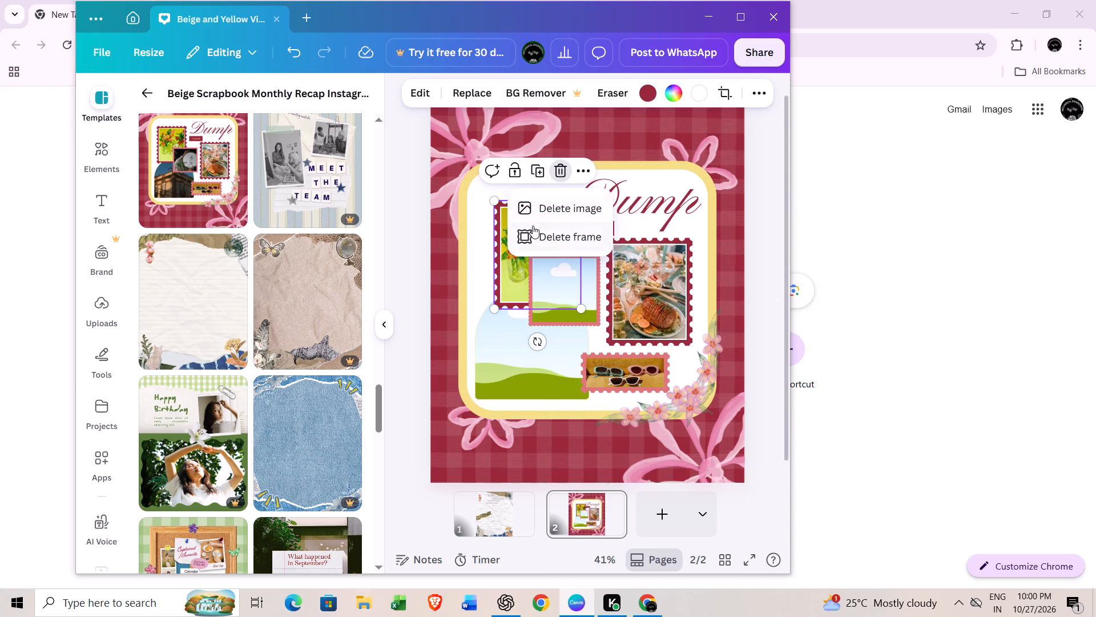
{"action": "left_click", "coordinate": [536, 204]}
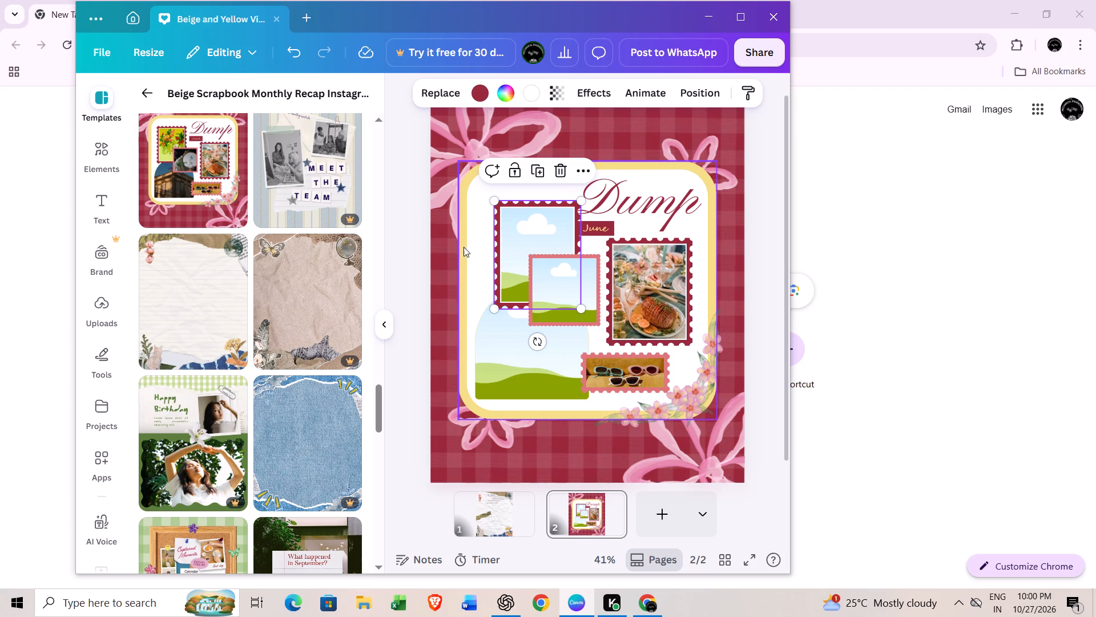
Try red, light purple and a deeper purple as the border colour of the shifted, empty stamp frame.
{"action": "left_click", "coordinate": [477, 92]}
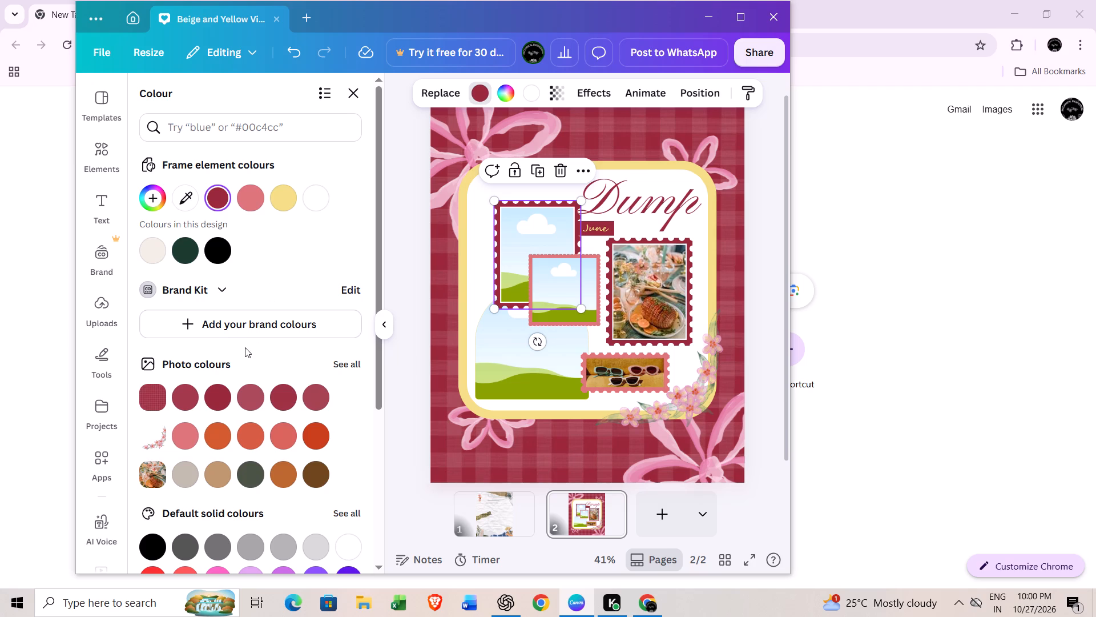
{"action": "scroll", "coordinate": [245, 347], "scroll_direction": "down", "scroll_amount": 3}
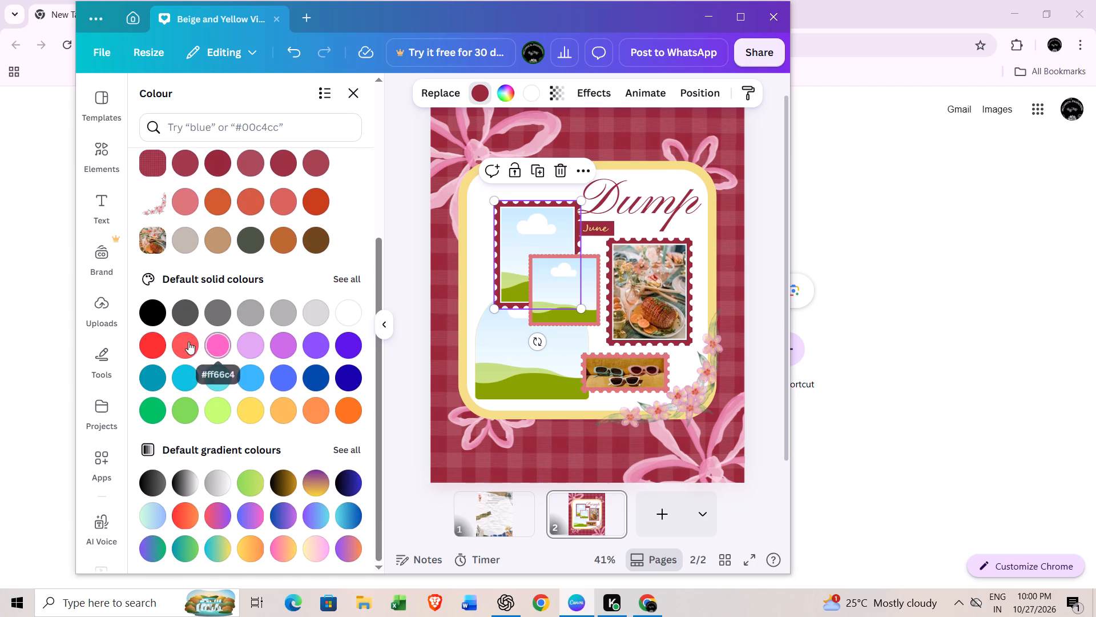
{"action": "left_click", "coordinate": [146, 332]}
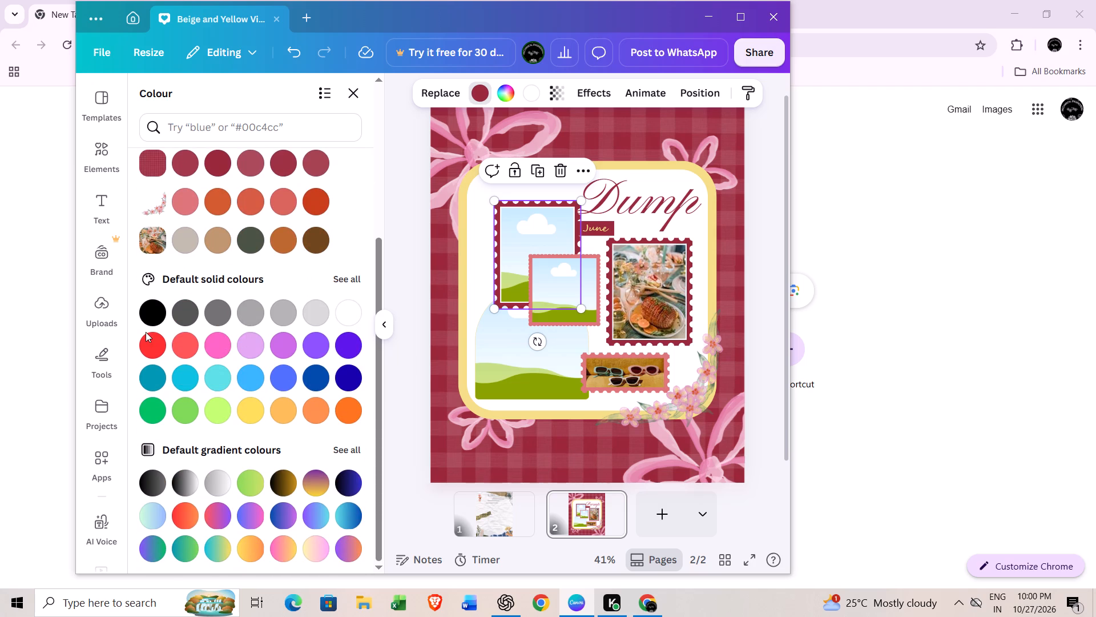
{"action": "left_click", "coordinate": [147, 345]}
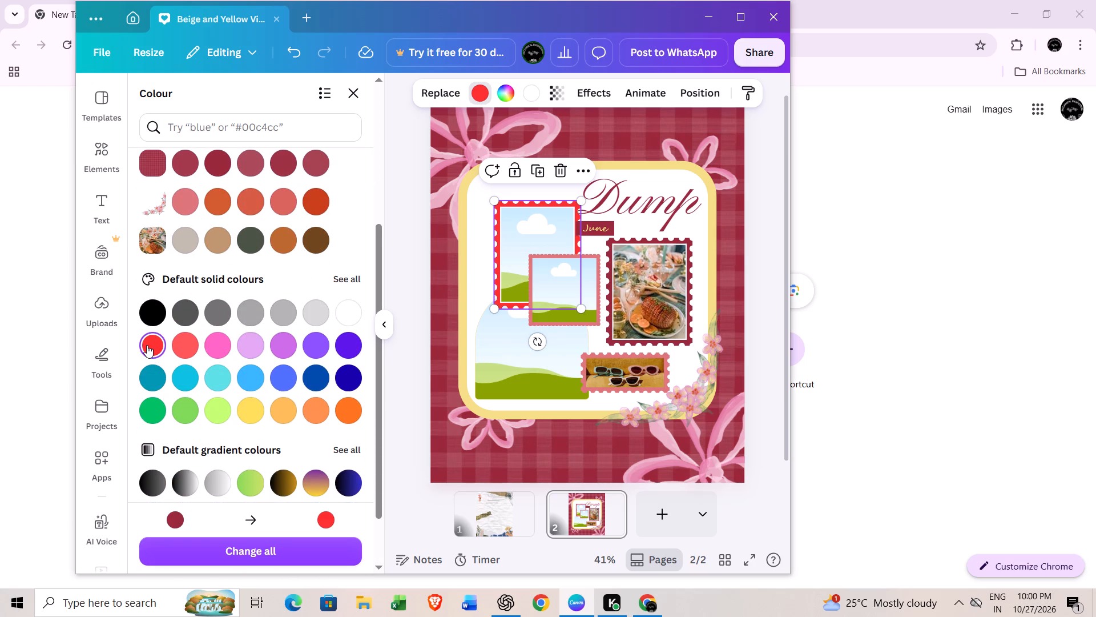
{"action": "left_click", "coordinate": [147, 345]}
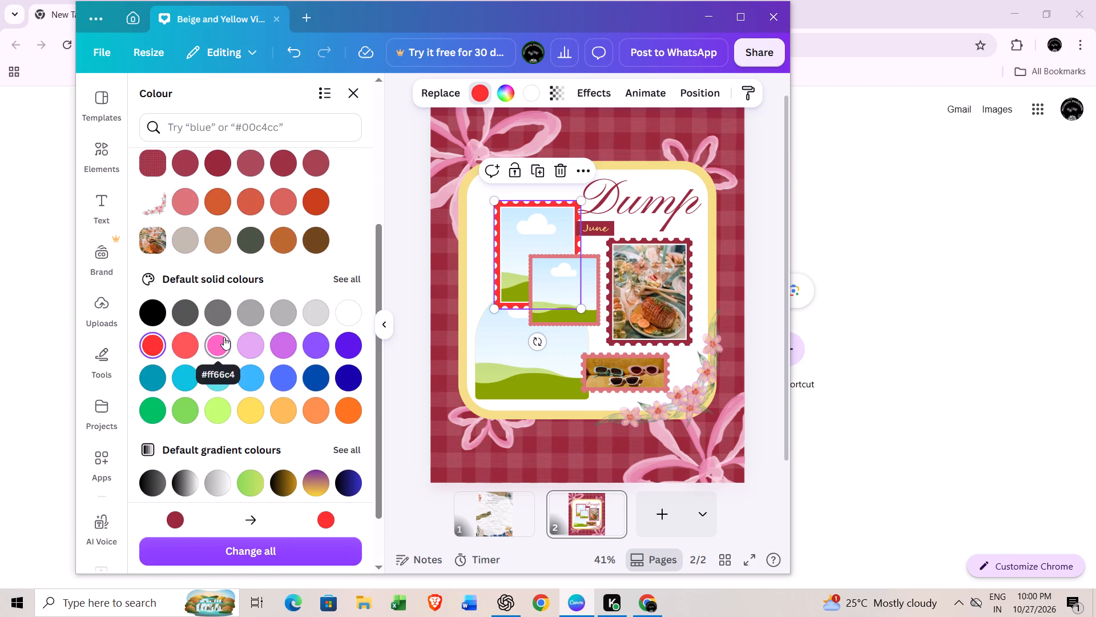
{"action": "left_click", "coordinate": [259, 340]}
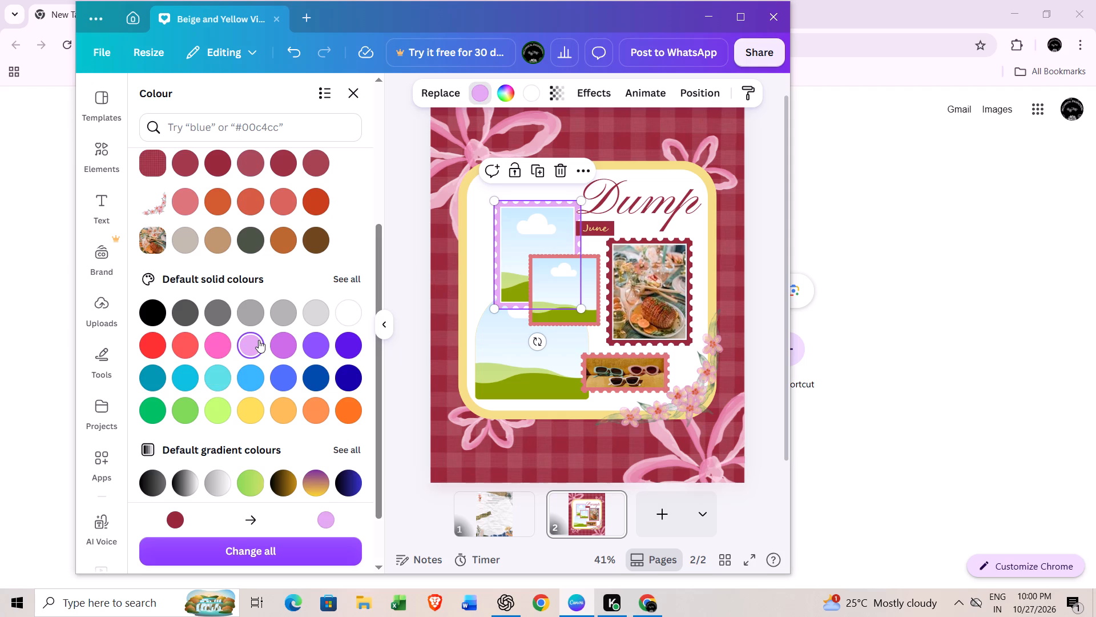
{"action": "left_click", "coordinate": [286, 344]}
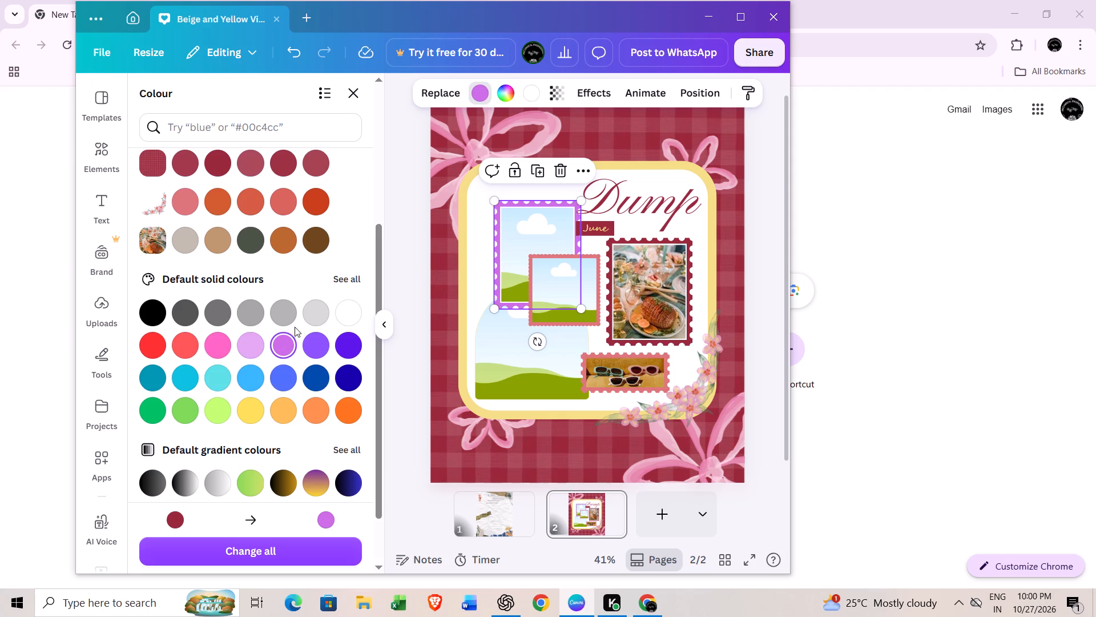
Reapply the red plaid "Dump June" template to page 2 to restore its original layout.
{"action": "left_click", "coordinate": [440, 213]}
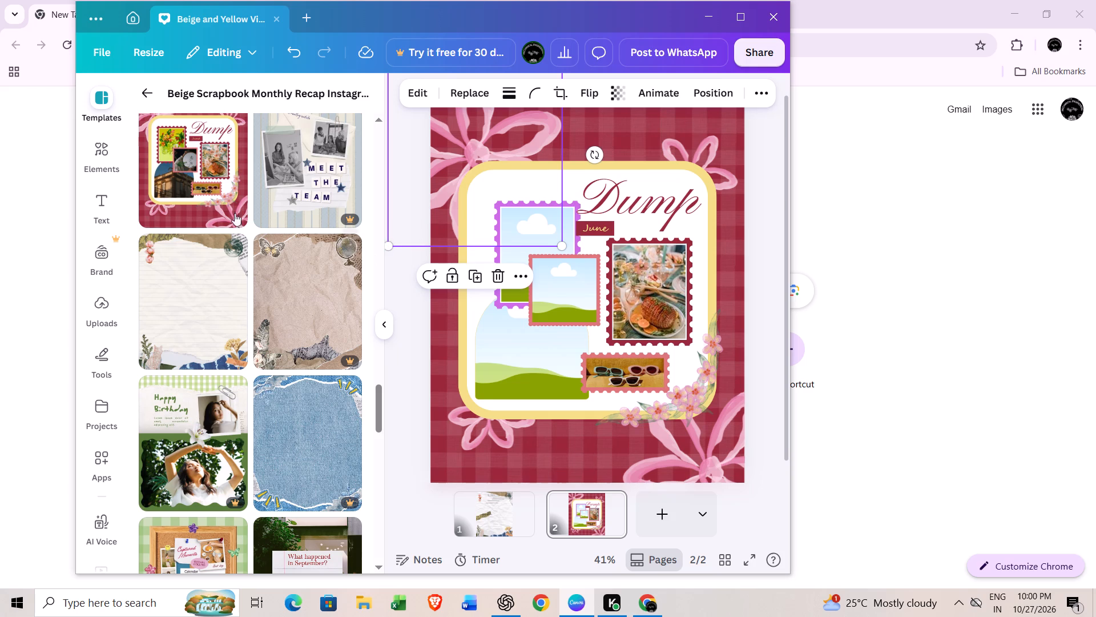
{"action": "left_click", "coordinate": [198, 177]}
Delete the photos inside the flower-vase stamp frame and the small pink square frame, keeping both frames.
{"action": "left_click", "coordinate": [501, 257]}
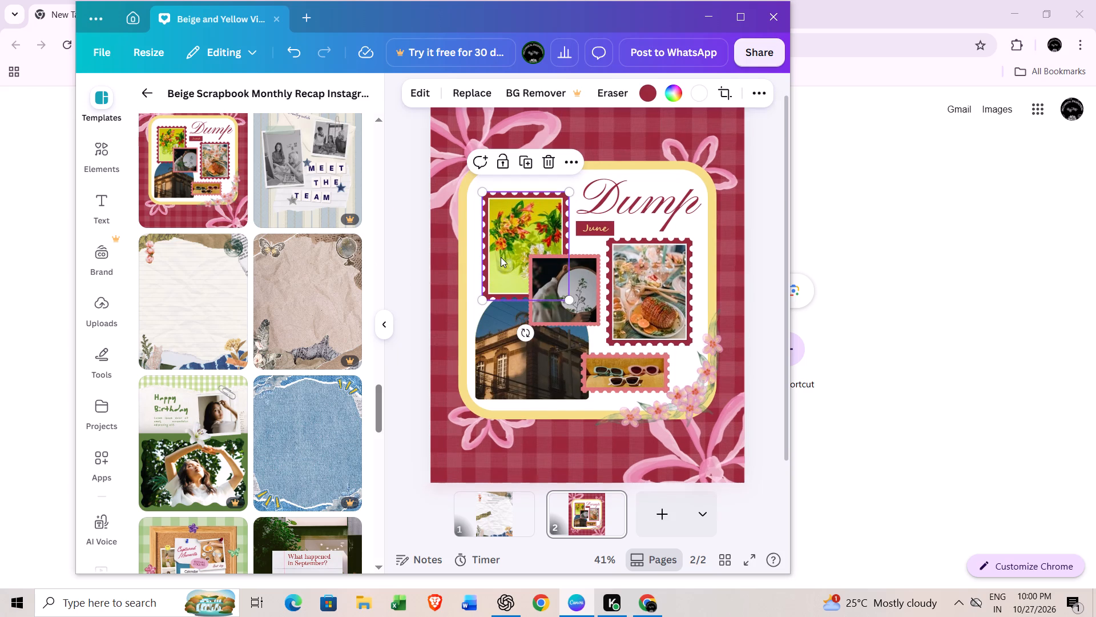
{"action": "left_click", "coordinate": [551, 158]}
{"action": "left_click", "coordinate": [533, 198]}
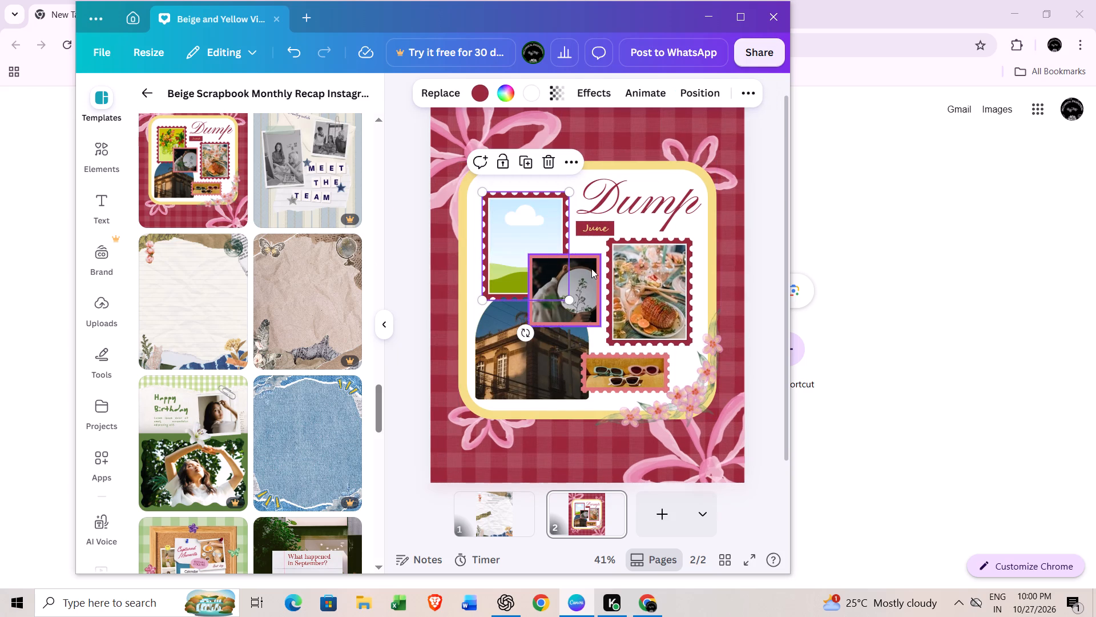
{"action": "left_click", "coordinate": [591, 269]}
{"action": "left_click", "coordinate": [582, 227]}
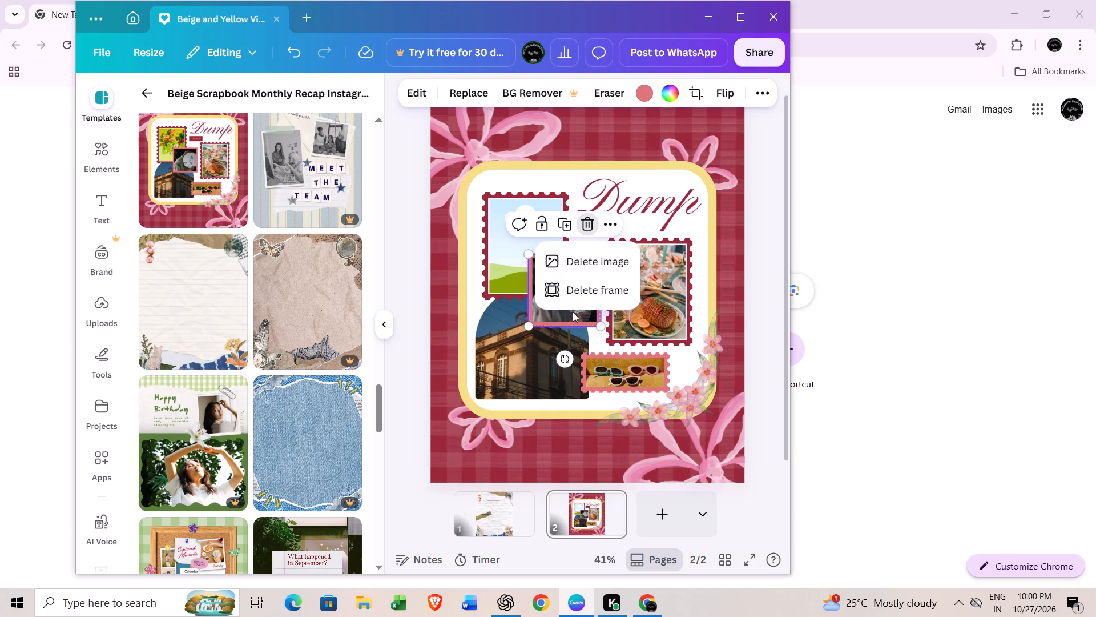
{"action": "left_click", "coordinate": [569, 265]}
Delete the food photo from its stamp frame and the building photo from the arched frame, keeping both frames.
{"action": "left_click", "coordinate": [639, 275]}
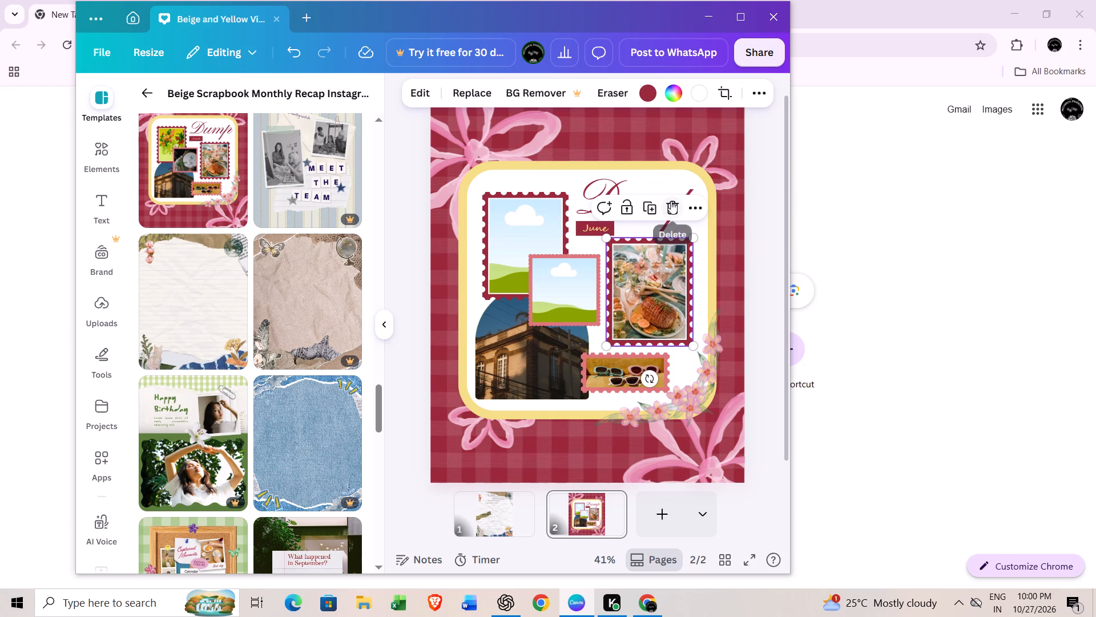
{"action": "left_click", "coordinate": [671, 201]}
{"action": "left_click", "coordinate": [650, 237]}
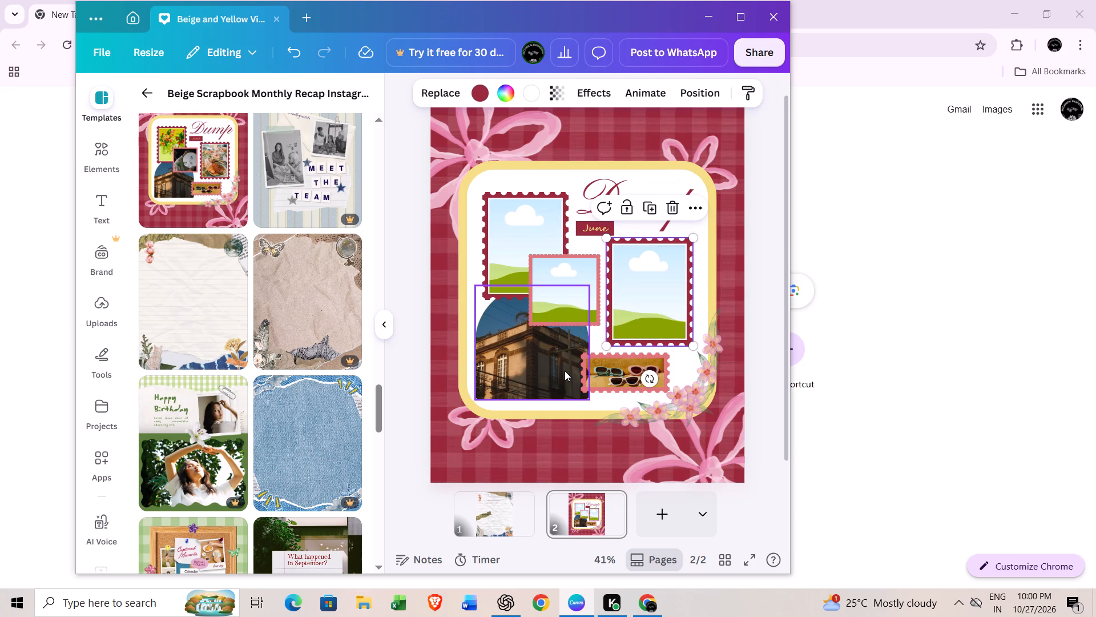
{"action": "left_click", "coordinate": [565, 371]}
{"action": "left_click", "coordinate": [521, 356]}
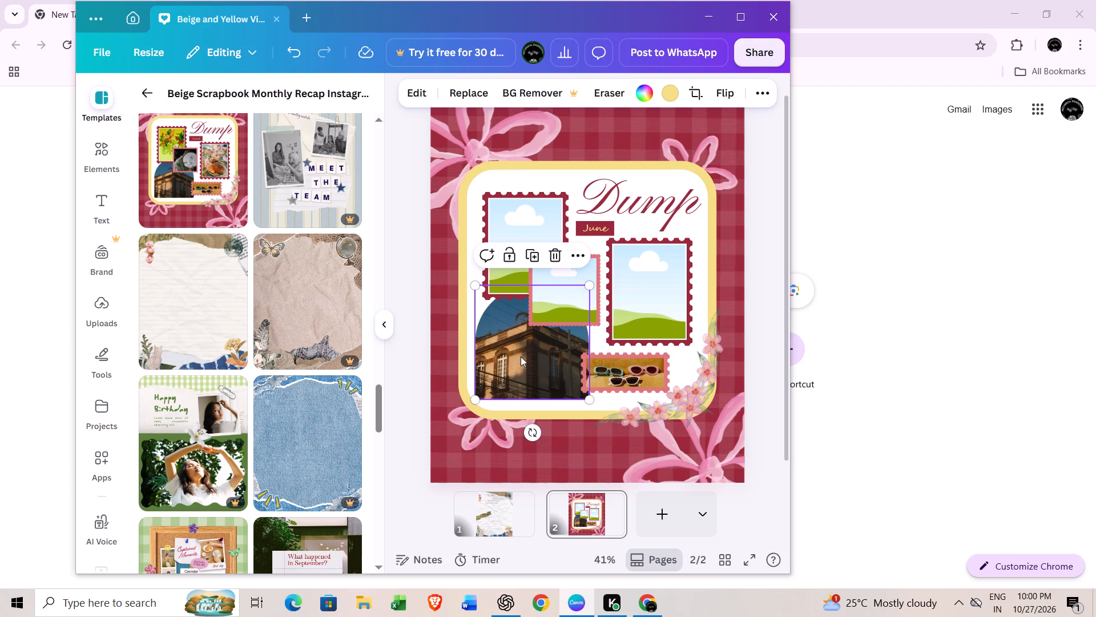
{"action": "left_click", "coordinate": [519, 357]}
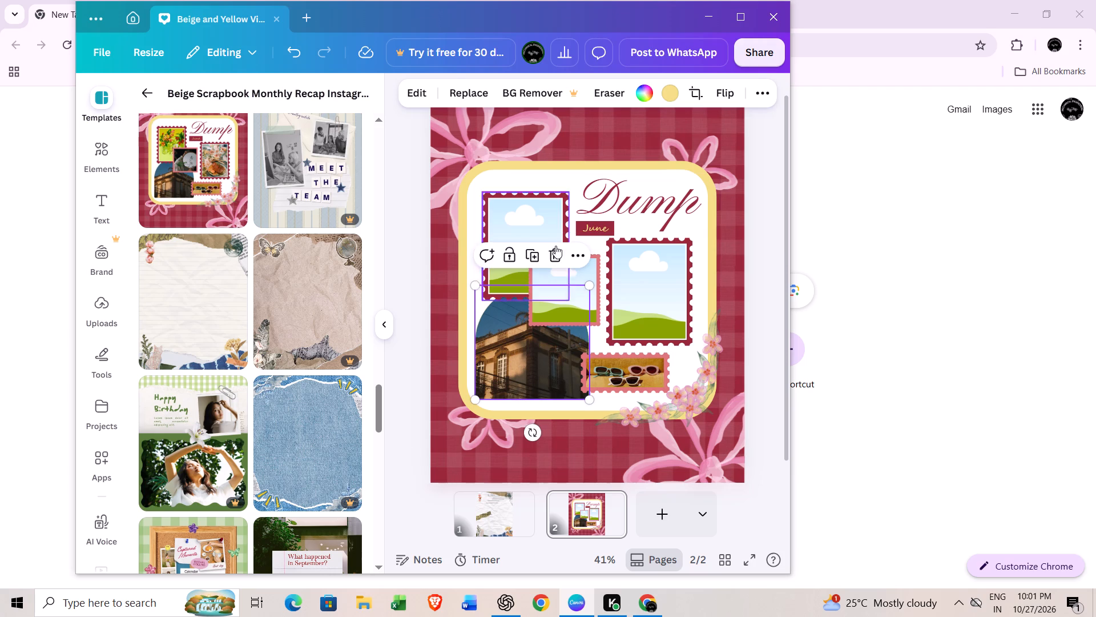
{"action": "left_click", "coordinate": [553, 246]}
{"action": "left_click", "coordinate": [559, 287]}
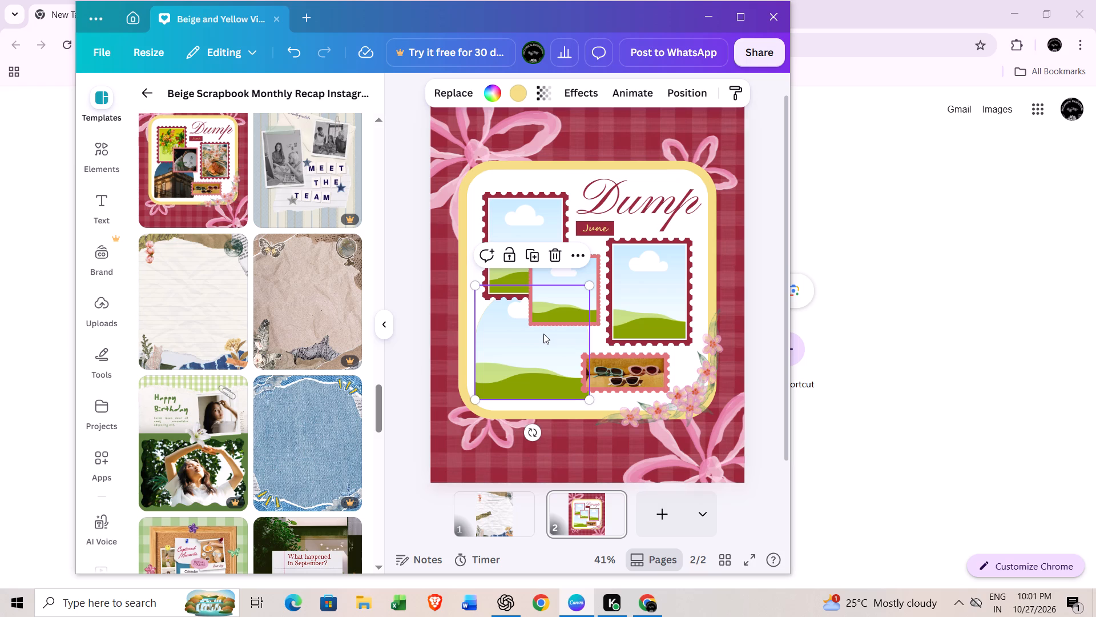
Delete the sunglasses photo from the small wide stamp frame below the food frame, keeping the frame.
{"action": "left_click", "coordinate": [682, 296]}
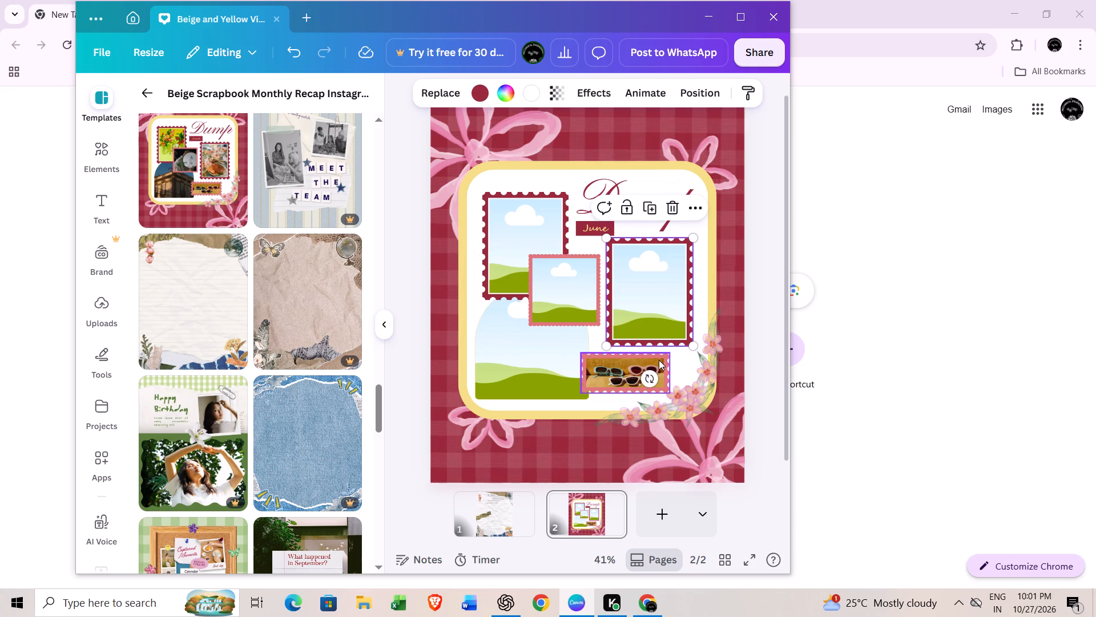
{"action": "left_click", "coordinate": [659, 360]}
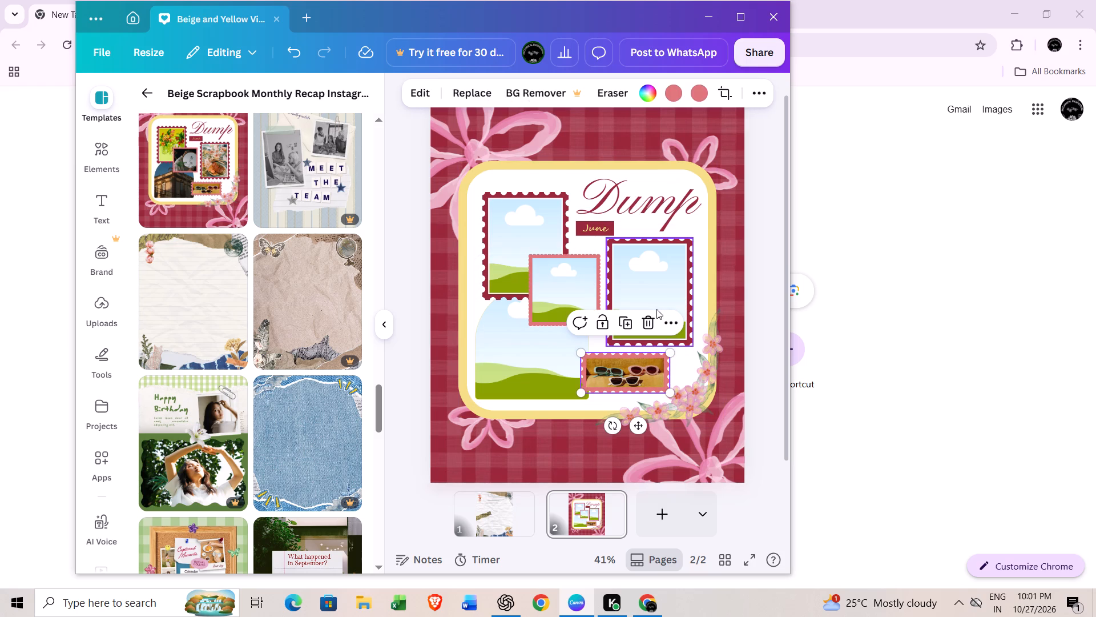
{"action": "left_click", "coordinate": [653, 326]}
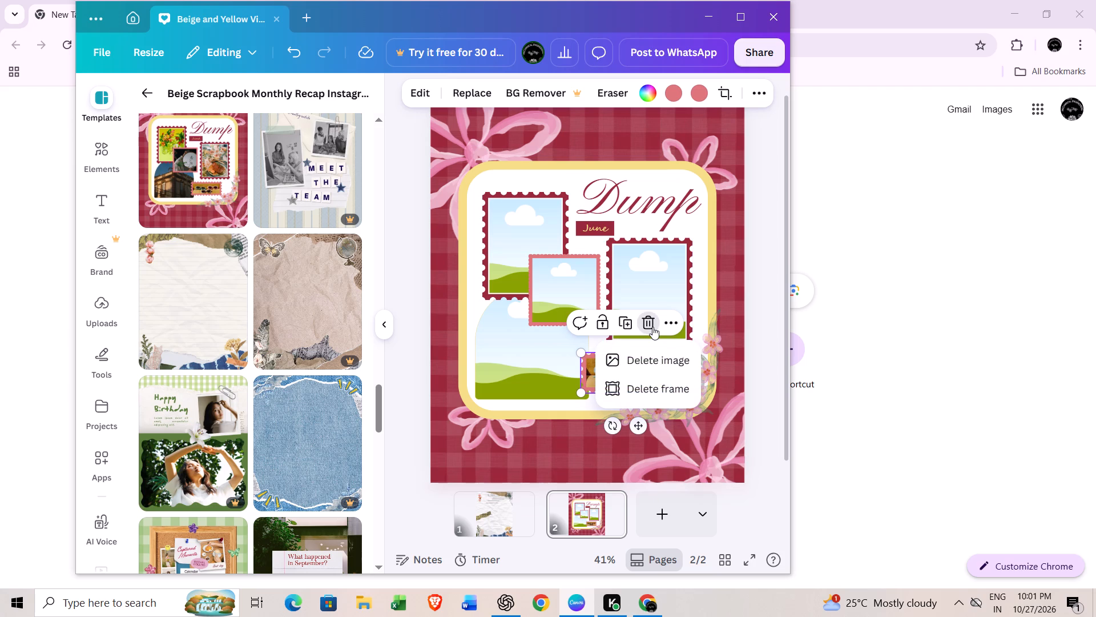
{"action": "left_click", "coordinate": [649, 323]}
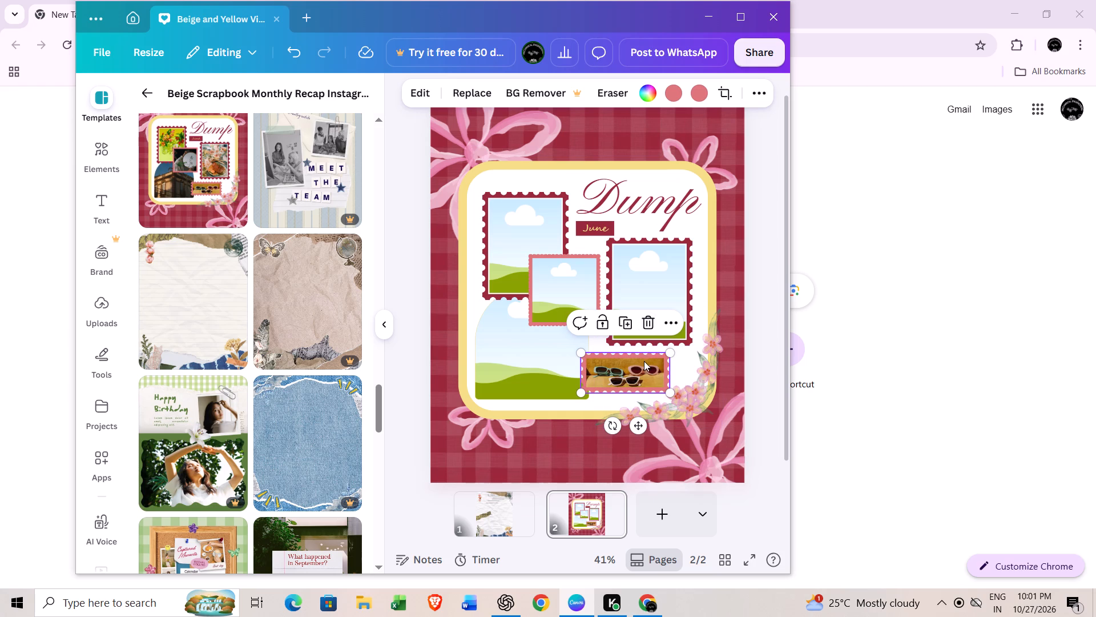
{"action": "left_click", "coordinate": [646, 322]}
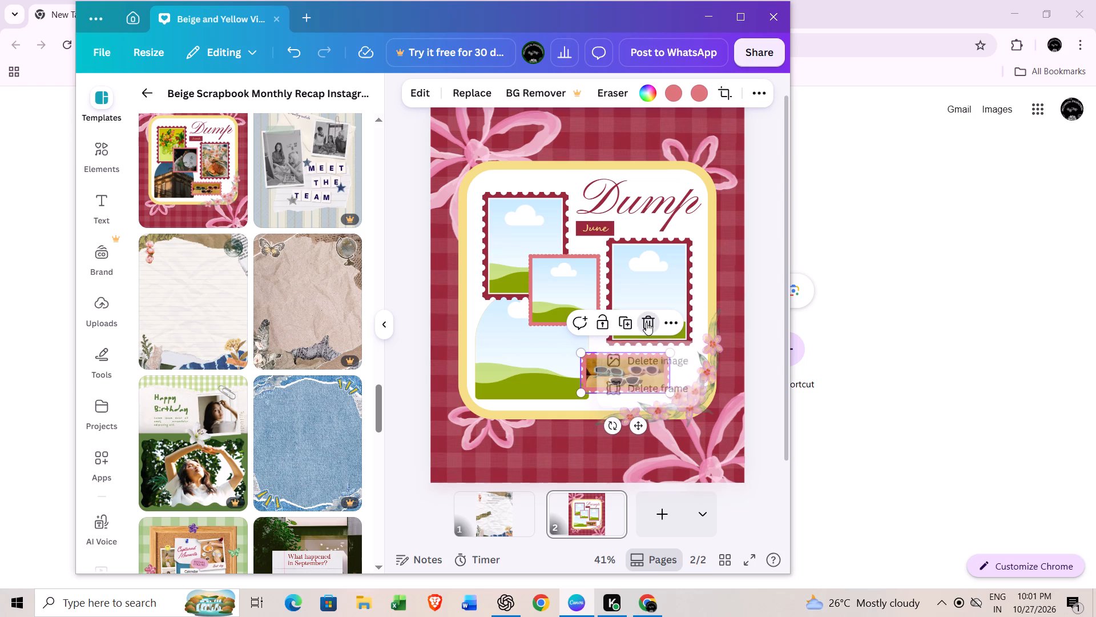
{"action": "left_click", "coordinate": [646, 360]}
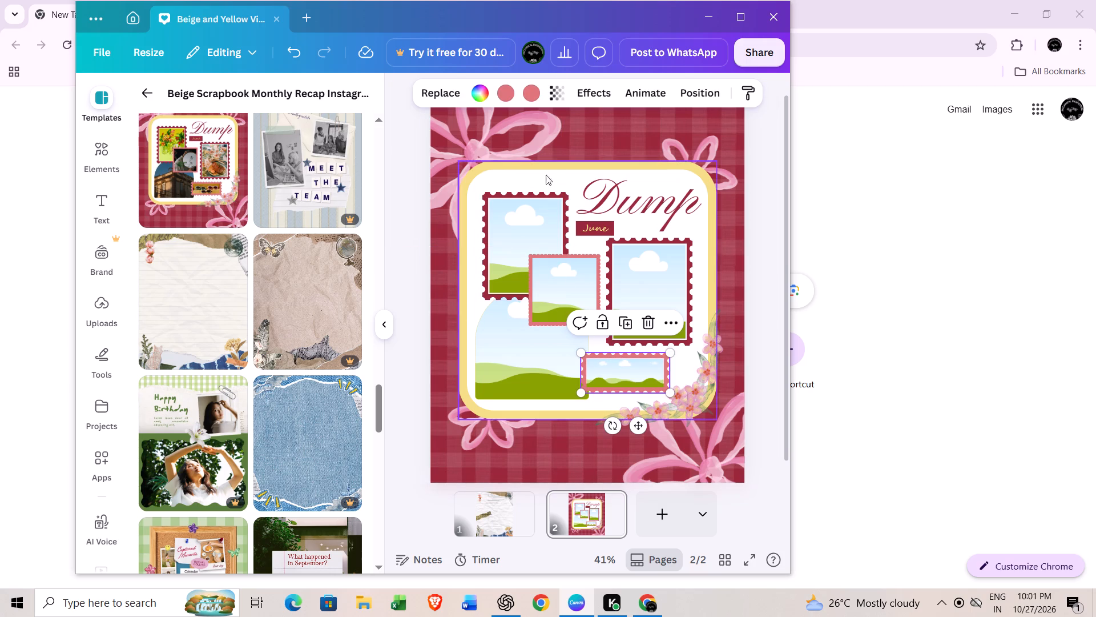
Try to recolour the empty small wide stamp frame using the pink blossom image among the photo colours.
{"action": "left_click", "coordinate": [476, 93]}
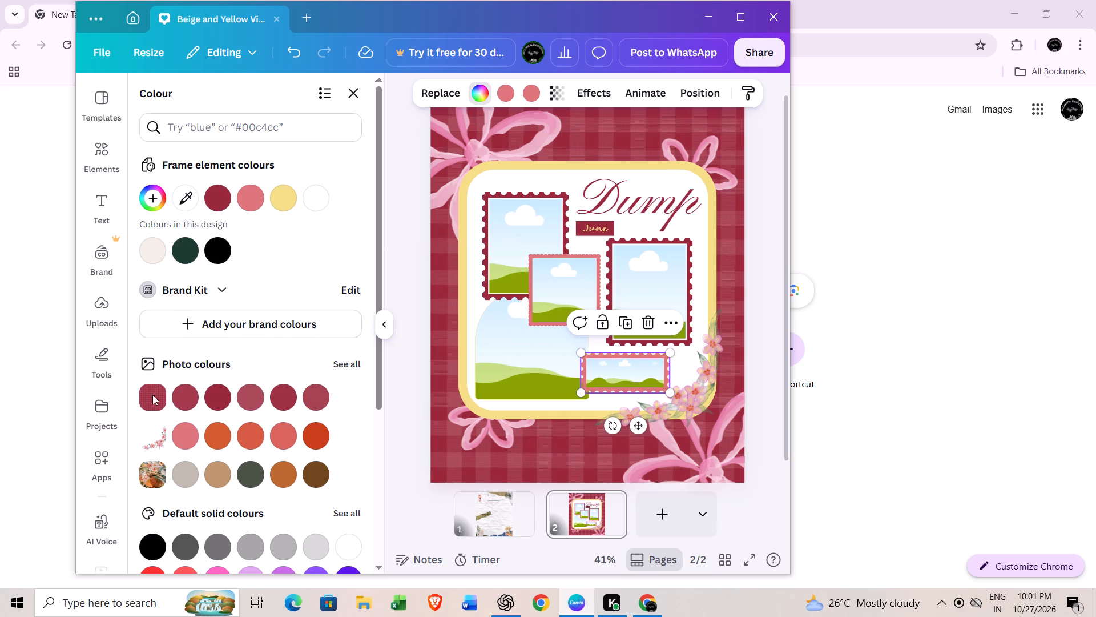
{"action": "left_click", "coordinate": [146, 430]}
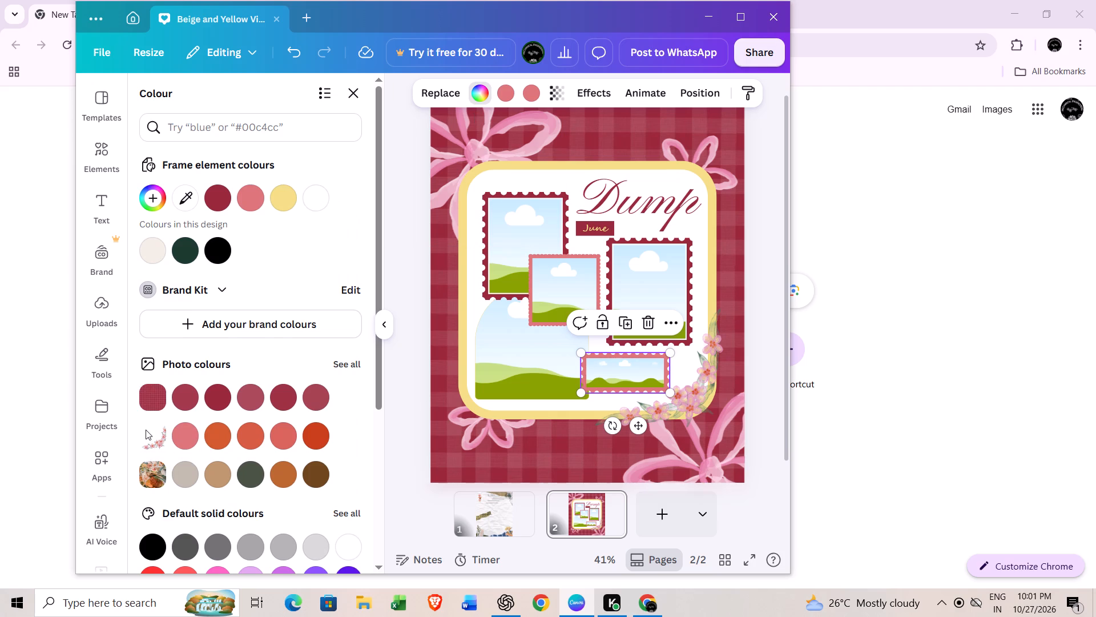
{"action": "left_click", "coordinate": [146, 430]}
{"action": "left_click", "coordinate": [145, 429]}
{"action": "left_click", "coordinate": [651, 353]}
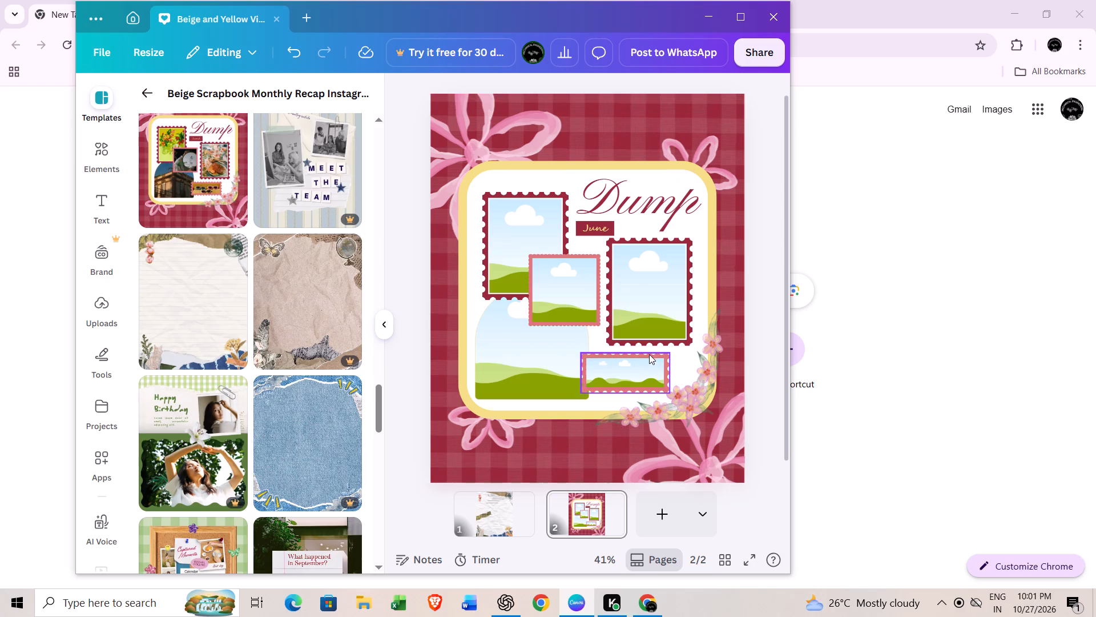
Delete all five empty photo frames from the yellow-bordered card: the wide, two tall stamp, small square and arched ones.
{"action": "left_click", "coordinate": [631, 378]}
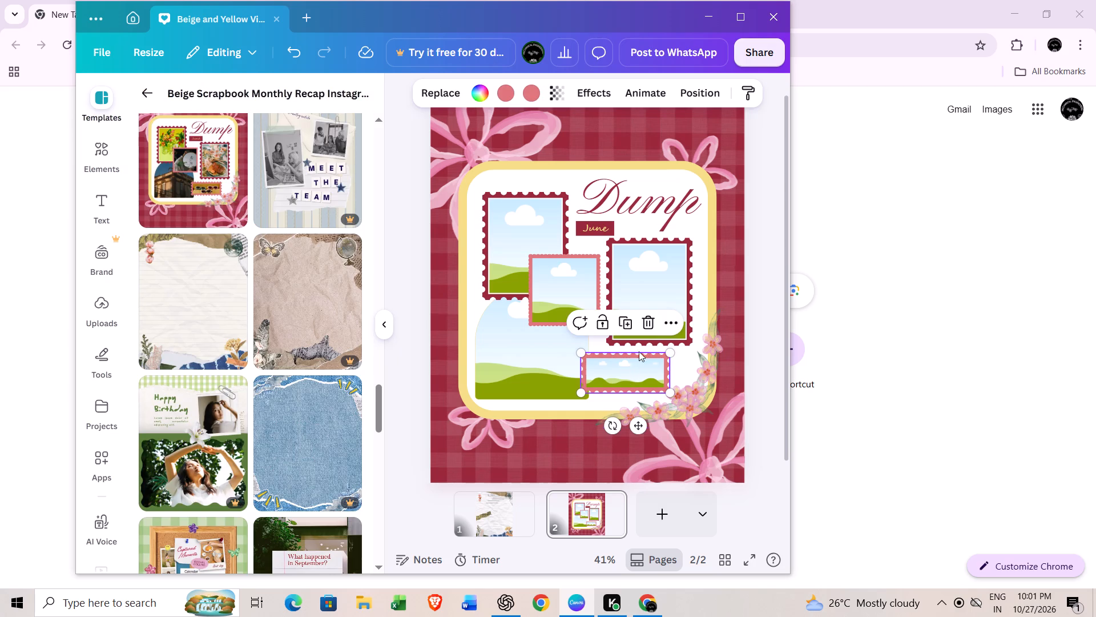
{"action": "left_click", "coordinate": [644, 319]}
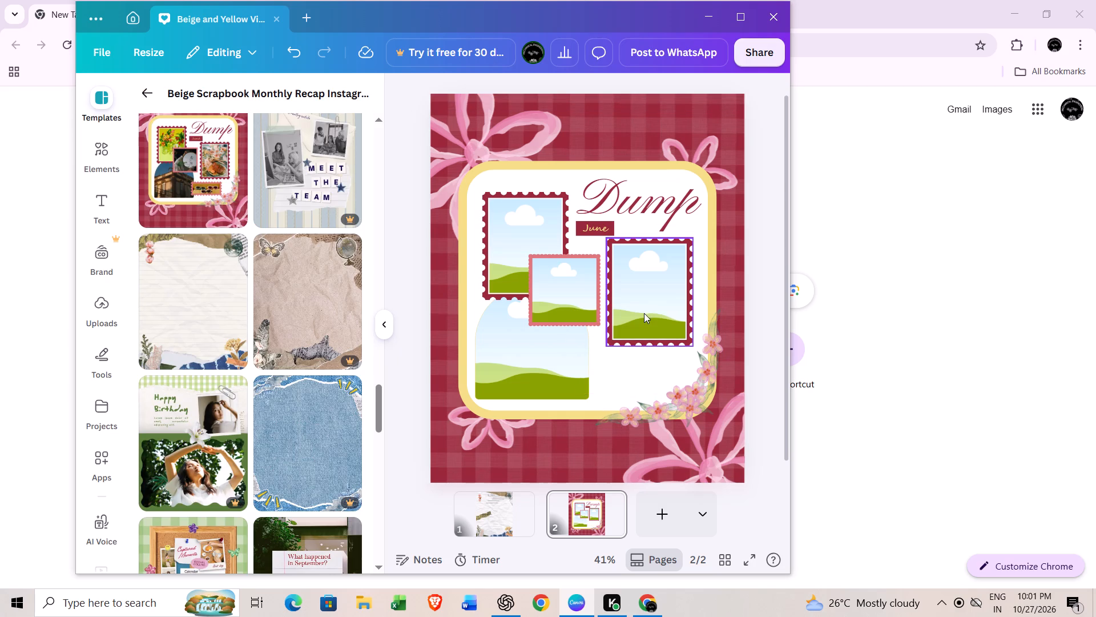
{"action": "left_click", "coordinate": [644, 312]}
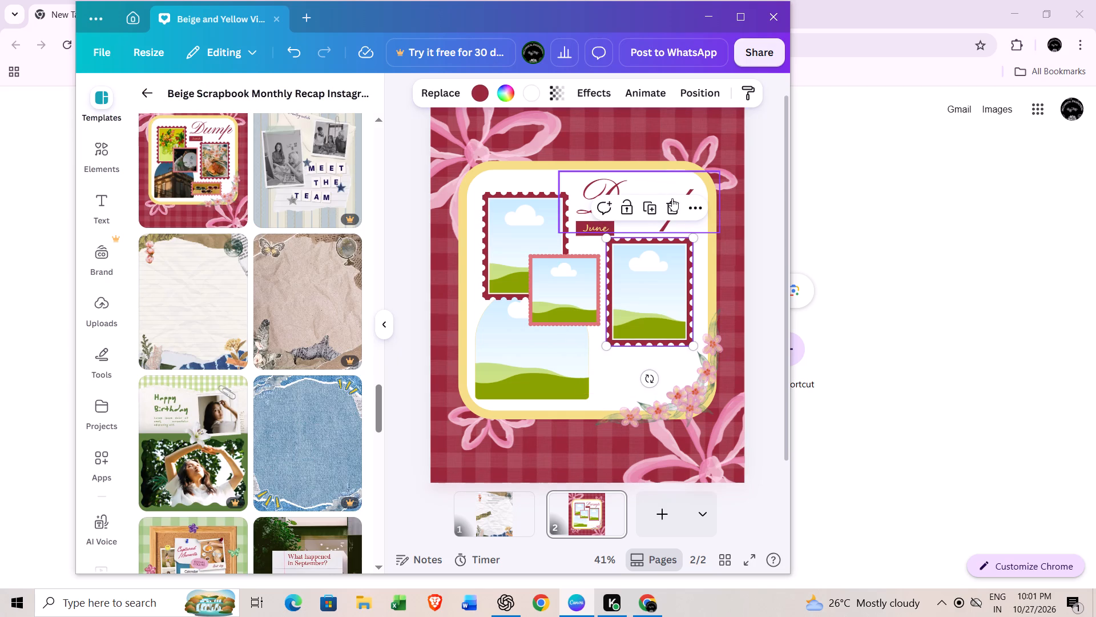
{"action": "left_click", "coordinate": [672, 198]}
{"action": "left_click", "coordinate": [550, 241]}
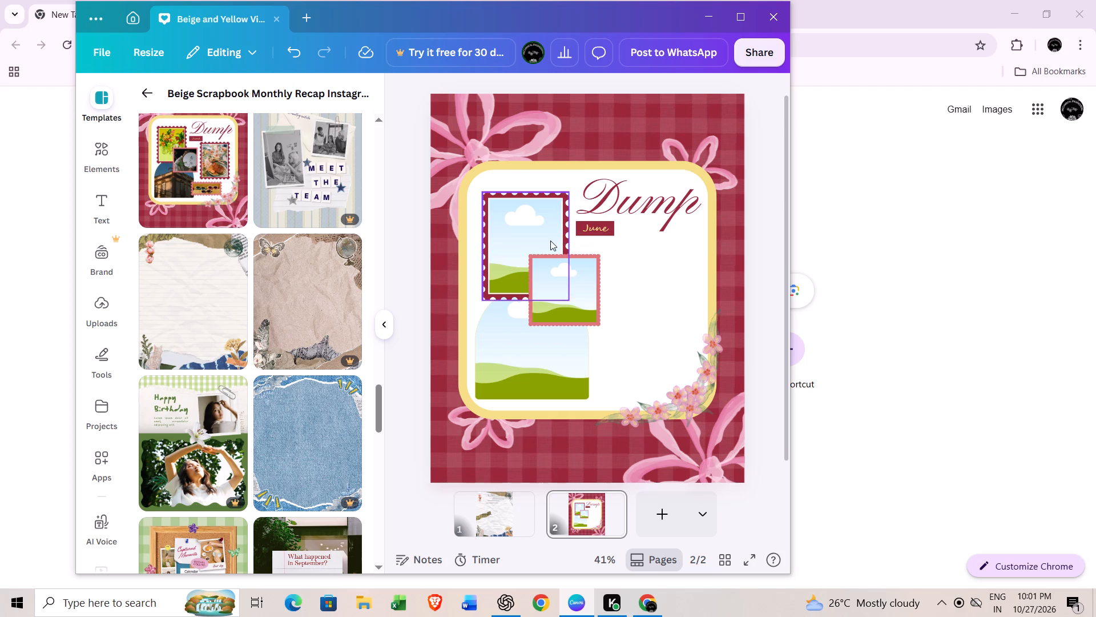
{"action": "left_click", "coordinate": [547, 159]}
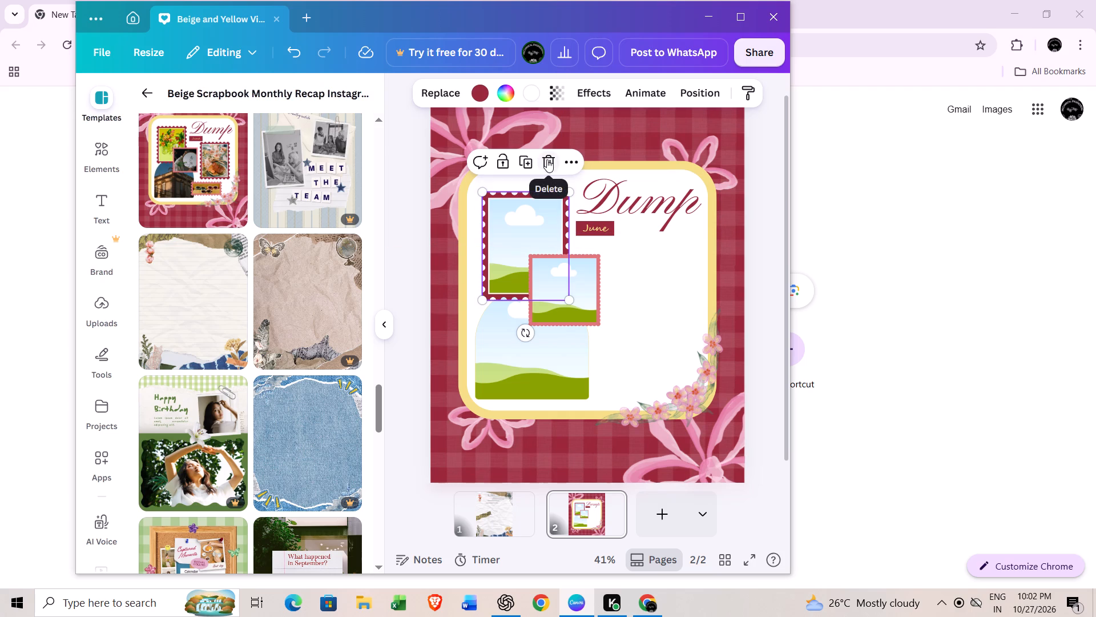
{"action": "left_click", "coordinate": [565, 282]}
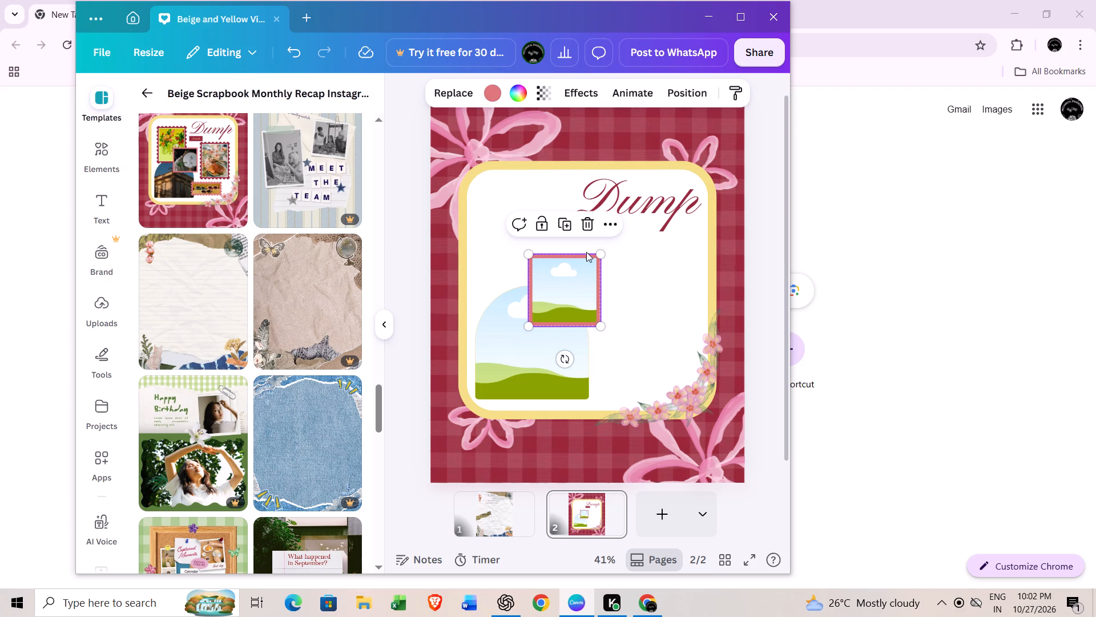
{"action": "left_click", "coordinate": [587, 227]}
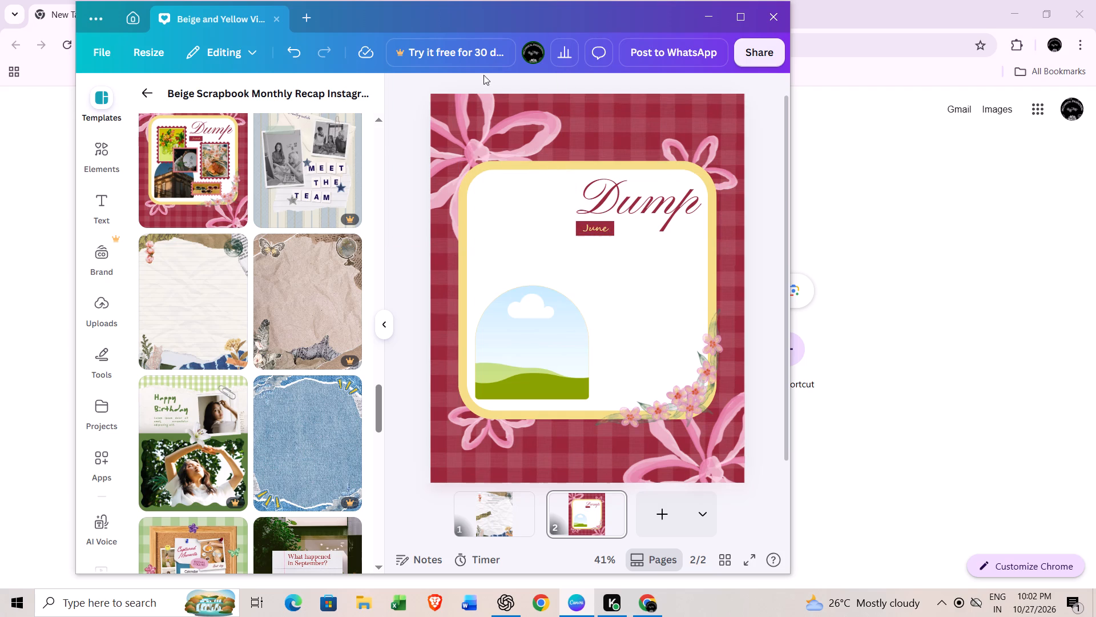
{"action": "left_click", "coordinate": [517, 201]}
{"action": "left_click", "coordinate": [547, 314]}
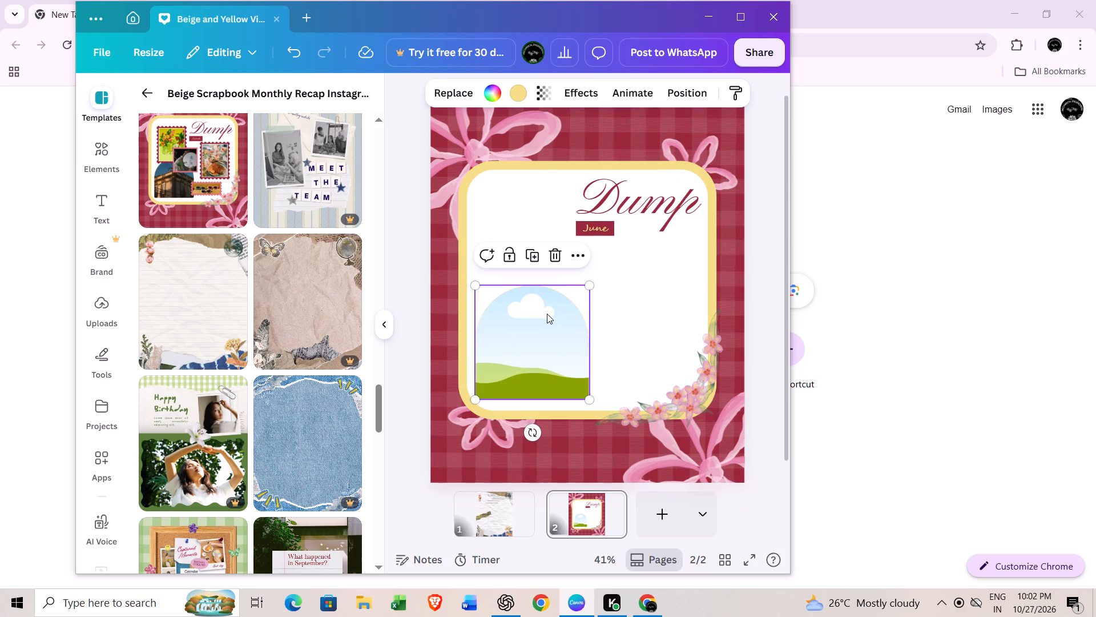
{"action": "left_click", "coordinate": [561, 250]}
{"action": "left_click", "coordinate": [559, 249]}
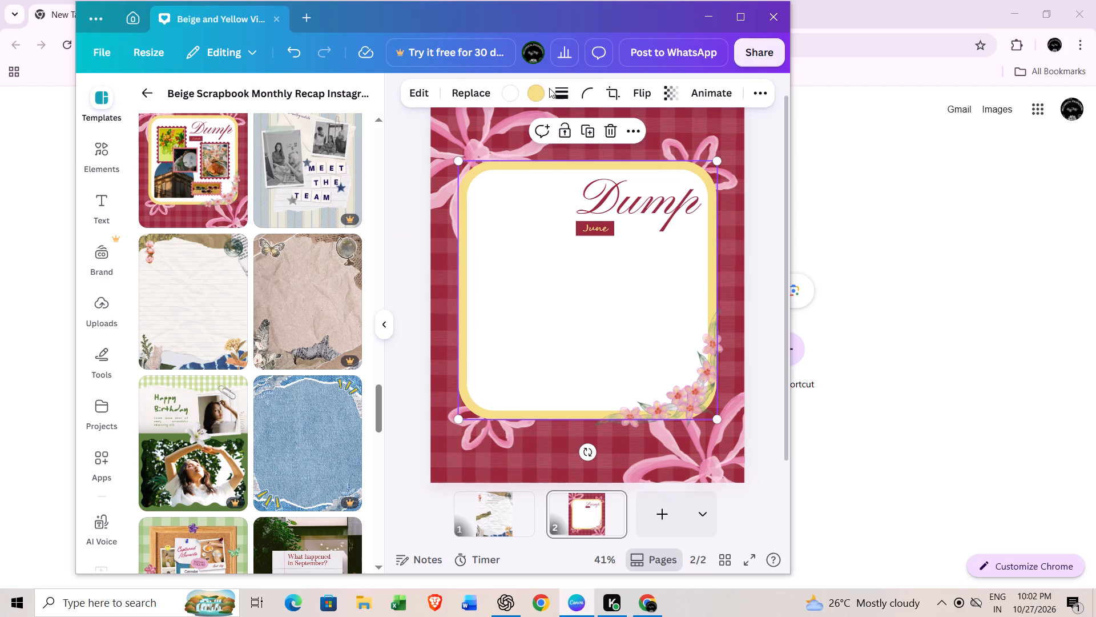
Recolour the yellow border of the rounded card white.
{"action": "left_click", "coordinate": [526, 96]}
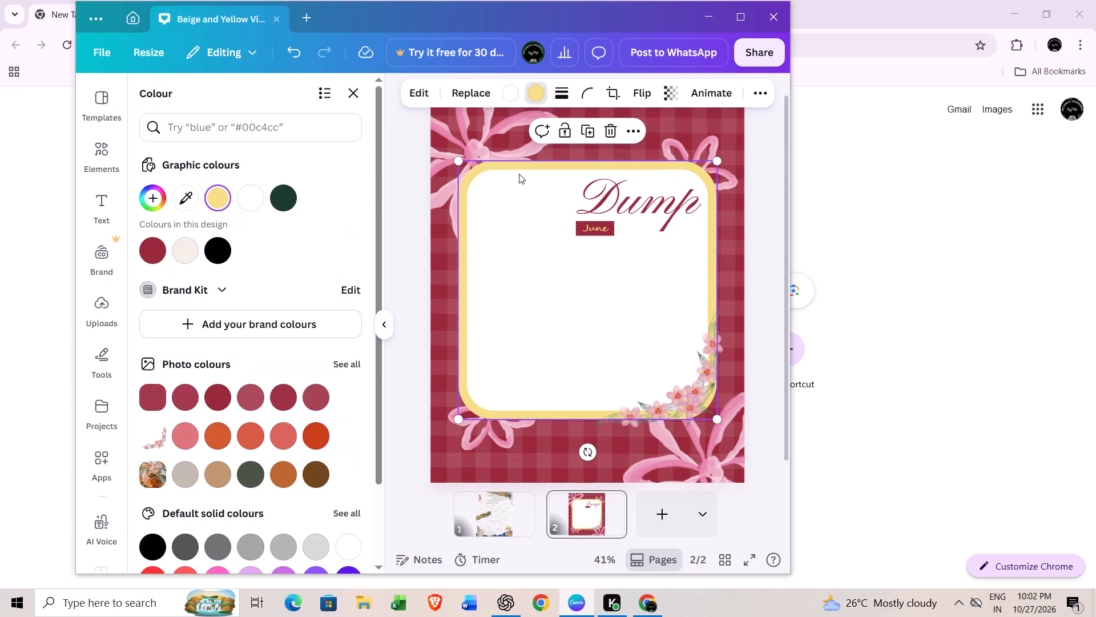
{"action": "left_click", "coordinate": [249, 197]}
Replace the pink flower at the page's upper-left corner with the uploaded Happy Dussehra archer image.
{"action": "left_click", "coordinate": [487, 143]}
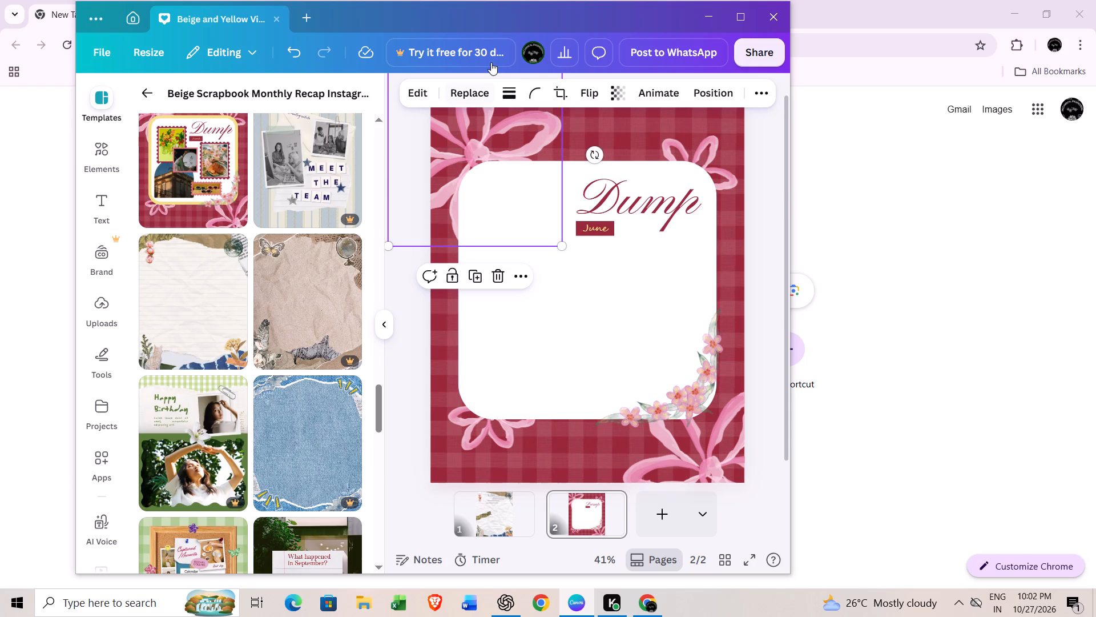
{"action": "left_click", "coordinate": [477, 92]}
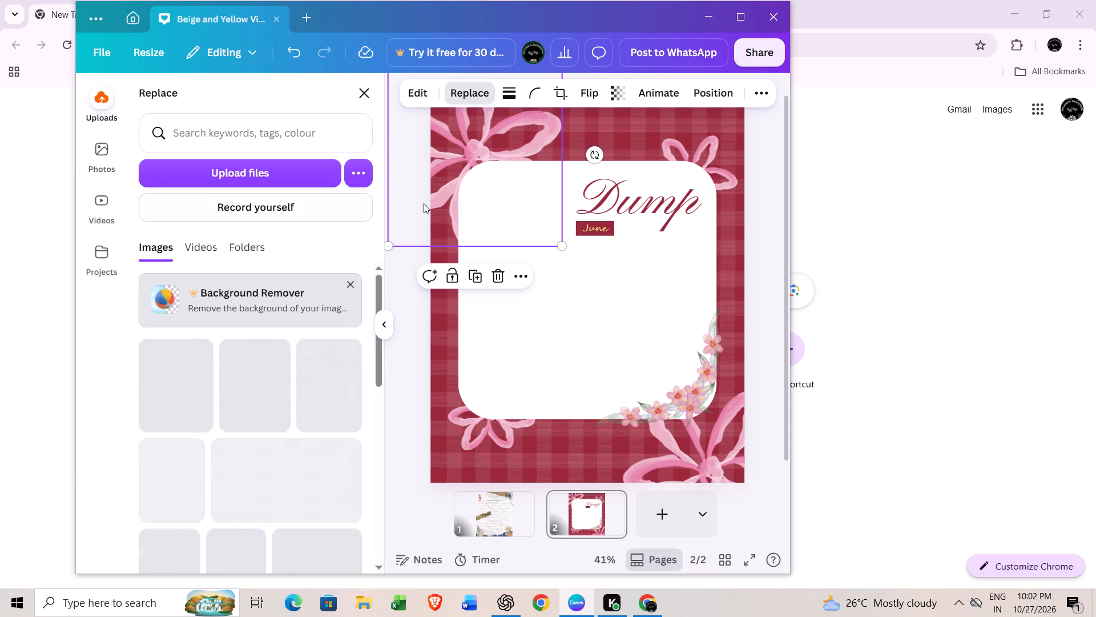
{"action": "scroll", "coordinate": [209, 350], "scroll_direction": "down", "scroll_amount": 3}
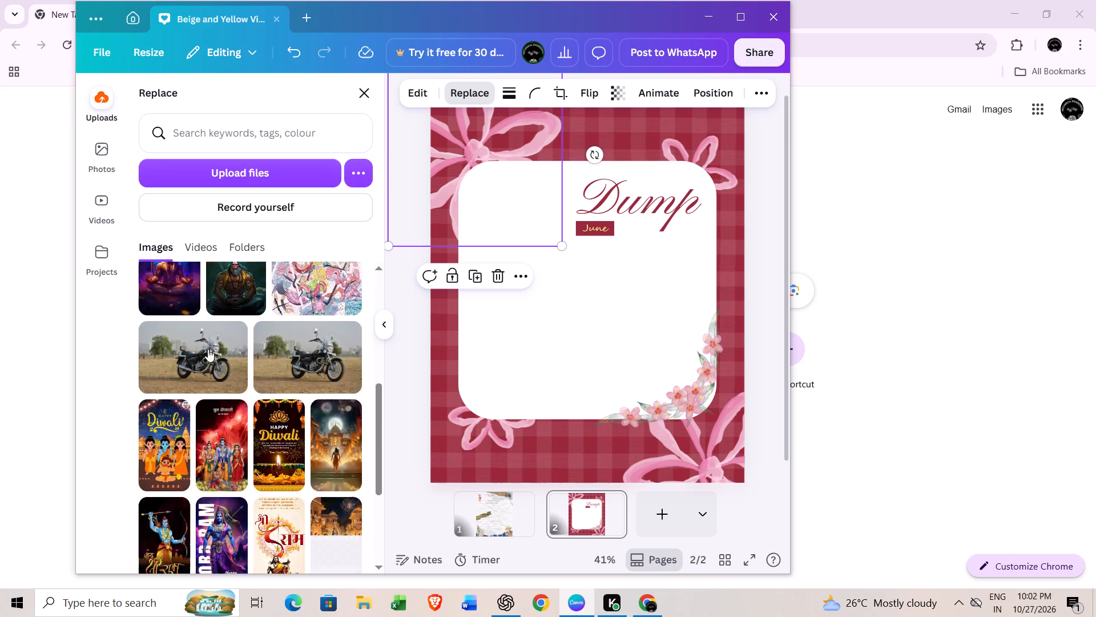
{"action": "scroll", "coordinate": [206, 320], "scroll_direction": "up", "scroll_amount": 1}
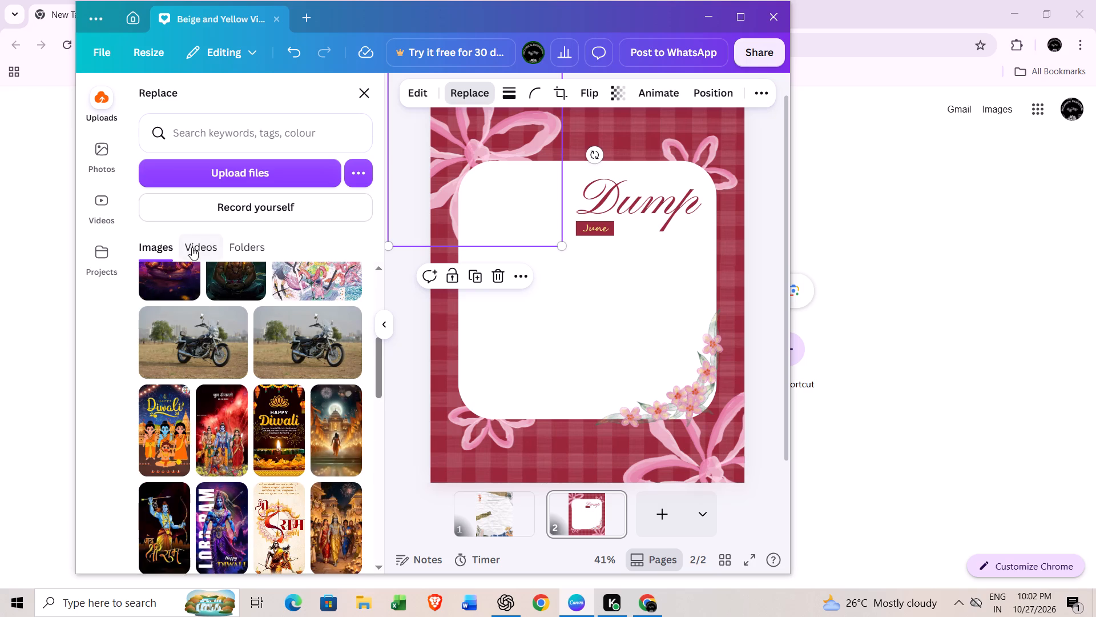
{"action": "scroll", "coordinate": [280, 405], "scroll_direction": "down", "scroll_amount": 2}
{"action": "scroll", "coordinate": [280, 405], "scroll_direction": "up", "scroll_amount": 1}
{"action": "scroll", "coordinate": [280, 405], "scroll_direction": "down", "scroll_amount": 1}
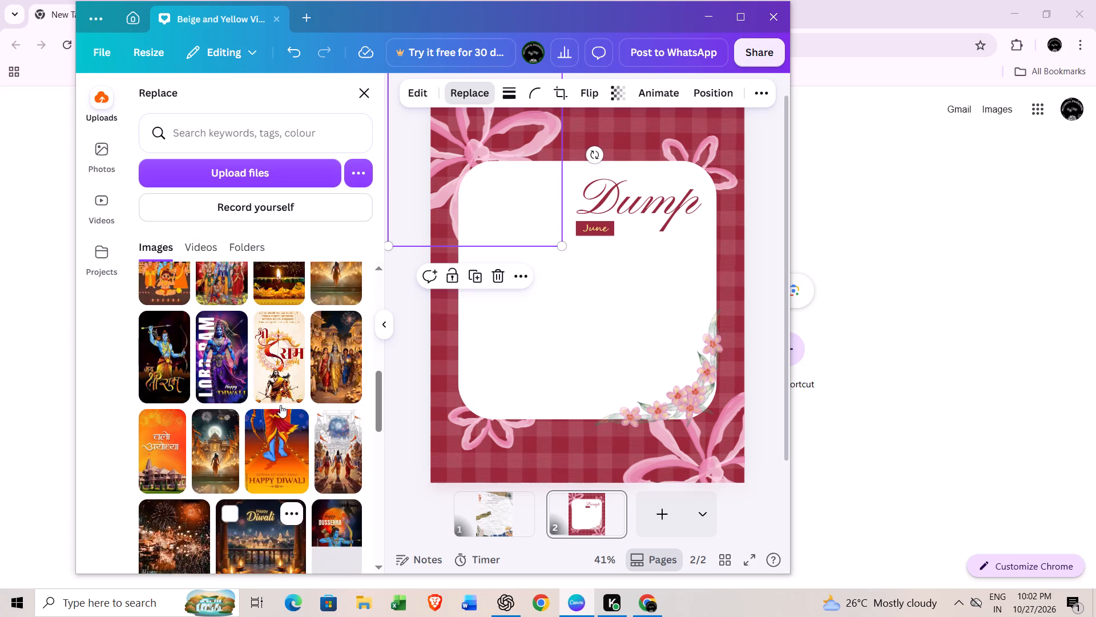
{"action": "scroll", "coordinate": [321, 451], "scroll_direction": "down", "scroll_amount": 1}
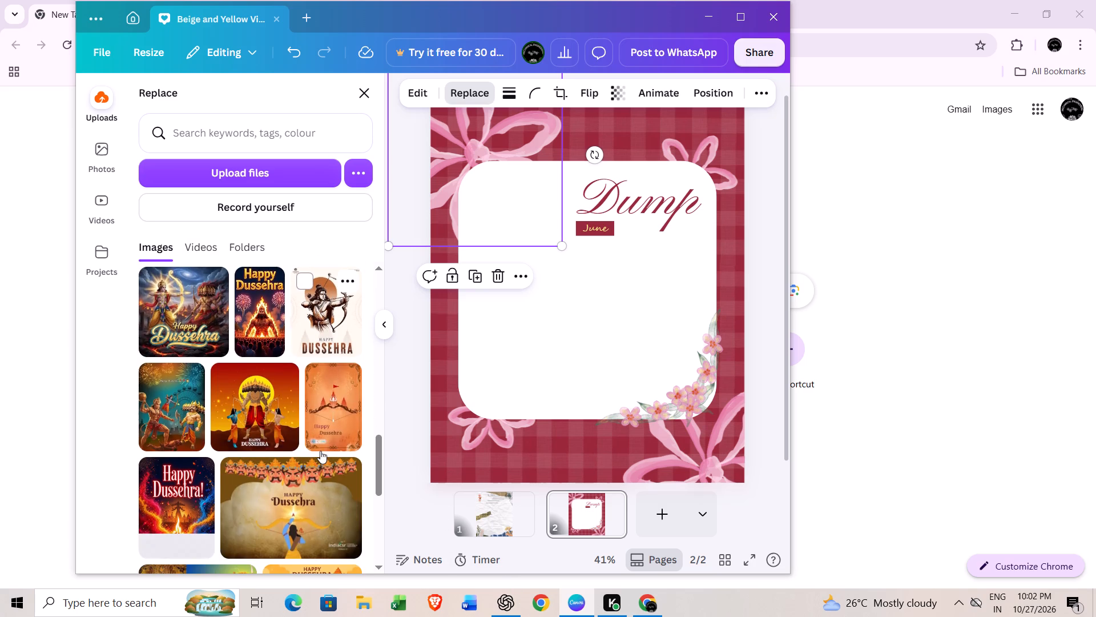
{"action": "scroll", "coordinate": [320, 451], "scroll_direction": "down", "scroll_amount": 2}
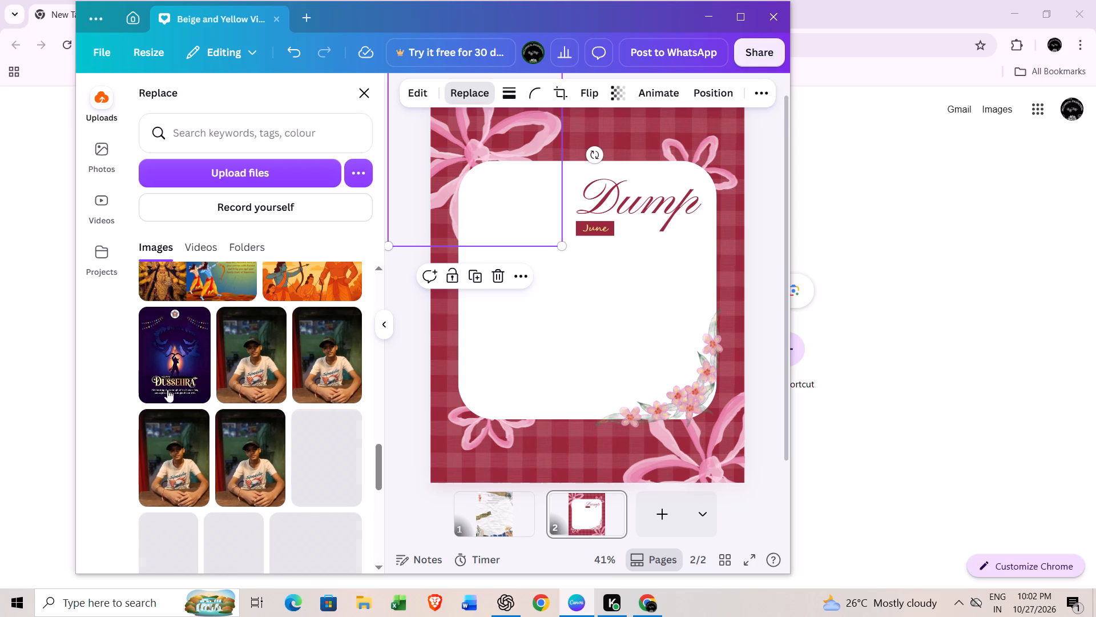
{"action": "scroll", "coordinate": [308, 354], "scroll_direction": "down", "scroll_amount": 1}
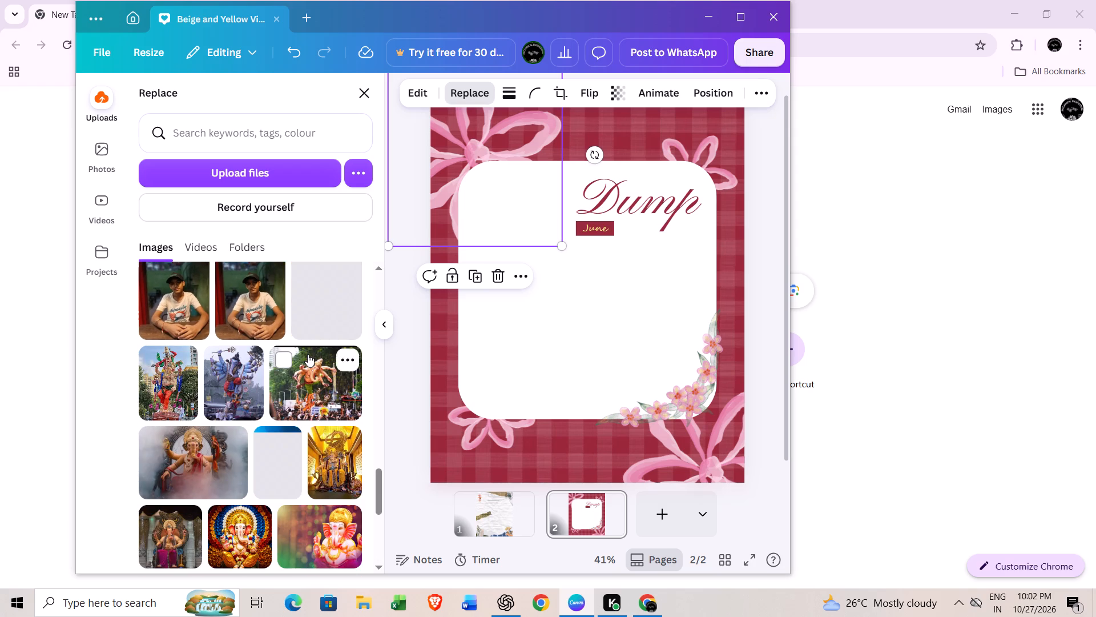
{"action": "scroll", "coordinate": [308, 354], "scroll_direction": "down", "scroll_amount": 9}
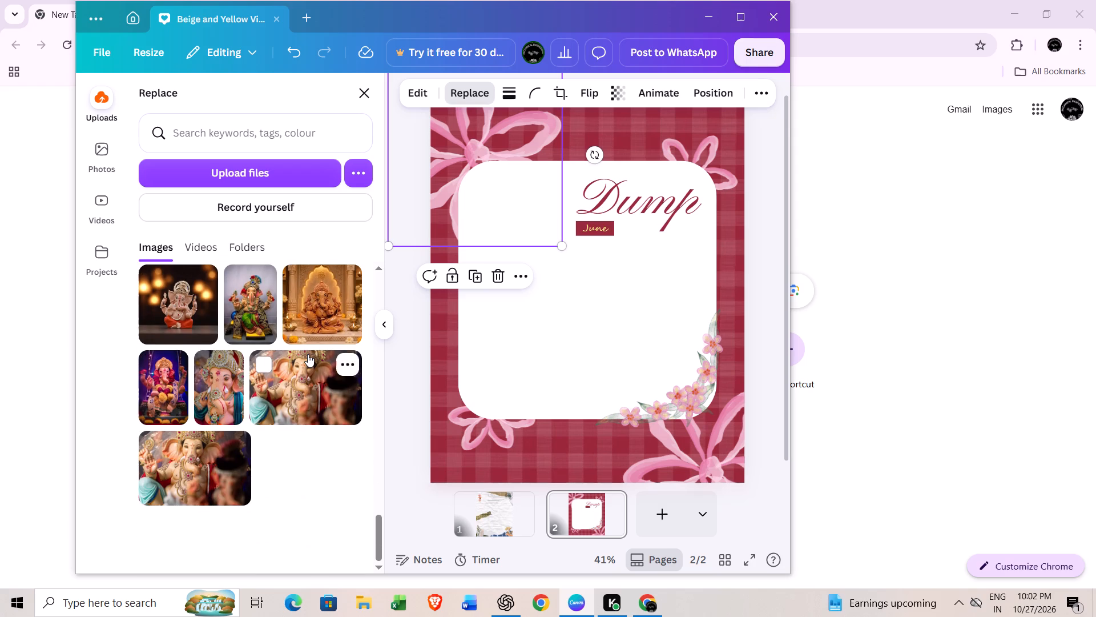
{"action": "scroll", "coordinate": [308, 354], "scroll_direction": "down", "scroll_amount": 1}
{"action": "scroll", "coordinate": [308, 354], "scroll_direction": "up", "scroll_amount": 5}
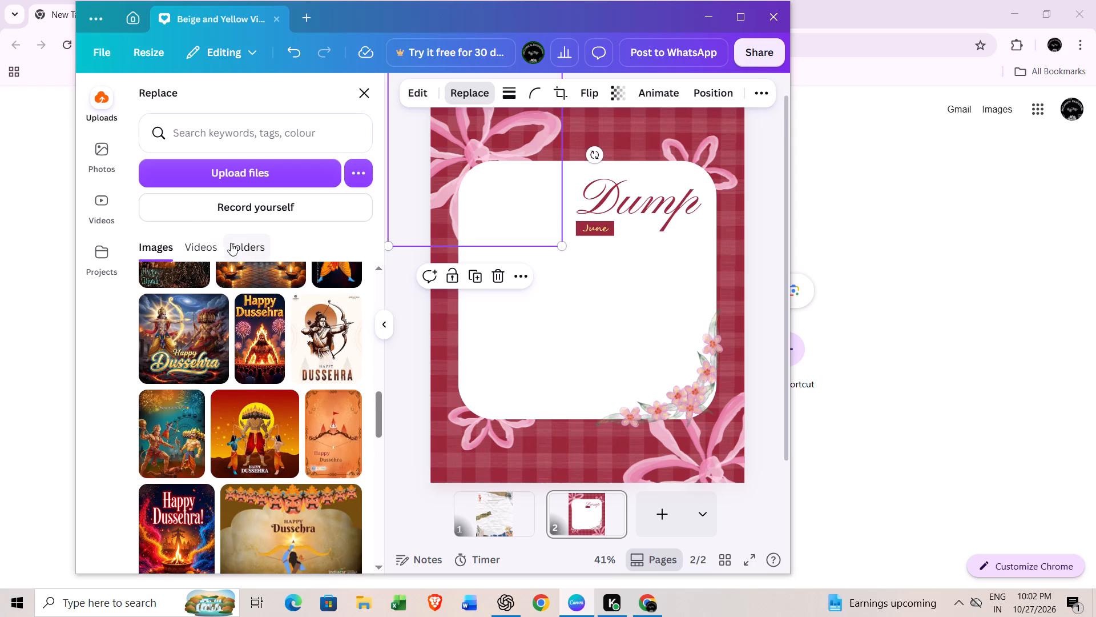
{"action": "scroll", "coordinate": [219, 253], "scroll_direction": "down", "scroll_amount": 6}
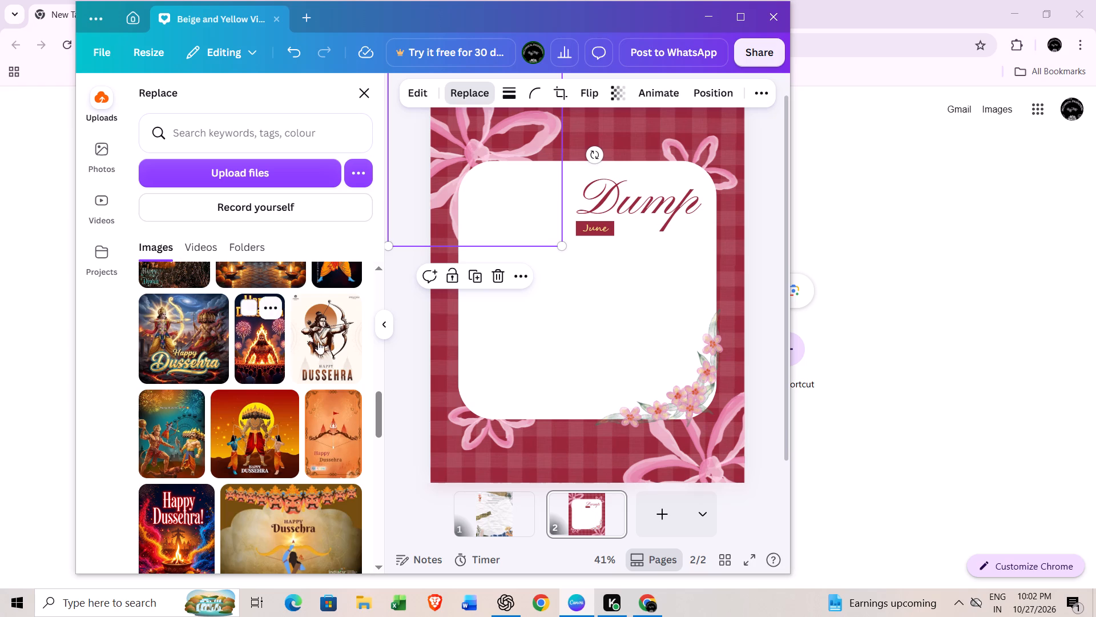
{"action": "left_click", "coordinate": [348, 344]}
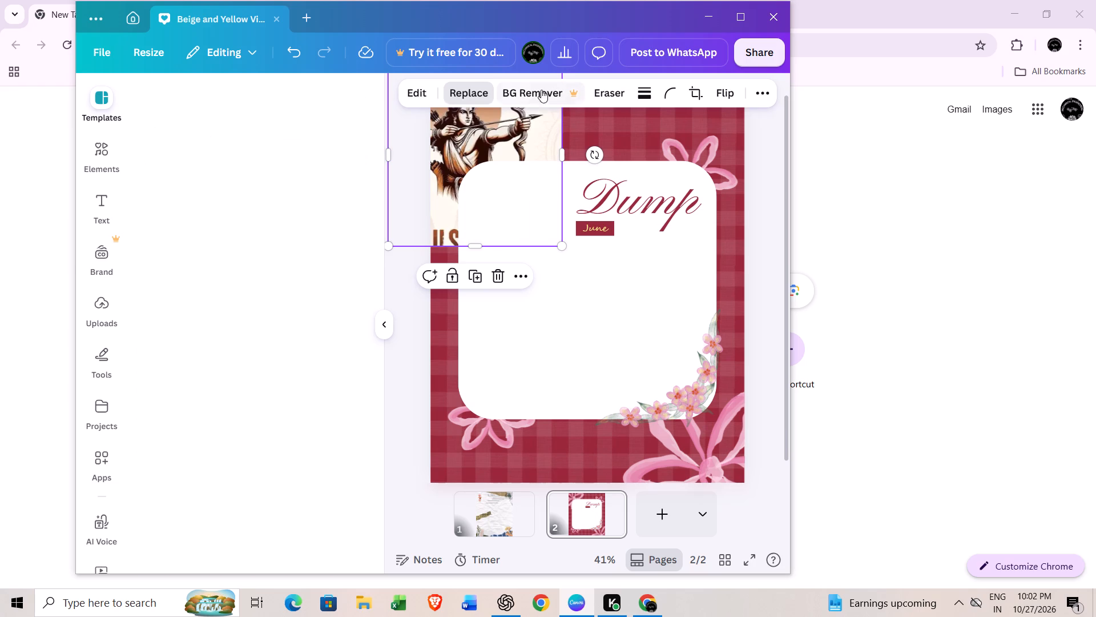
Move the Happy Dussehra archer image down behind the white card, then delete it from the page.
{"action": "left_click_drag", "start_coordinate": [501, 139], "coordinate": [573, 334]}
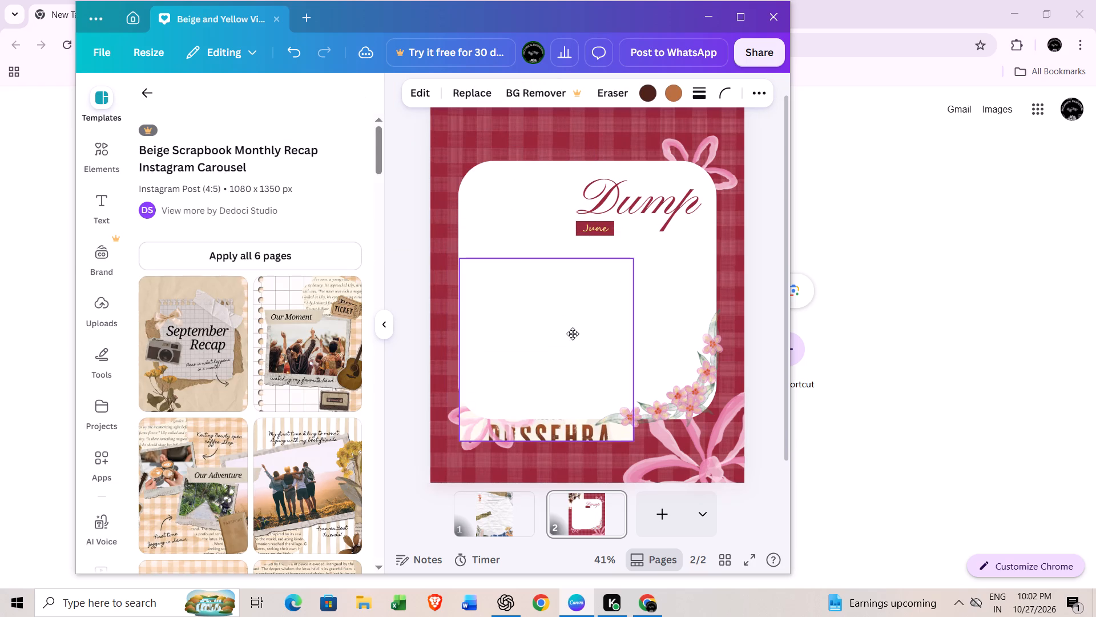
{"action": "left_click_drag", "start_coordinate": [573, 334], "coordinate": [623, 336]}
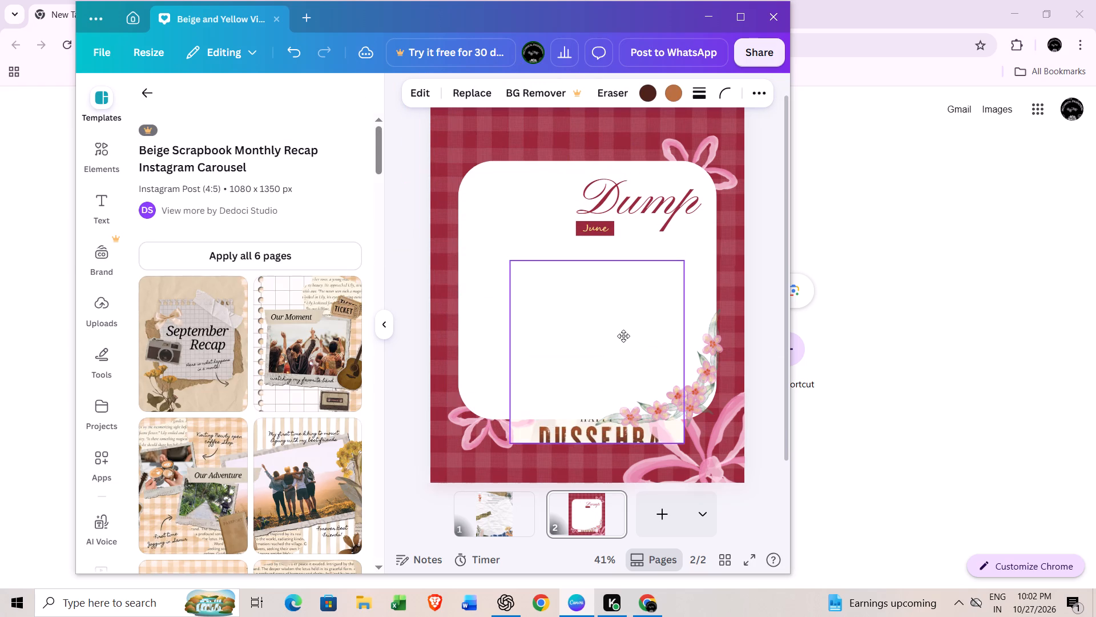
{"action": "left_click_drag", "start_coordinate": [623, 336], "coordinate": [562, 292]}
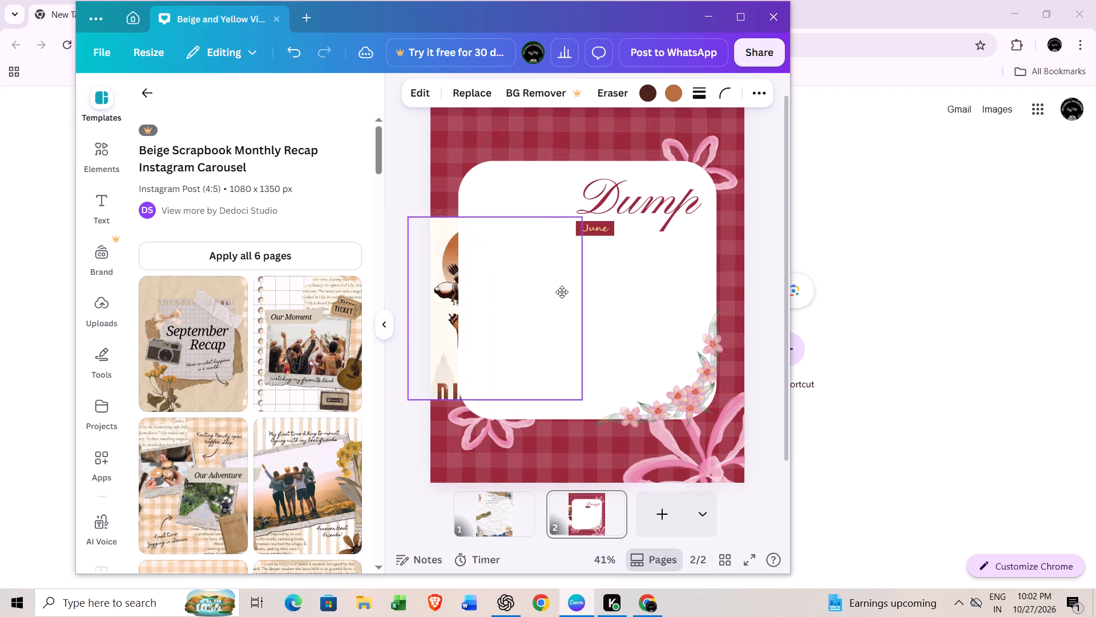
{"action": "left_click_drag", "start_coordinate": [562, 292], "coordinate": [566, 291]}
{"action": "left_click", "coordinate": [565, 182]}
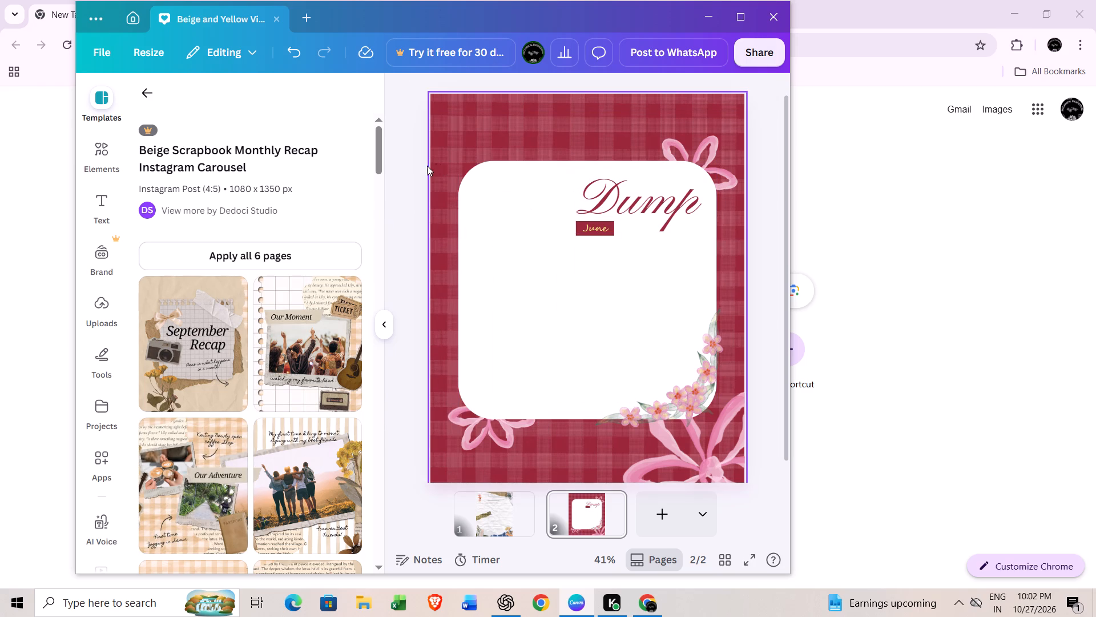
Replace the red plaid page background with a solid fill, trying black and then red #99283A.
{"action": "left_click", "coordinate": [452, 158]}
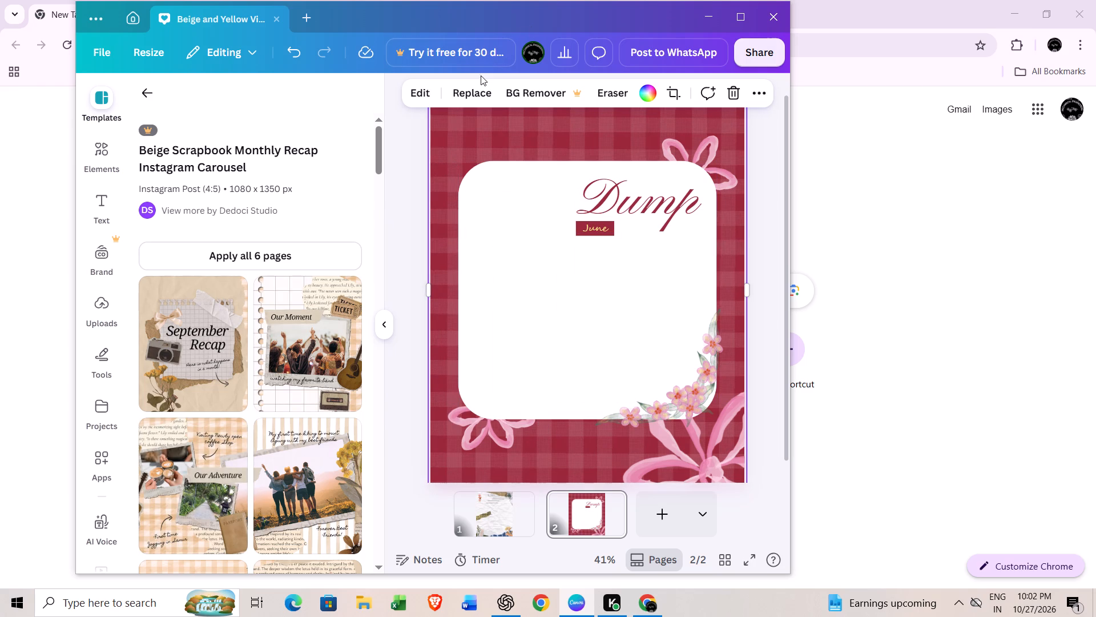
{"action": "left_click", "coordinate": [642, 94]}
{"action": "left_click", "coordinate": [256, 249]}
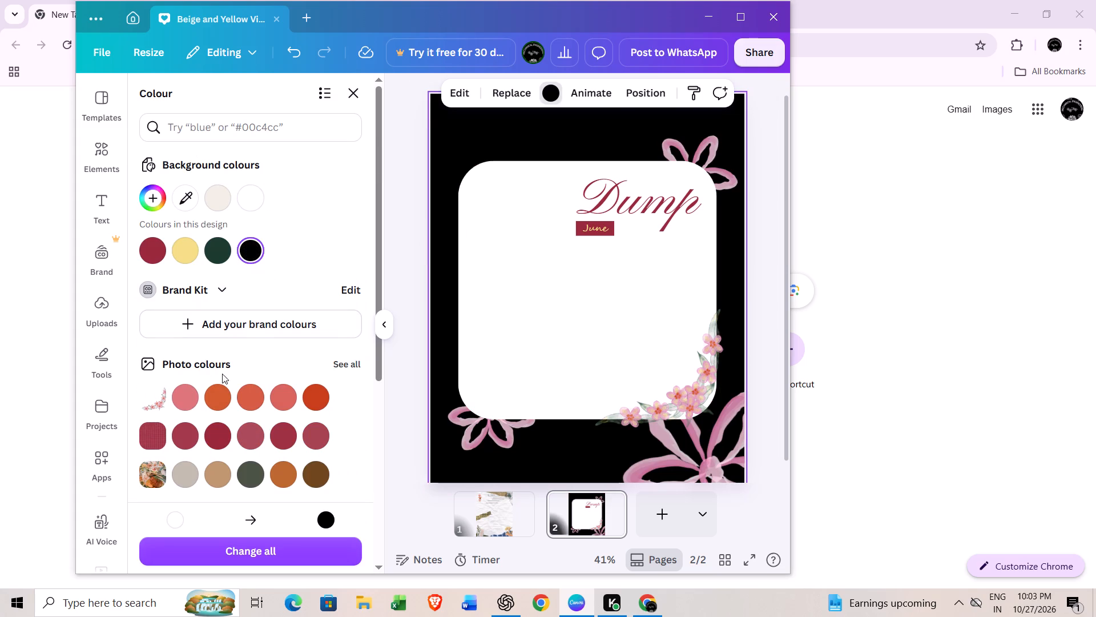
{"action": "left_click", "coordinate": [148, 242]}
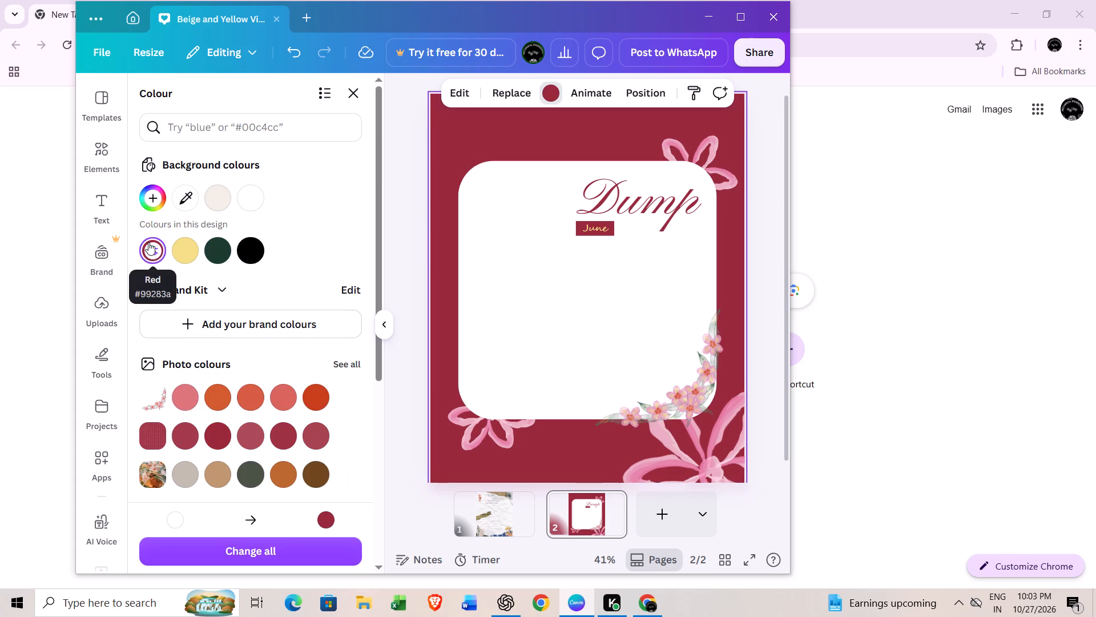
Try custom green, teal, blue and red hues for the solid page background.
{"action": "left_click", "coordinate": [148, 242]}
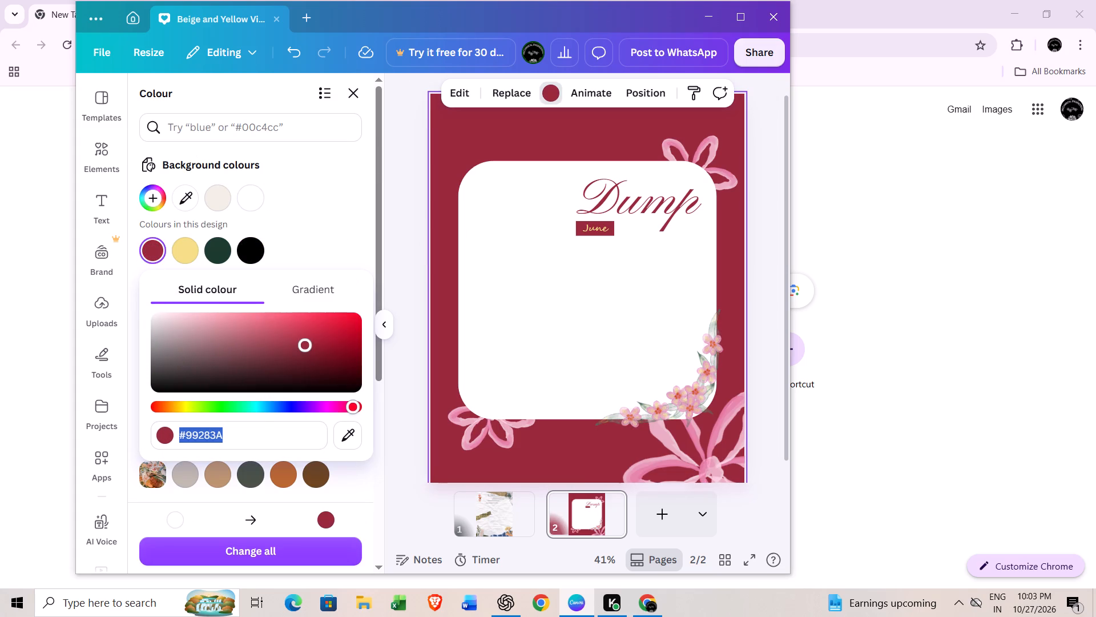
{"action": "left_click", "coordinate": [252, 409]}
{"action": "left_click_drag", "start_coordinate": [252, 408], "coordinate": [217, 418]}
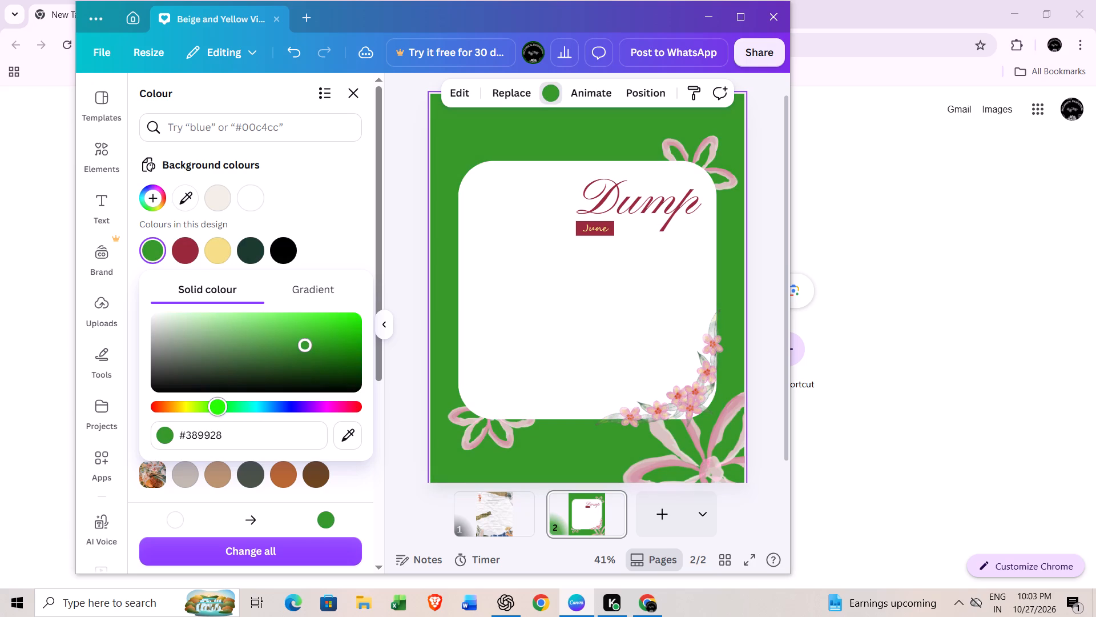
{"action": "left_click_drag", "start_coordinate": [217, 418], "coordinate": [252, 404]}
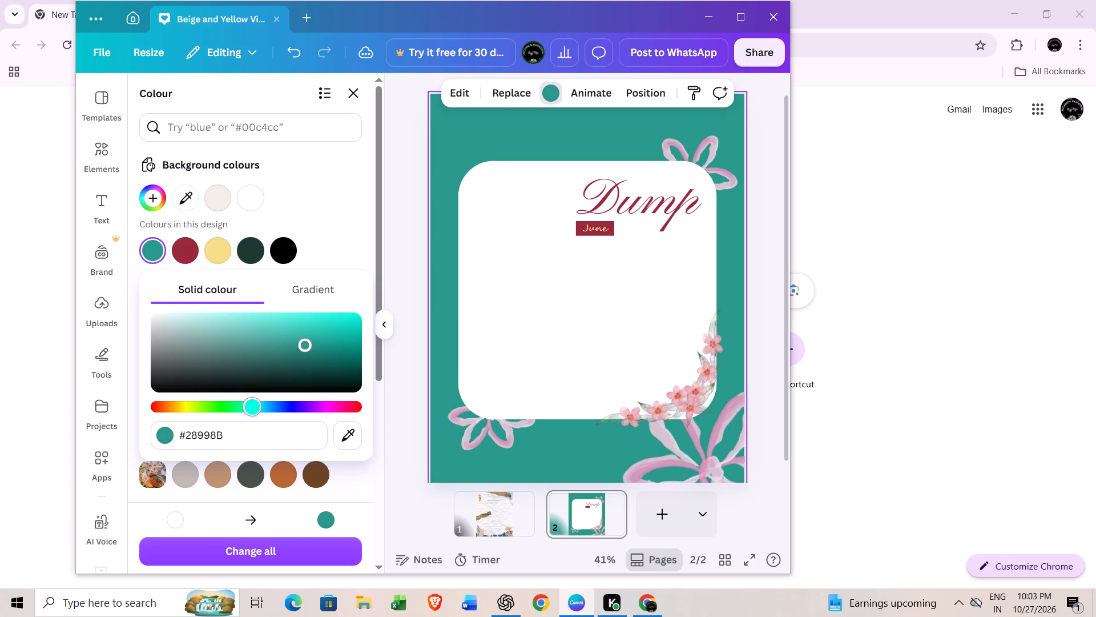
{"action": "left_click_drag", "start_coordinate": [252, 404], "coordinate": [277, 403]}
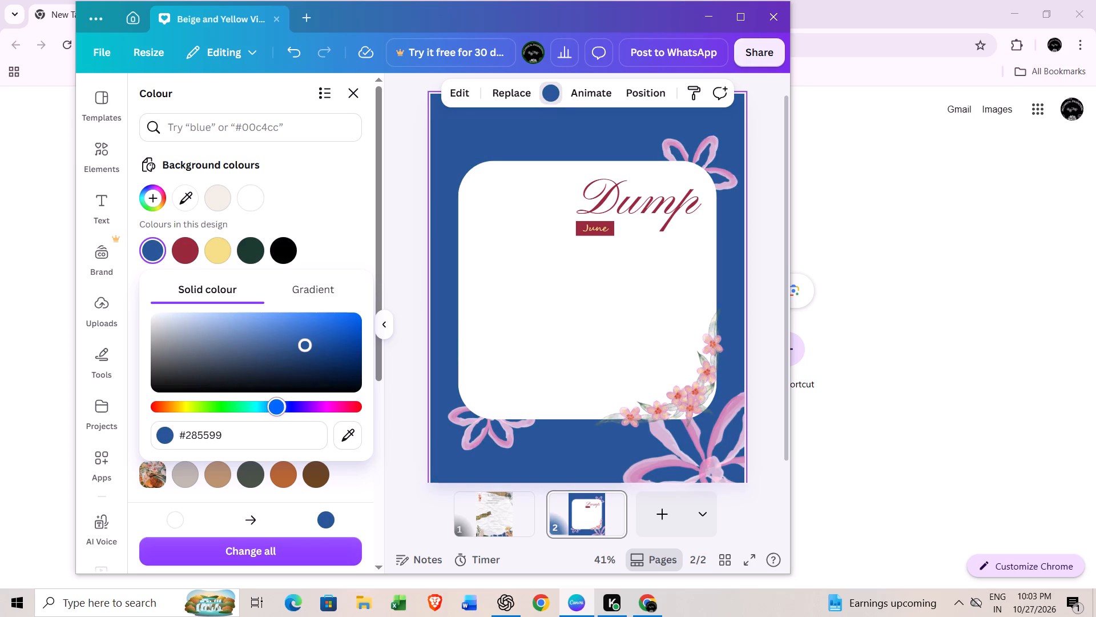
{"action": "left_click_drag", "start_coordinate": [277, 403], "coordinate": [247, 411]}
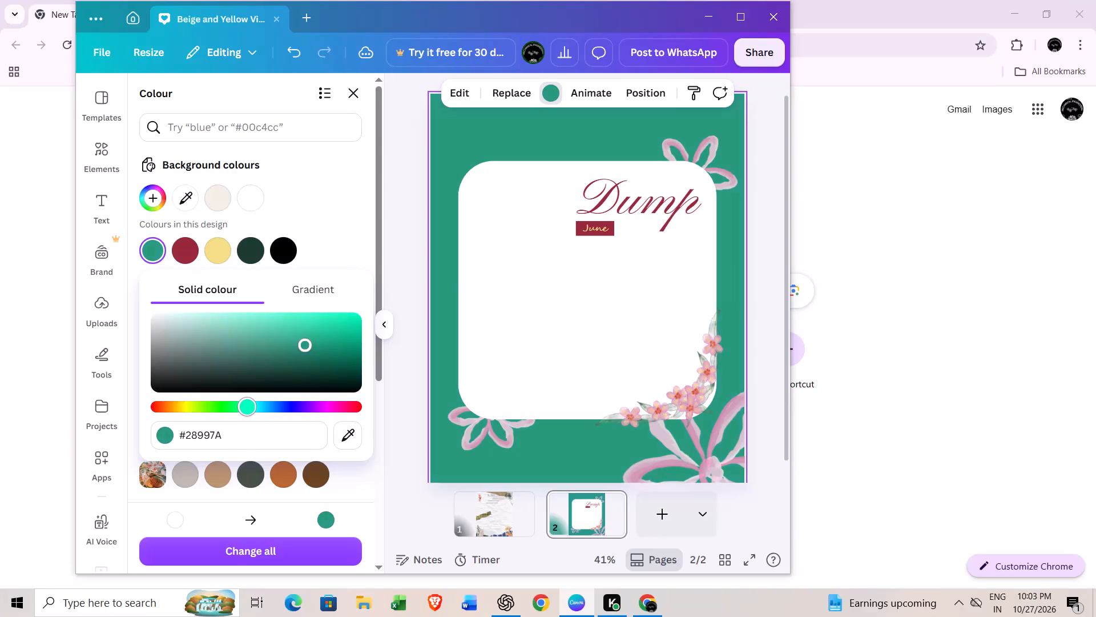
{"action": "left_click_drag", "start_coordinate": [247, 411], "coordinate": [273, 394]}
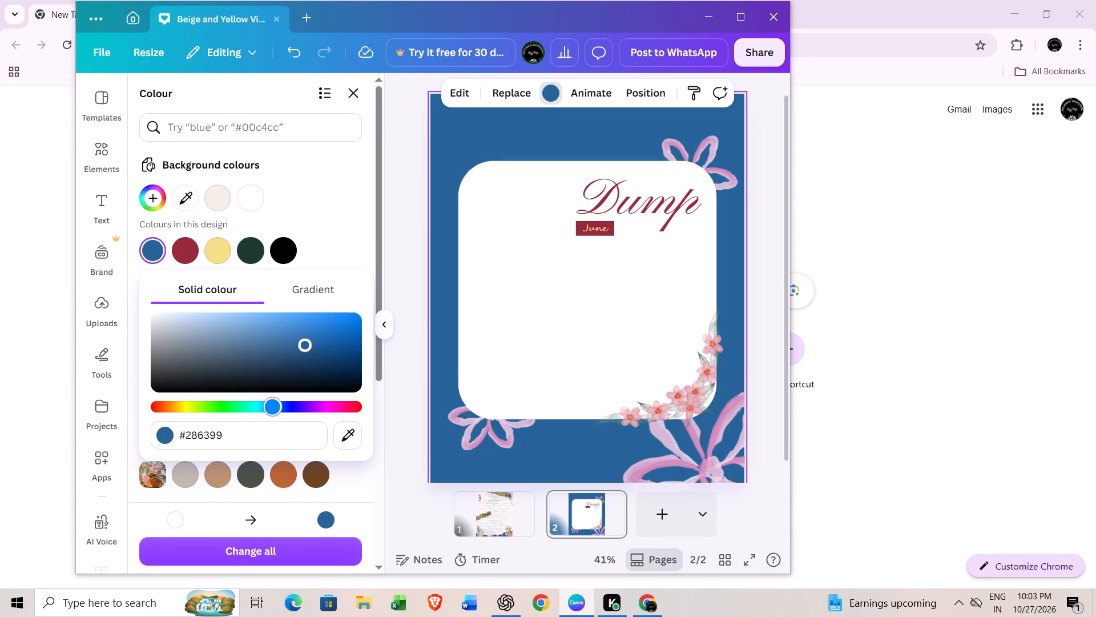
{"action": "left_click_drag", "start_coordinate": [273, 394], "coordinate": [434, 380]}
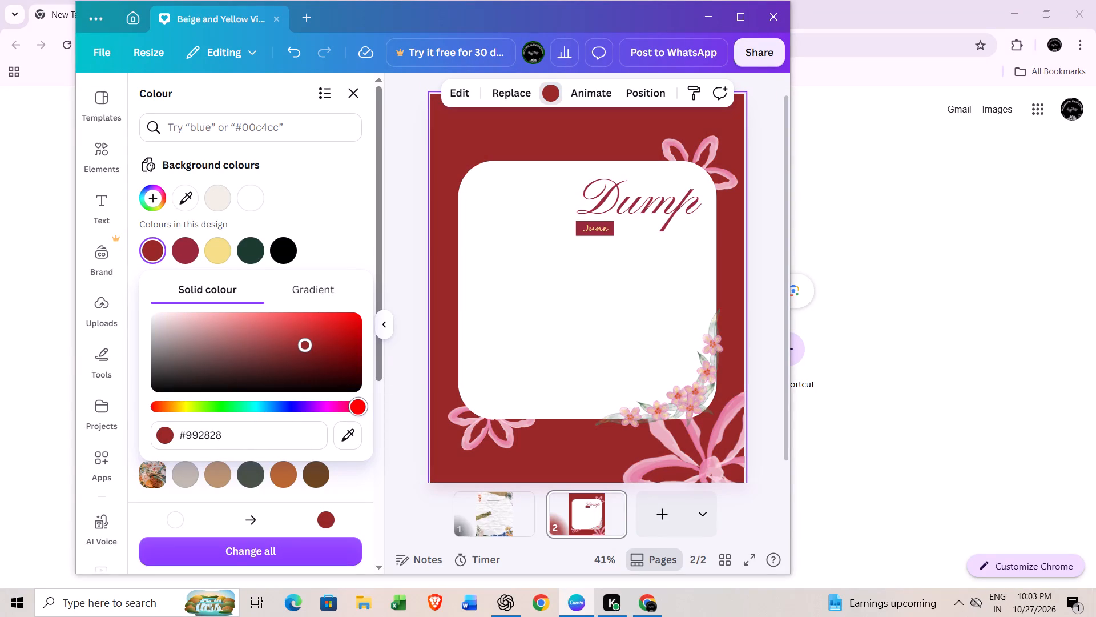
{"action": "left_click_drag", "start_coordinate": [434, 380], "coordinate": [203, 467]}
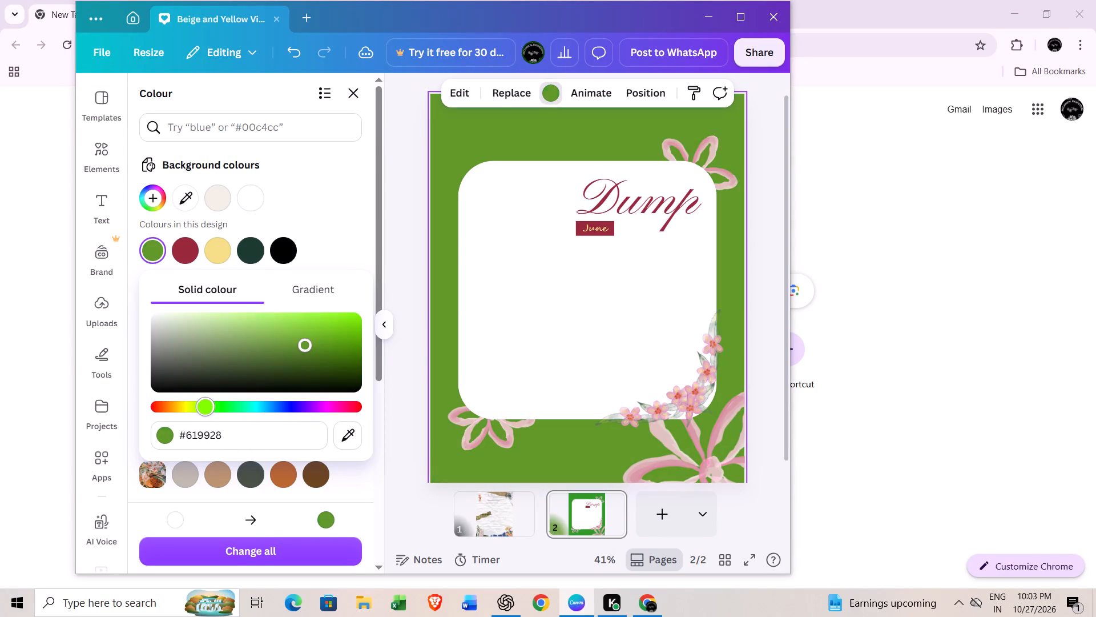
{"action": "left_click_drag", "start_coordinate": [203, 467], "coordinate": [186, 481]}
Set the page background to the light grey-beige from the food photo's colours.
{"action": "left_click", "coordinate": [186, 476]}
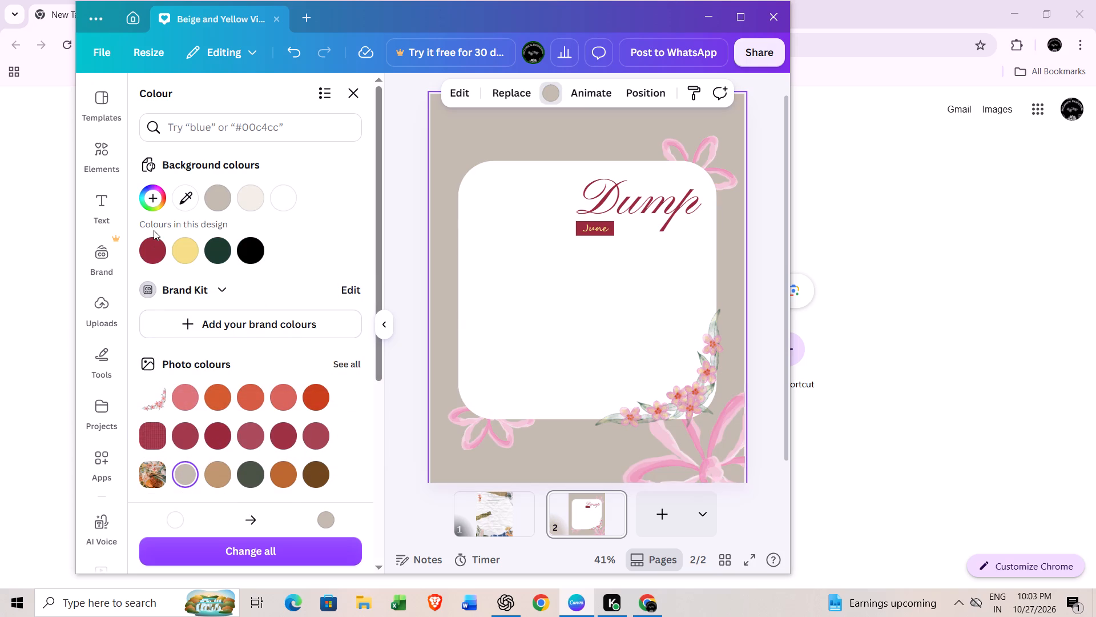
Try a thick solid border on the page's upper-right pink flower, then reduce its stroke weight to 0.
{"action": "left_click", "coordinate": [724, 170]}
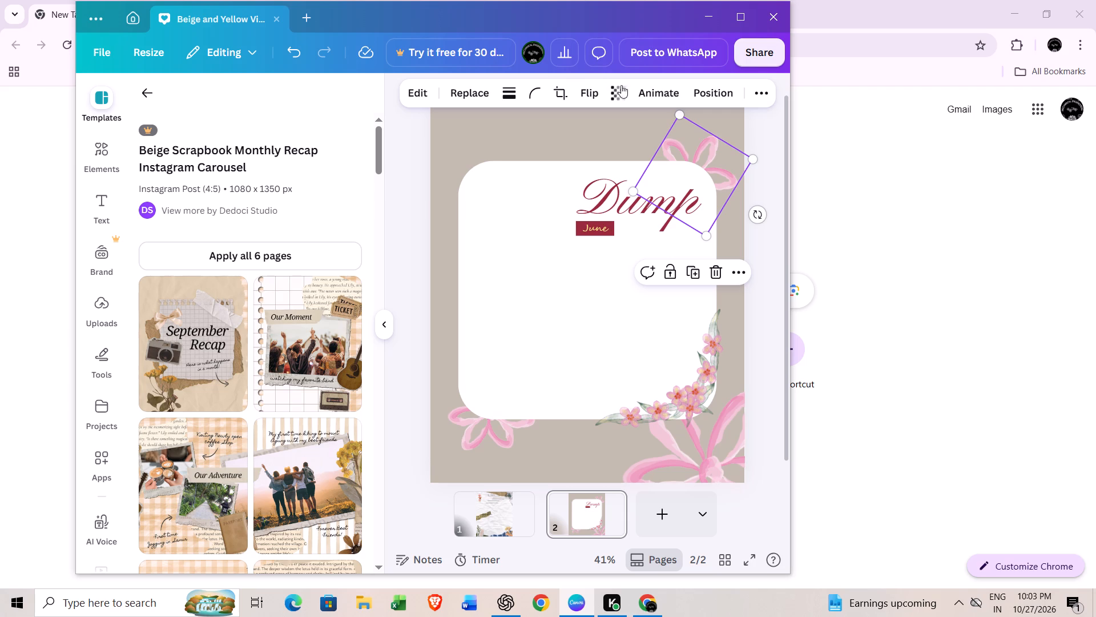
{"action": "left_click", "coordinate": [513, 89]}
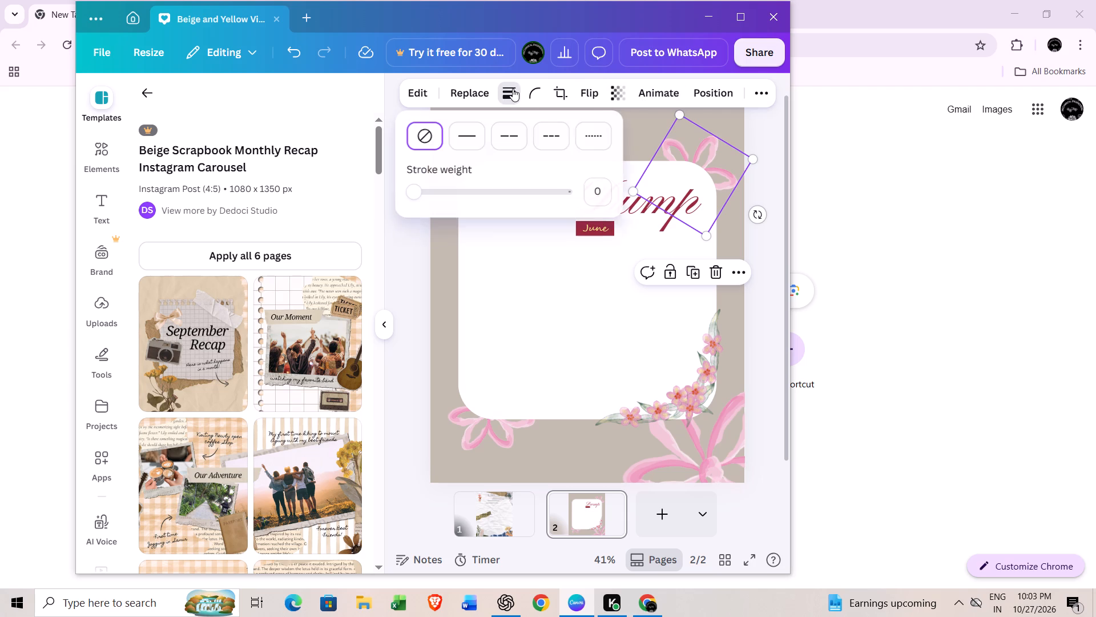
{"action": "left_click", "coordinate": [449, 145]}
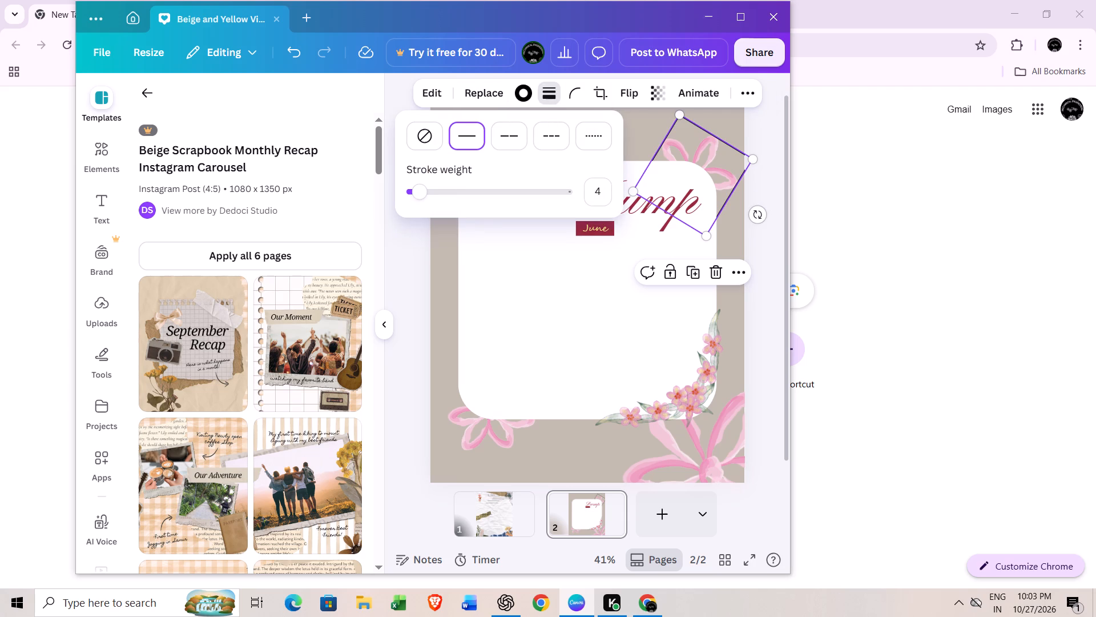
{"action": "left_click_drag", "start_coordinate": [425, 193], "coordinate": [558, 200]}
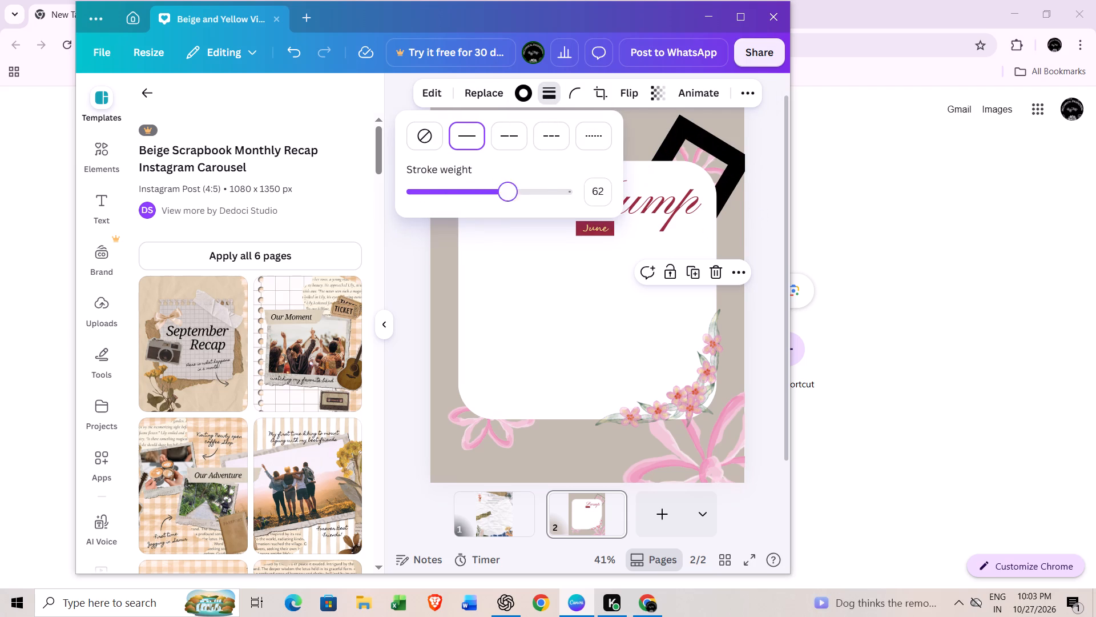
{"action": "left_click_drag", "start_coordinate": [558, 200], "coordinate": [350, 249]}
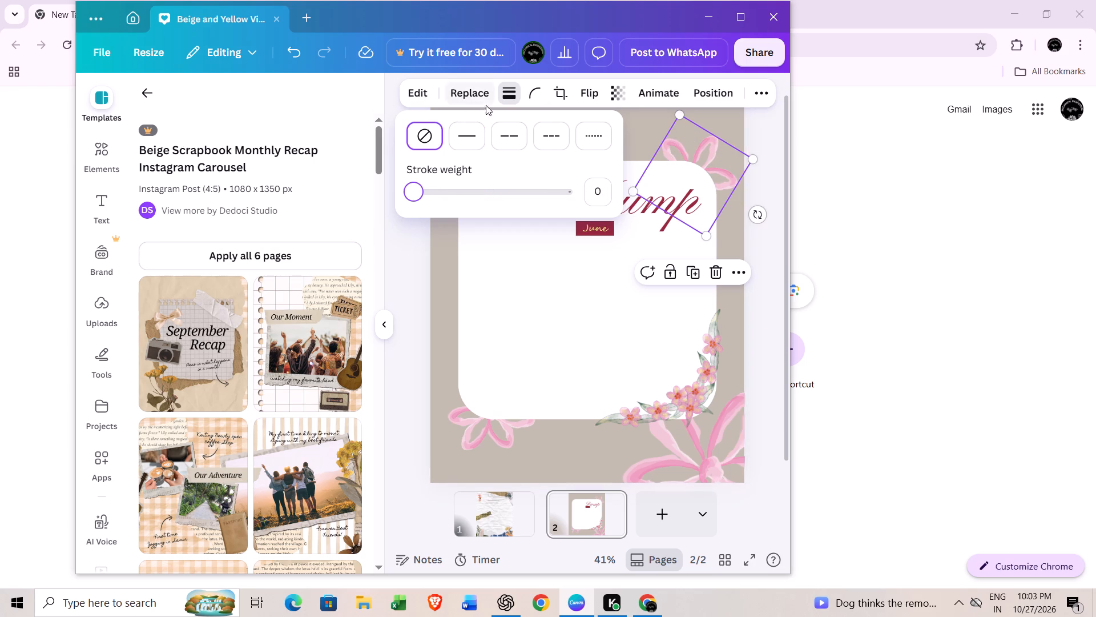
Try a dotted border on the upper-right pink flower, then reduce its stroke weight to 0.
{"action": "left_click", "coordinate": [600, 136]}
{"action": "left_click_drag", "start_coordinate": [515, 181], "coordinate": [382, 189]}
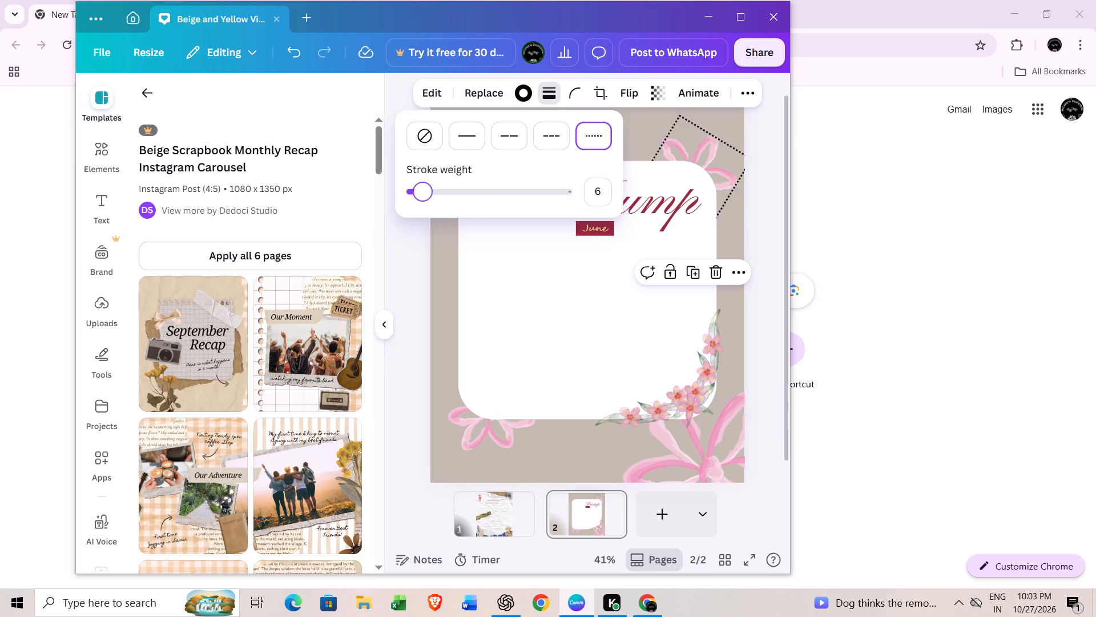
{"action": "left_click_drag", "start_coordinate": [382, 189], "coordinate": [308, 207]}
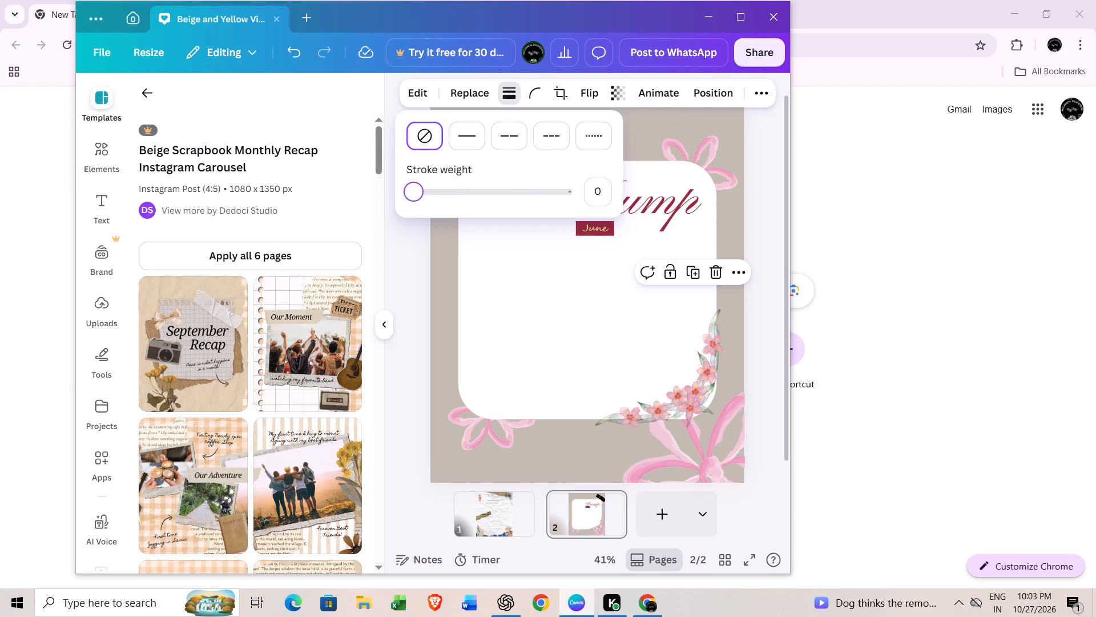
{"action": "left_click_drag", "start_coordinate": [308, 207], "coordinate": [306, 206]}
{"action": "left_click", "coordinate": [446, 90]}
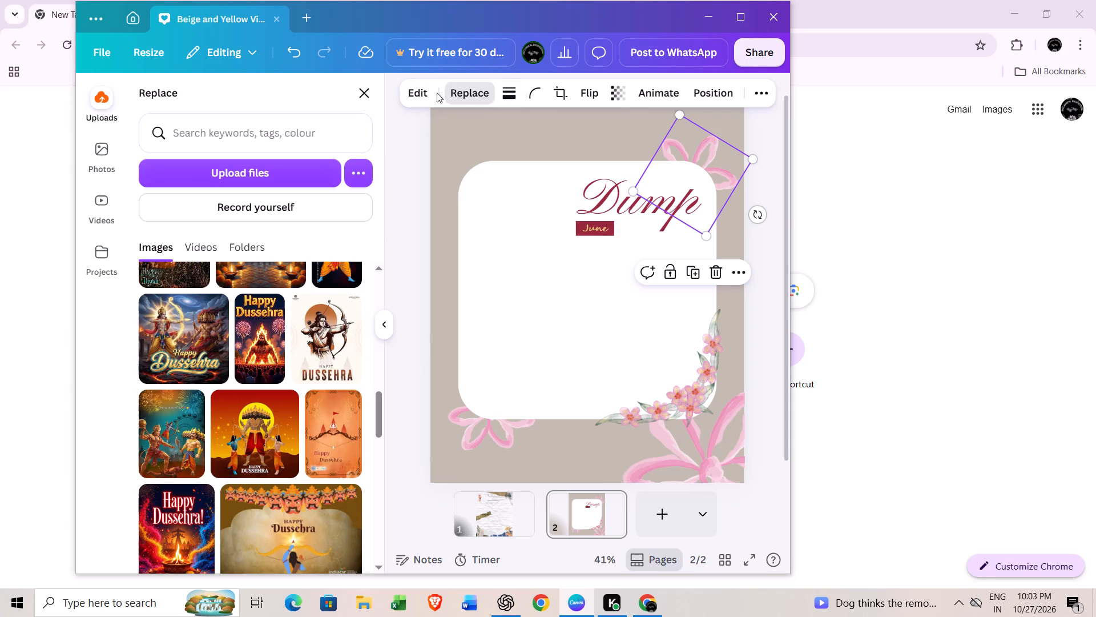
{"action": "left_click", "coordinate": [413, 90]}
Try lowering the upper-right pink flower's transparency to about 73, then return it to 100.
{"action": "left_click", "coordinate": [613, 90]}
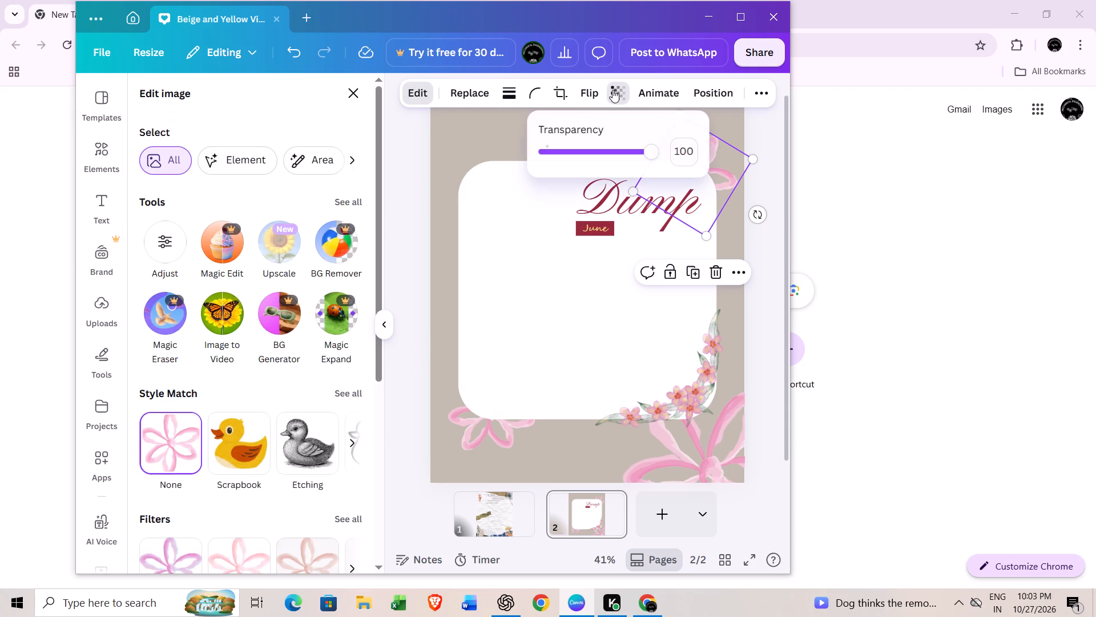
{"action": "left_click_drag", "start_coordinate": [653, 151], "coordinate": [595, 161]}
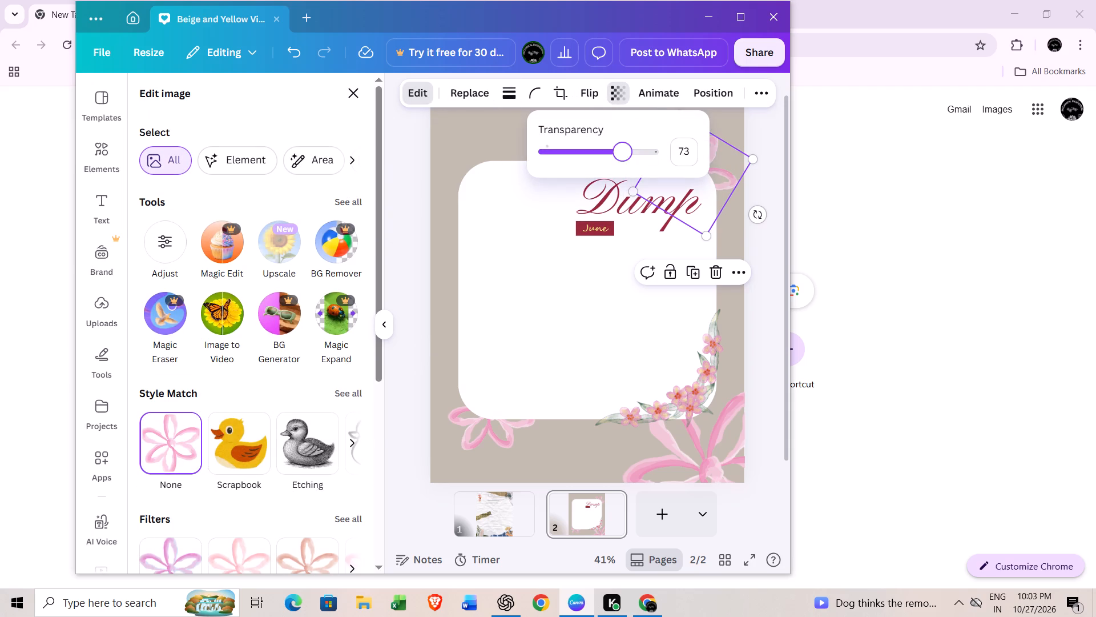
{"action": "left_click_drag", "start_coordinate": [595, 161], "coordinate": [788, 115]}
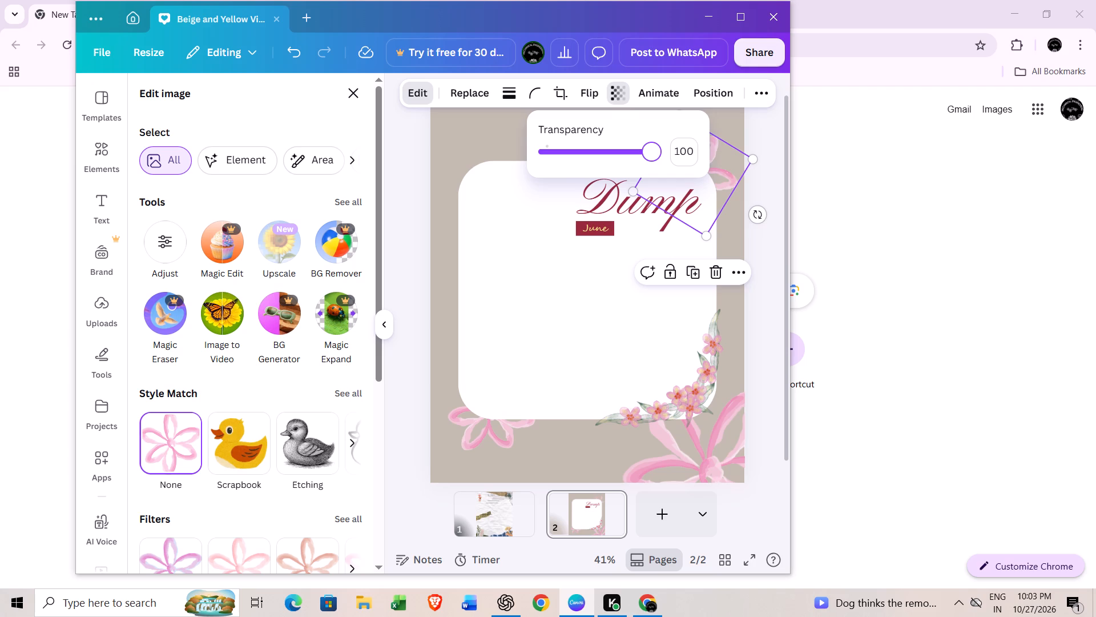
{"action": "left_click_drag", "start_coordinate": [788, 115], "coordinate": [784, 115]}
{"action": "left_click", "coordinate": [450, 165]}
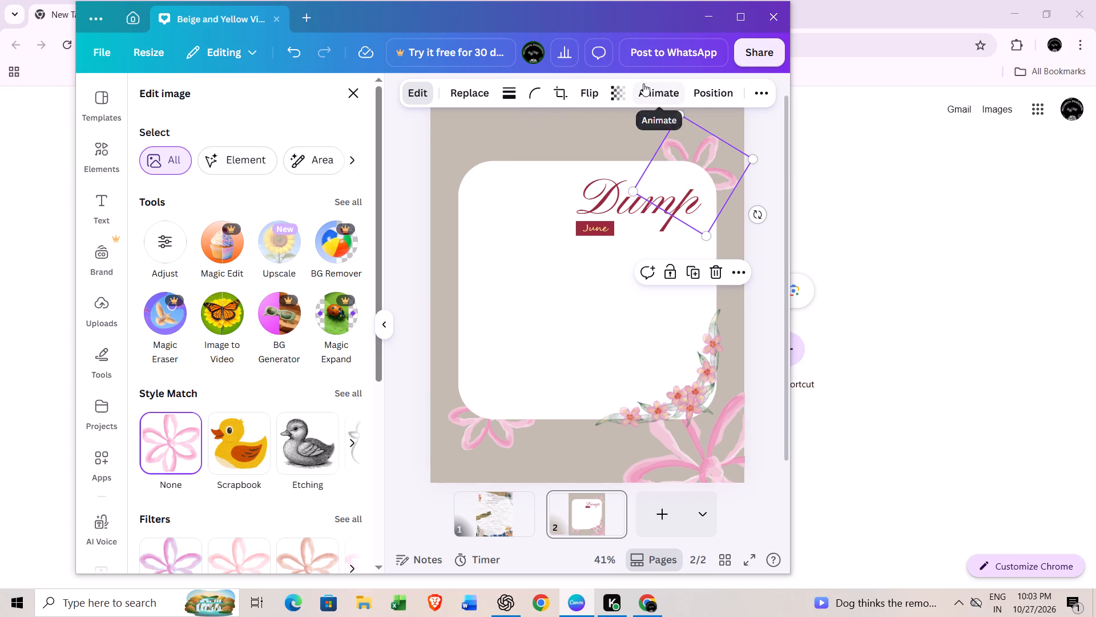
Move the upper-right pink flower into the page's top-right corner, at about X 753 px, Y -96 px.
{"action": "left_click", "coordinate": [707, 85]}
{"action": "left_click_drag", "start_coordinate": [692, 130], "coordinate": [692, 130]}
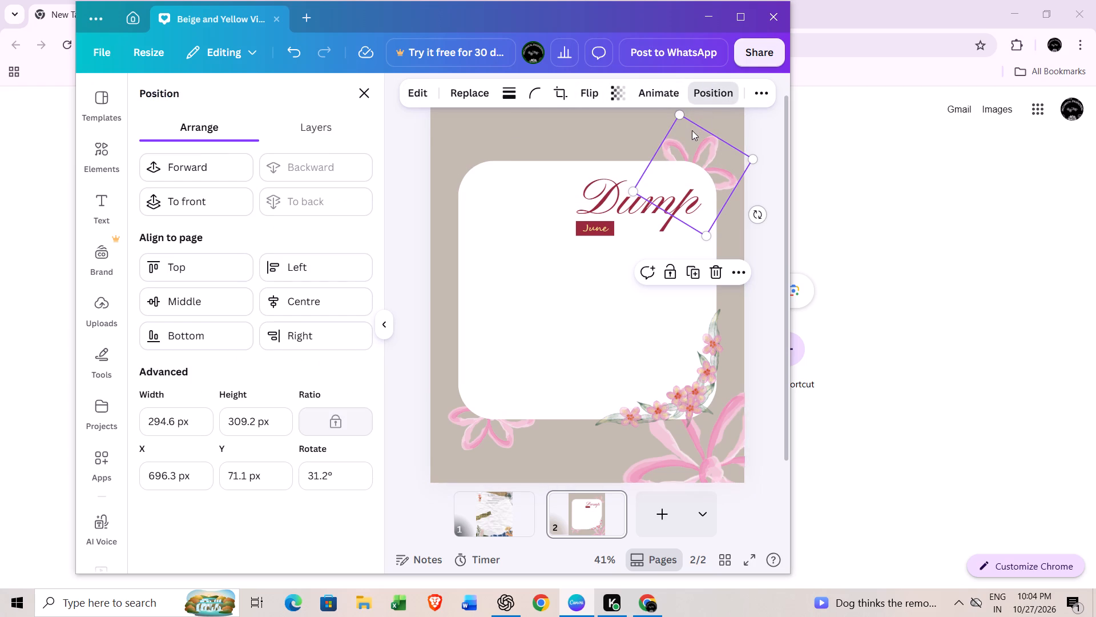
{"action": "left_click_drag", "start_coordinate": [692, 130], "coordinate": [745, 89]}
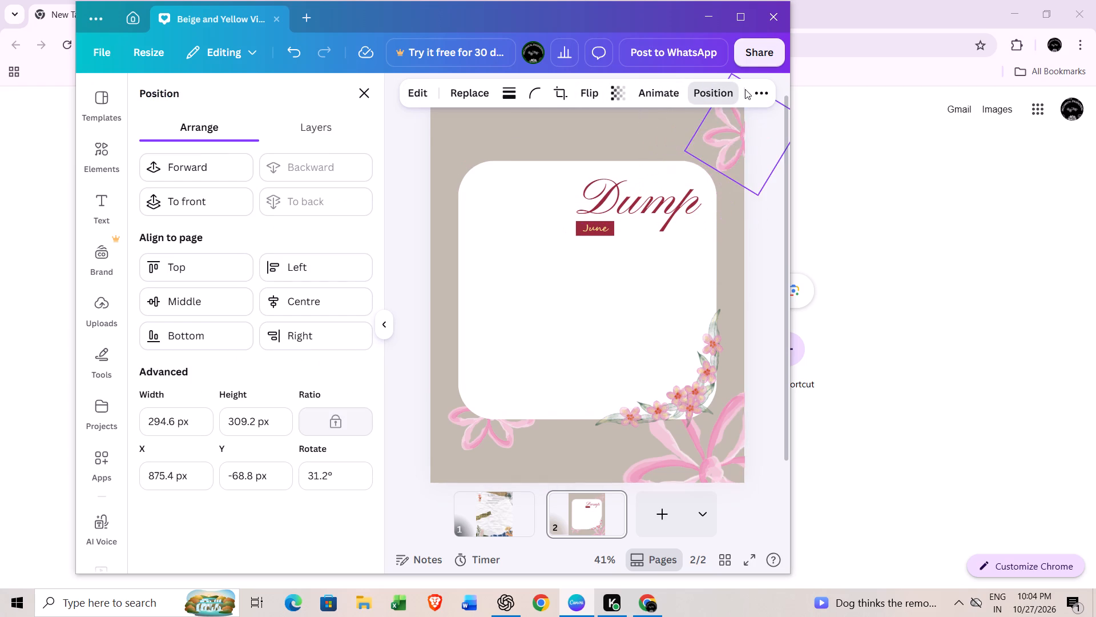
{"action": "left_click_drag", "start_coordinate": [745, 89], "coordinate": [748, 0]}
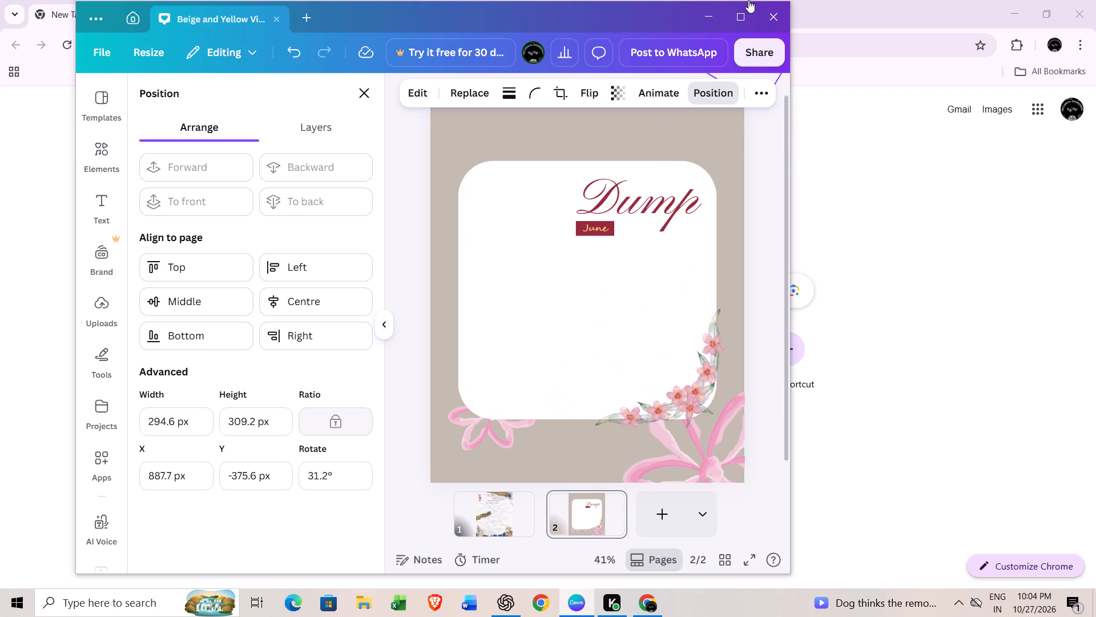
{"action": "left_click_drag", "start_coordinate": [748, 0], "coordinate": [709, 81]}
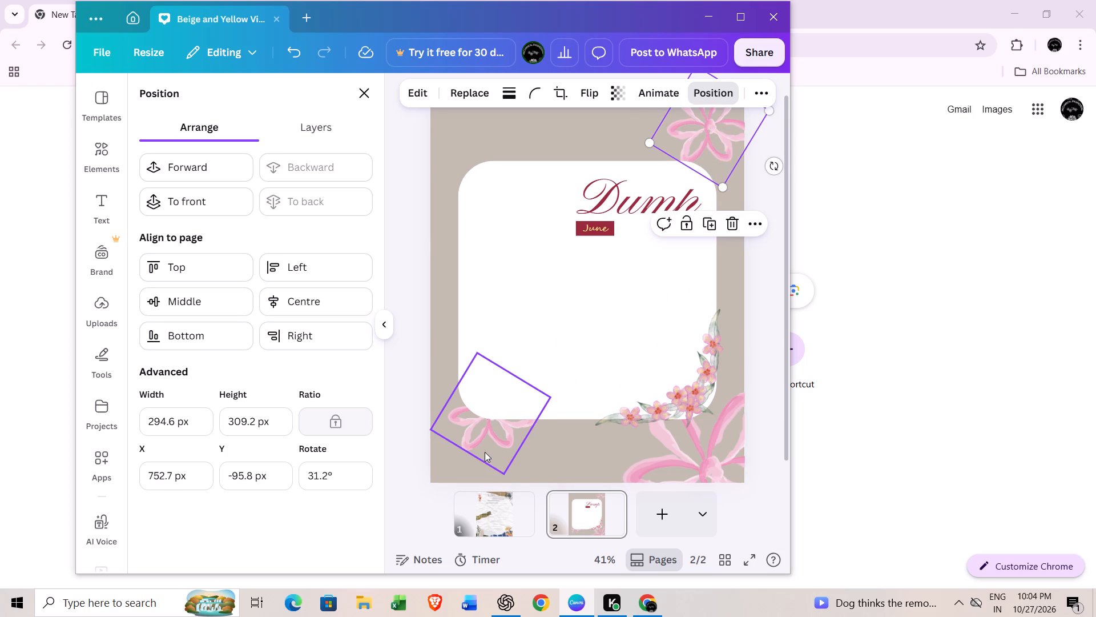
Move the lower-left pink flower into the page's bottom-left corner, at about X -111 px, Y 1064 px.
{"action": "left_click_drag", "start_coordinate": [483, 445], "coordinate": [456, 478]}
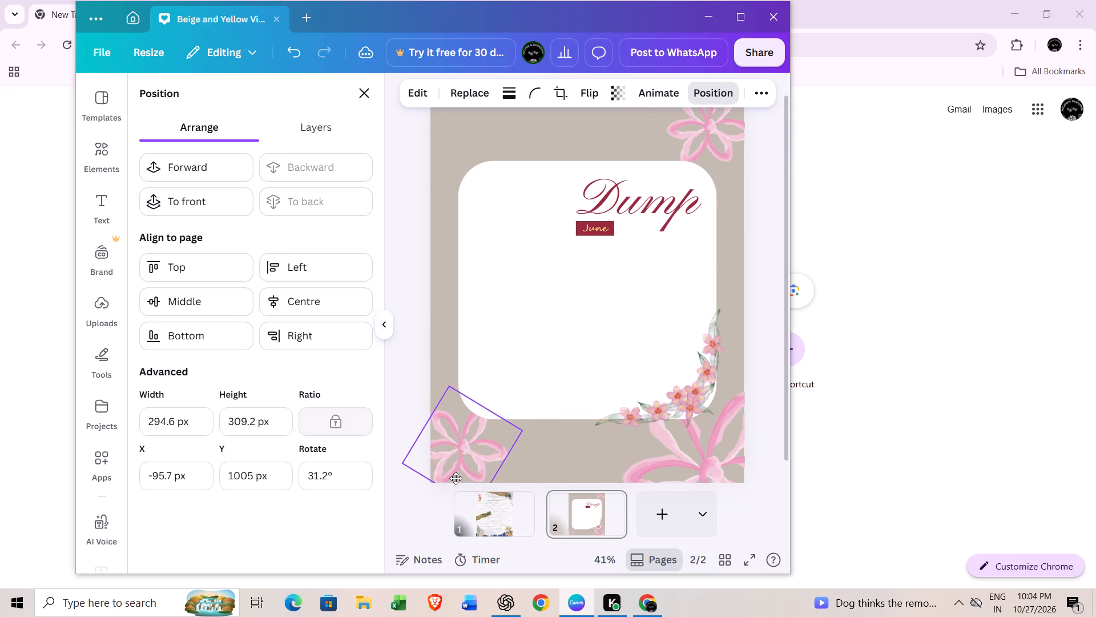
{"action": "left_click_drag", "start_coordinate": [456, 478], "coordinate": [451, 491]}
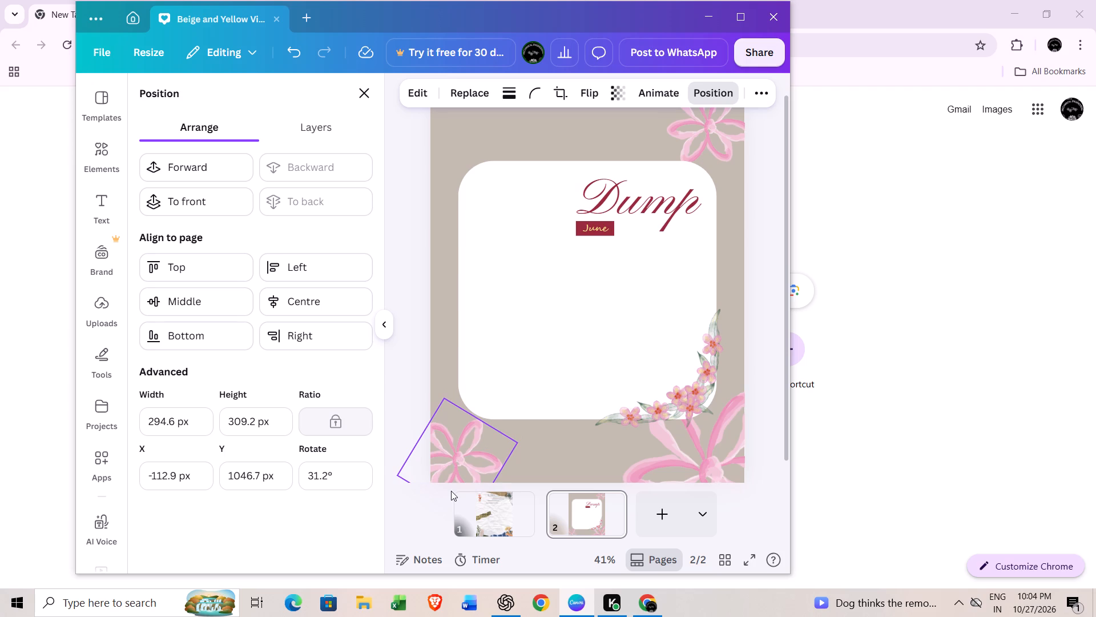
{"action": "left_click_drag", "start_coordinate": [451, 491], "coordinate": [451, 496]}
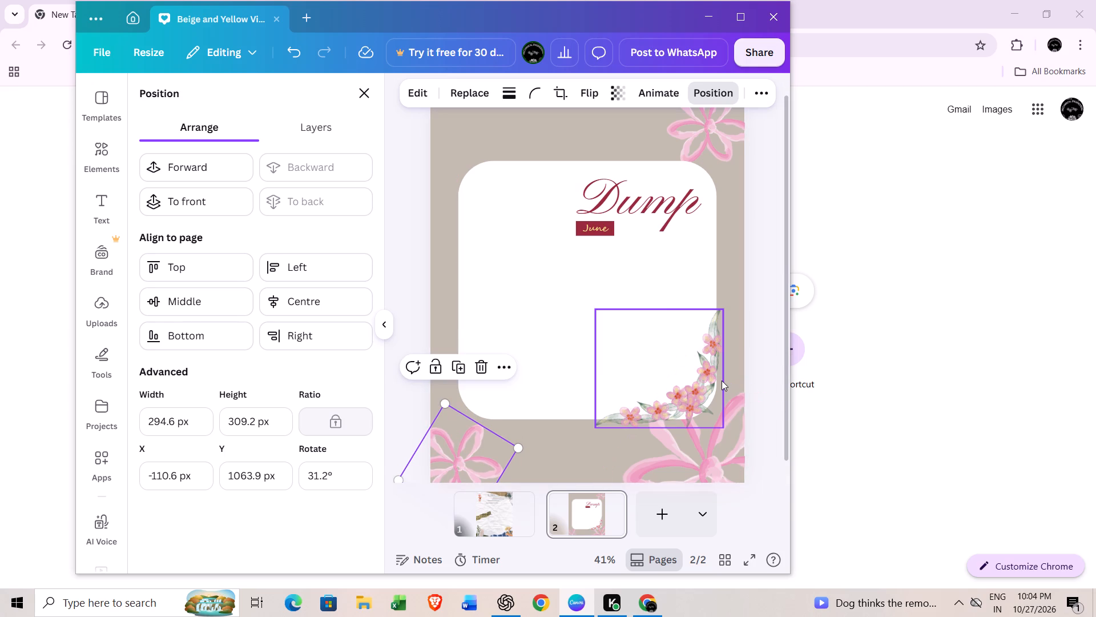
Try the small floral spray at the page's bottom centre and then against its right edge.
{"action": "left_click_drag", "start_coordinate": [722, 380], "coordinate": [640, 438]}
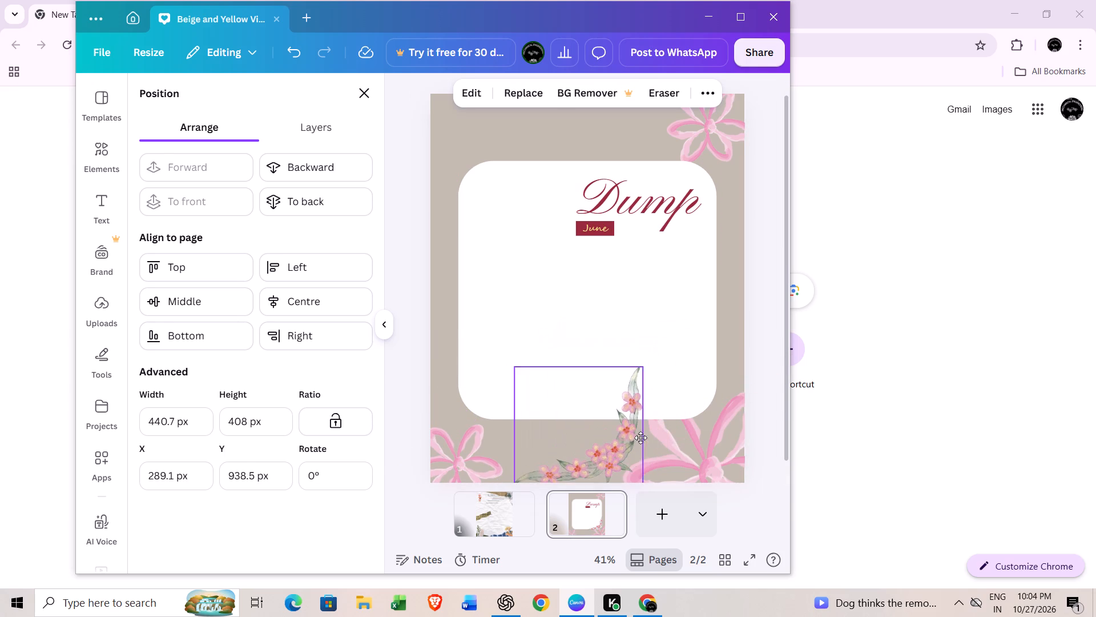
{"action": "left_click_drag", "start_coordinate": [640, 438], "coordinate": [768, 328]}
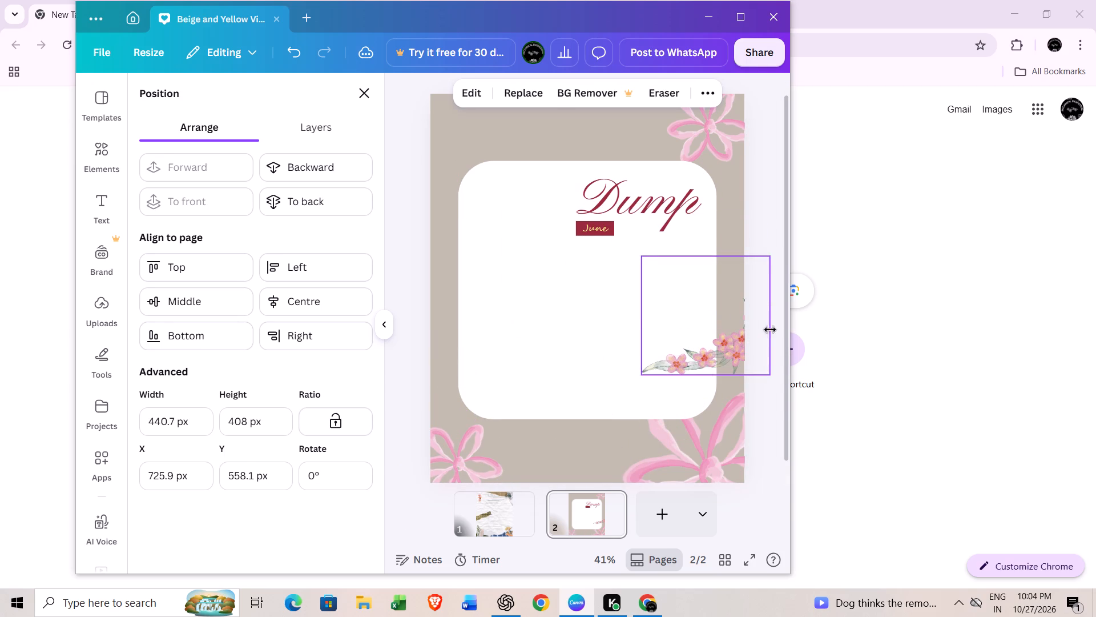
Move the large pink flower from the page's bottom-right to its top-left corner, at about X -292 px, Y -312 px.
{"action": "left_click_drag", "start_coordinate": [742, 464], "coordinate": [469, 11]}
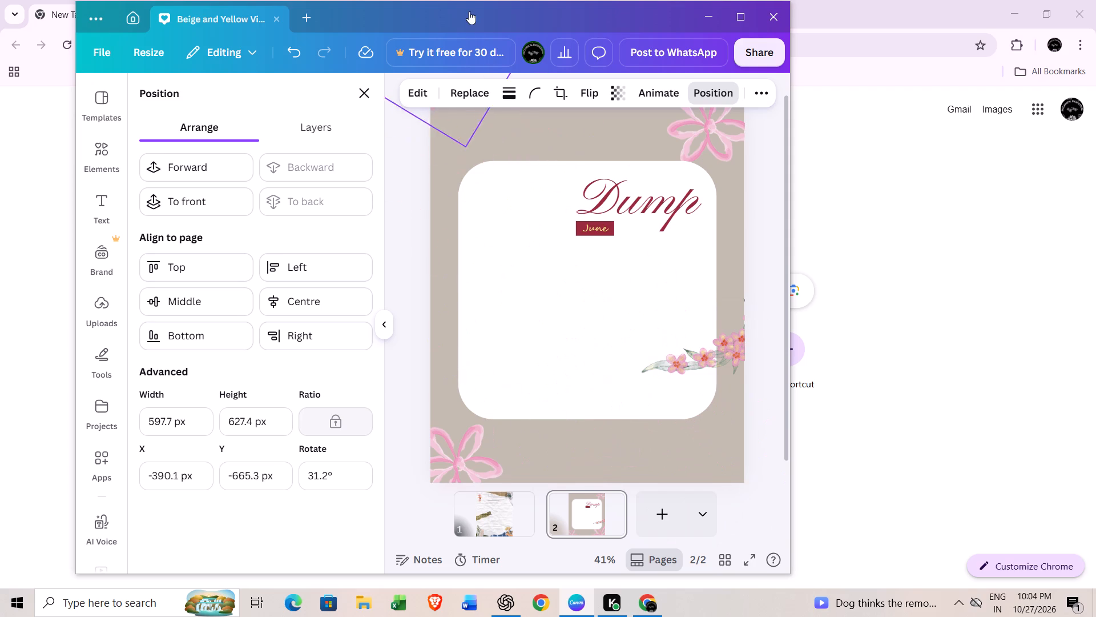
{"action": "left_click_drag", "start_coordinate": [469, 11], "coordinate": [500, 119]}
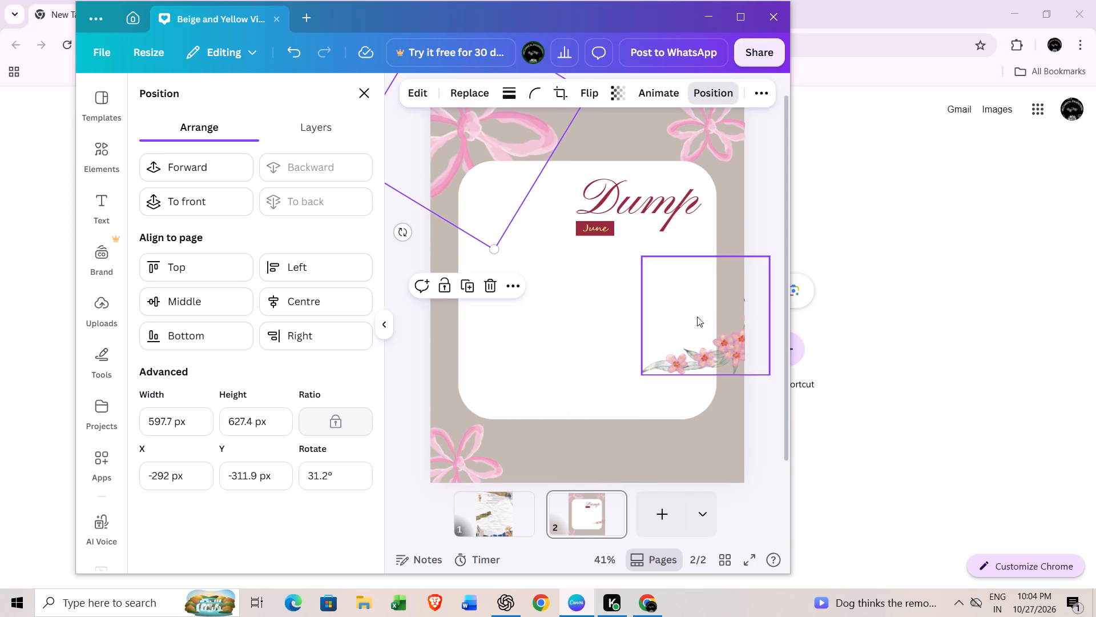
Place the small floral spray over the white card's lower-right corner, at about X 566 px, Y 806 px.
{"action": "left_click_drag", "start_coordinate": [702, 326], "coordinate": [666, 405]}
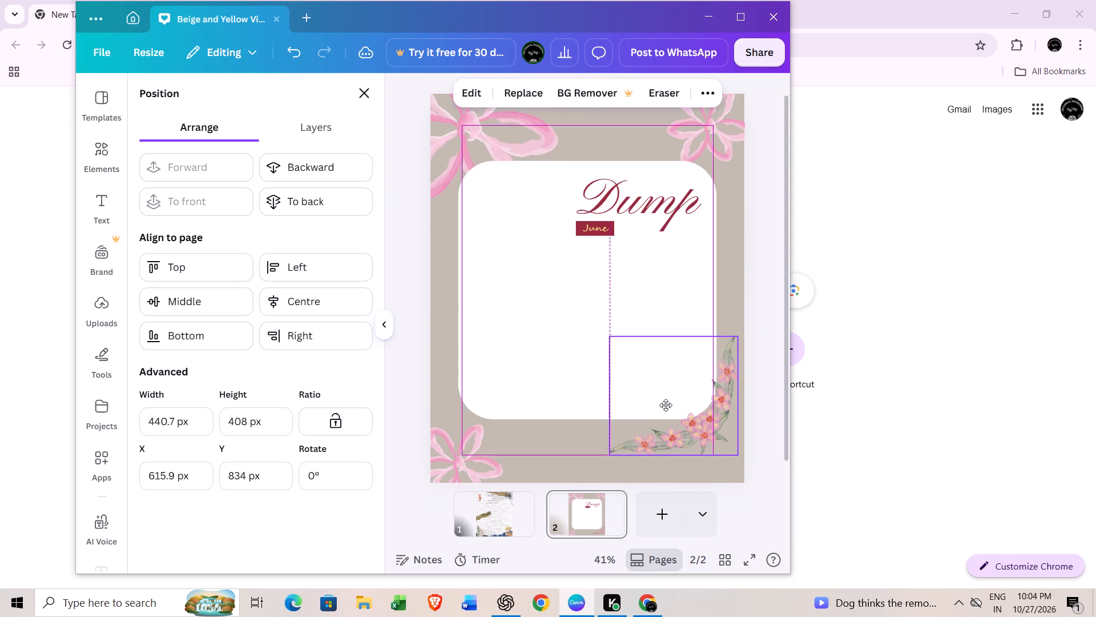
{"action": "left_click_drag", "start_coordinate": [666, 405], "coordinate": [658, 399]}
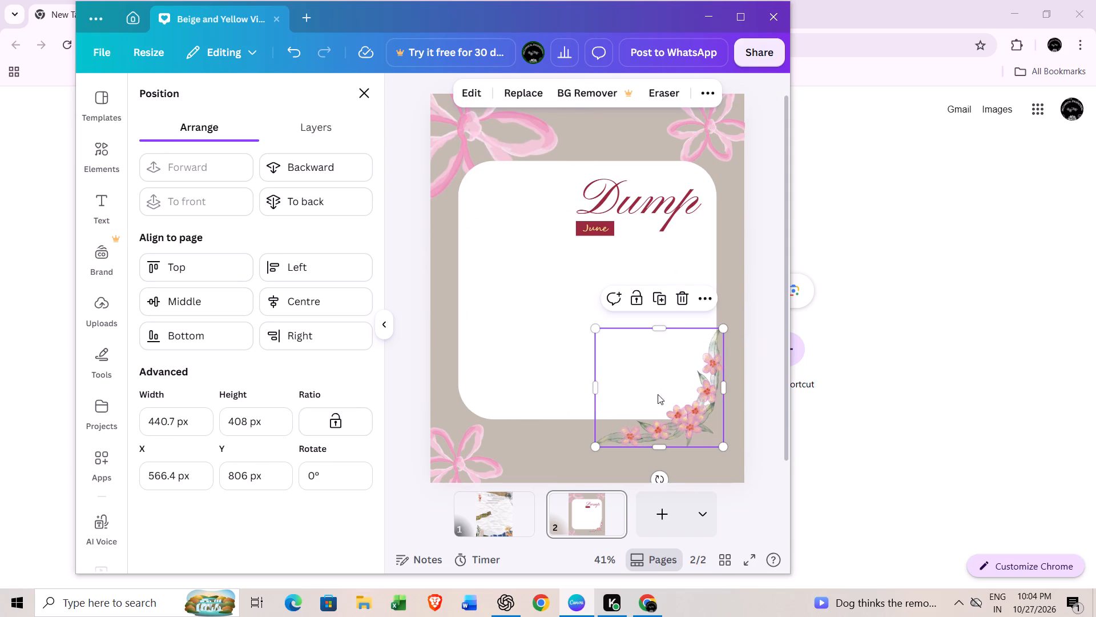
Move the "Dump" heading over the white card's top edge, at about X 318 px, Y 125 px.
{"action": "left_click_drag", "start_coordinate": [655, 189], "coordinate": [613, 110]}
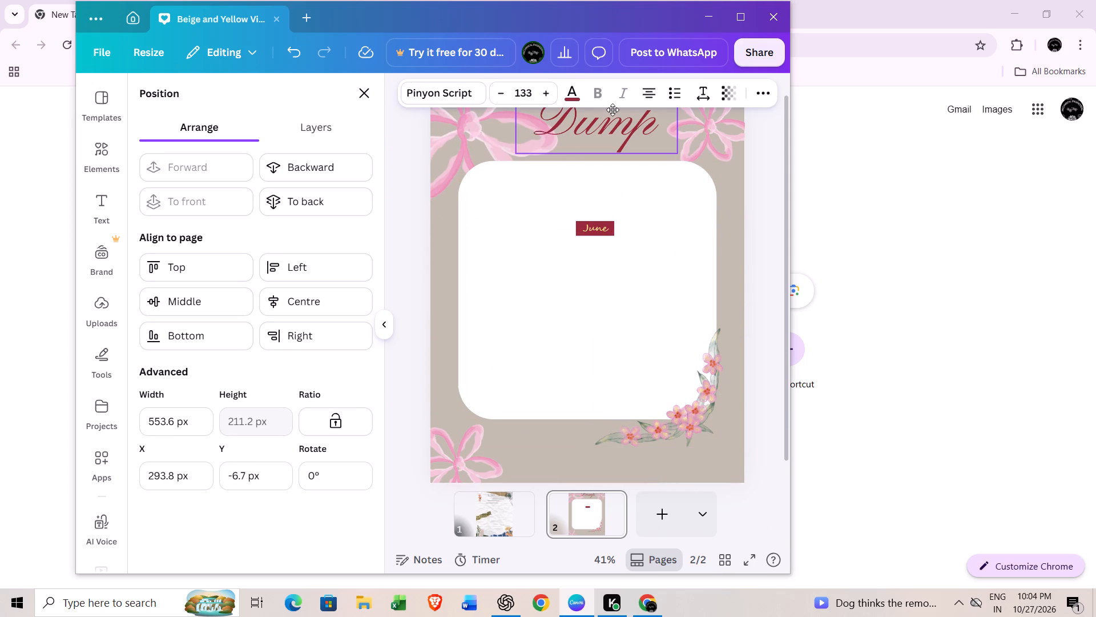
{"action": "left_click_drag", "start_coordinate": [613, 110], "coordinate": [620, 147]}
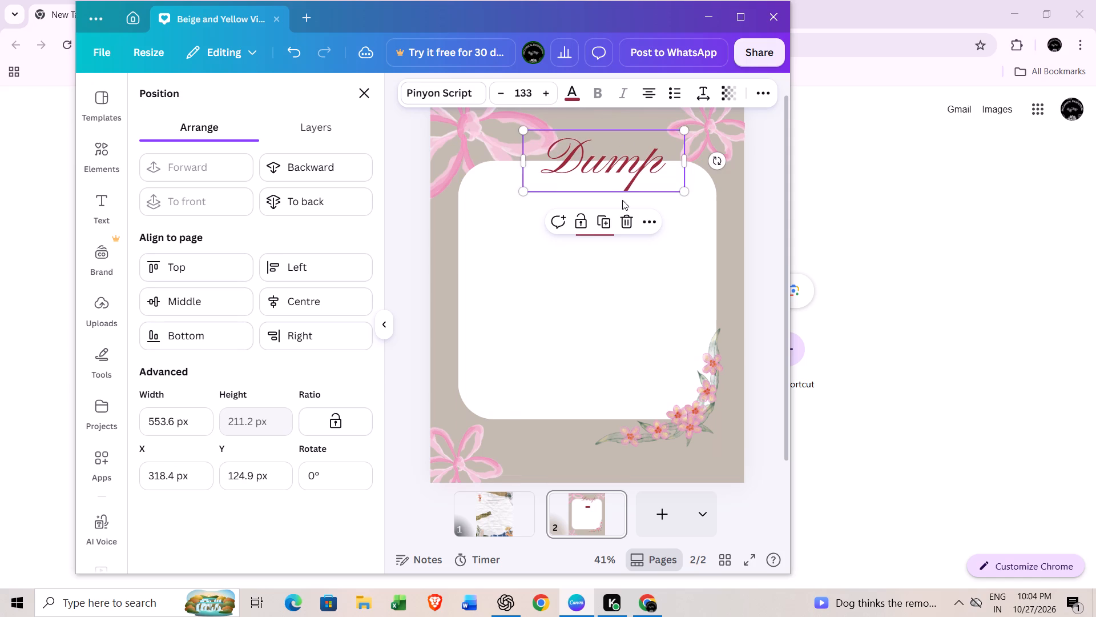
{"action": "left_click", "coordinate": [688, 318]}
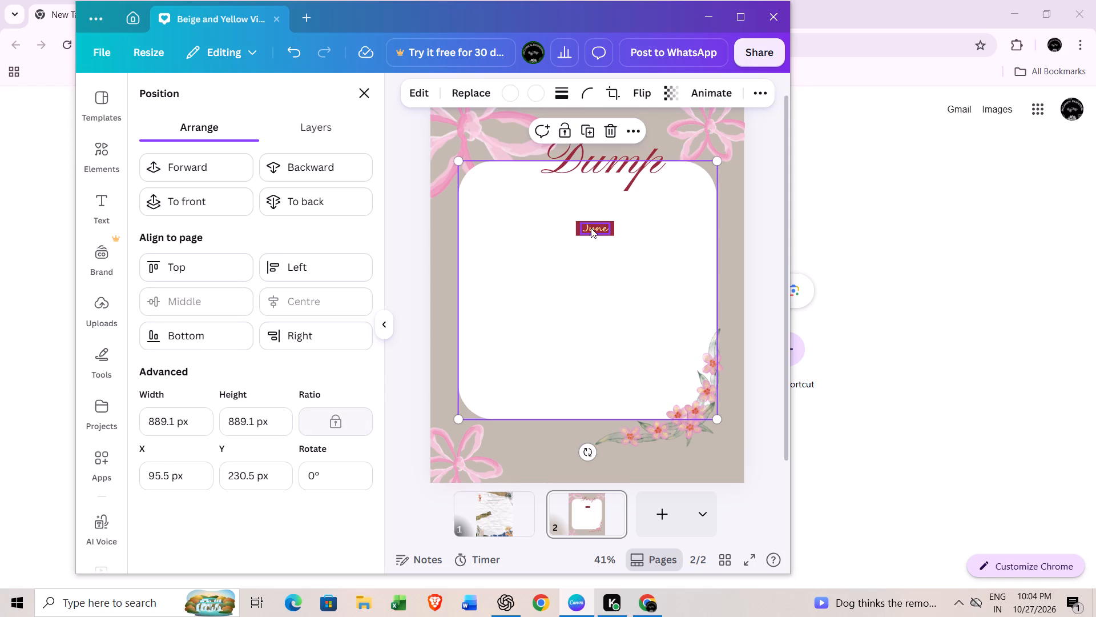
Move the "June" text off its red label to just above the "Dump" heading, at about X 583 px, Y 127 px.
{"action": "left_click_drag", "start_coordinate": [591, 226], "coordinate": [595, 262]}
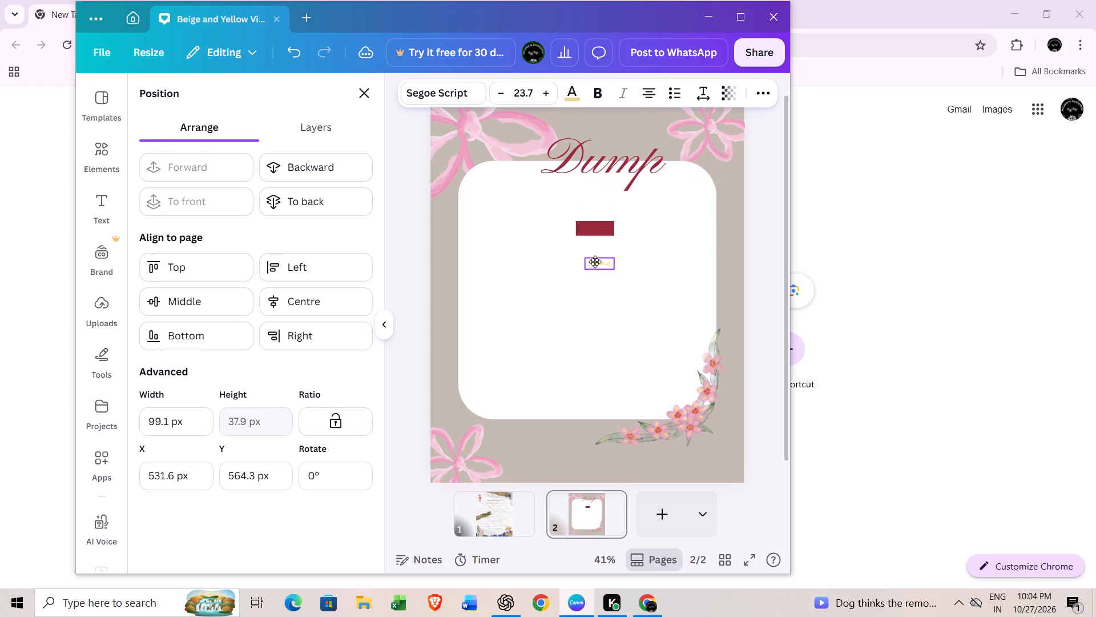
{"action": "left_click_drag", "start_coordinate": [595, 262], "coordinate": [595, 258]}
{"action": "left_click_drag", "start_coordinate": [596, 257], "coordinate": [605, 173]}
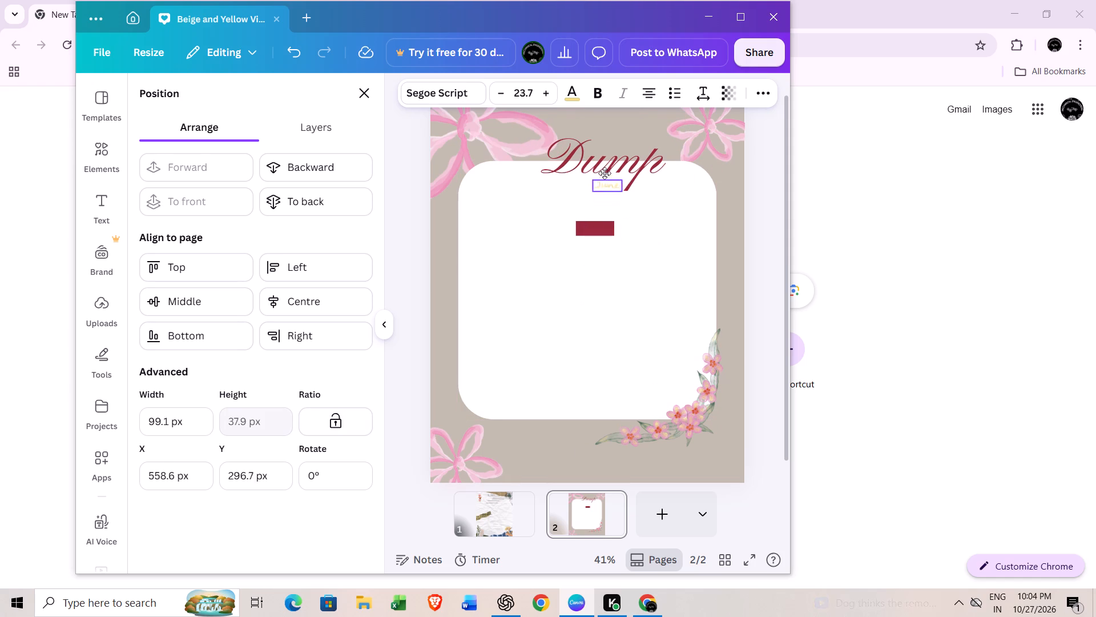
{"action": "left_click_drag", "start_coordinate": [605, 173], "coordinate": [611, 133]}
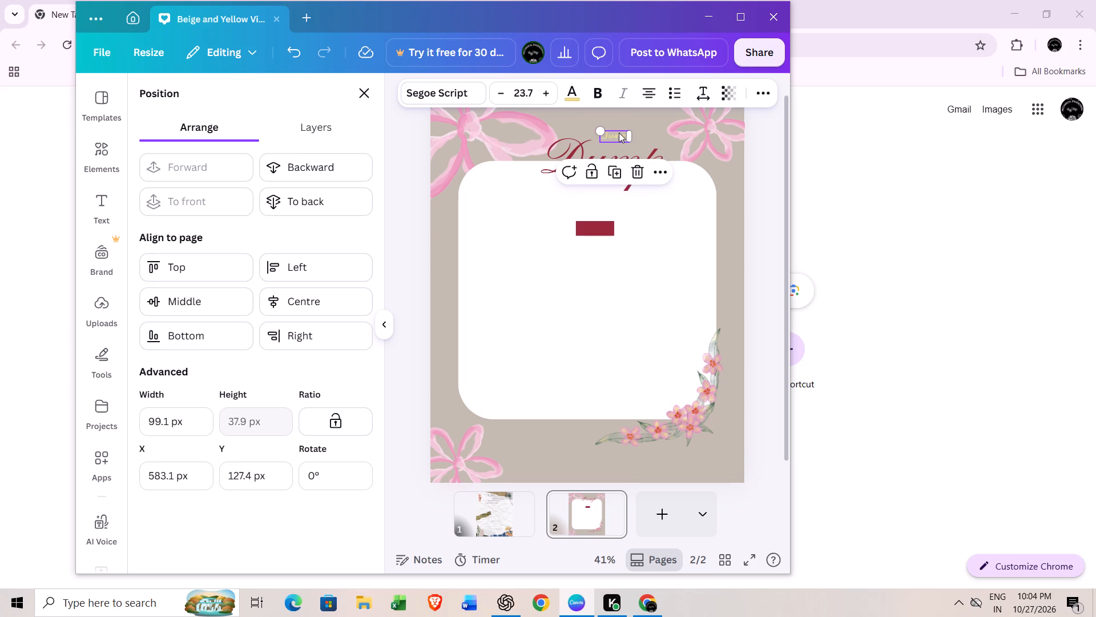
Enlarge the "June" text above the "Dump" heading by scaling it outward from its upper-left corner.
{"action": "left_click", "coordinate": [603, 135]}
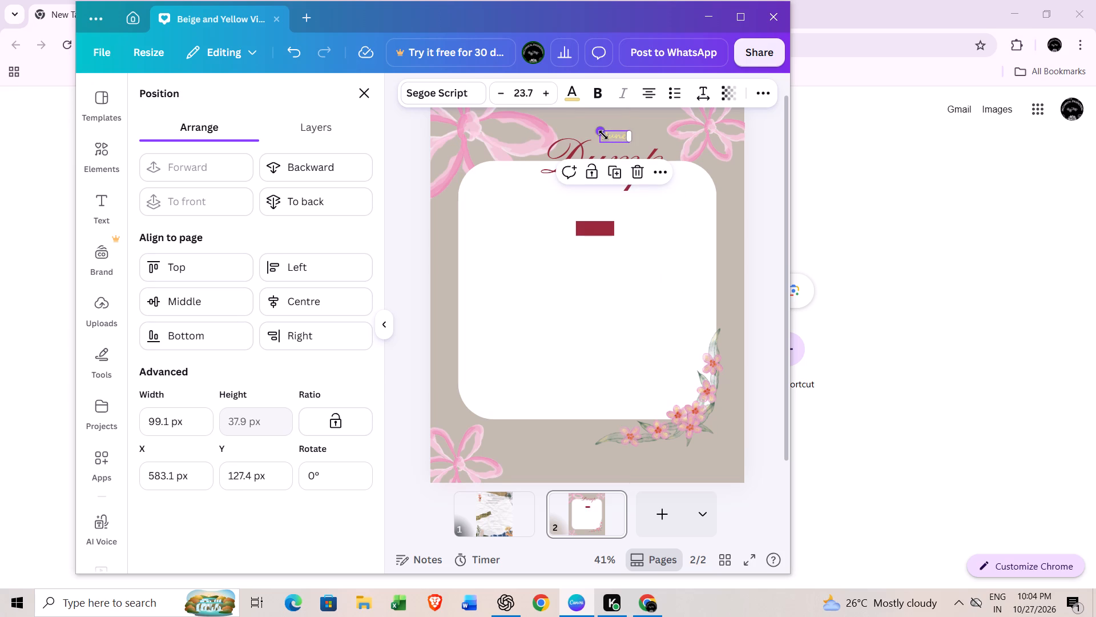
{"action": "left_click_drag", "start_coordinate": [603, 135], "coordinate": [595, 123]}
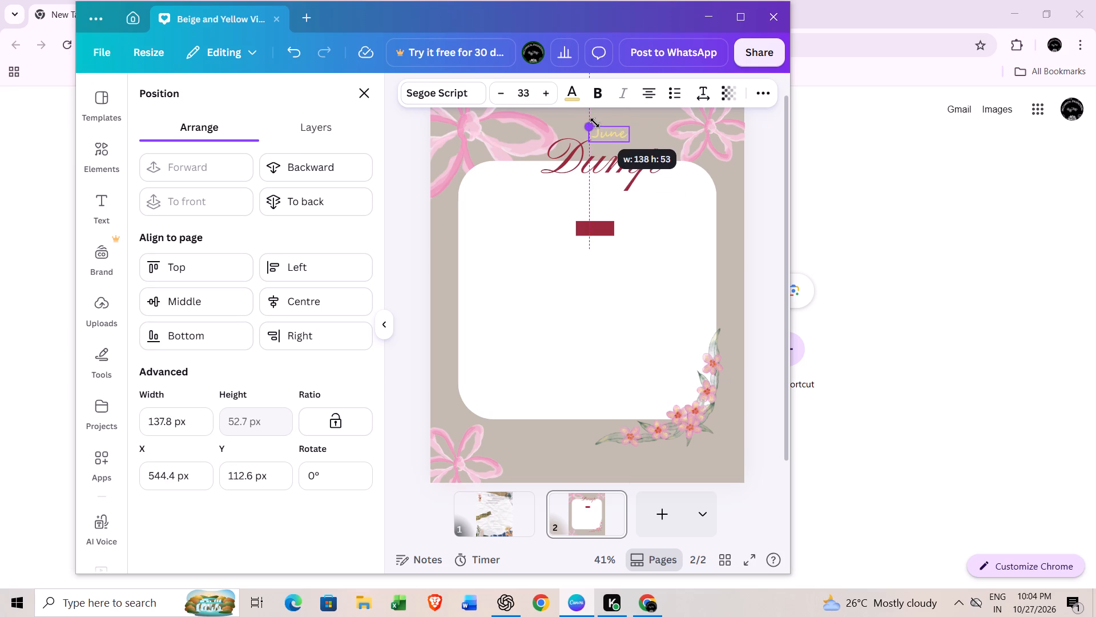
{"action": "left_click_drag", "start_coordinate": [595, 123], "coordinate": [583, 129]}
Remove the empty red label rectangle from the white card by moving it off the page.
{"action": "left_click_drag", "start_coordinate": [597, 227], "coordinate": [597, 235]}
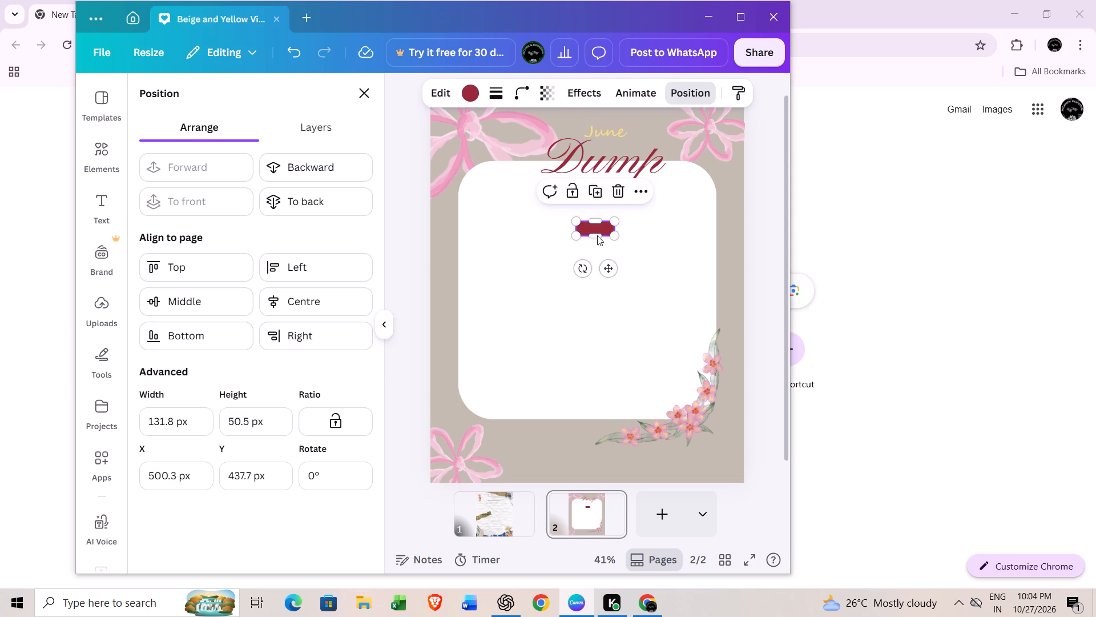
{"action": "left_click_drag", "start_coordinate": [597, 235], "coordinate": [623, 121]}
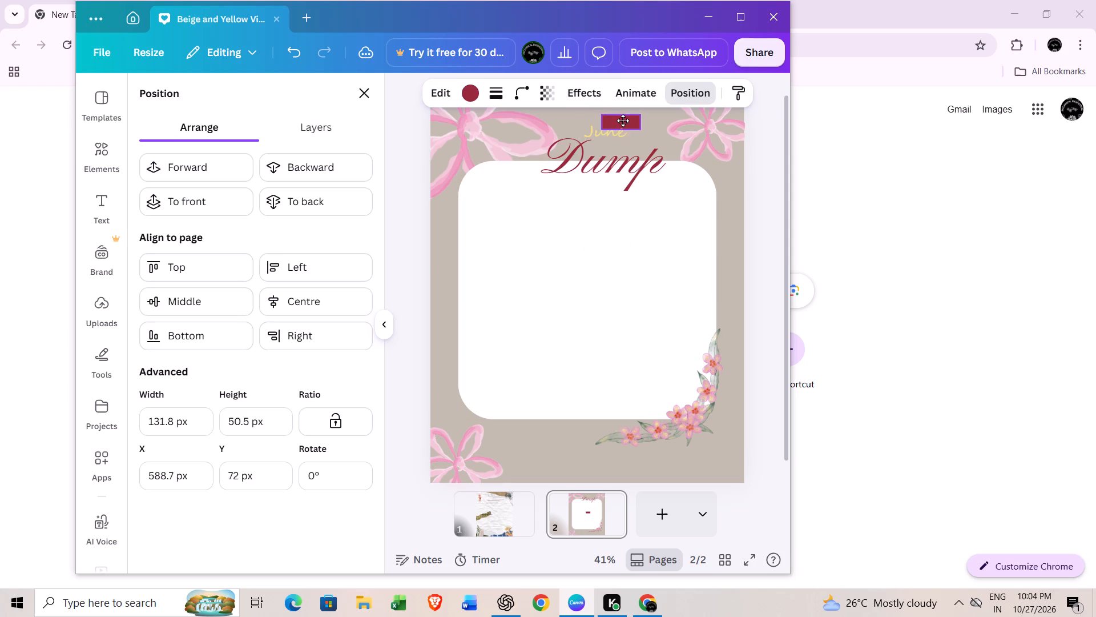
{"action": "left_click_drag", "start_coordinate": [623, 121], "coordinate": [577, 548]}
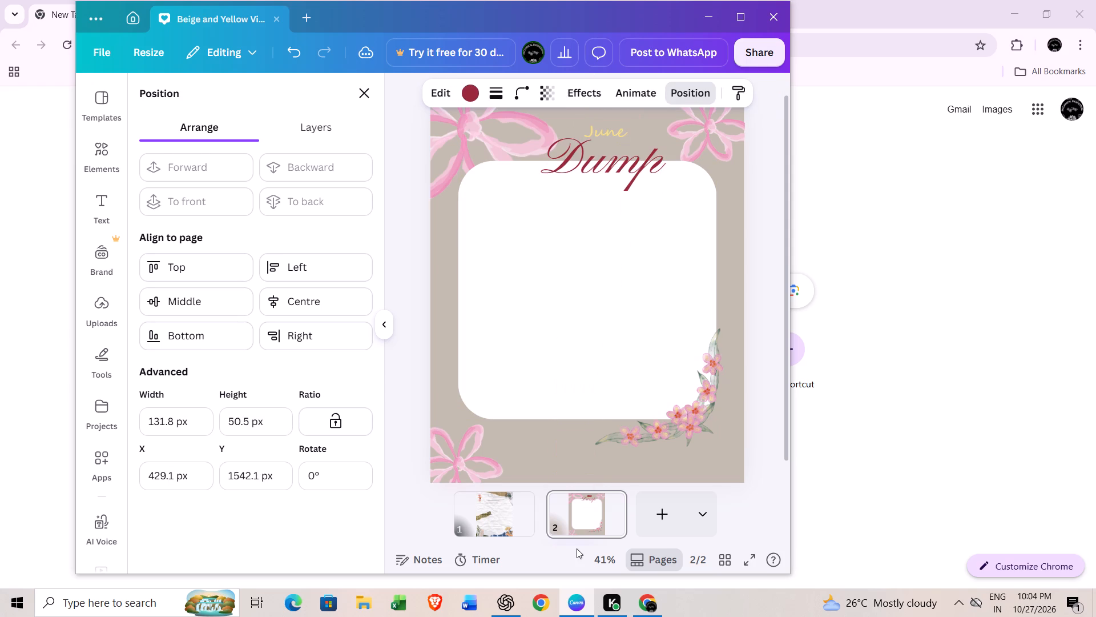
{"action": "left_click_drag", "start_coordinate": [577, 548], "coordinate": [589, 346]}
{"action": "left_click", "coordinate": [613, 306]}
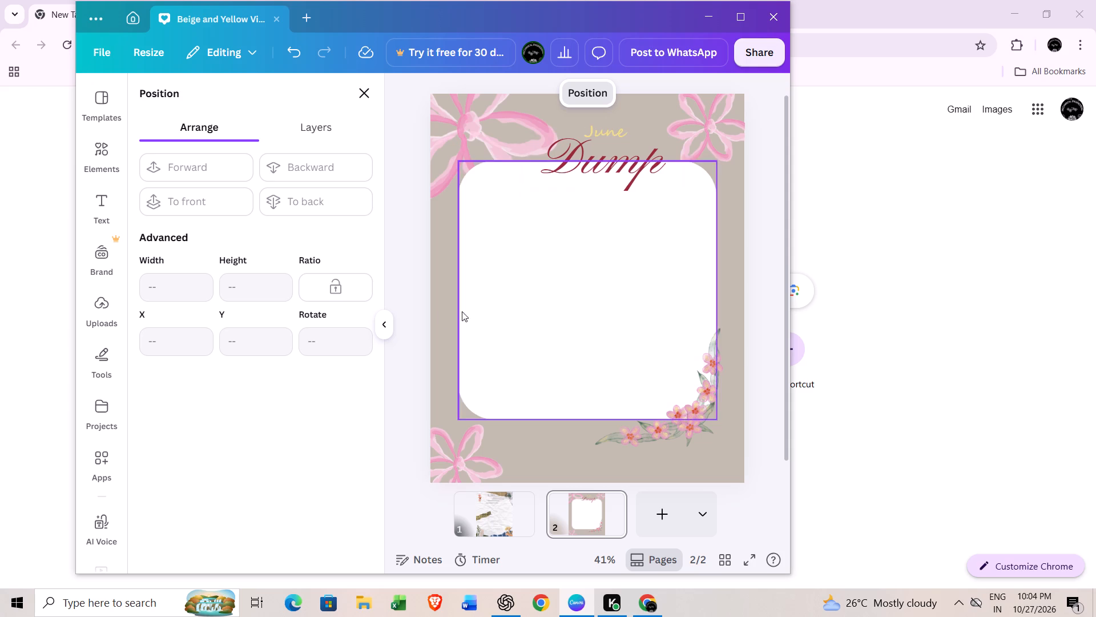
Set the "June Dump" page's background to the light turquoise default solid colour.
{"action": "left_click", "coordinate": [439, 269]}
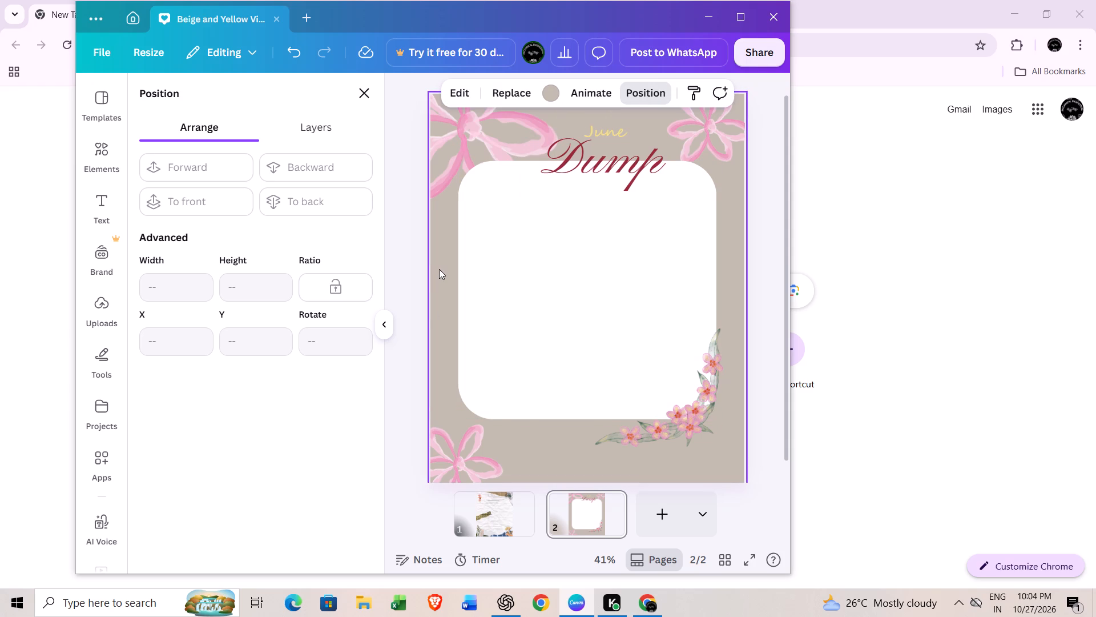
{"action": "left_click", "coordinate": [551, 95]}
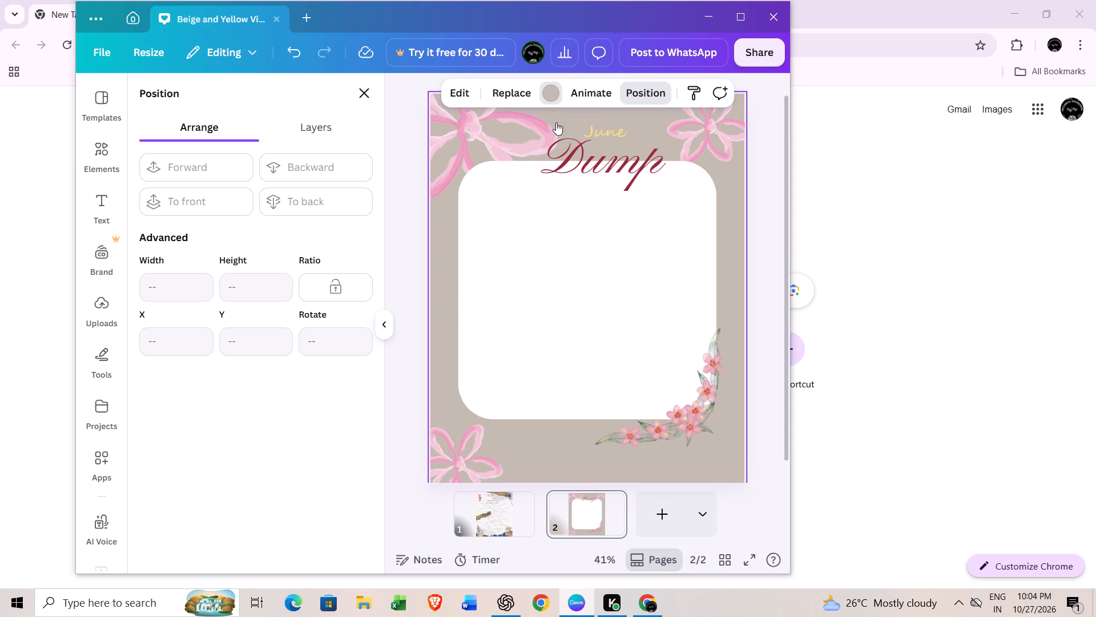
{"action": "scroll", "coordinate": [166, 332], "scroll_direction": "down", "scroll_amount": 1}
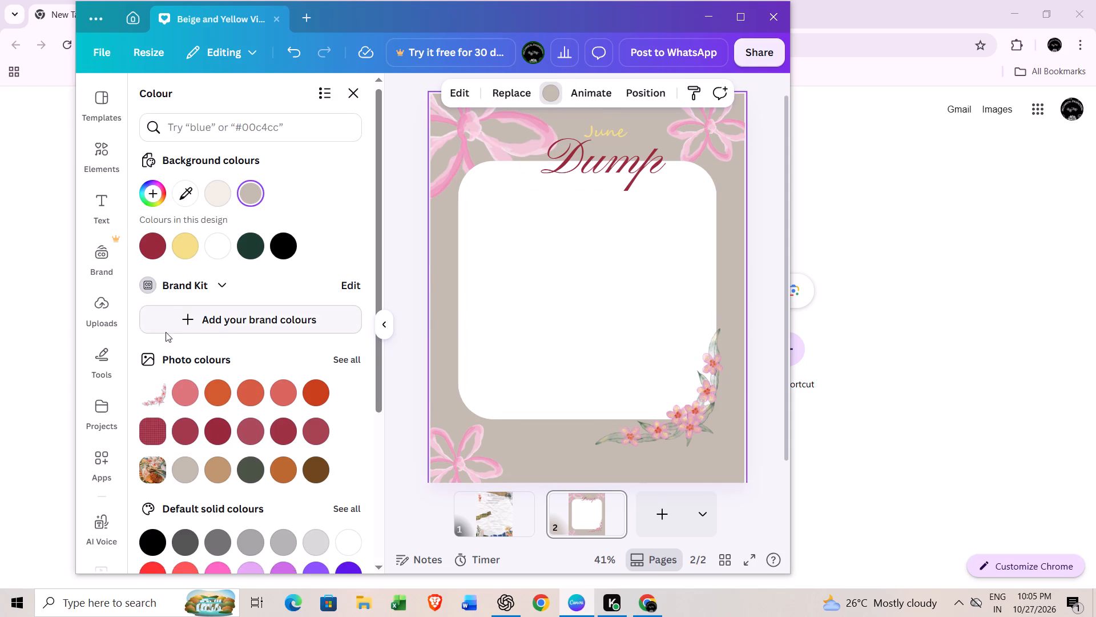
{"action": "scroll", "coordinate": [166, 332], "scroll_direction": "down", "scroll_amount": 2}
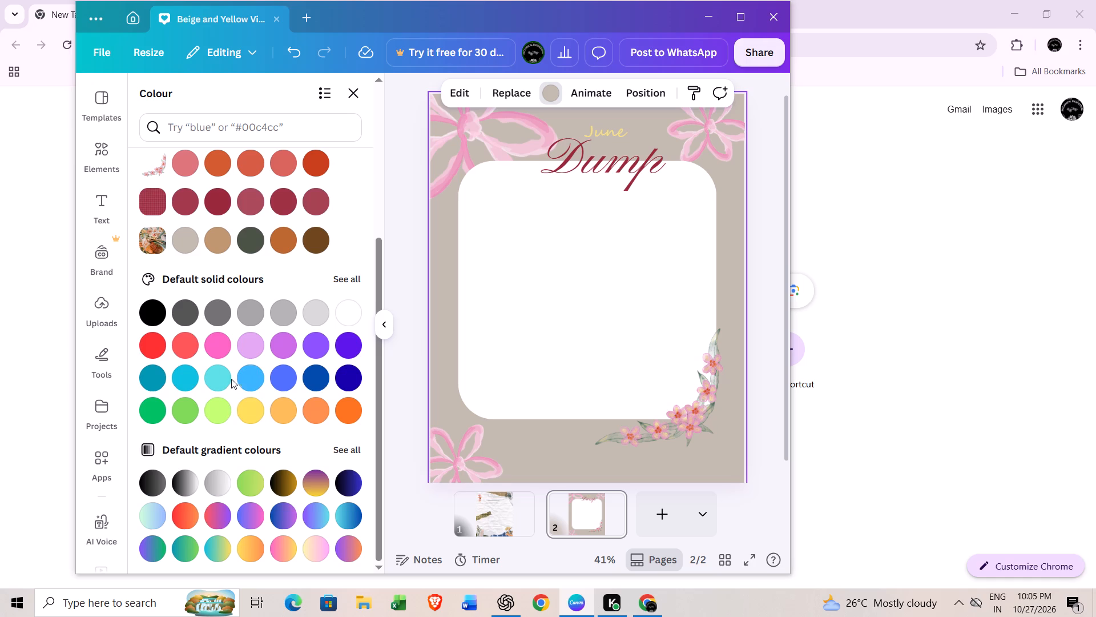
{"action": "left_click", "coordinate": [224, 379]}
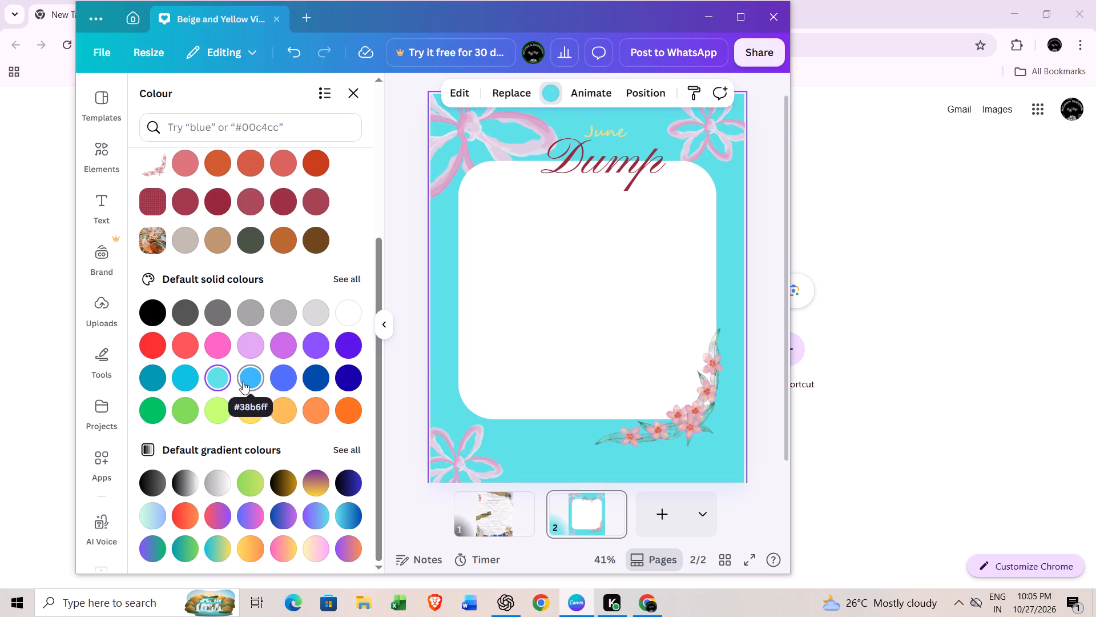
{"action": "left_click", "coordinate": [243, 382]}
{"action": "left_click", "coordinate": [212, 384]}
Move the "Dump" heading slightly down so that it sits mostly on the white card.
{"action": "left_click_drag", "start_coordinate": [581, 167], "coordinate": [580, 185]}
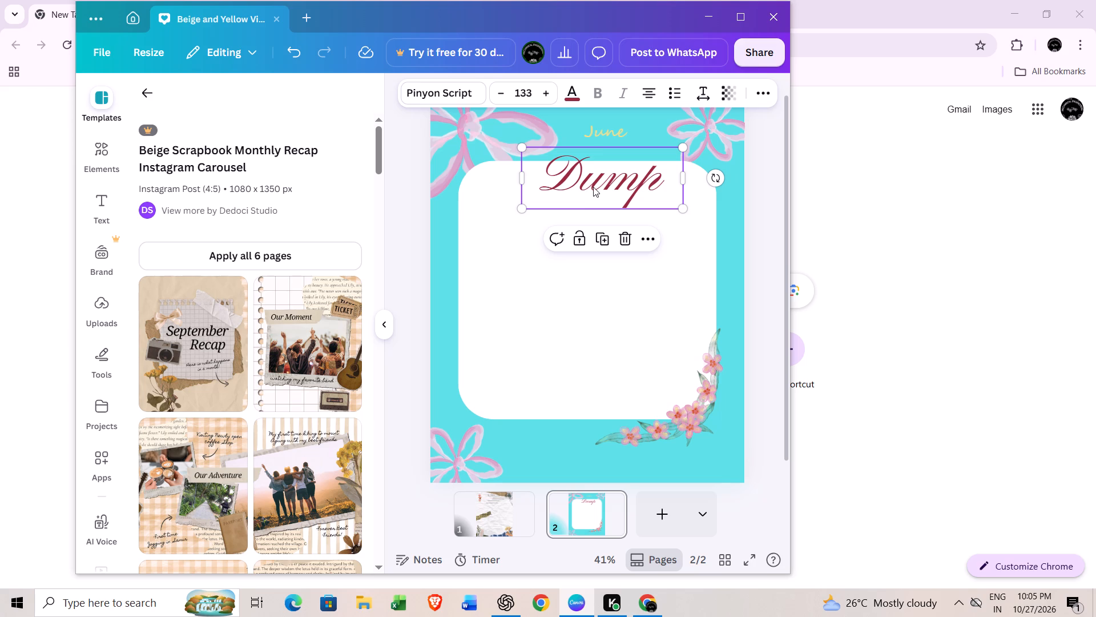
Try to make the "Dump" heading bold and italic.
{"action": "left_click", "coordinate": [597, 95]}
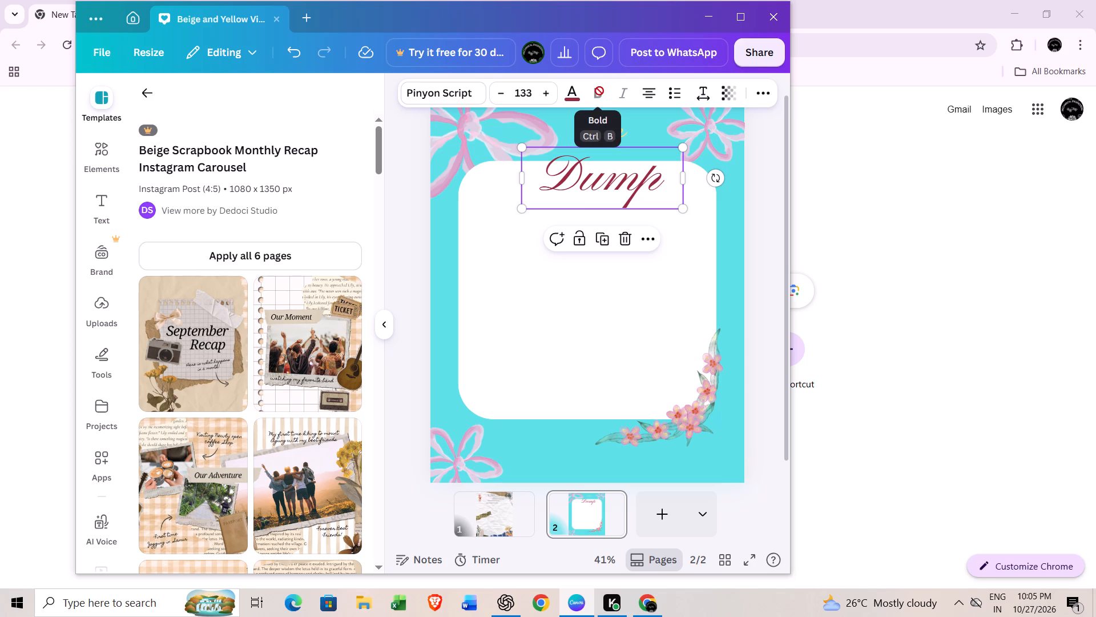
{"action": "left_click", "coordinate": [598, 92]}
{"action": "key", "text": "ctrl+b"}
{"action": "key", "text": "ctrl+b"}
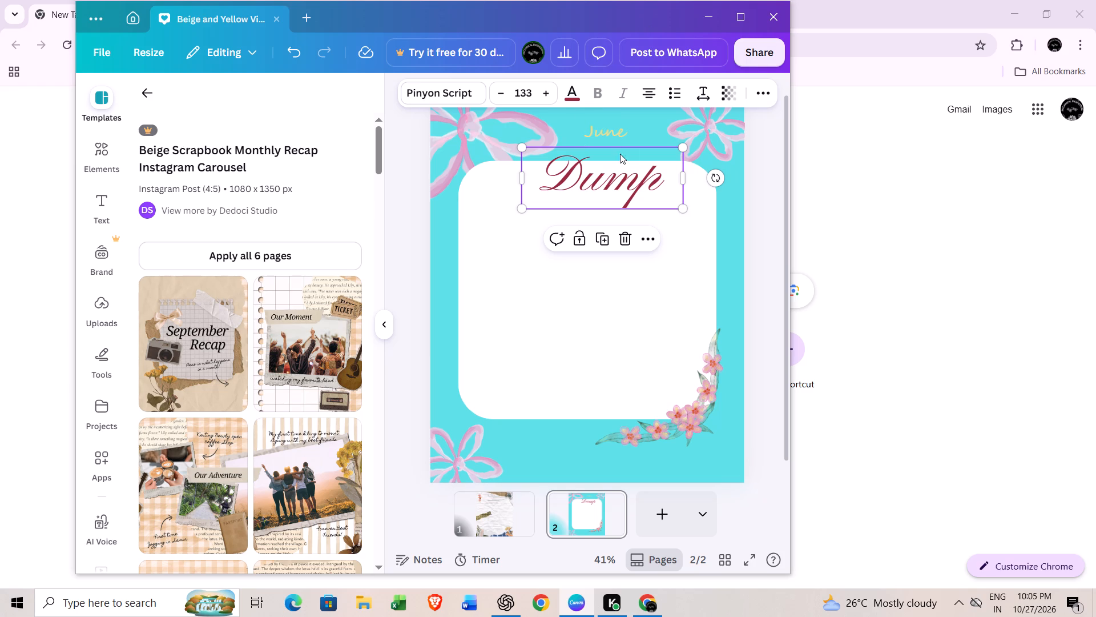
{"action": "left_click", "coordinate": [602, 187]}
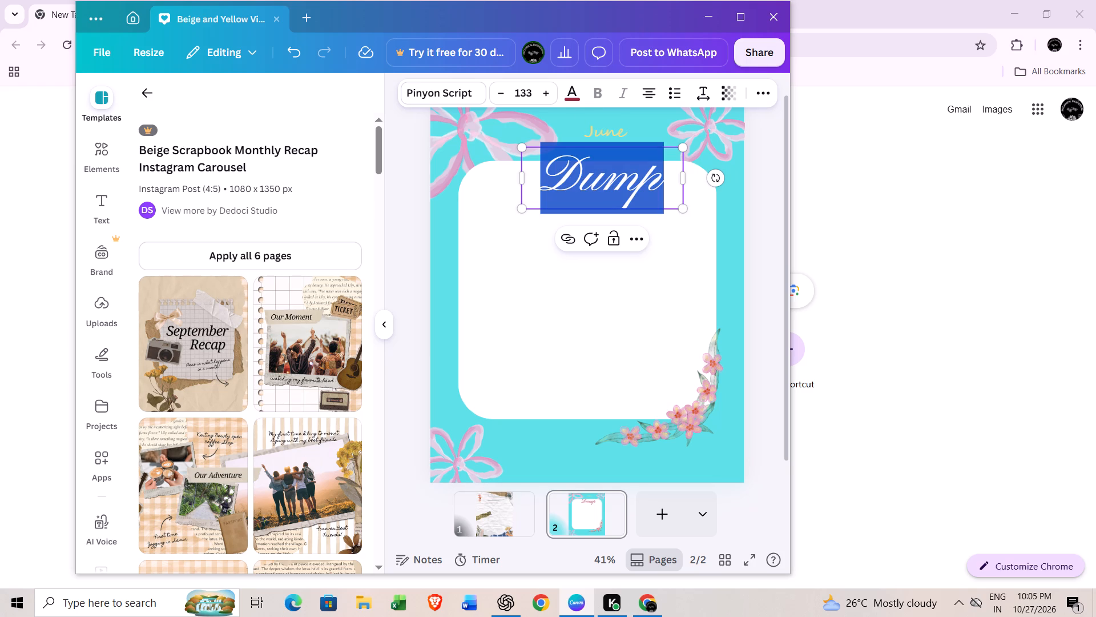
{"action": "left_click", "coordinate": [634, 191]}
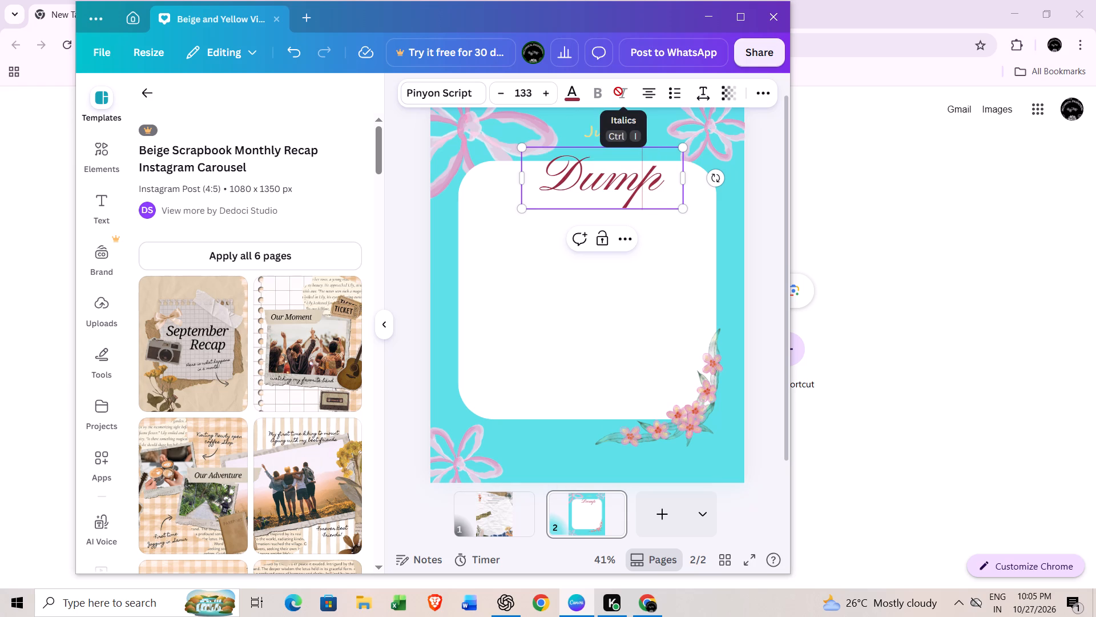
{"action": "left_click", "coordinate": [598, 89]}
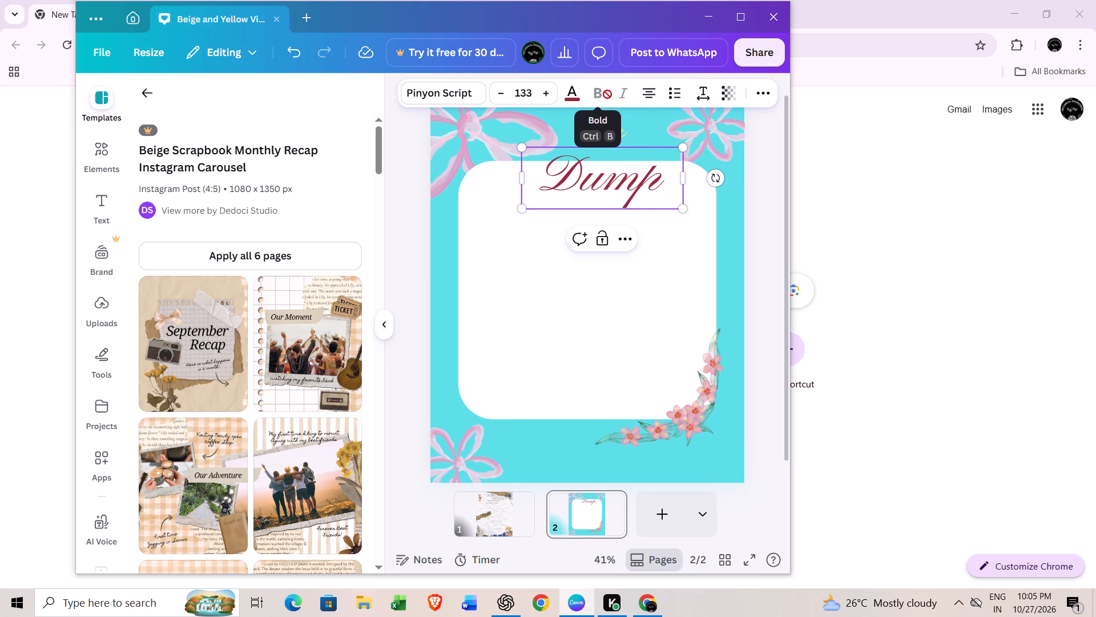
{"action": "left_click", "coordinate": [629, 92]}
Justify the "Dump" heading and format it as a bulleted list.
{"action": "left_click", "coordinate": [647, 90]}
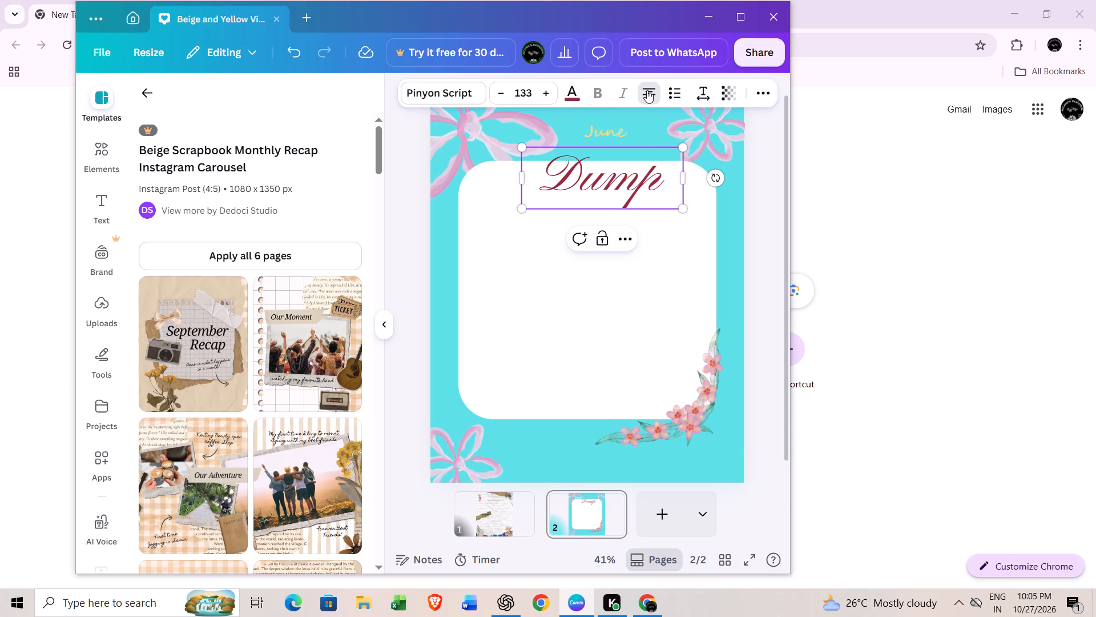
{"action": "left_click", "coordinate": [647, 90]}
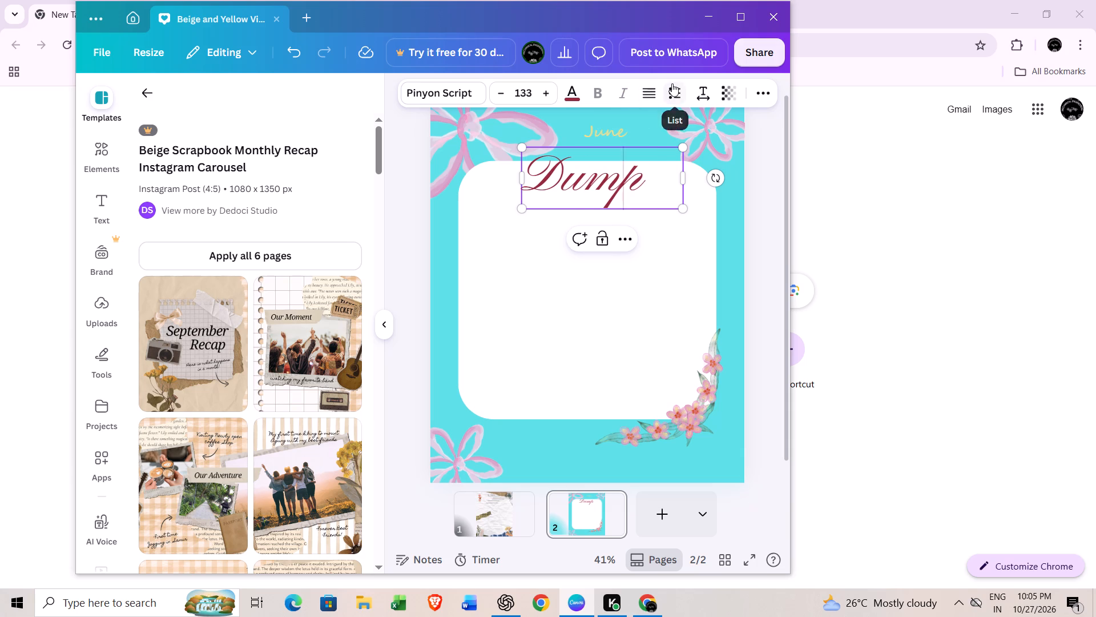
{"action": "left_click", "coordinate": [672, 83]}
{"action": "left_click", "coordinate": [639, 89]}
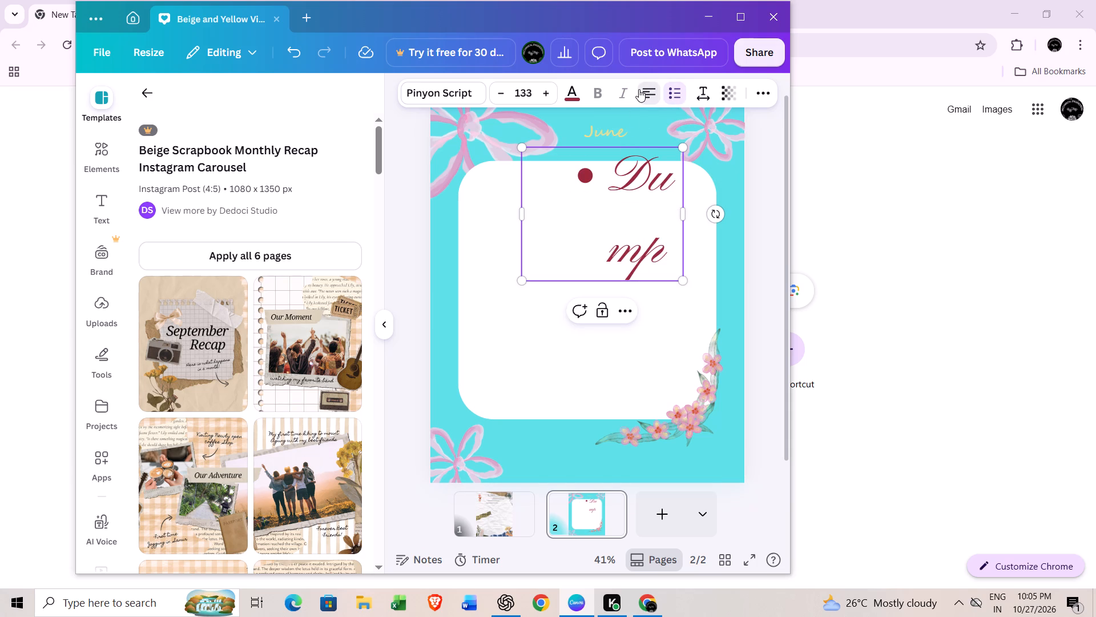
Try to apply italic and bold to the bulleted "Dump" text while its text box is being edited.
{"action": "left_click", "coordinate": [622, 96]}
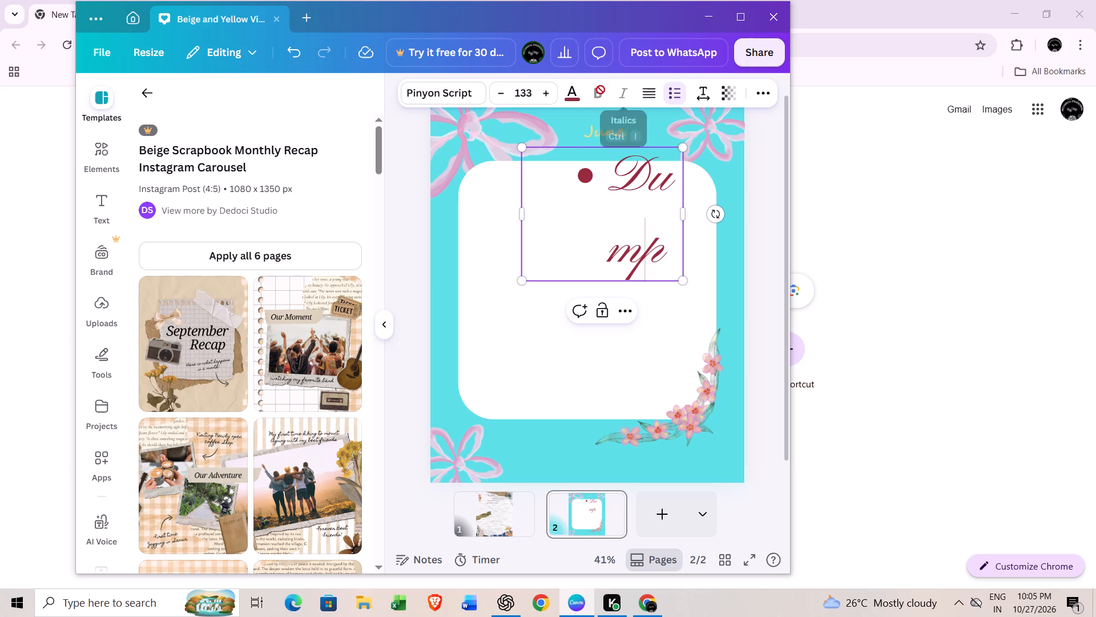
{"action": "left_click_drag", "start_coordinate": [597, 90], "coordinate": [597, 96]}
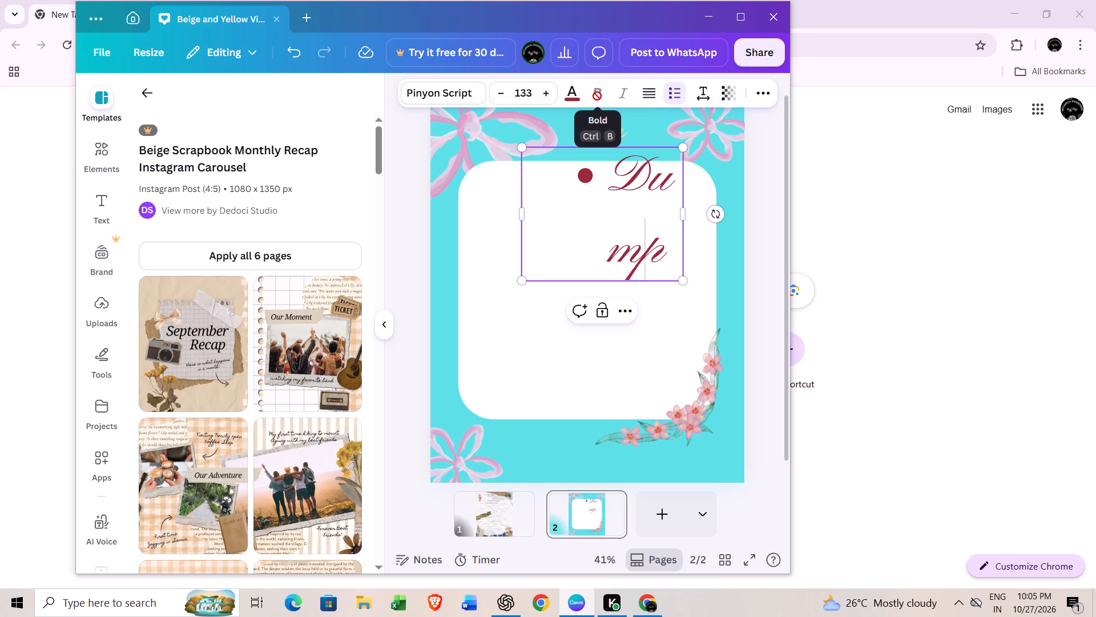
{"action": "key", "text": "ctrl+b"}
{"action": "left_click", "coordinate": [231, 5]}
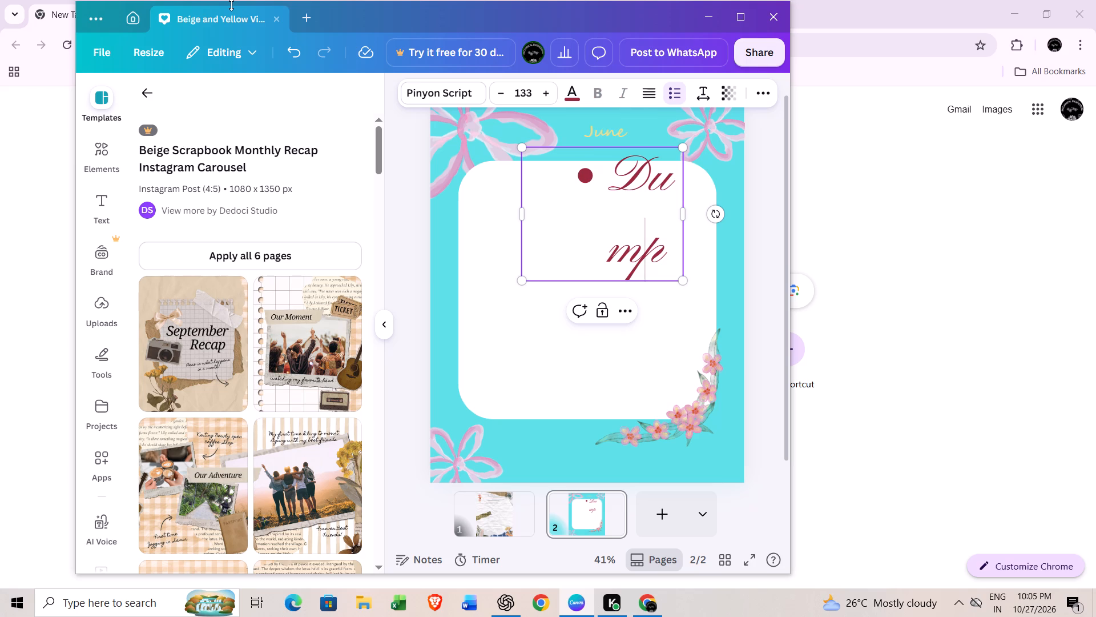
{"action": "key", "text": "ctrl+b"}
{"action": "key", "text": "ctrl+b"}
{"action": "key", "text": "ctrl+b"}
{"action": "key", "text": "ctrl+b"}
{"action": "key", "text": "ctrl+b"}
{"action": "key", "text": "ctrl+b"}
{"action": "key", "text": "ctrl+b"}
{"action": "key", "text": "ctrl+b"}
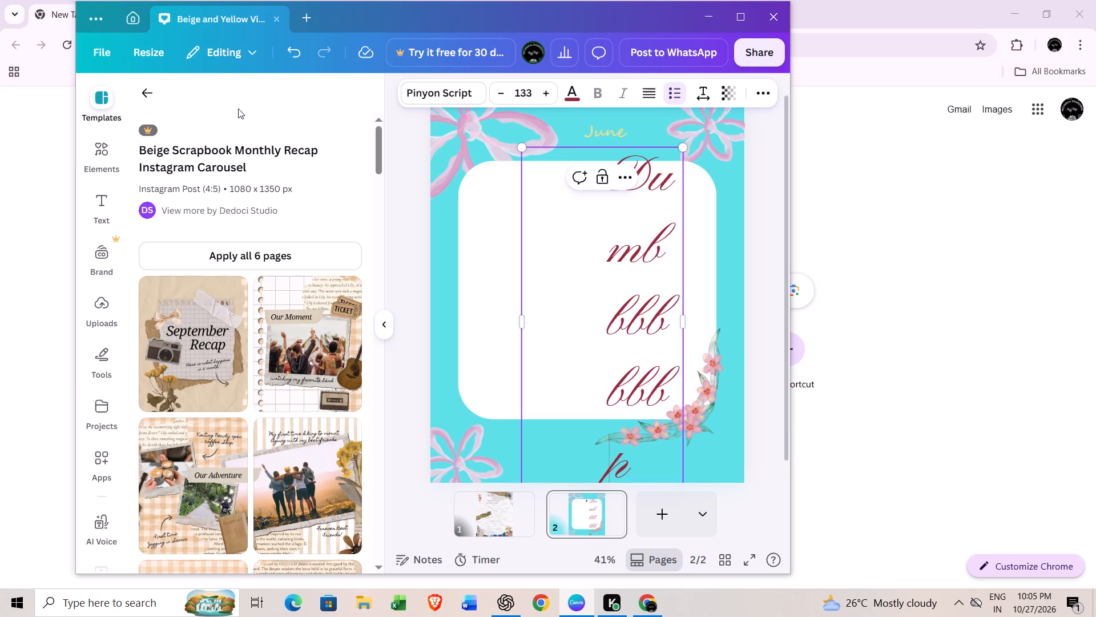
Centre-align the text in the bulleted "Dump" text box.
{"action": "scroll", "coordinate": [238, 109], "scroll_direction": "down", "scroll_amount": 3}
{"action": "scroll", "coordinate": [648, 273], "scroll_direction": "down", "scroll_amount": 5}
{"action": "scroll", "coordinate": [648, 273], "scroll_direction": "up", "scroll_amount": 4}
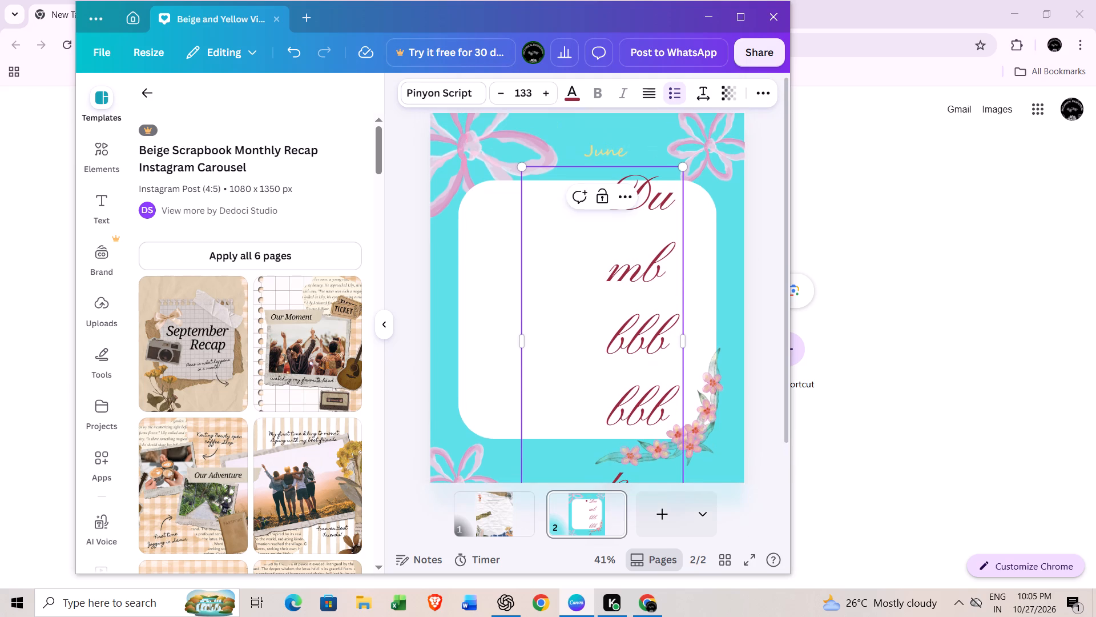
{"action": "left_click", "coordinate": [647, 90]}
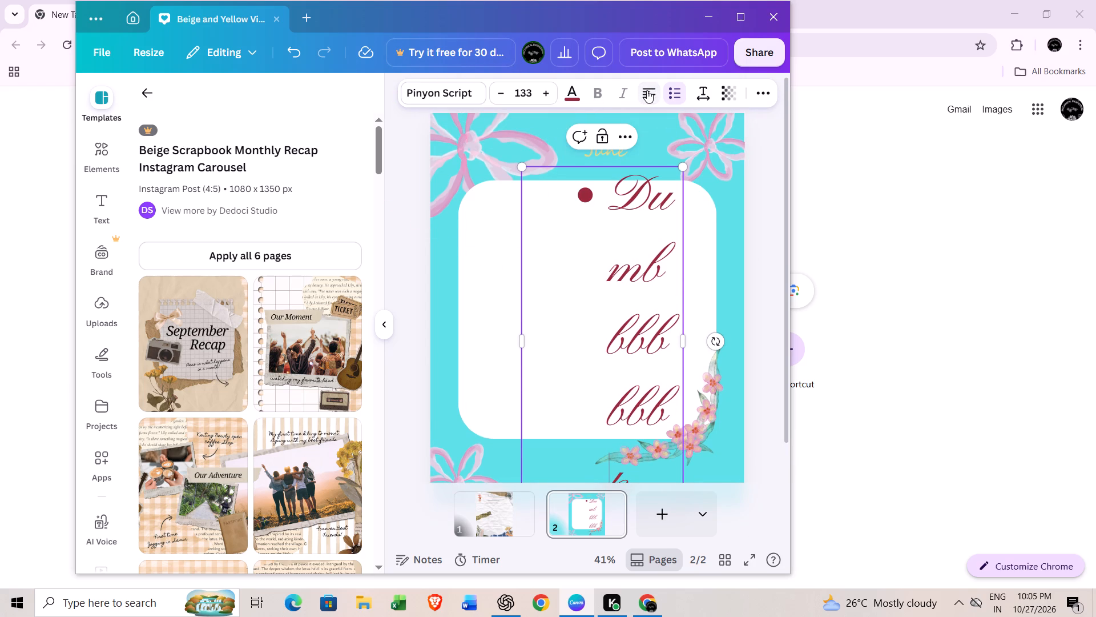
{"action": "left_click", "coordinate": [647, 90]}
Try again to apply italic and bold to the centred "Dump" text.
{"action": "double_click", "coordinate": [622, 87]}
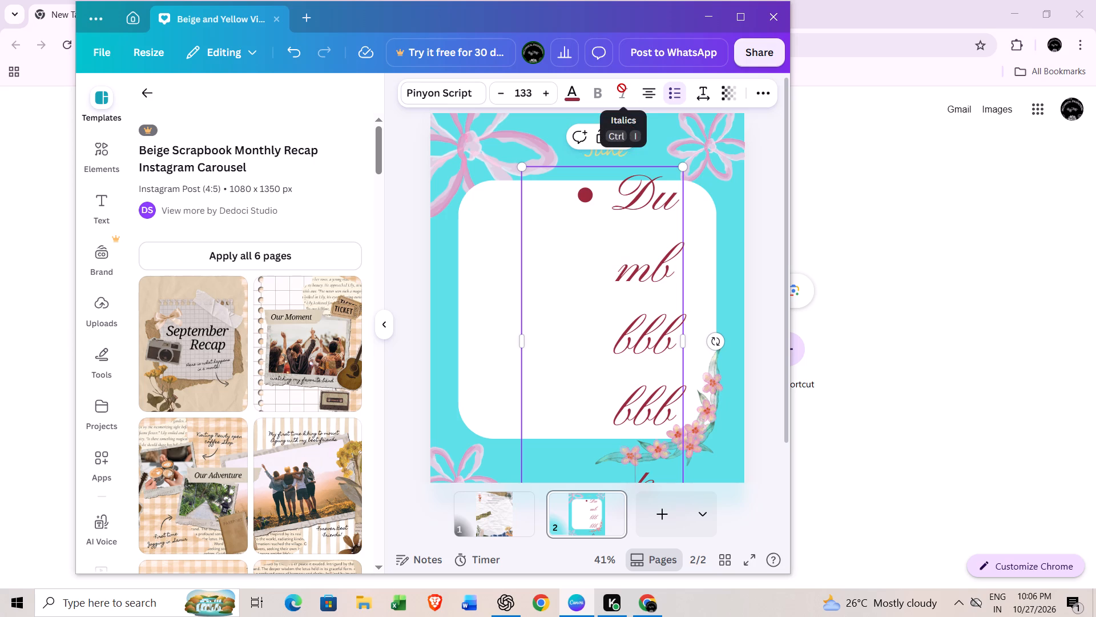
{"action": "key", "text": "ctrl+b"}
{"action": "key", "text": "ctrl+b"}
{"action": "key", "text": "ctrl+b"}
{"action": "key", "text": "ctrl+b"}
{"action": "key", "text": "ctrl+b"}
{"action": "key", "text": "ctrl+b"}
{"action": "key", "text": "ctrl+b"}
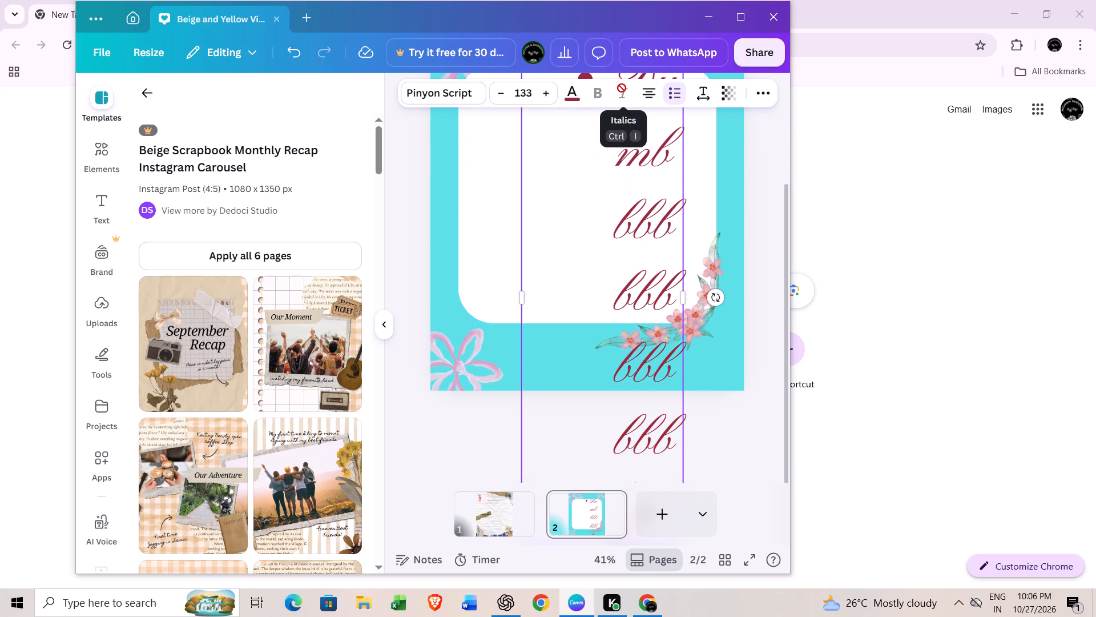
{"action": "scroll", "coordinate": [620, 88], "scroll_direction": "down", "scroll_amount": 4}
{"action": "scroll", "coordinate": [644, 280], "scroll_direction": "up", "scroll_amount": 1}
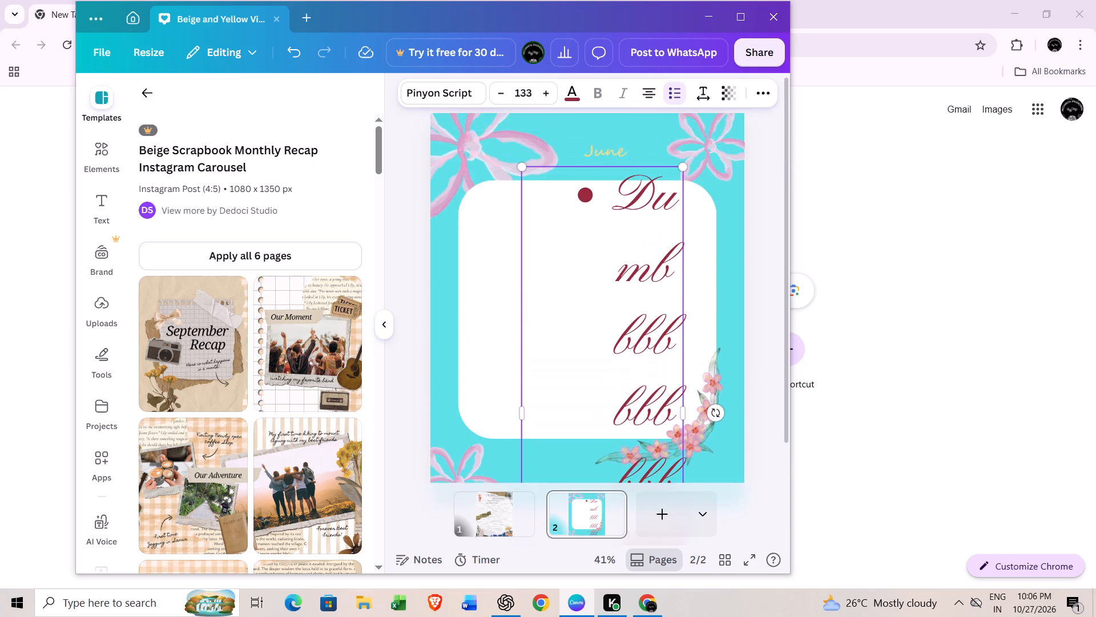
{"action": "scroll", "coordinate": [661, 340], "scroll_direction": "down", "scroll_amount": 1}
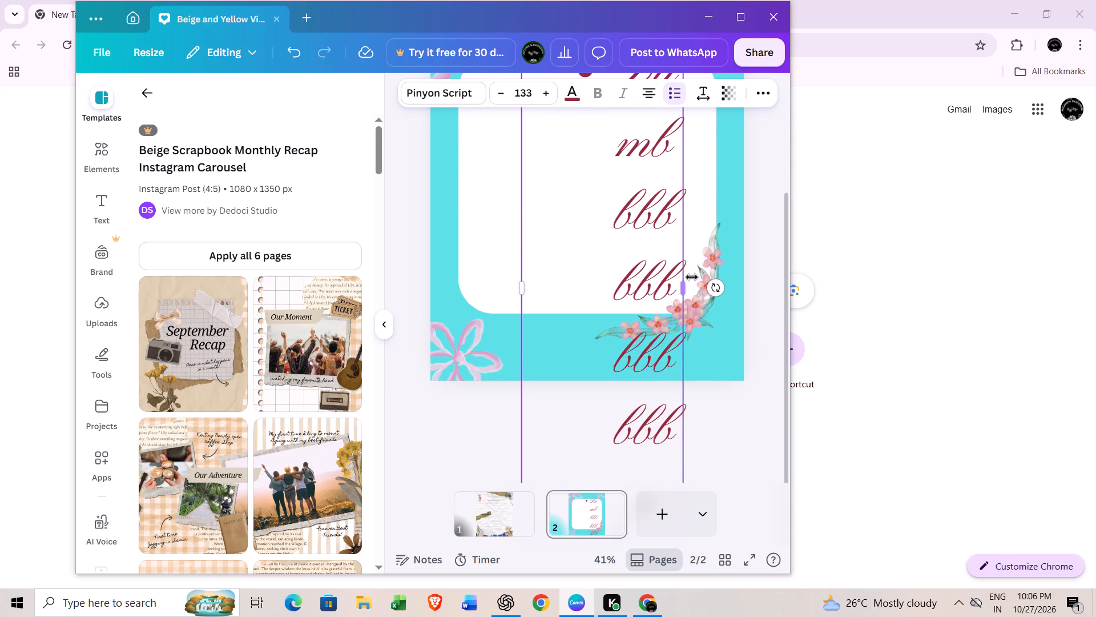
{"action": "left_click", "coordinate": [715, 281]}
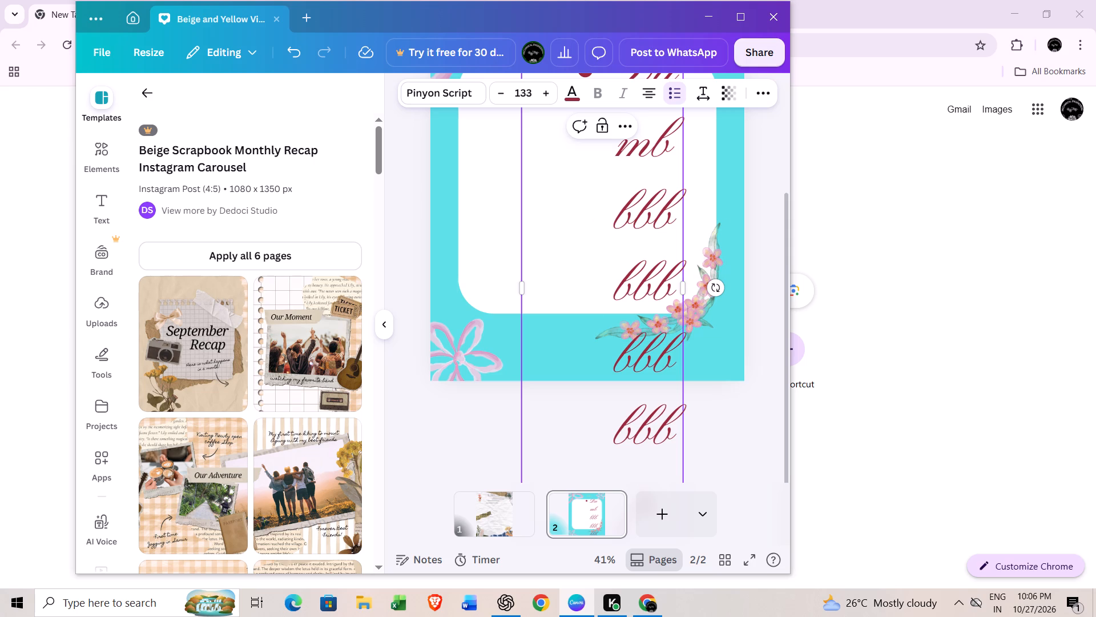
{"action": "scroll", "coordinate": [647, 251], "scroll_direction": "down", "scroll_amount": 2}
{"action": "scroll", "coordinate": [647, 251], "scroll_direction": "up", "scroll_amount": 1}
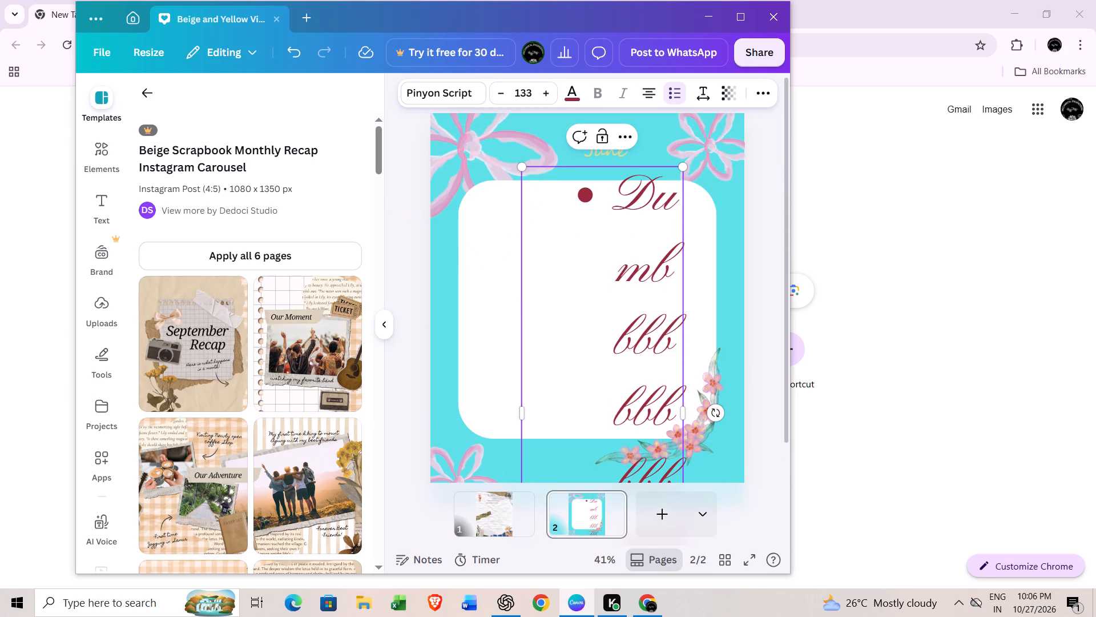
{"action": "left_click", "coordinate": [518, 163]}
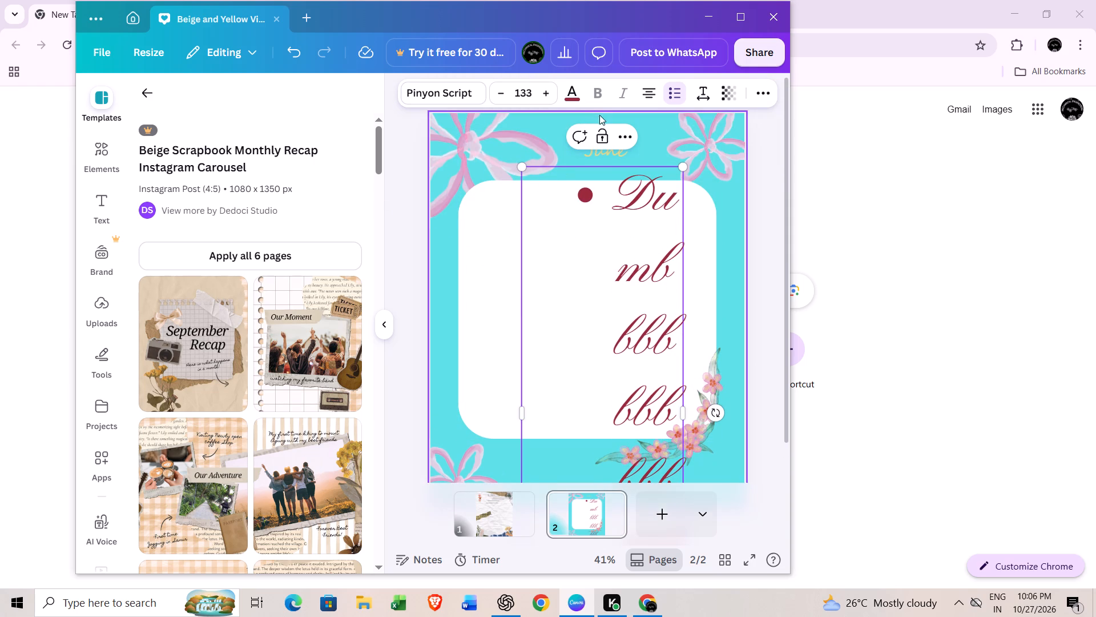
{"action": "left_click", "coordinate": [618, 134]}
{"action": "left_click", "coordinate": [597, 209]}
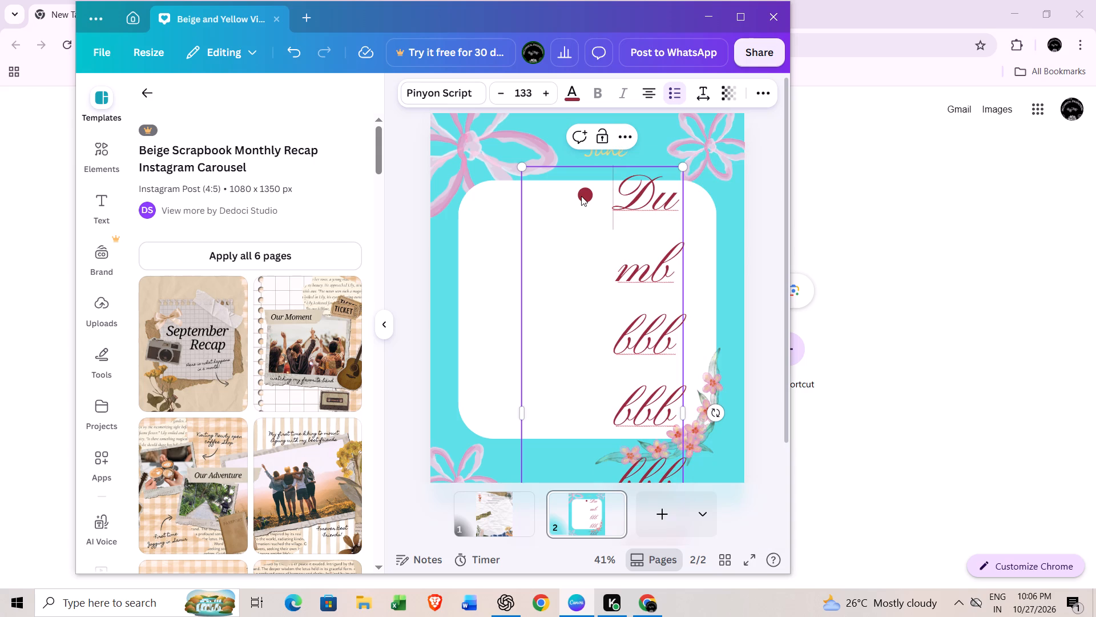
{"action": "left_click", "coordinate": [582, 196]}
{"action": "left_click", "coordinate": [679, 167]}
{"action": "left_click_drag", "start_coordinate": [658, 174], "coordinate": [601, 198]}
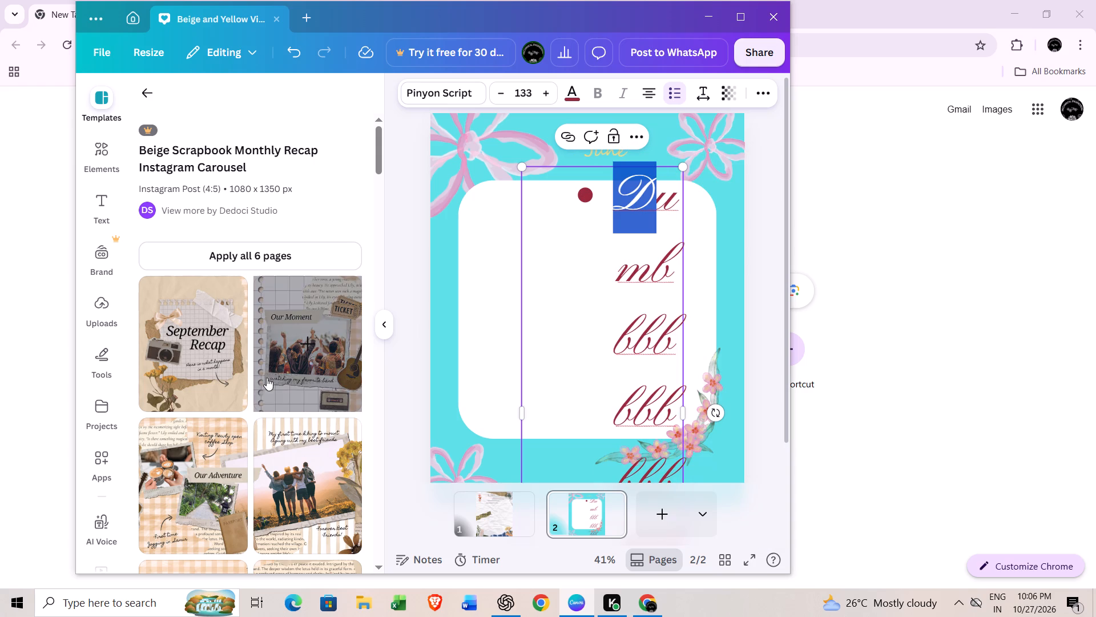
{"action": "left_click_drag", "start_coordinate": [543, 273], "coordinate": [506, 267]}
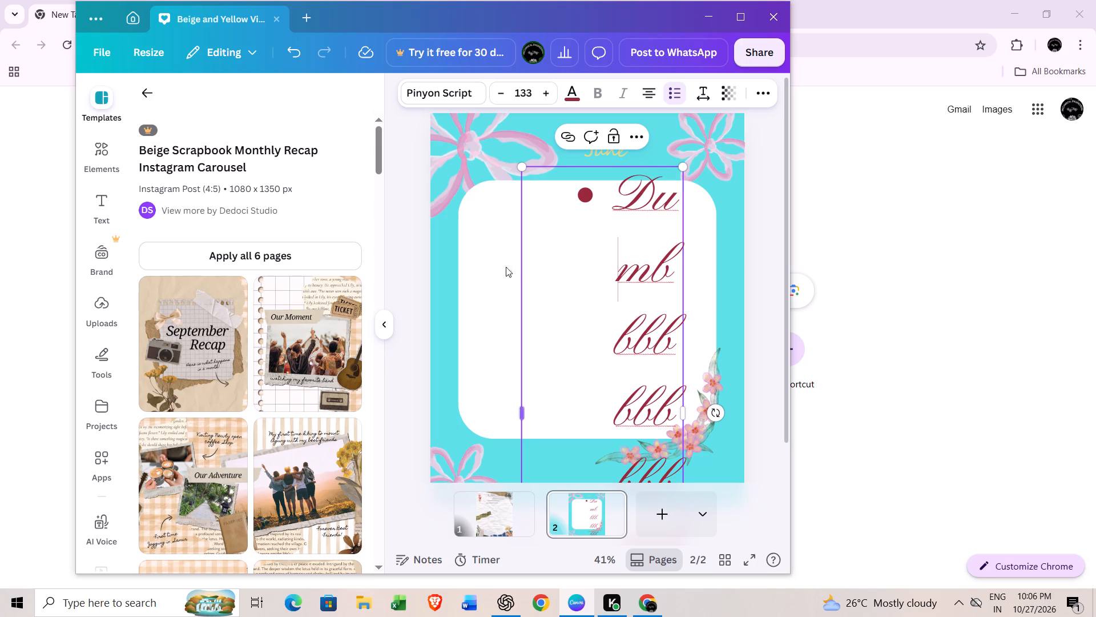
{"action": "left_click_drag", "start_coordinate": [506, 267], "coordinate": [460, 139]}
Change the bulleted "Dump" text's font to Segoe Script.
{"action": "left_click", "coordinate": [432, 94]}
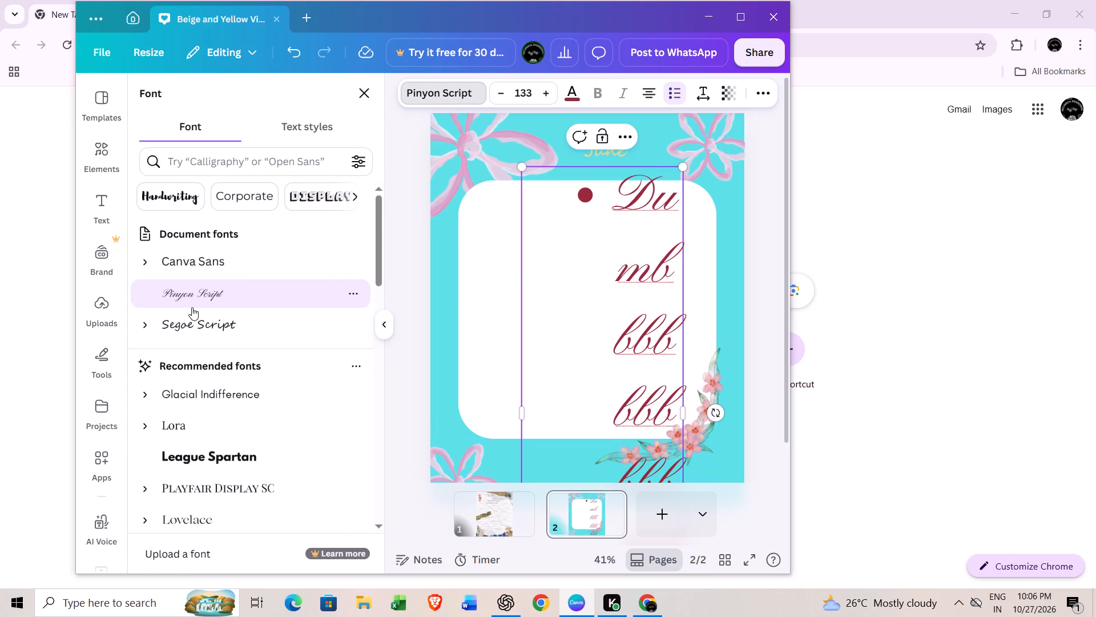
{"action": "left_click", "coordinate": [191, 306]}
{"action": "left_click", "coordinate": [182, 328]}
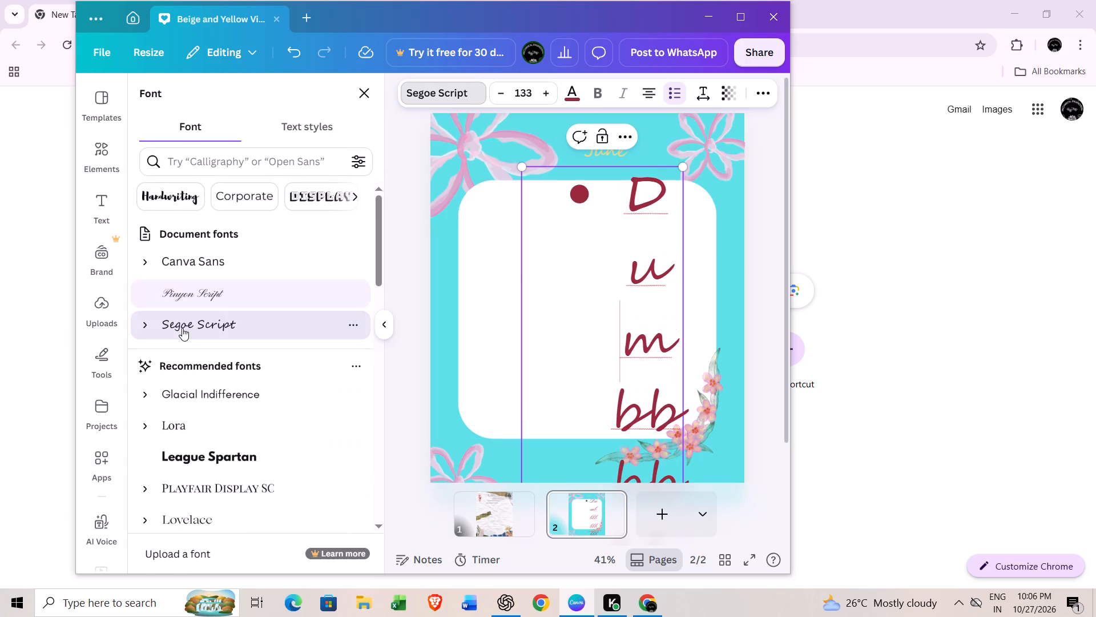
Shrink the bulleted "Dump" text box from its upper-right corner until it clears the white card.
{"action": "left_click_drag", "start_coordinate": [561, 246], "coordinate": [513, 281]}
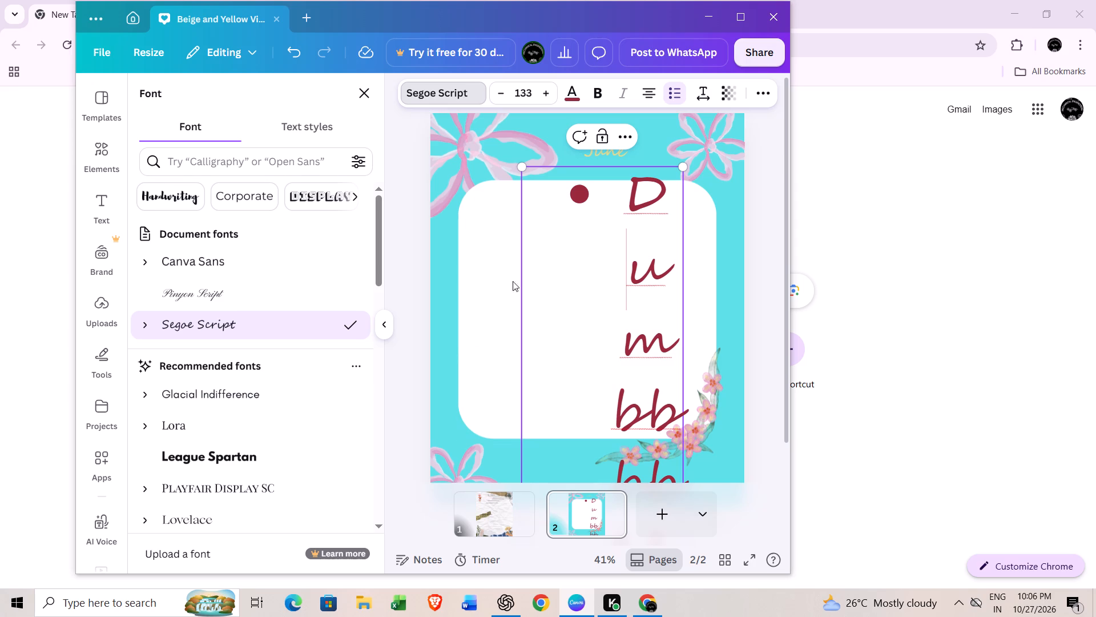
{"action": "left_click_drag", "start_coordinate": [513, 281], "coordinate": [498, 283]}
{"action": "left_click", "coordinate": [579, 187]}
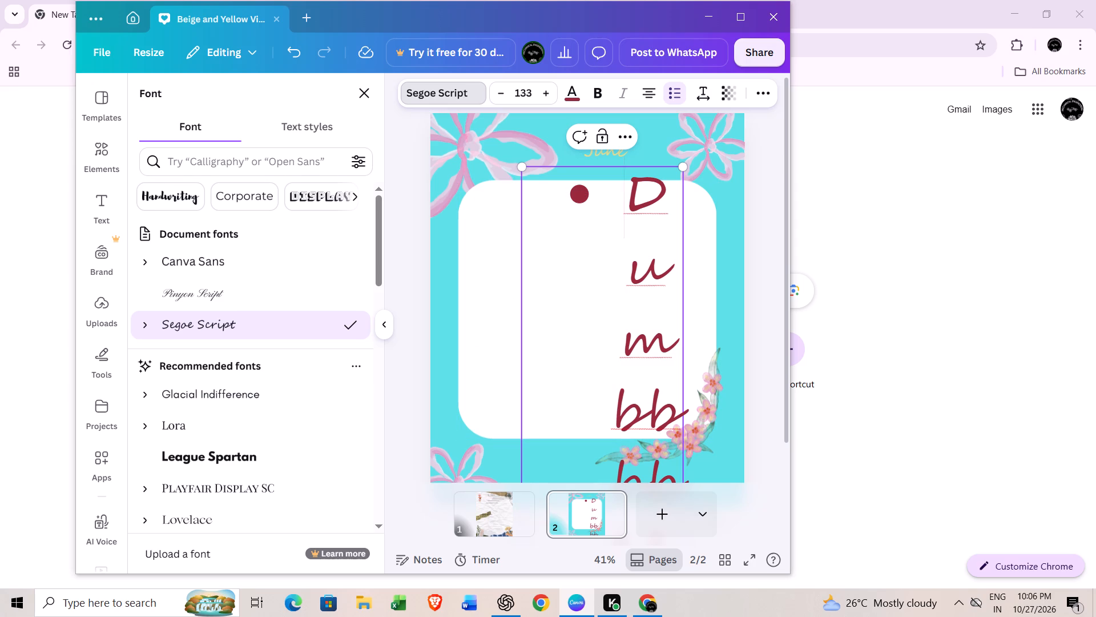
{"action": "left_click", "coordinate": [676, 171]}
{"action": "left_click", "coordinate": [683, 169]}
{"action": "left_click_drag", "start_coordinate": [683, 169], "coordinate": [667, 152]}
{"action": "left_click_drag", "start_coordinate": [667, 152], "coordinate": [559, 24]}
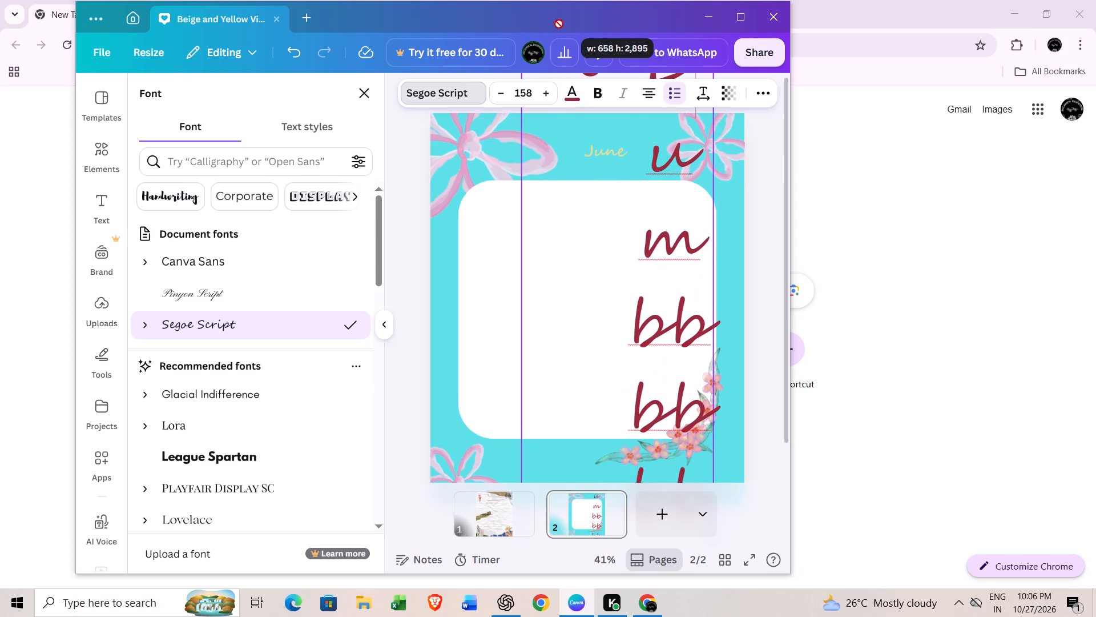
{"action": "left_click_drag", "start_coordinate": [559, 24], "coordinate": [477, 500]}
Reposition the small pink flower in the page's lower-left corner so it overlaps the white card's corner.
{"action": "left_click_drag", "start_coordinate": [477, 478], "coordinate": [449, 496]}
{"action": "double_click", "coordinate": [448, 495]}
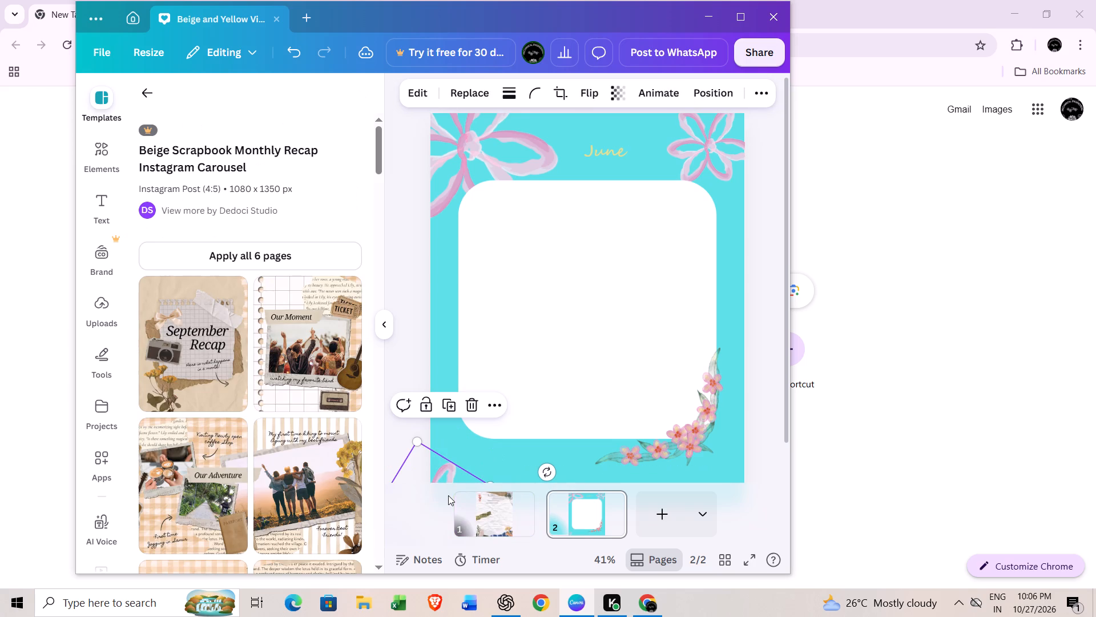
{"action": "left_click_drag", "start_coordinate": [448, 495], "coordinate": [441, 478]}
{"action": "left_click_drag", "start_coordinate": [438, 455], "coordinate": [475, 387]}
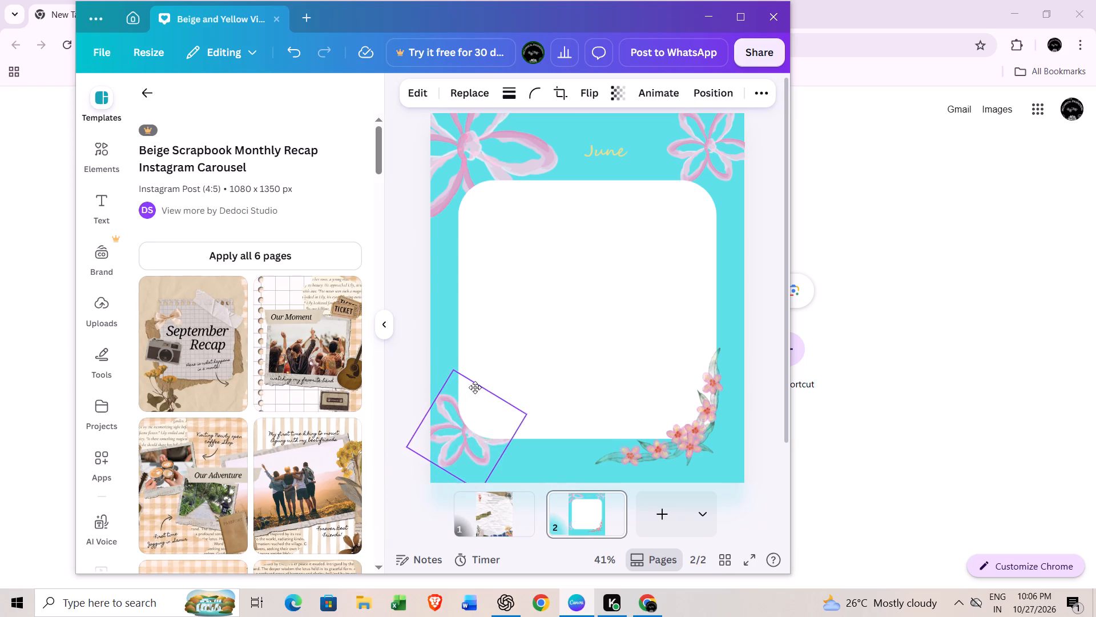
{"action": "left_click_drag", "start_coordinate": [475, 387], "coordinate": [475, 412]}
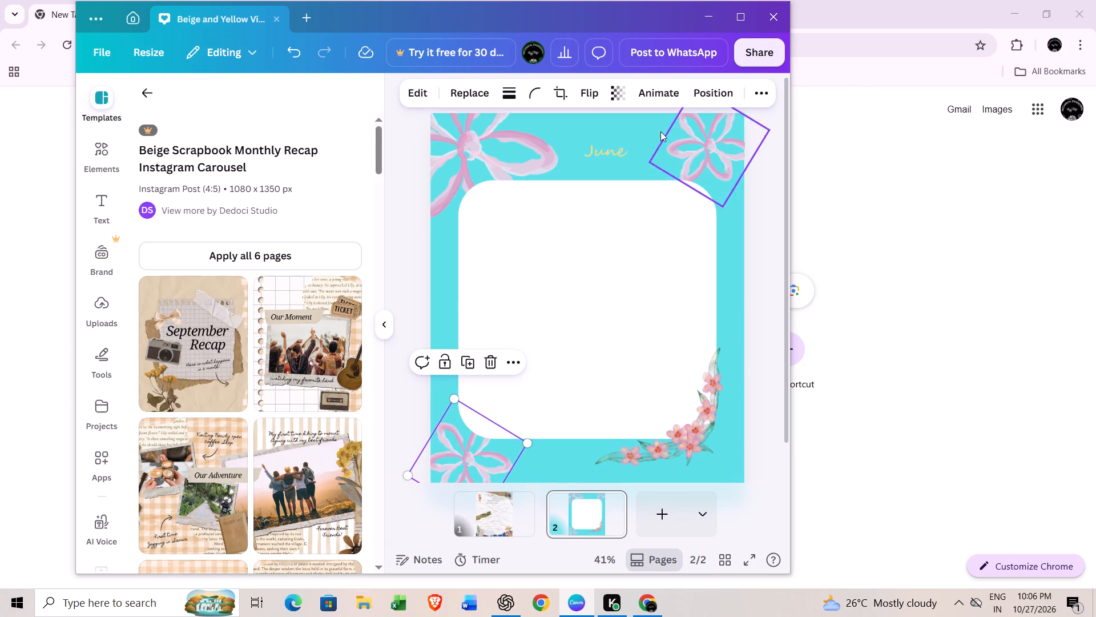
Move the large pink flower in the page's upper-left corner slightly down and to the right.
{"action": "left_click", "coordinate": [604, 167]}
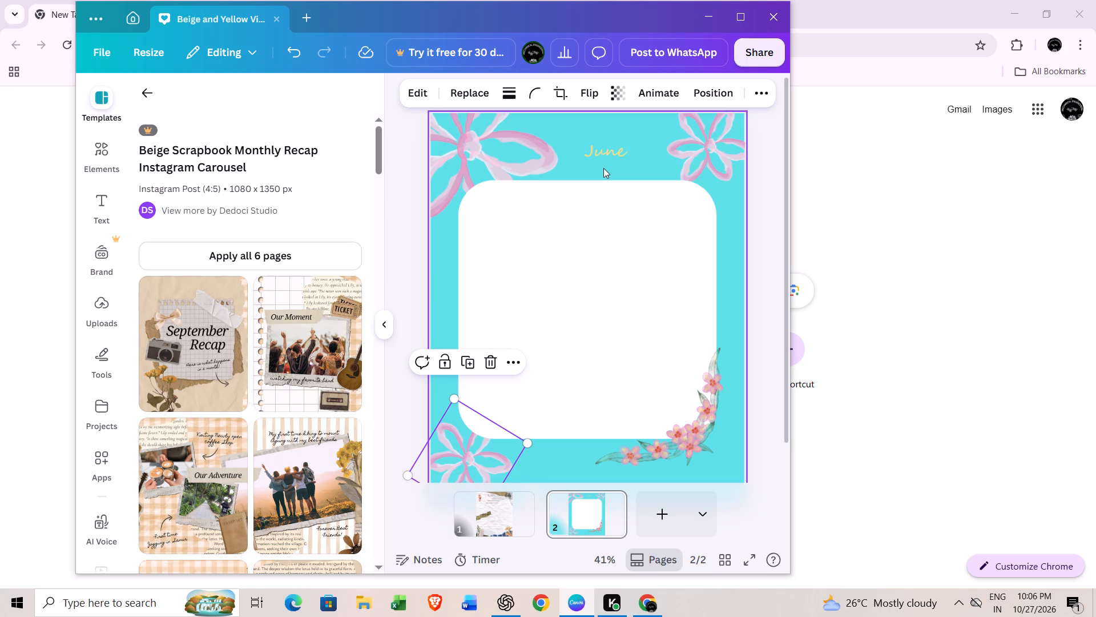
{"action": "left_click", "coordinate": [616, 138]}
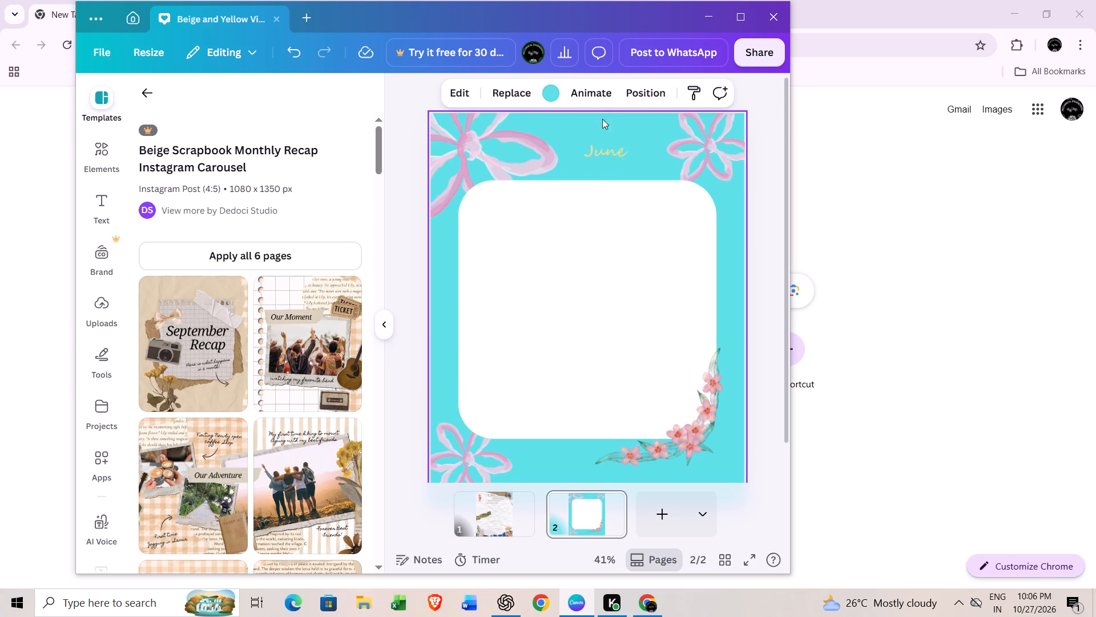
{"action": "left_click_drag", "start_coordinate": [546, 86], "coordinate": [548, 125]}
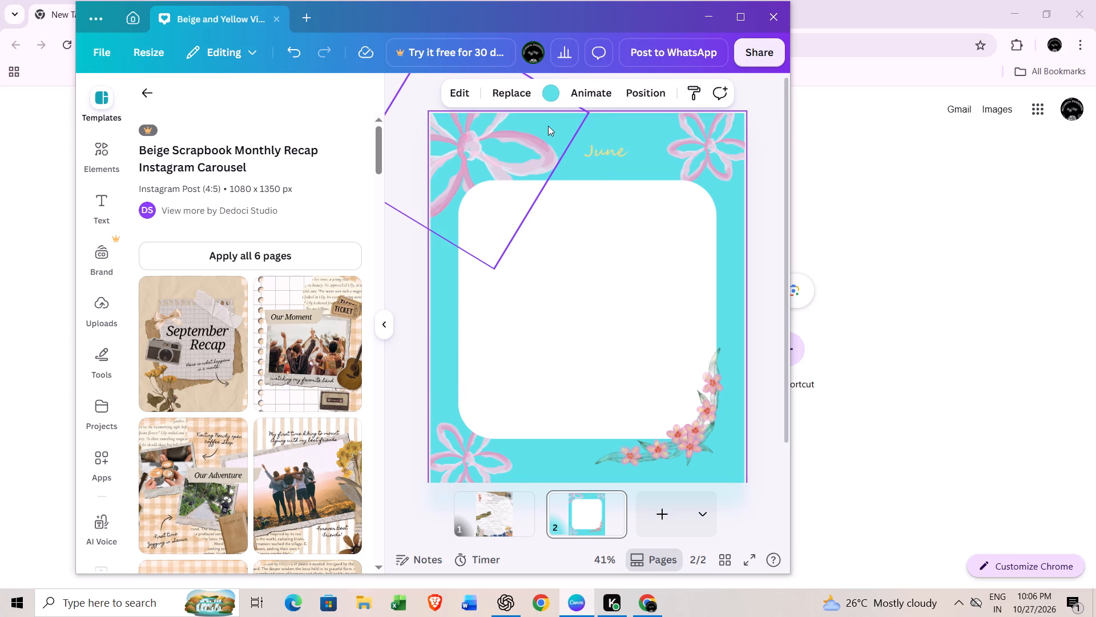
{"action": "left_click", "coordinate": [552, 119]}
{"action": "left_click", "coordinate": [555, 123]}
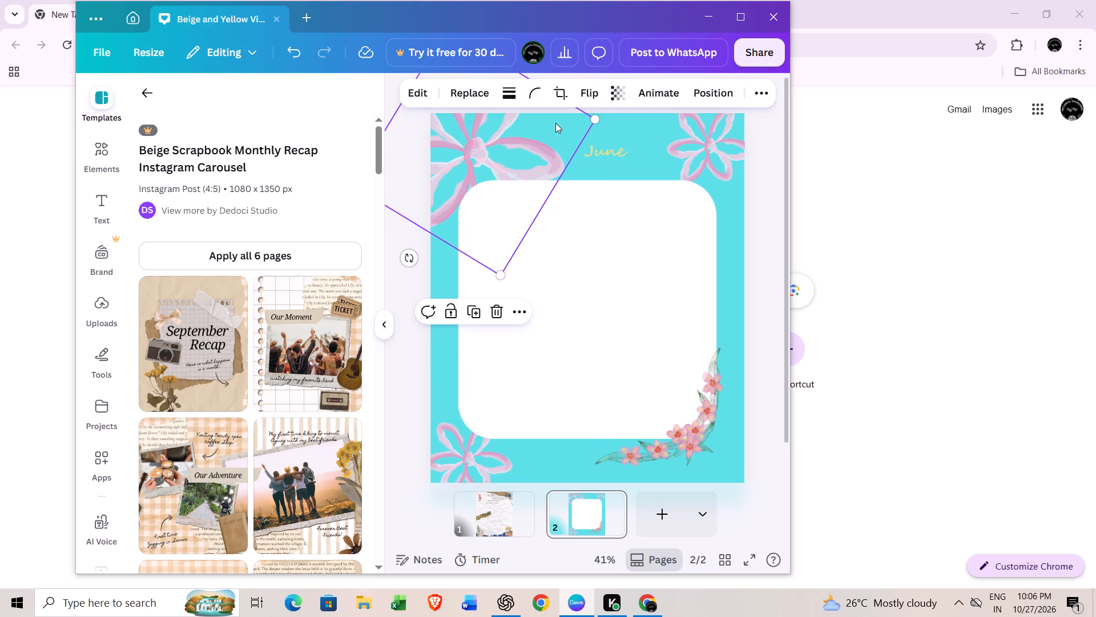
{"action": "left_click", "coordinate": [555, 126]}
Apply the Stomp page animation to the "June" page.
{"action": "left_click", "coordinate": [630, 165]}
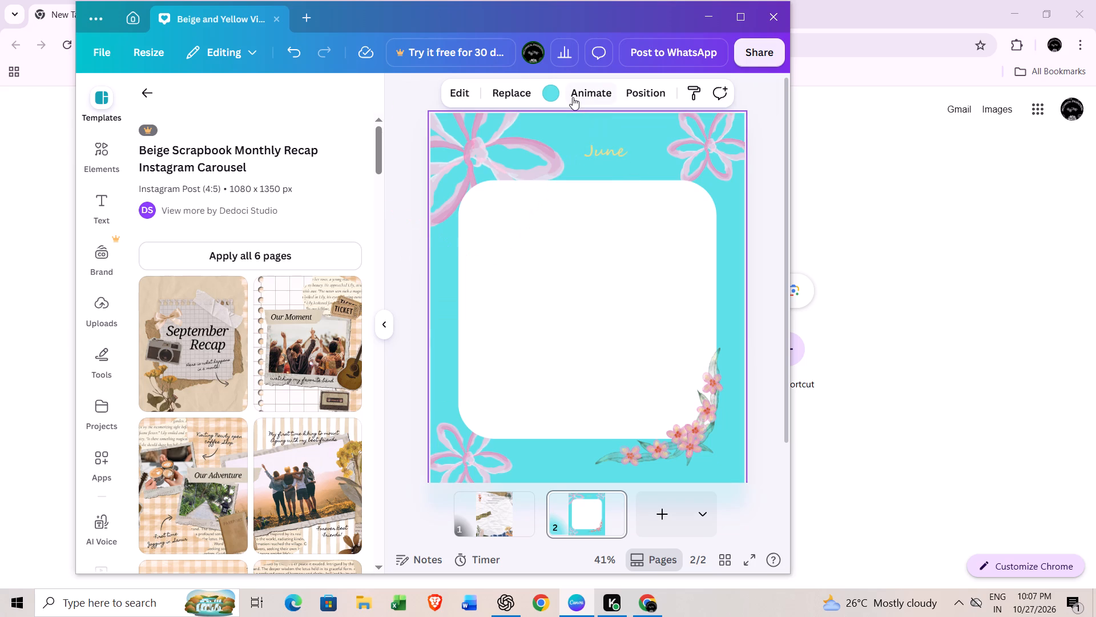
{"action": "left_click", "coordinate": [573, 97]}
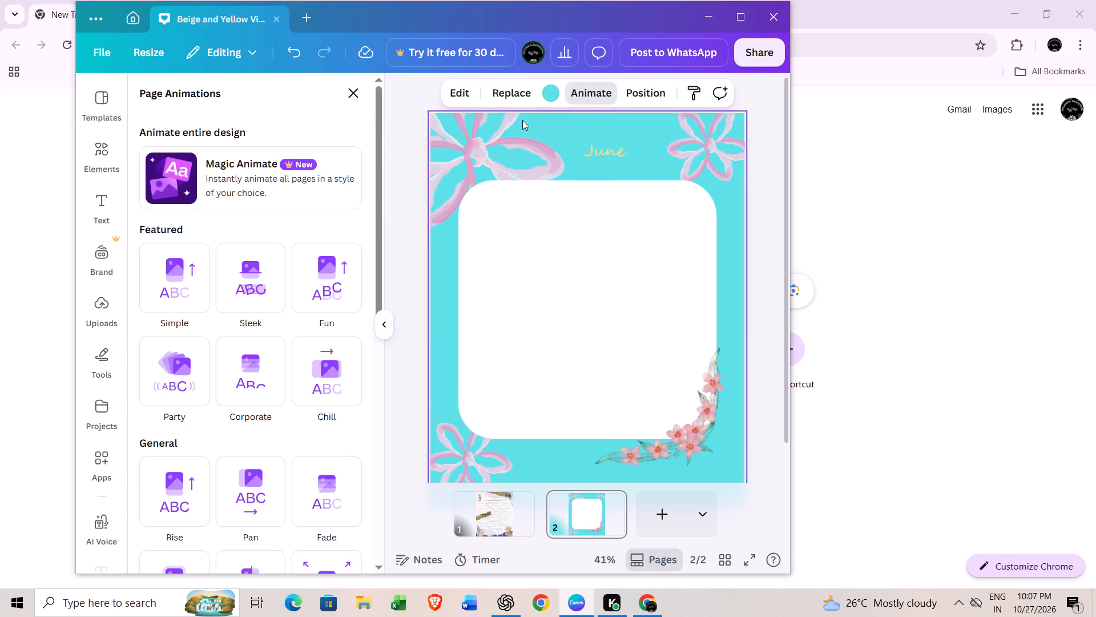
{"action": "scroll", "coordinate": [158, 183], "scroll_direction": "down", "scroll_amount": 5}
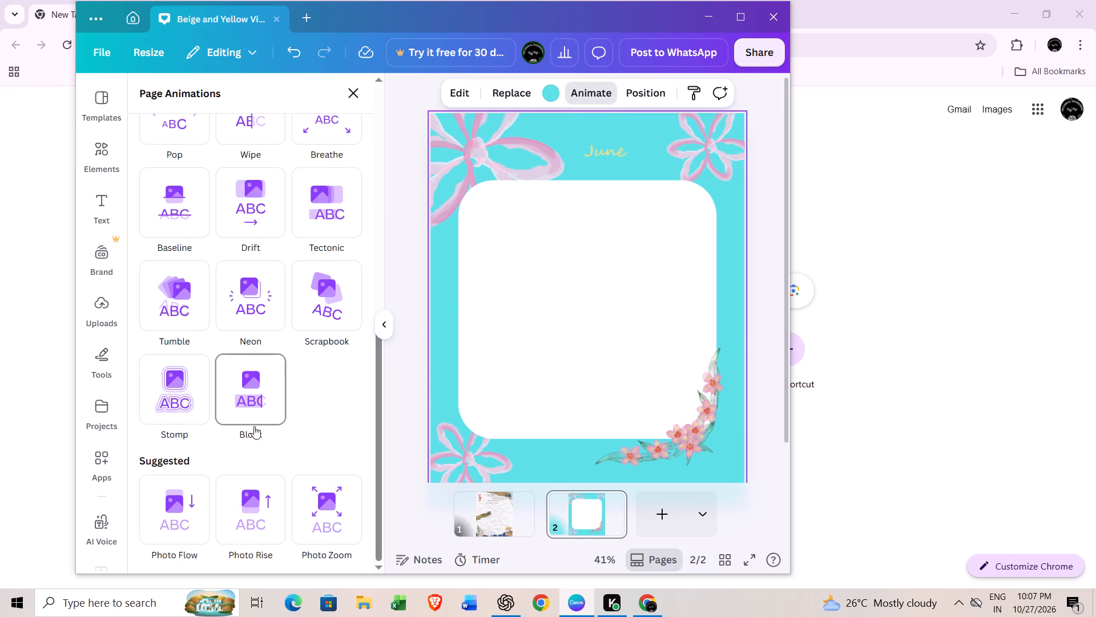
{"action": "left_click", "coordinate": [183, 379]}
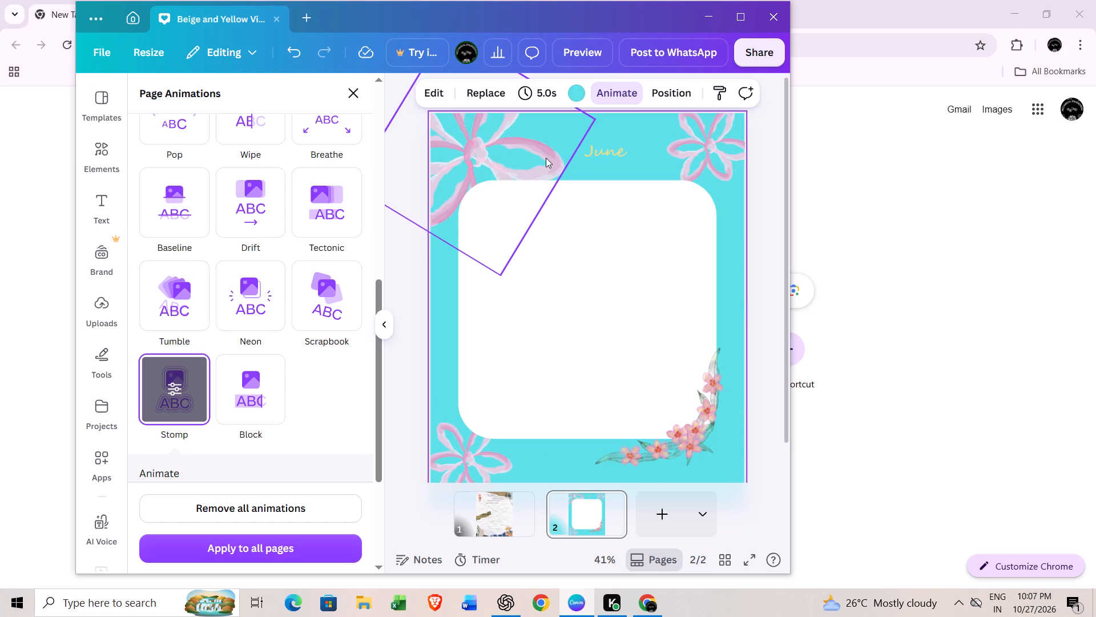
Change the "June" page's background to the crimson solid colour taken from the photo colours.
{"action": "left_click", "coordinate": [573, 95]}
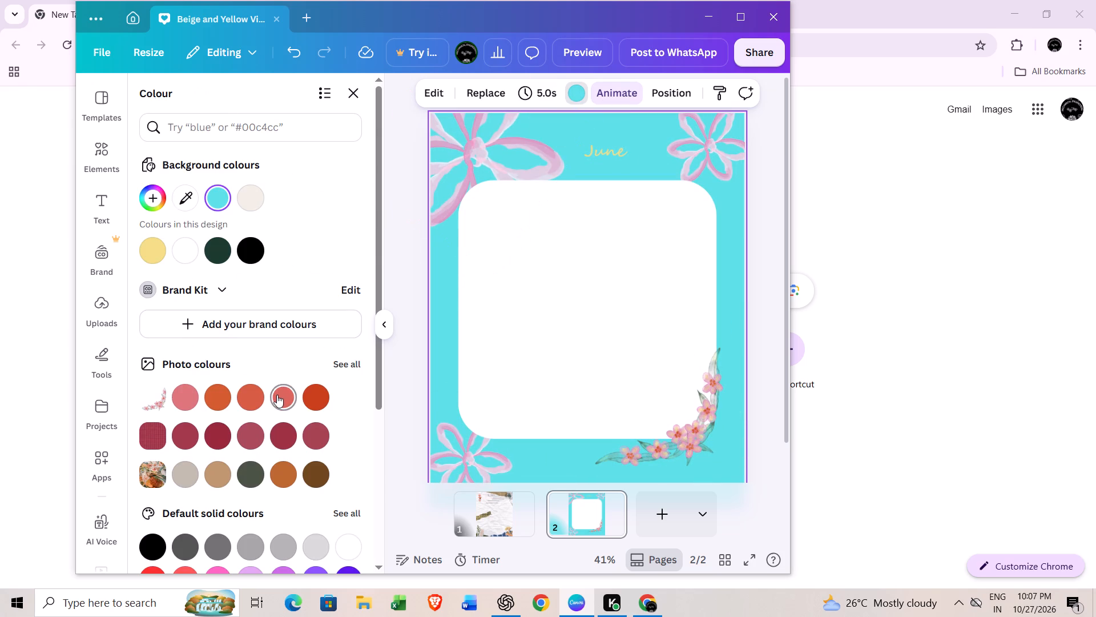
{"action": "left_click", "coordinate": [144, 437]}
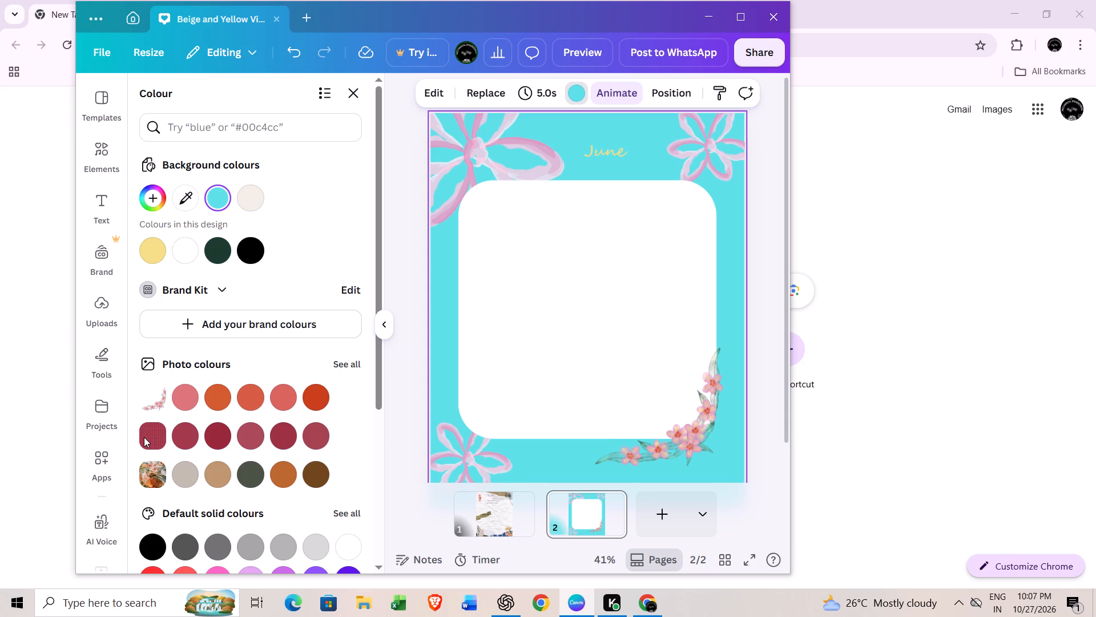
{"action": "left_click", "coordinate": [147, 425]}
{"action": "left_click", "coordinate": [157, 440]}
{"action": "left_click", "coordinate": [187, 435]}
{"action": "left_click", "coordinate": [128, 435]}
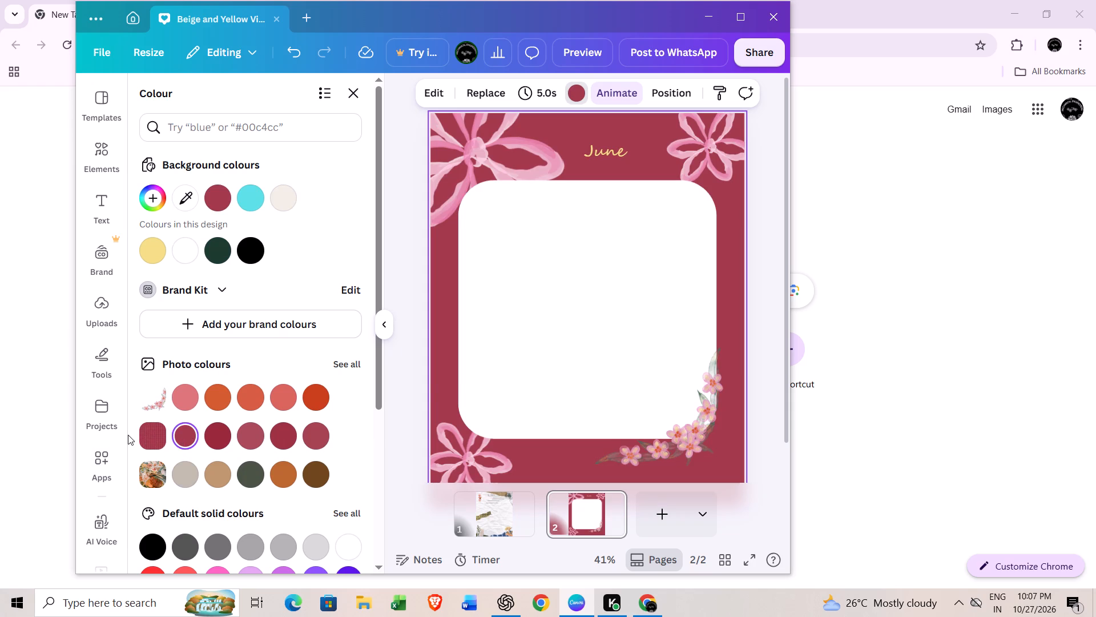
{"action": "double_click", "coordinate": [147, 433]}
Change the "June" page's background to the green default solid colour.
{"action": "scroll", "coordinate": [147, 433], "scroll_direction": "down", "scroll_amount": 5}
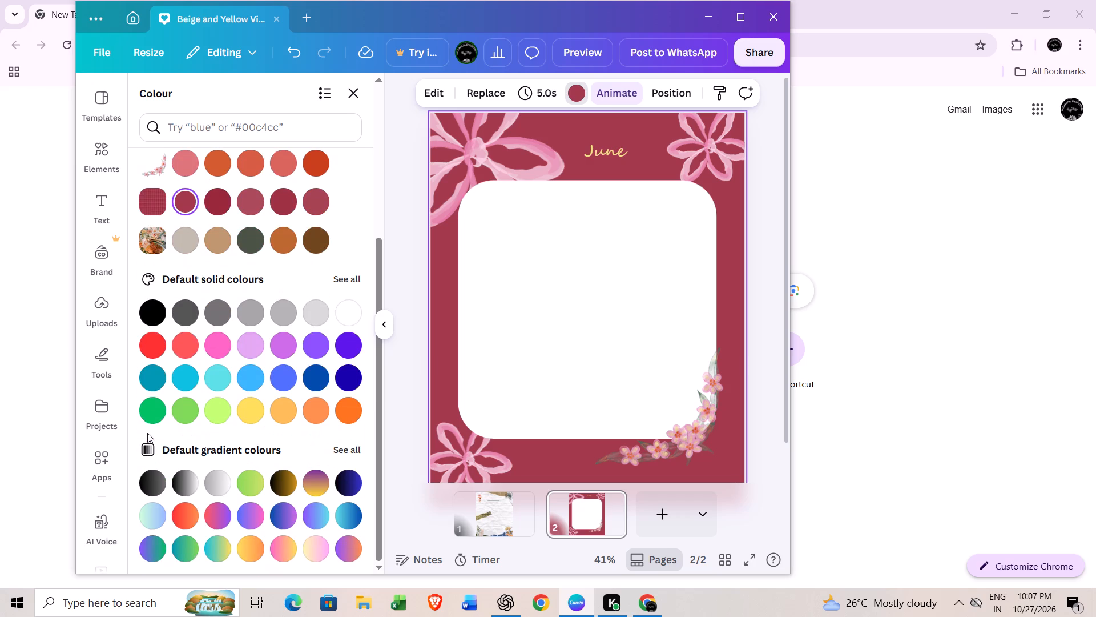
{"action": "left_click", "coordinate": [164, 415]}
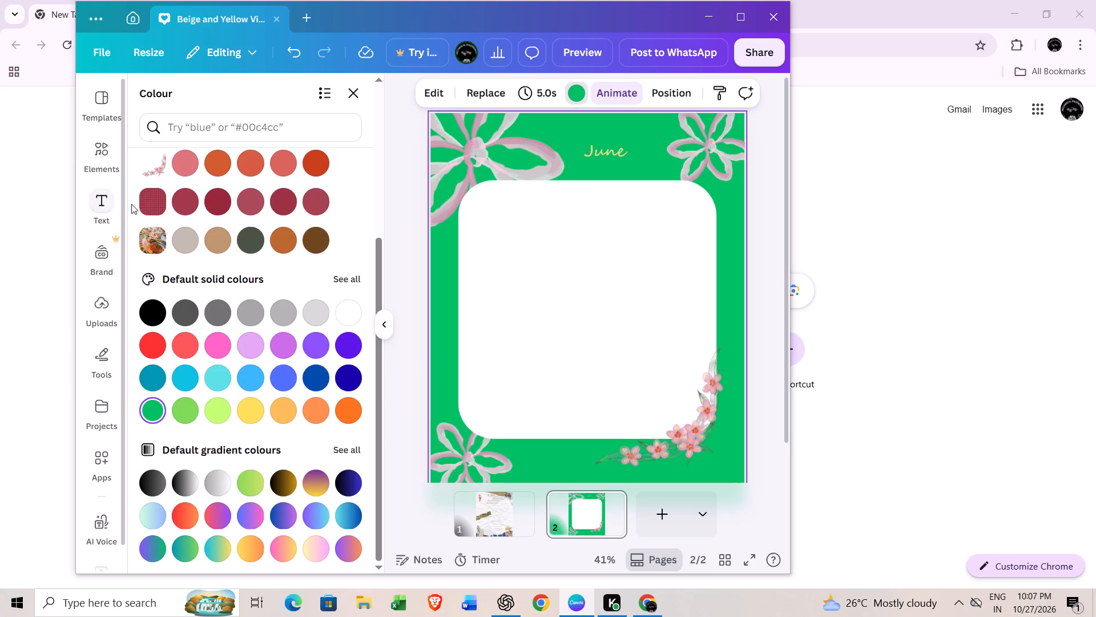
{"action": "left_click", "coordinate": [152, 197]}
{"action": "left_click", "coordinate": [152, 197]}
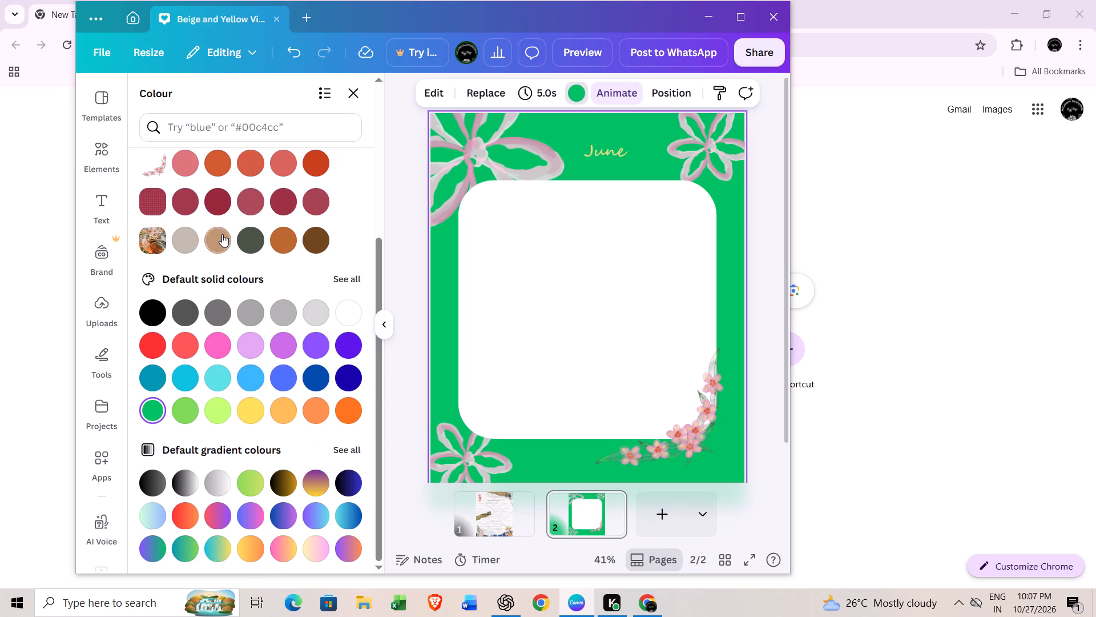
Change the "June" page's background to white, then to the mid-grey default solid colour.
{"action": "left_click", "coordinate": [344, 314]}
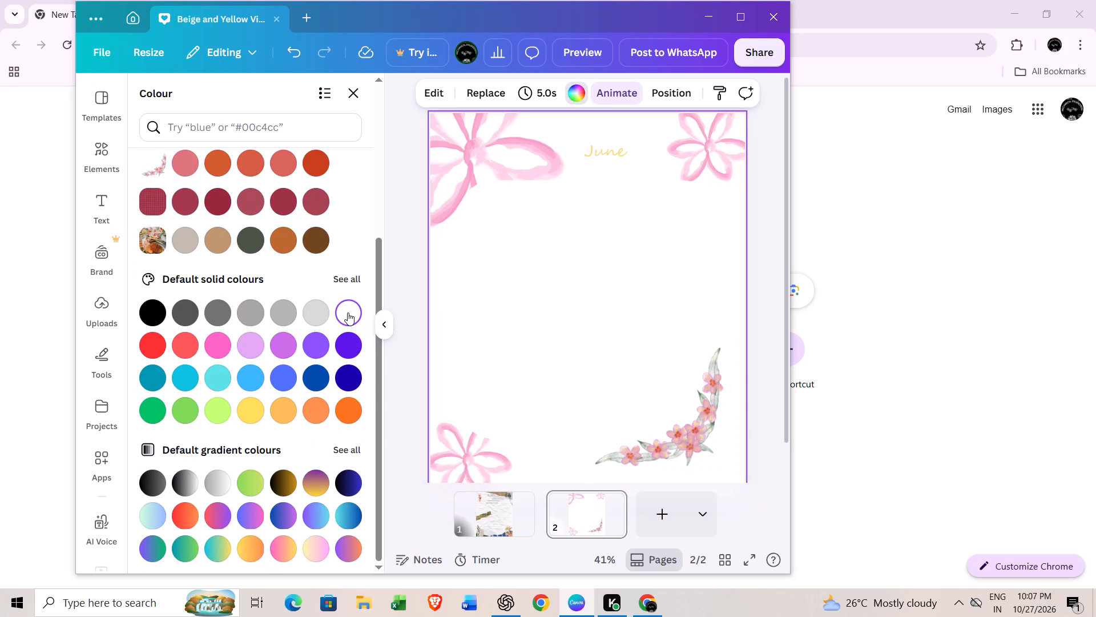
{"action": "left_click", "coordinate": [297, 309]}
{"action": "left_click", "coordinate": [259, 308]}
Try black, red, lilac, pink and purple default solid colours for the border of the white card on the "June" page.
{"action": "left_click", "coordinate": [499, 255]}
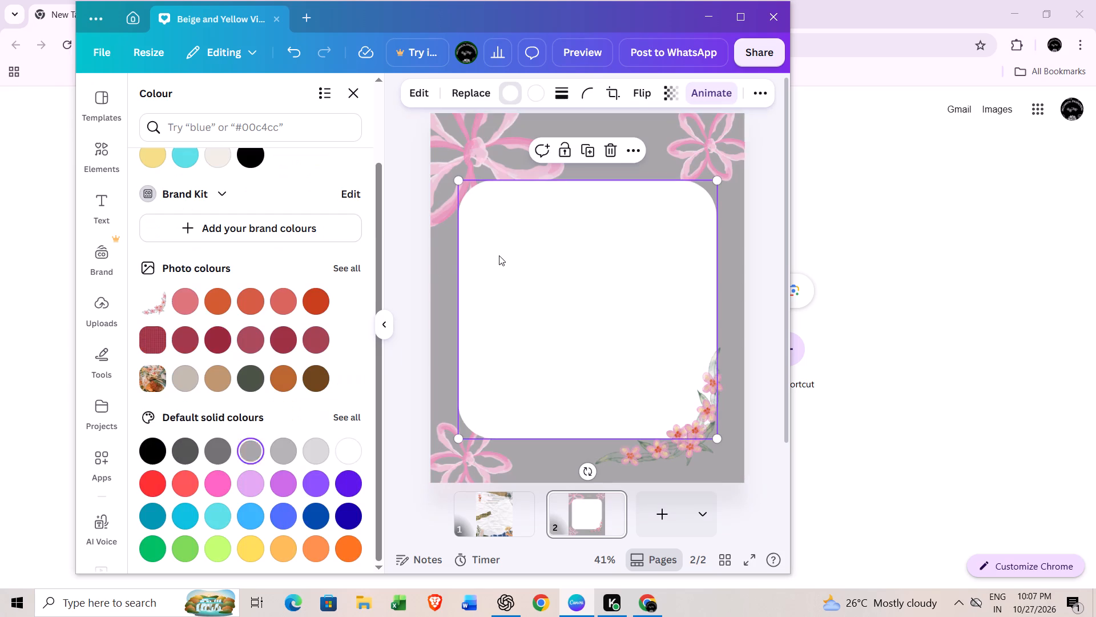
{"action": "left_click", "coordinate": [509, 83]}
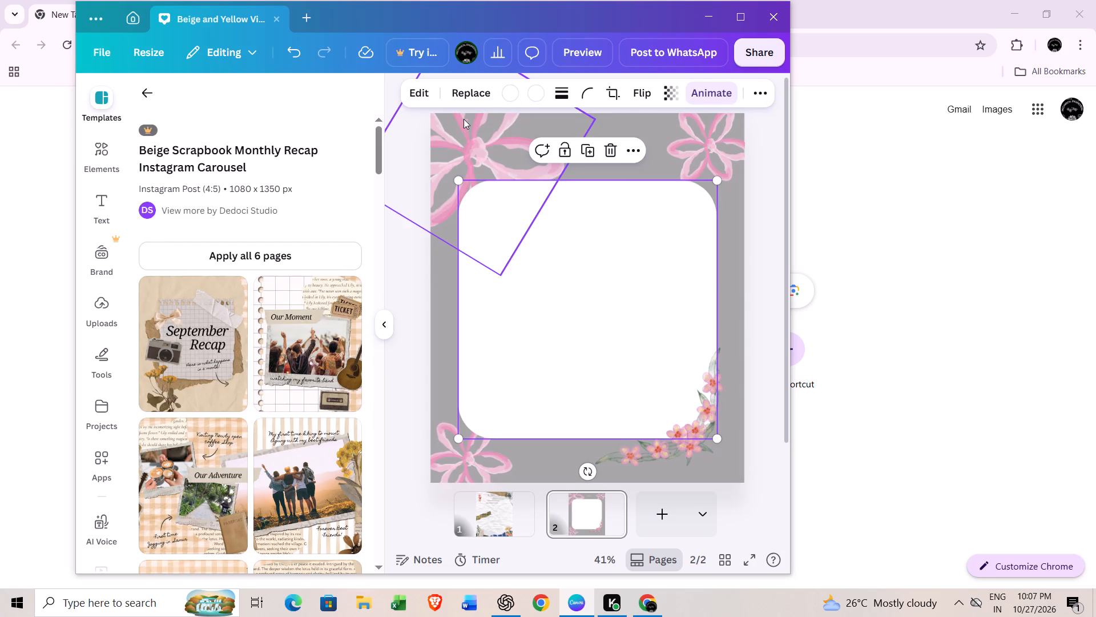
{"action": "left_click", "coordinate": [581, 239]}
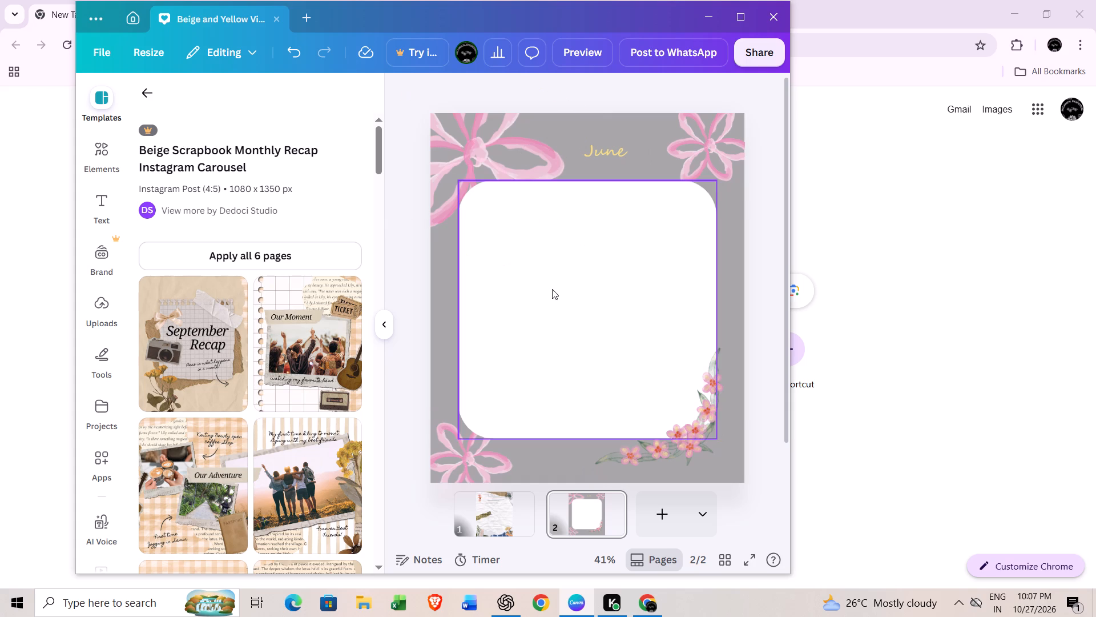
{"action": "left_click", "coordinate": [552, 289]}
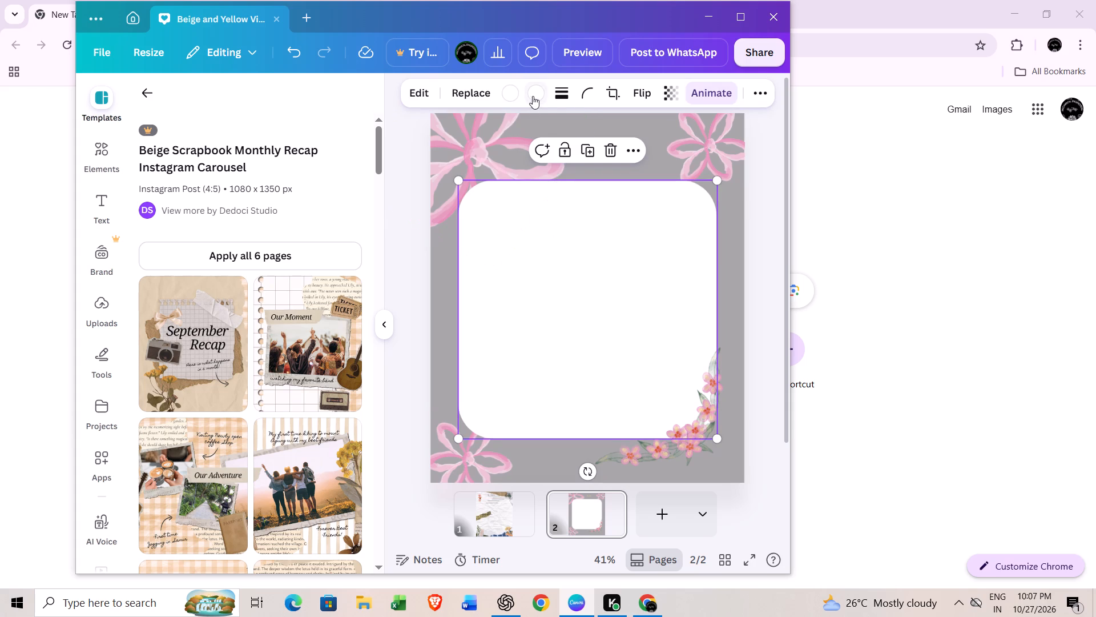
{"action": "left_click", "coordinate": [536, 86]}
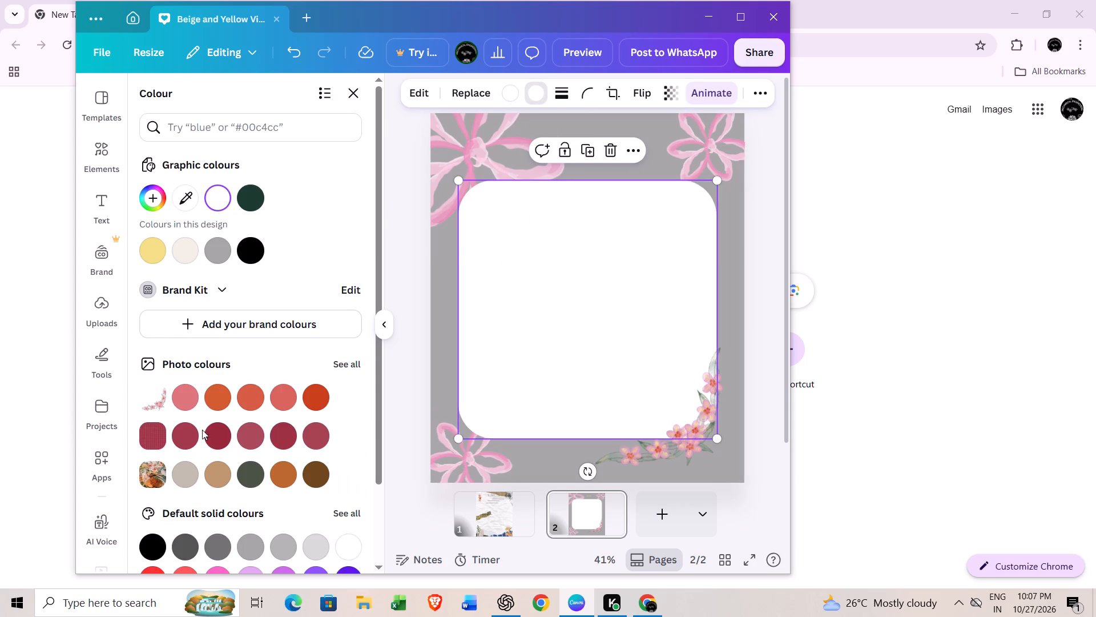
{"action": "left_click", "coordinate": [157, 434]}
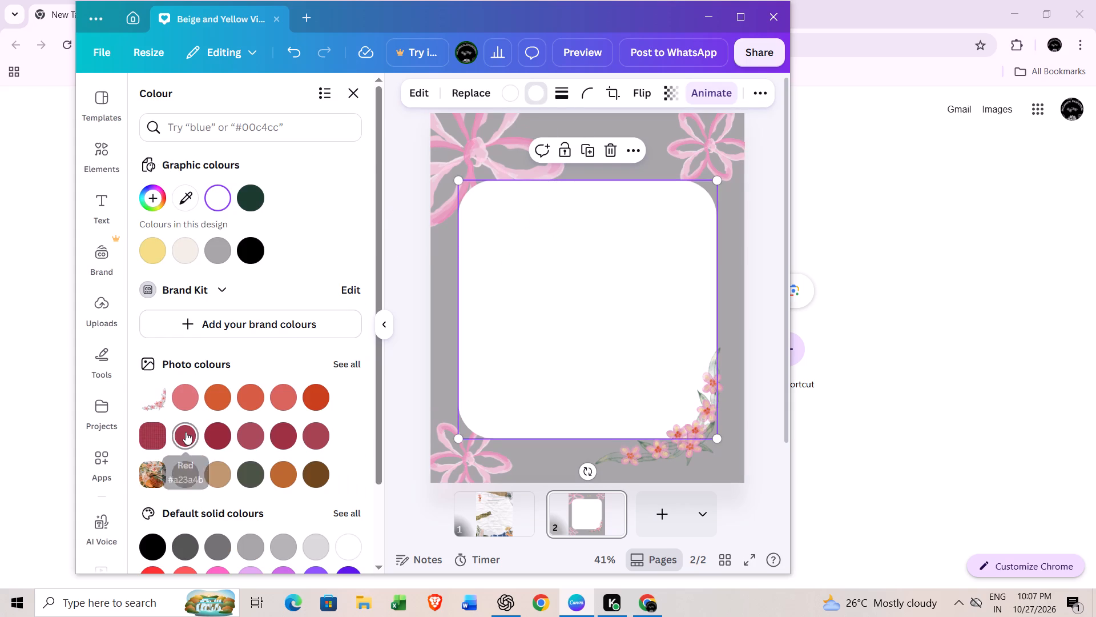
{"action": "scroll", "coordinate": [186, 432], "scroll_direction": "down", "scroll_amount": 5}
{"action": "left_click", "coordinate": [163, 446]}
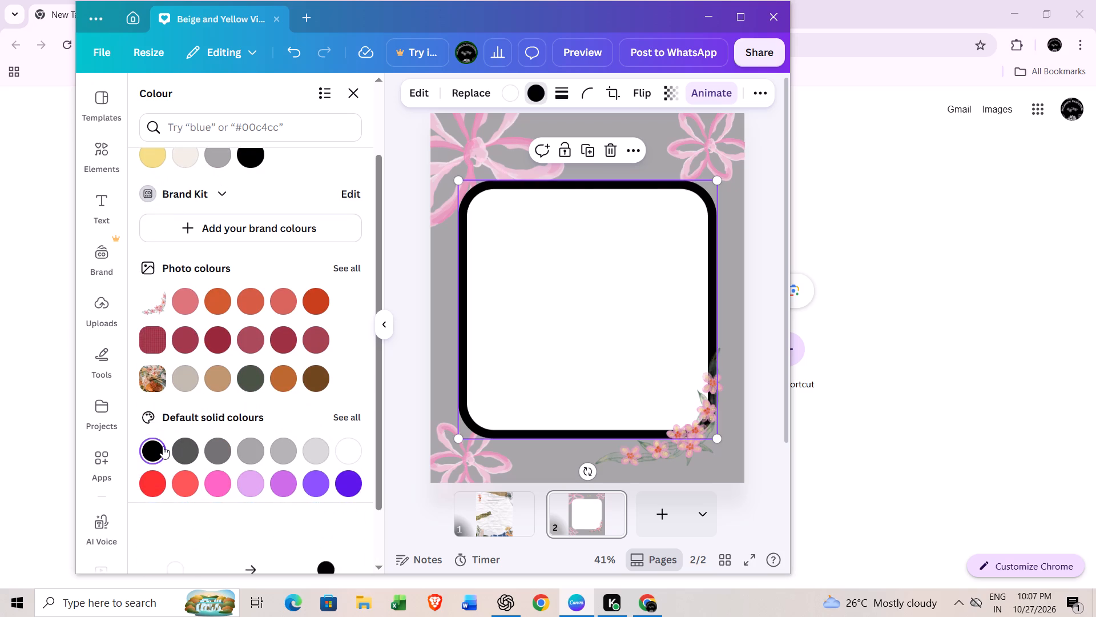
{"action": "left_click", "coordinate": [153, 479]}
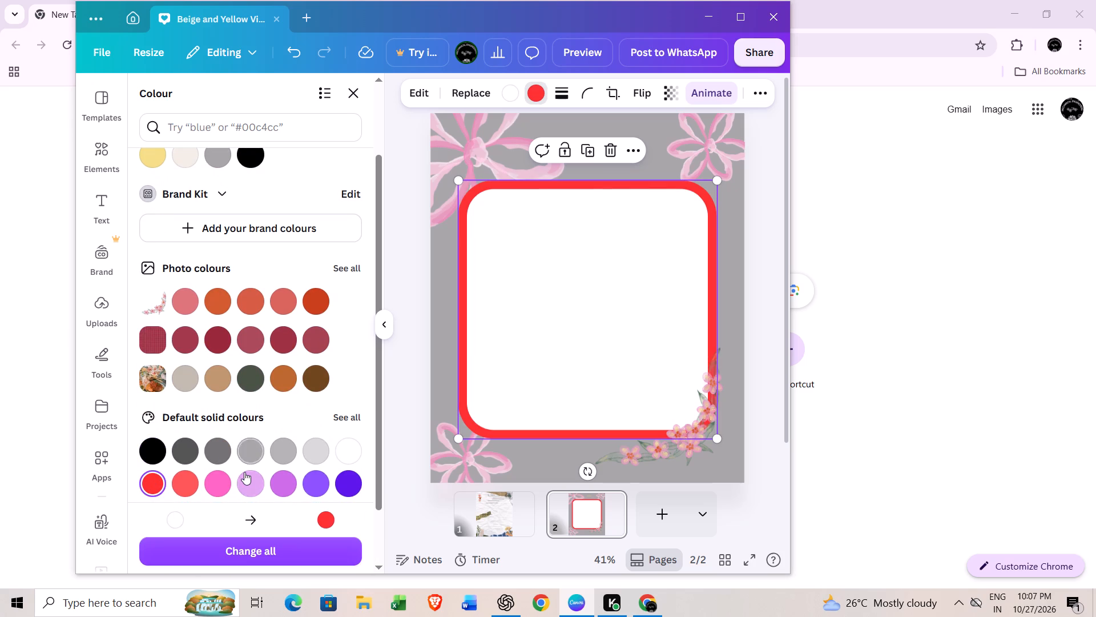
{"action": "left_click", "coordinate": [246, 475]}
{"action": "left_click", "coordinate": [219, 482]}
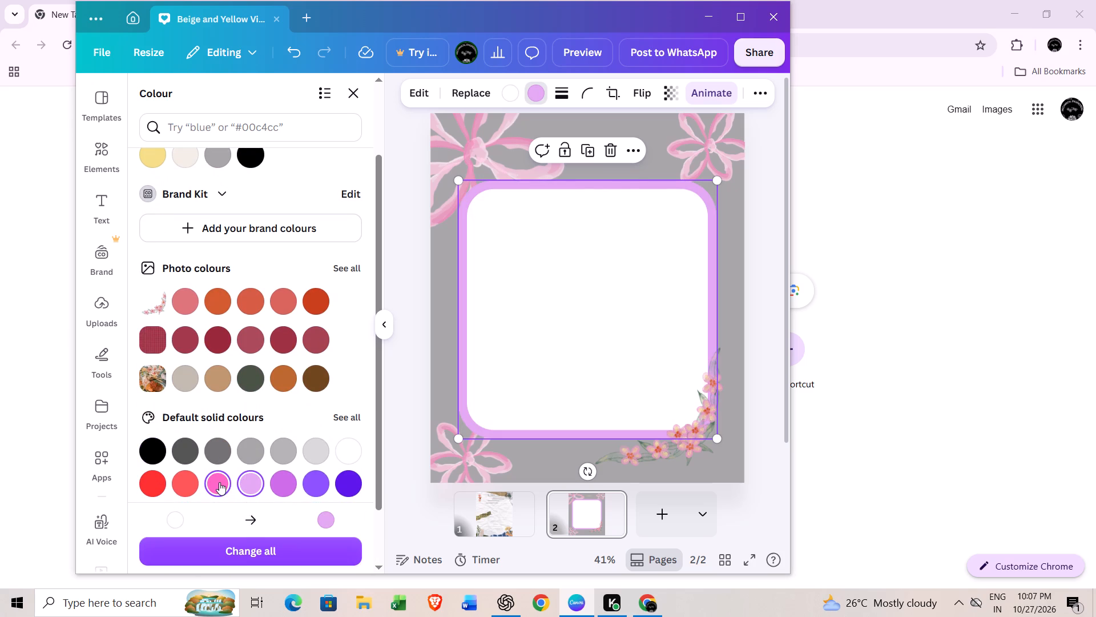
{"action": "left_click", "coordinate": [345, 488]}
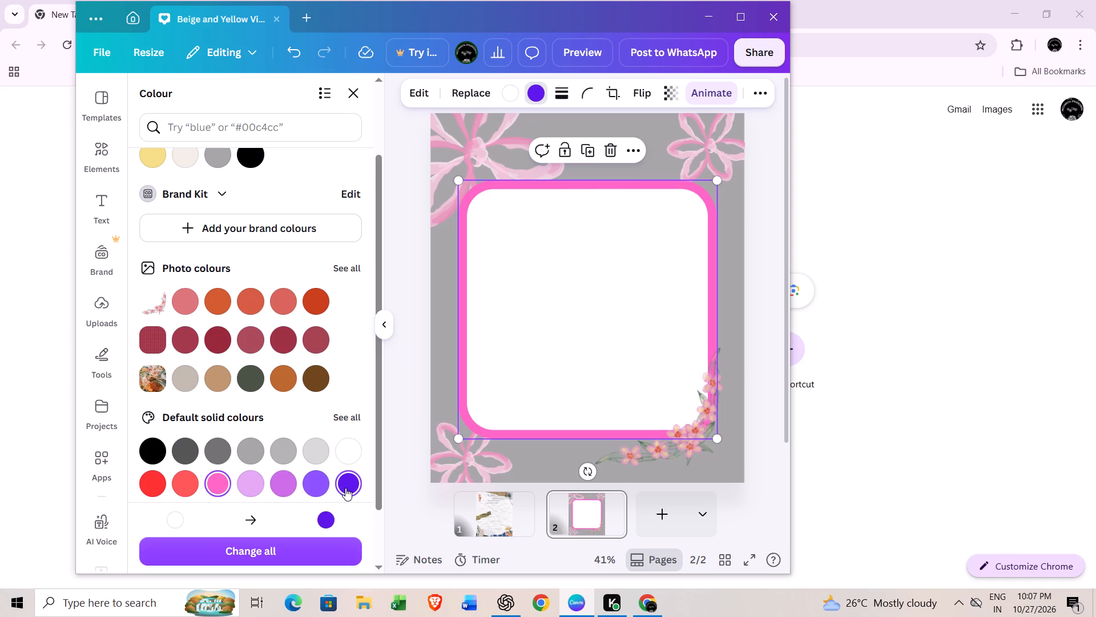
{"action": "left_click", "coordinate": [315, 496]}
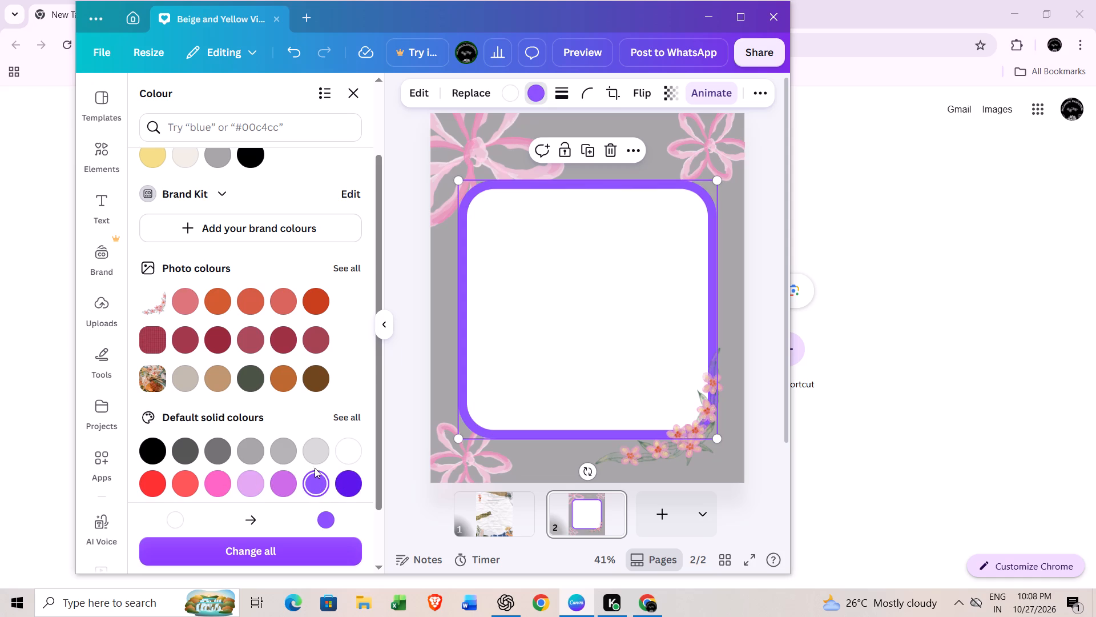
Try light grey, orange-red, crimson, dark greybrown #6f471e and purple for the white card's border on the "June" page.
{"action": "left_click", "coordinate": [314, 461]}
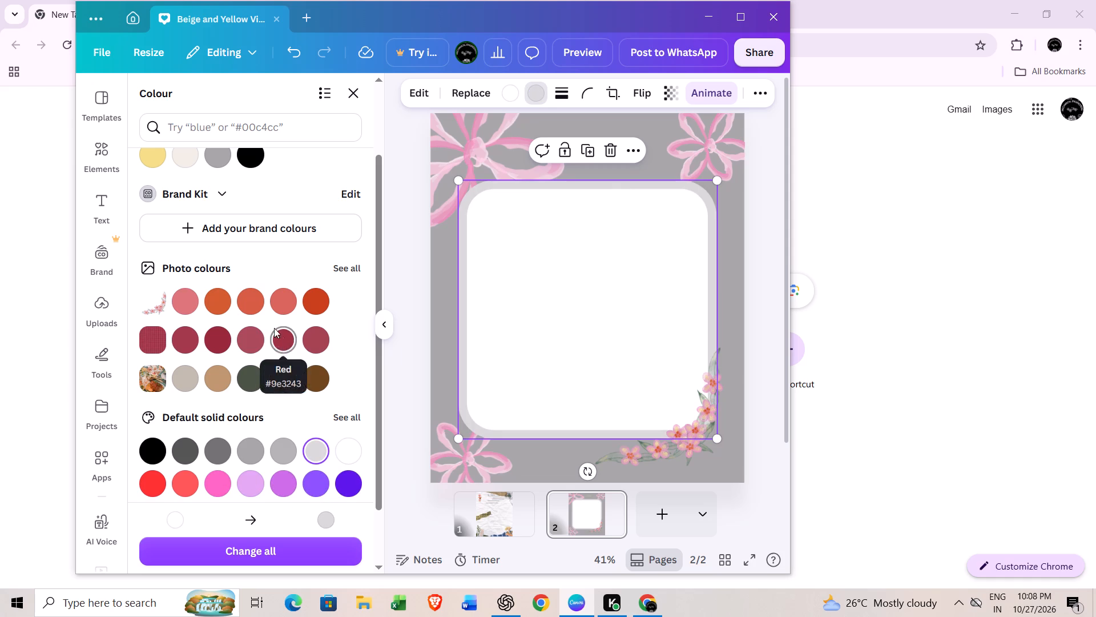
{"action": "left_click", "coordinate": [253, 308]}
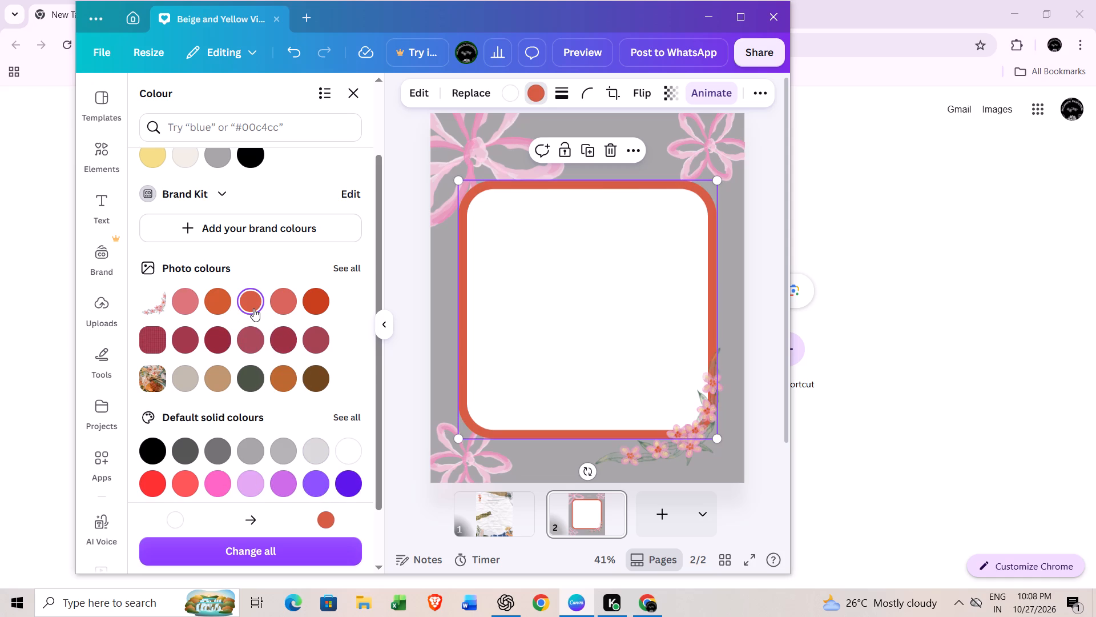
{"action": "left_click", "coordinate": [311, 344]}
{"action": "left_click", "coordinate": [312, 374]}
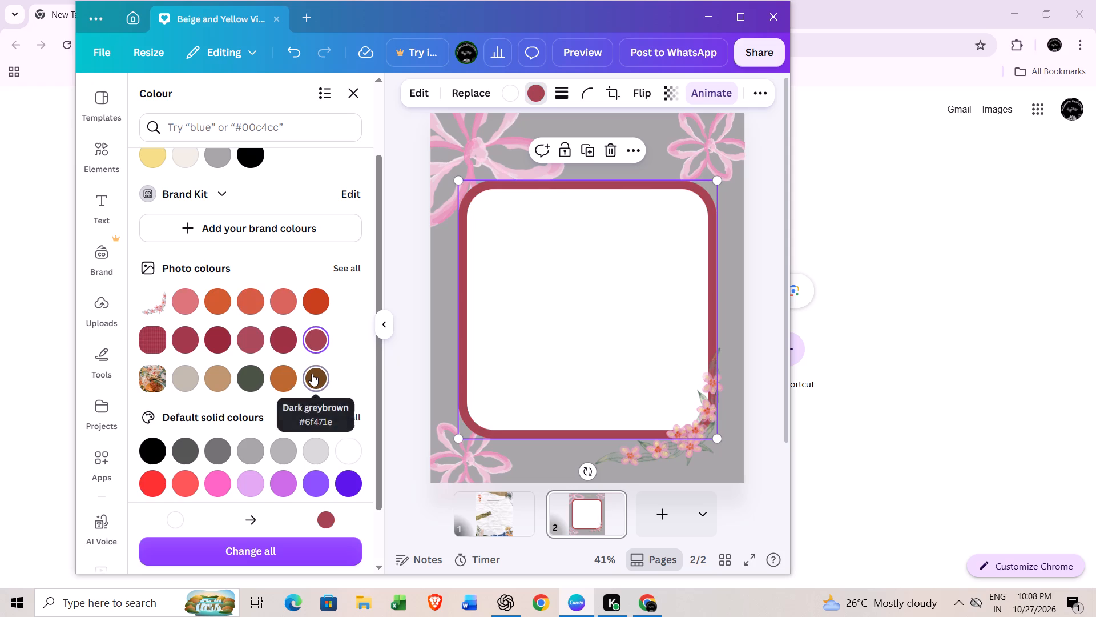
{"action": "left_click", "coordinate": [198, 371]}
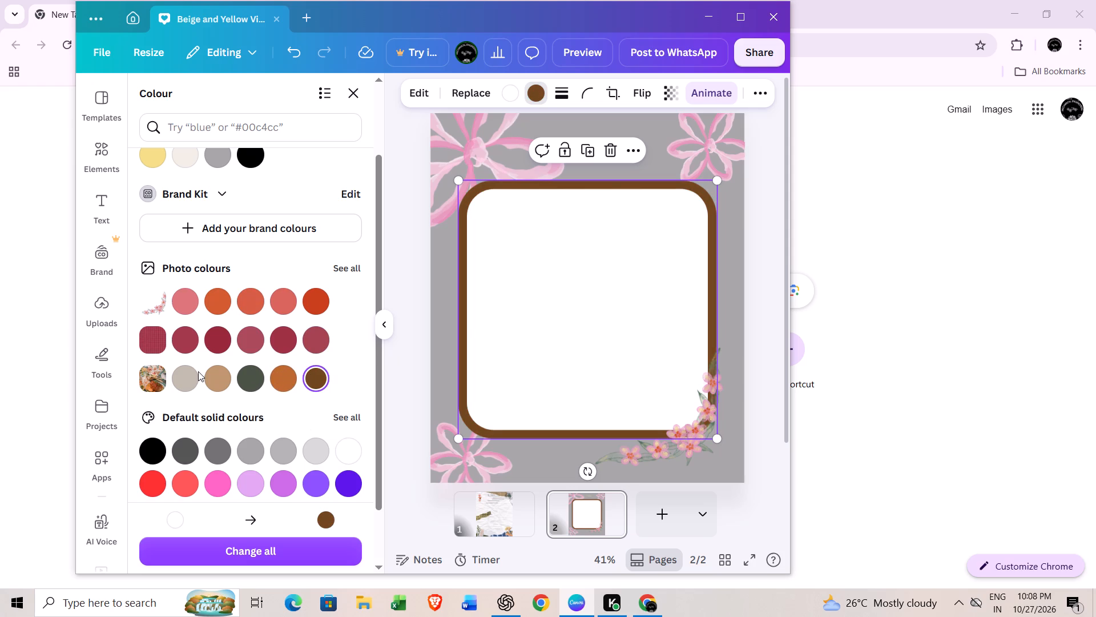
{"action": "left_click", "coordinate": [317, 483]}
Set the white card's border to the light grey default solid colour and close the colour choices.
{"action": "left_click", "coordinate": [316, 455]}
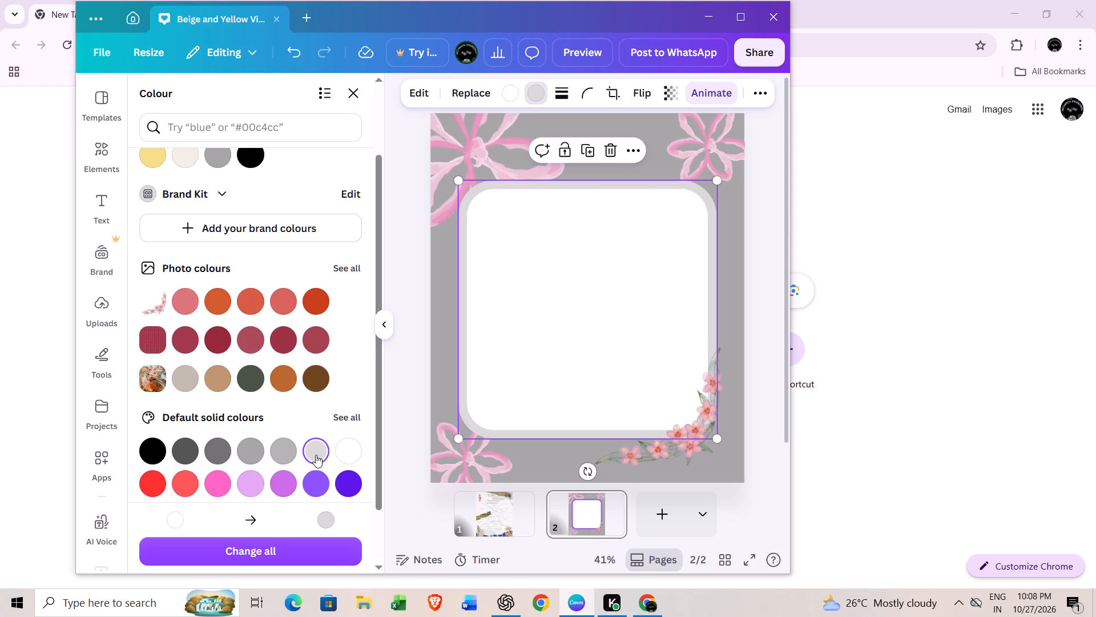
{"action": "left_click", "coordinate": [569, 283]}
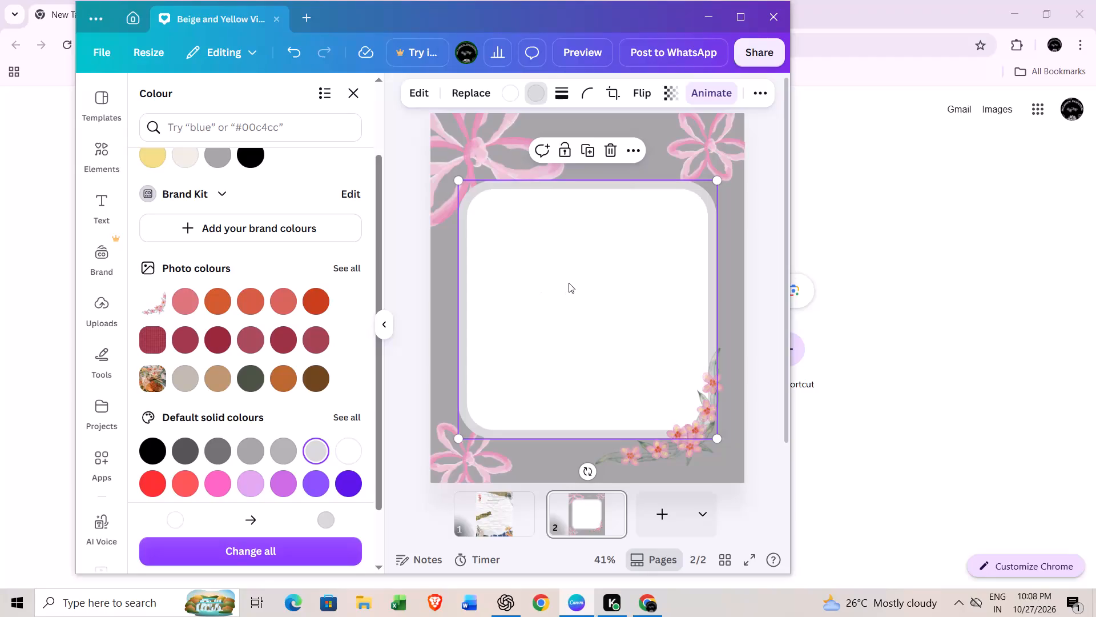
{"action": "left_click", "coordinate": [555, 287]}
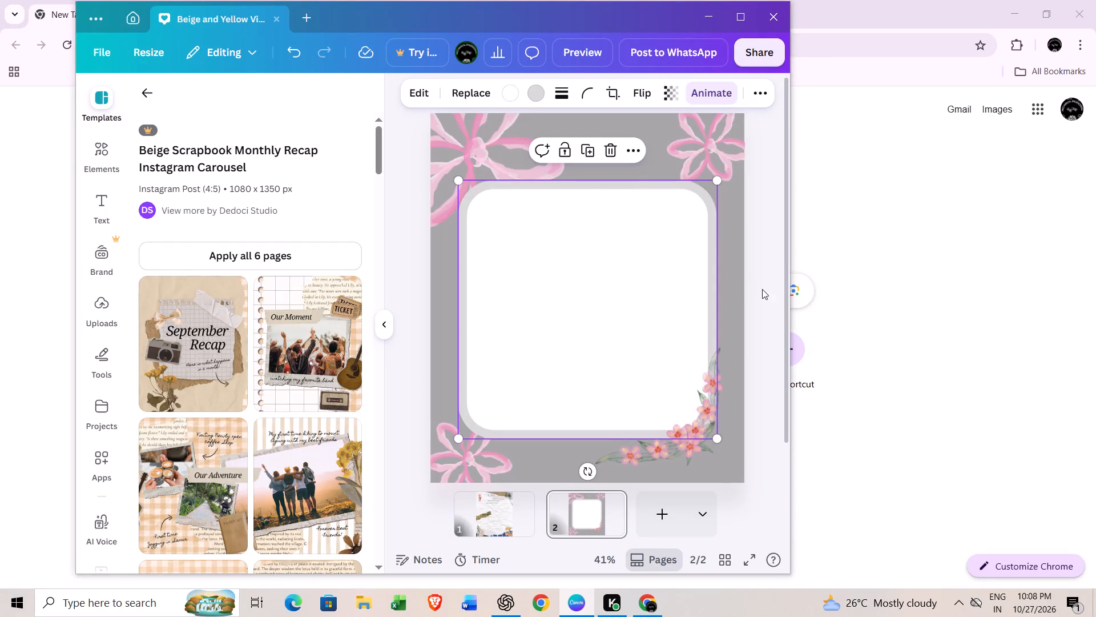
Move the white card off the "June" page and back, placing it against the page's left edge.
{"action": "left_click_drag", "start_coordinate": [716, 298], "coordinate": [638, 305]}
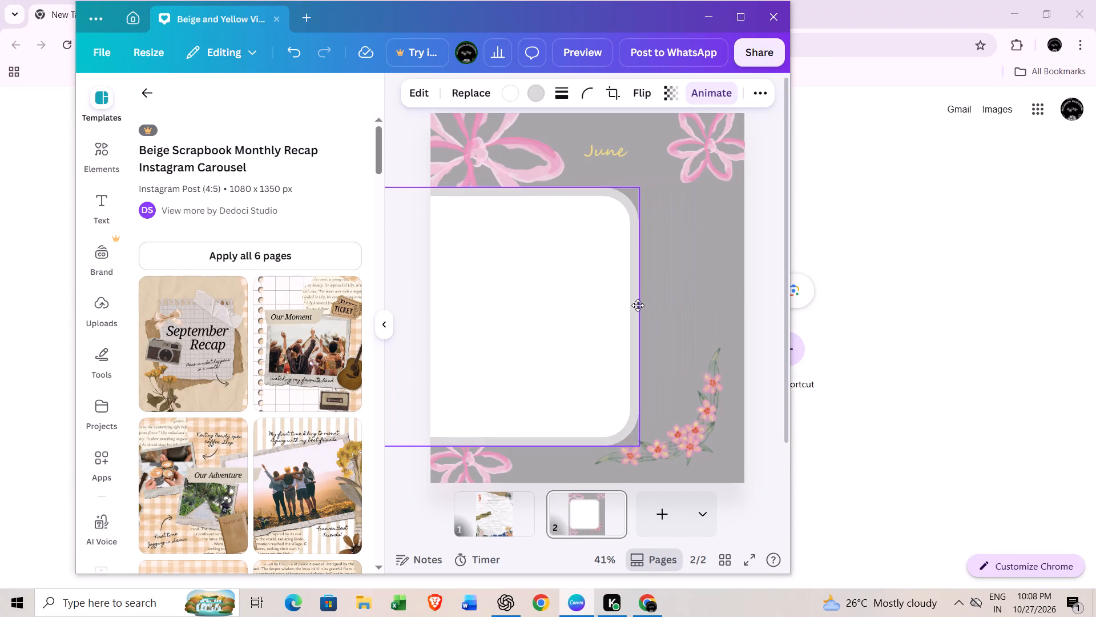
{"action": "left_click_drag", "start_coordinate": [638, 305], "coordinate": [174, 312]}
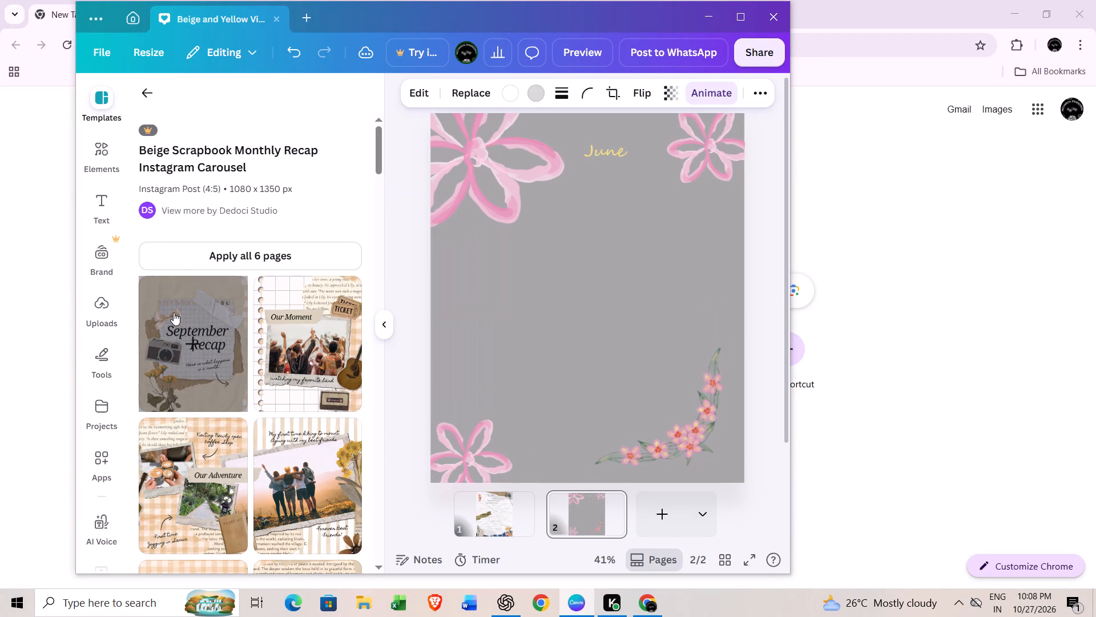
{"action": "left_click_drag", "start_coordinate": [174, 312], "coordinate": [685, 303]}
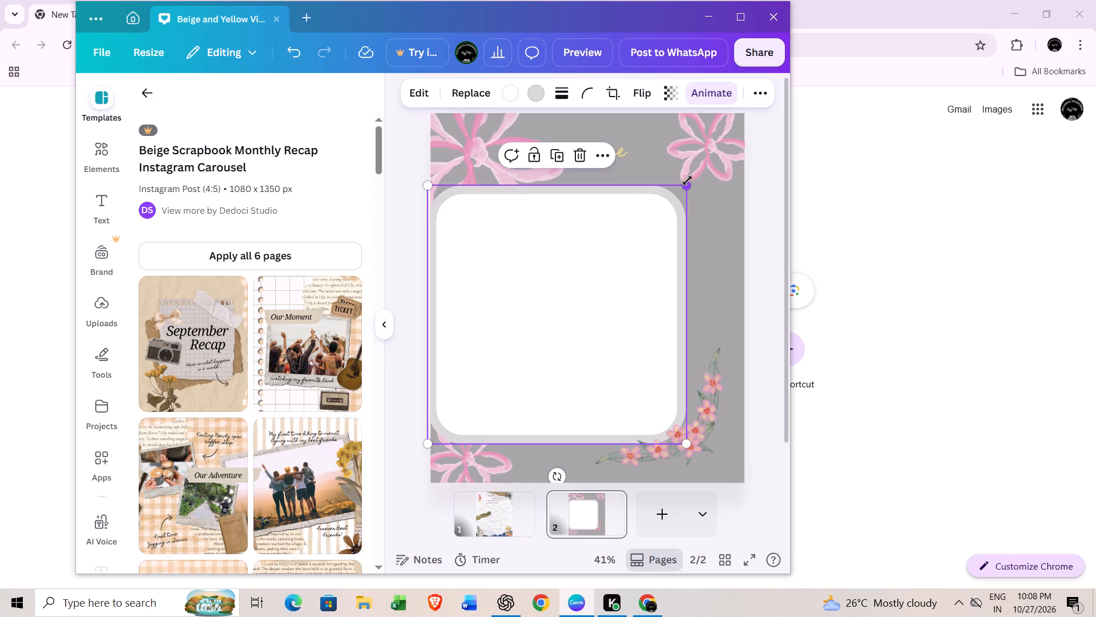
{"action": "left_click", "coordinate": [687, 180]}
{"action": "left_click", "coordinate": [583, 216]}
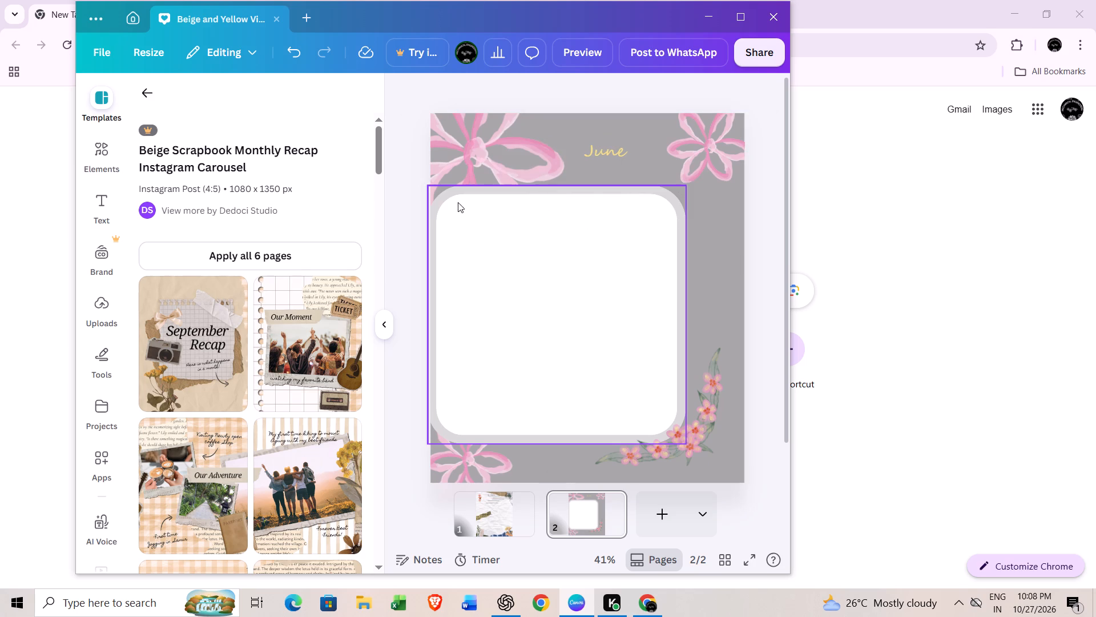
Duplicate the white card on the "June" page and offset the copy down and to the right of the original.
{"action": "left_click", "coordinate": [476, 278]}
{"action": "scroll", "coordinate": [476, 278], "scroll_direction": "down", "scroll_amount": 3}
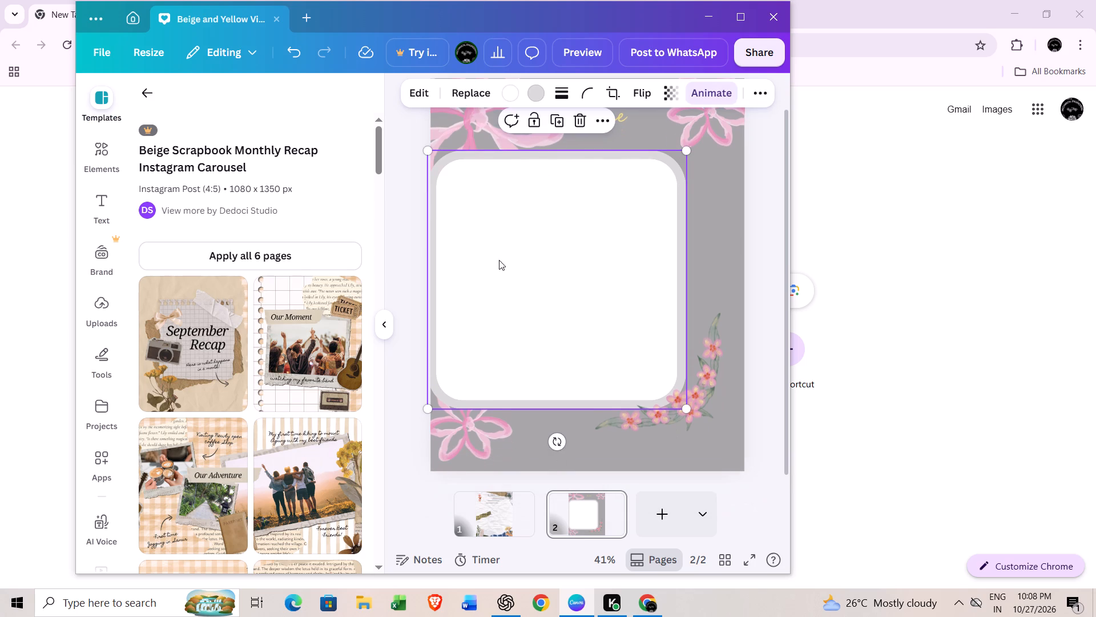
{"action": "left_click", "coordinate": [510, 256]}
{"action": "scroll", "coordinate": [511, 257], "scroll_direction": "down", "scroll_amount": 3}
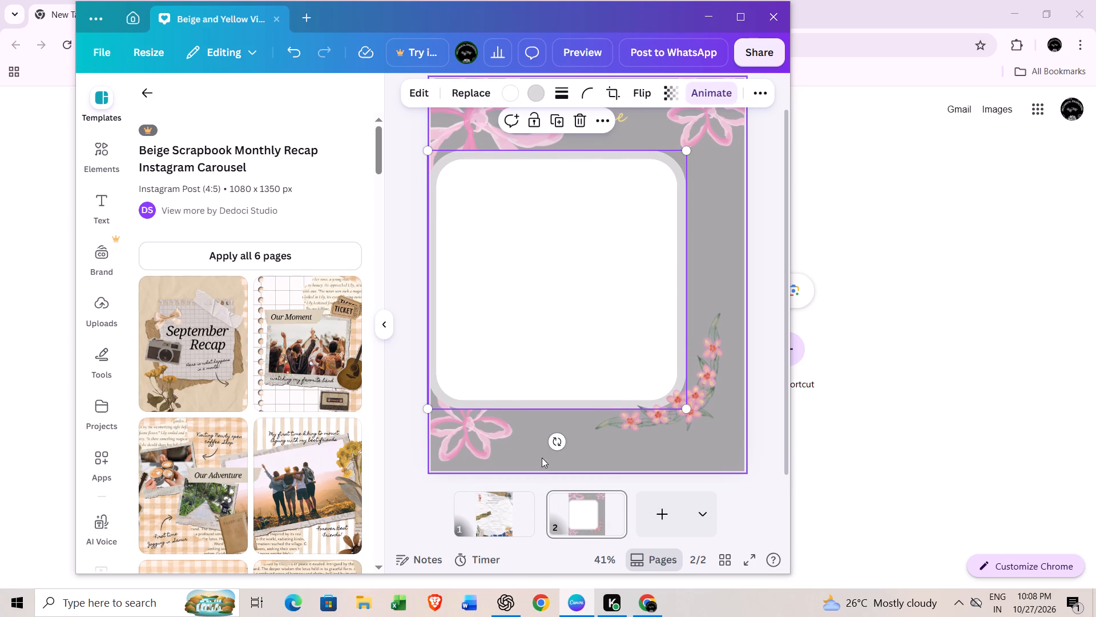
{"action": "left_click", "coordinate": [552, 440]}
{"action": "left_click", "coordinate": [562, 443]}
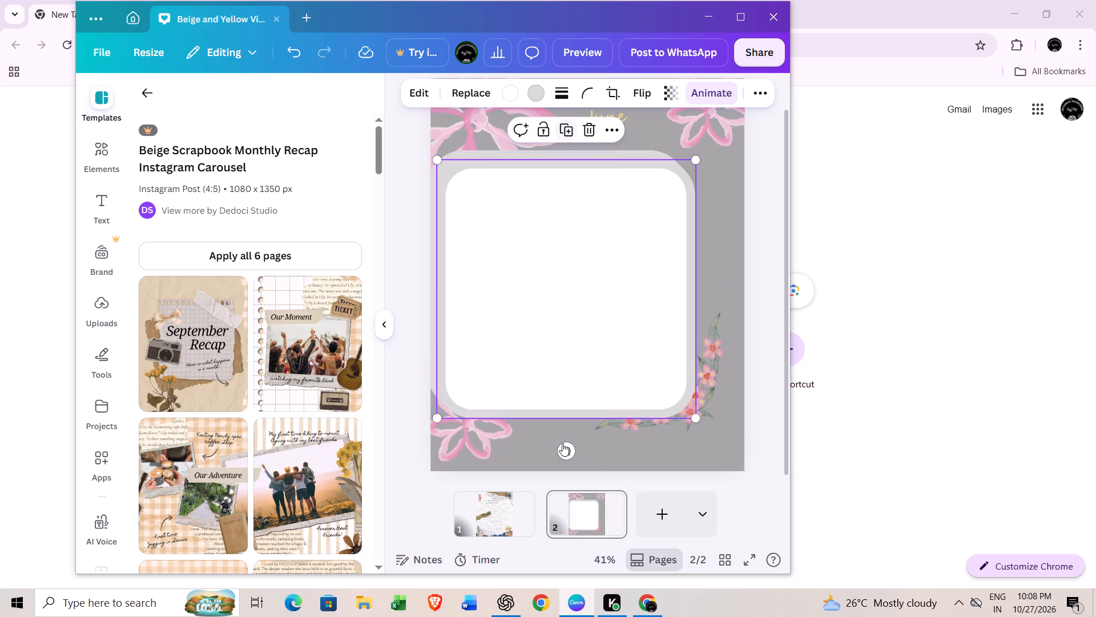
{"action": "left_click", "coordinate": [562, 443]}
{"action": "left_click", "coordinate": [562, 443]}
{"action": "left_click_drag", "start_coordinate": [536, 371], "coordinate": [605, 429]}
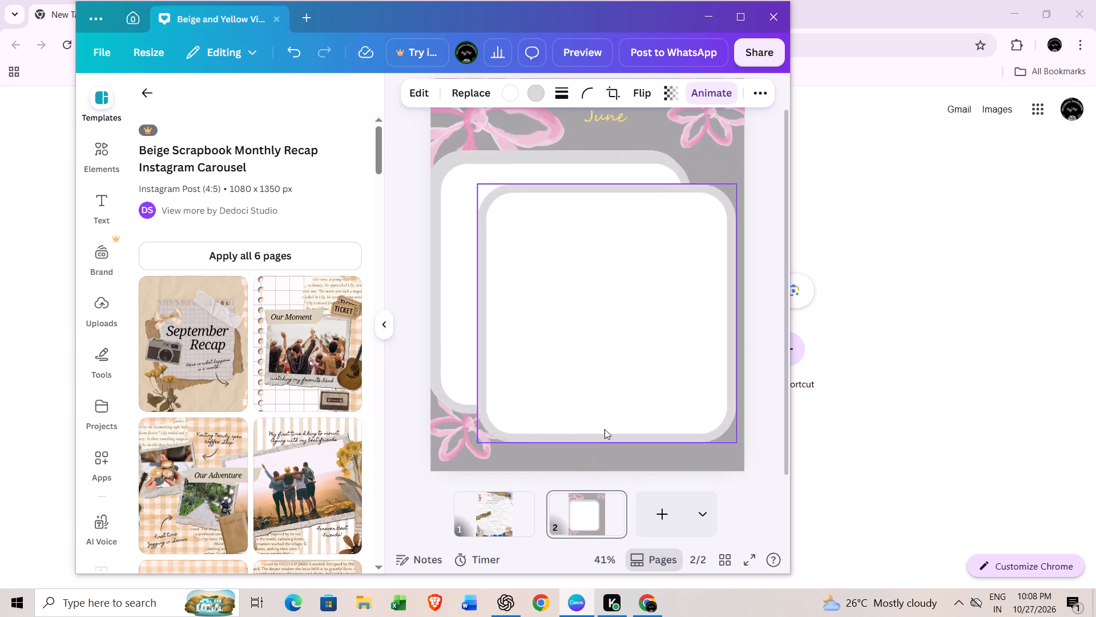
Move the front copy of the white card down so that it hangs mostly off the page's bottom edge.
{"action": "left_click_drag", "start_coordinate": [605, 429], "coordinate": [531, 315]}
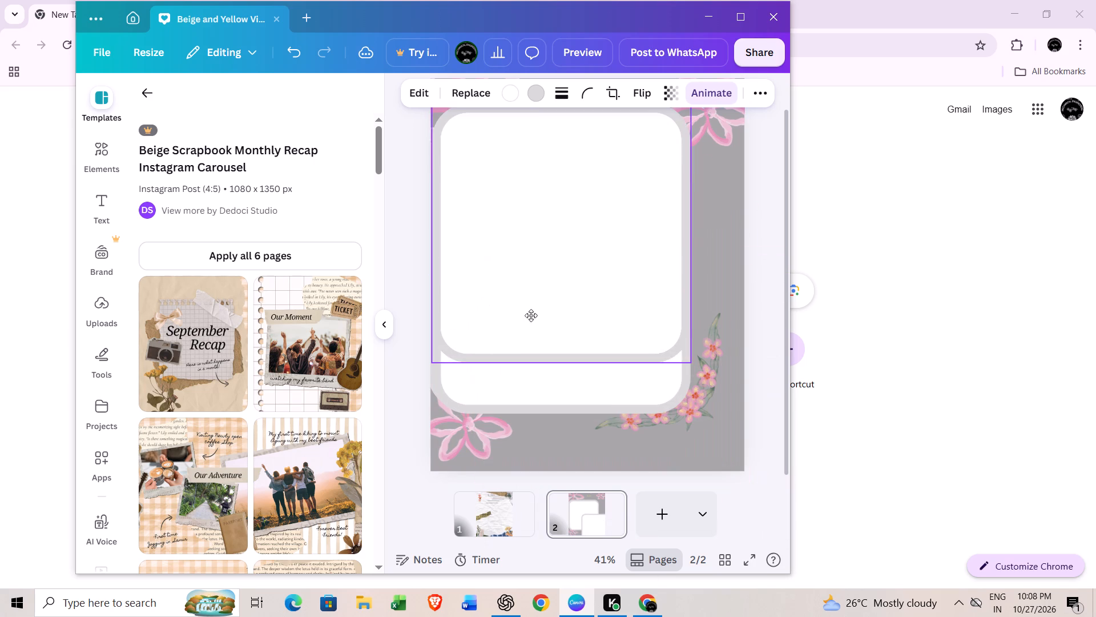
{"action": "left_click_drag", "start_coordinate": [531, 315], "coordinate": [530, 315]}
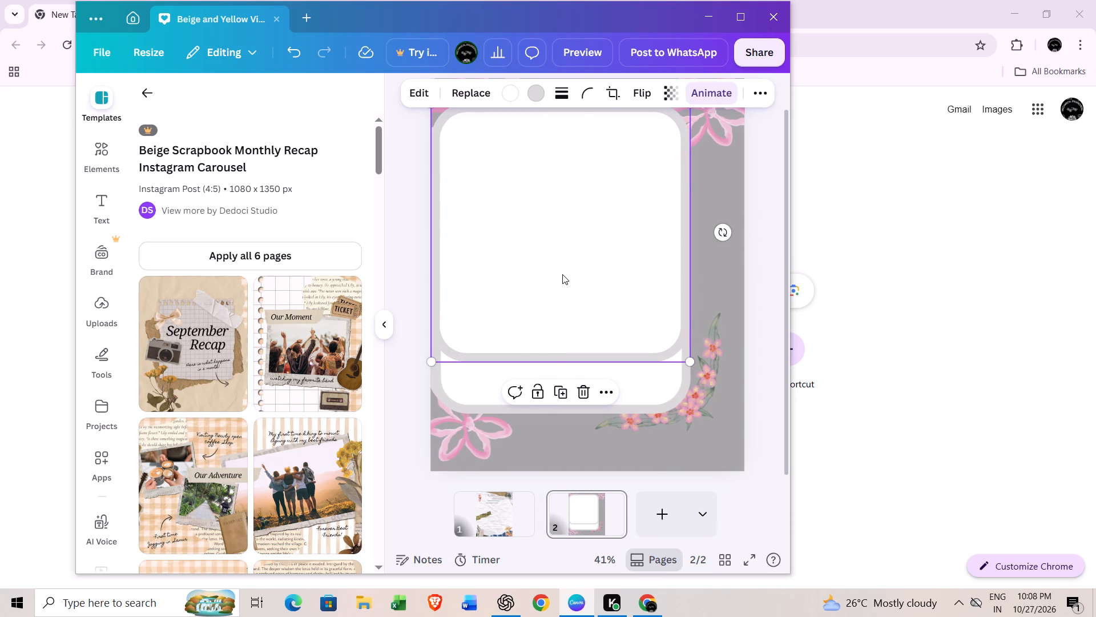
{"action": "scroll", "coordinate": [562, 274], "scroll_direction": "down", "scroll_amount": 9}
{"action": "left_click_drag", "start_coordinate": [513, 245], "coordinate": [515, 245]}
{"action": "left_click_drag", "start_coordinate": [515, 245], "coordinate": [692, 424]}
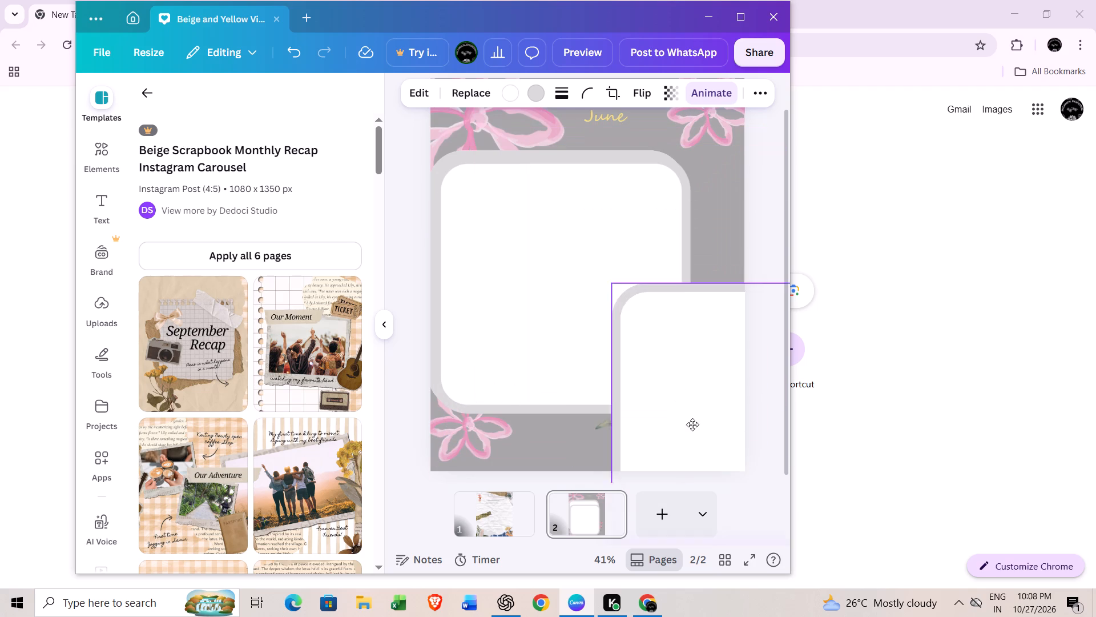
{"action": "left_click_drag", "start_coordinate": [692, 424], "coordinate": [563, 578]}
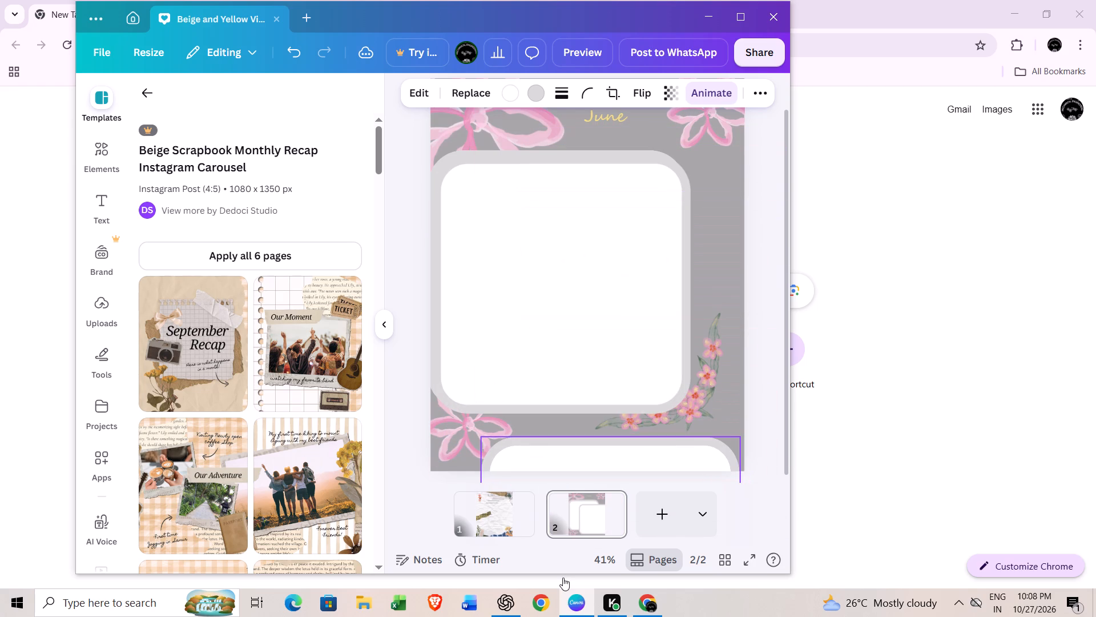
{"action": "left_click_drag", "start_coordinate": [563, 578], "coordinate": [558, 575]}
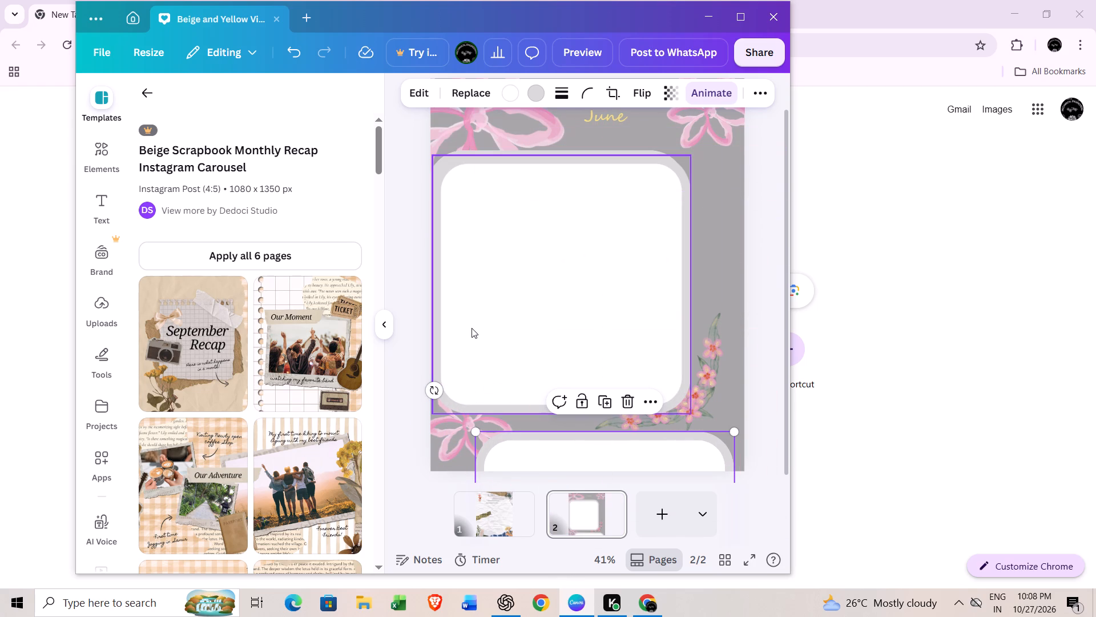
Move another copy of the white card to the page's bottom-left corner, mostly off the page.
{"action": "scroll", "coordinate": [472, 328], "scroll_direction": "down", "scroll_amount": 3}
{"action": "scroll", "coordinate": [472, 328], "scroll_direction": "up", "scroll_amount": 2}
{"action": "scroll", "coordinate": [472, 328], "scroll_direction": "down", "scroll_amount": 4}
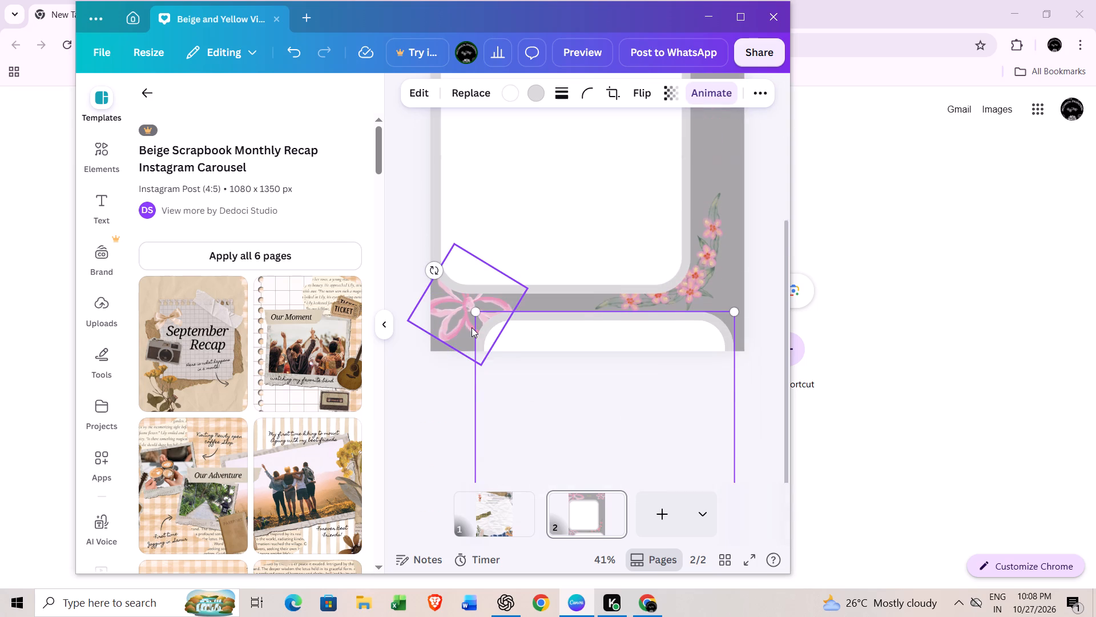
{"action": "scroll", "coordinate": [472, 327], "scroll_direction": "down", "scroll_amount": 3}
{"action": "scroll", "coordinate": [472, 327], "scroll_direction": "up", "scroll_amount": 4}
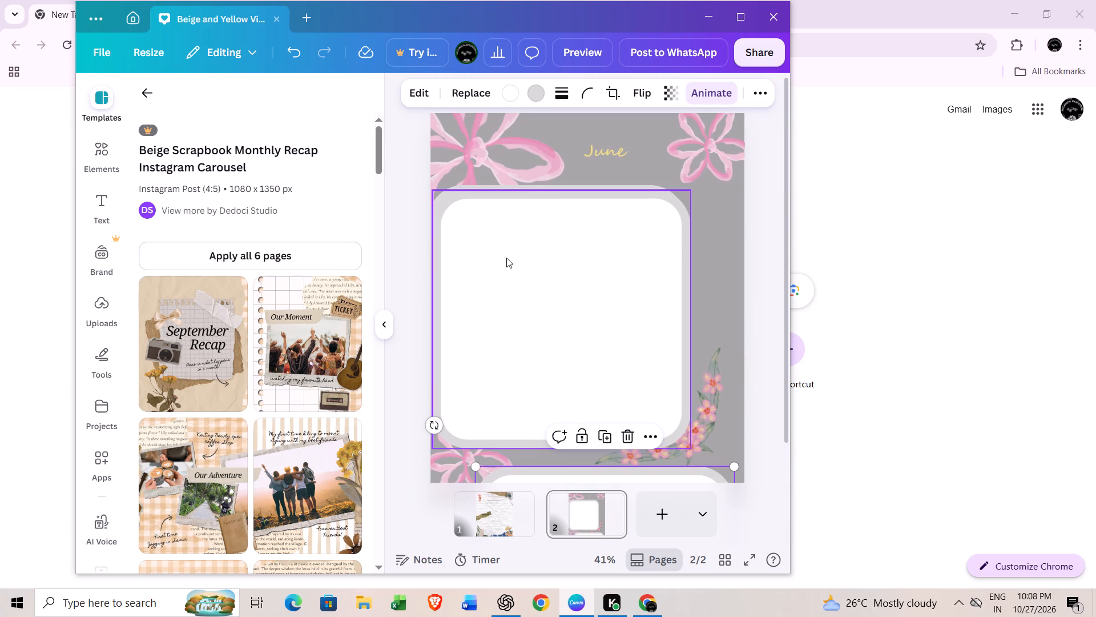
{"action": "scroll", "coordinate": [506, 257], "scroll_direction": "down", "scroll_amount": 4}
{"action": "scroll", "coordinate": [506, 257], "scroll_direction": "up", "scroll_amount": 3}
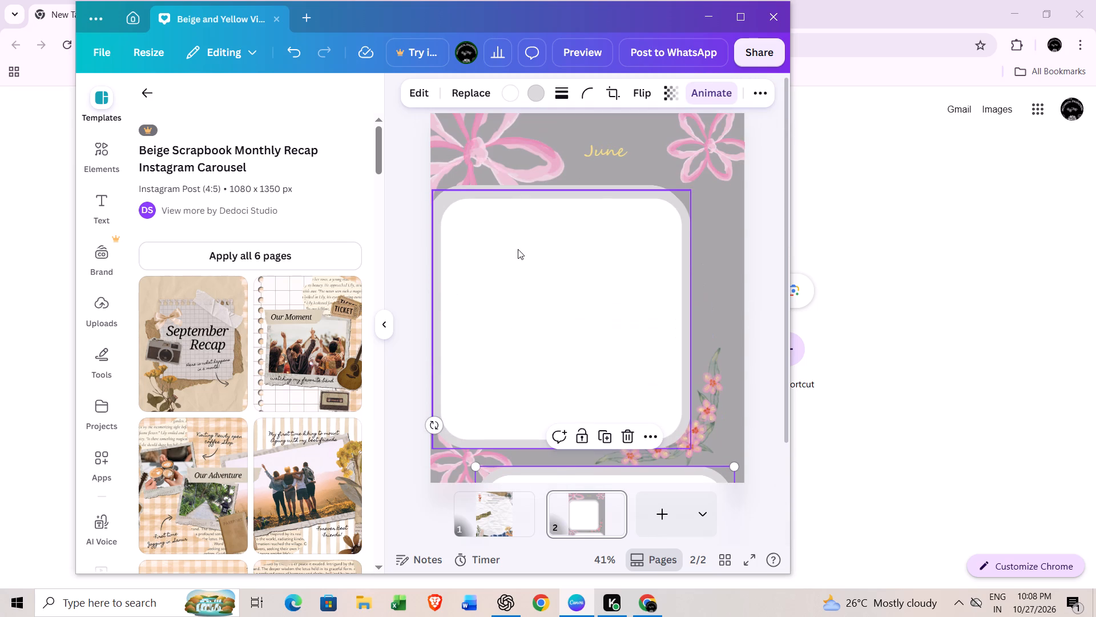
{"action": "left_click", "coordinate": [518, 249]}
{"action": "left_click_drag", "start_coordinate": [518, 249], "coordinate": [507, 215]}
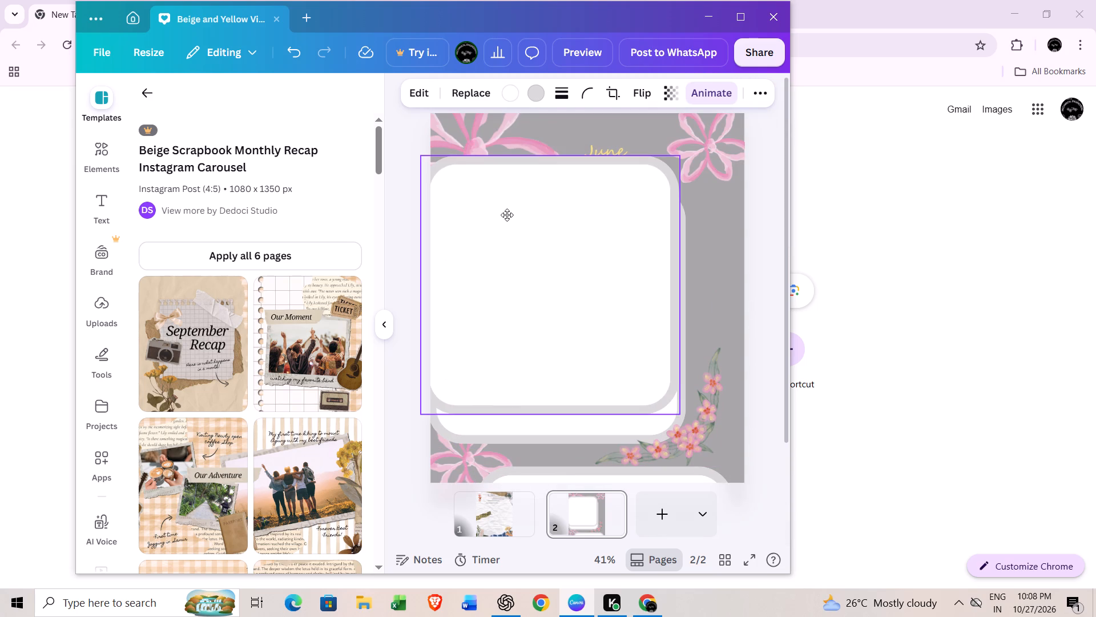
{"action": "left_click_drag", "start_coordinate": [507, 215], "coordinate": [483, 579]}
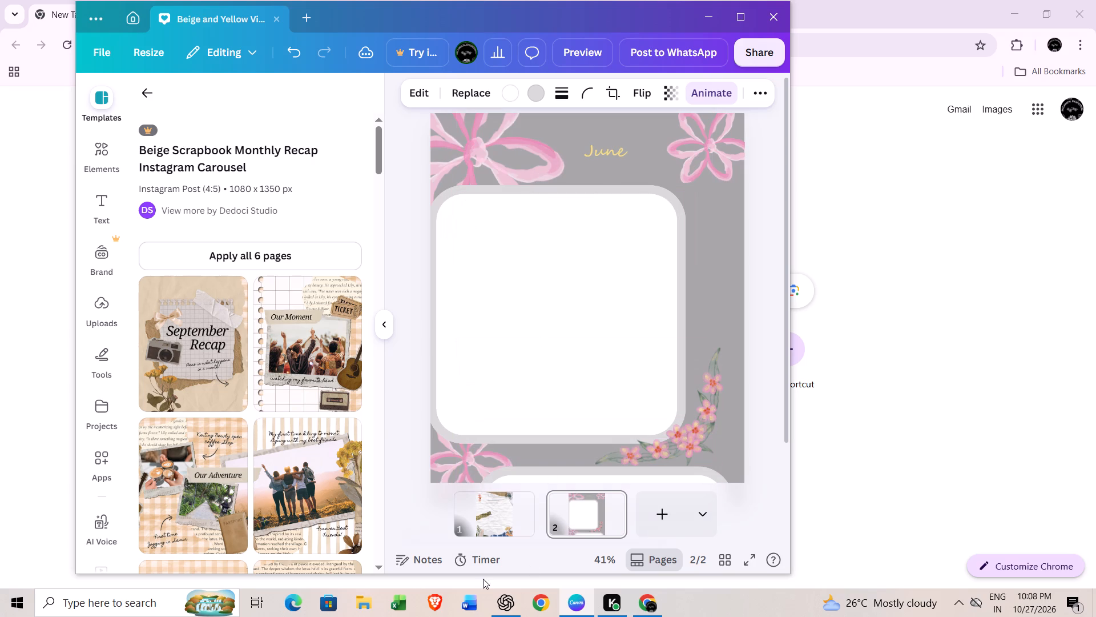
{"action": "left_click_drag", "start_coordinate": [483, 579], "coordinate": [415, 464]}
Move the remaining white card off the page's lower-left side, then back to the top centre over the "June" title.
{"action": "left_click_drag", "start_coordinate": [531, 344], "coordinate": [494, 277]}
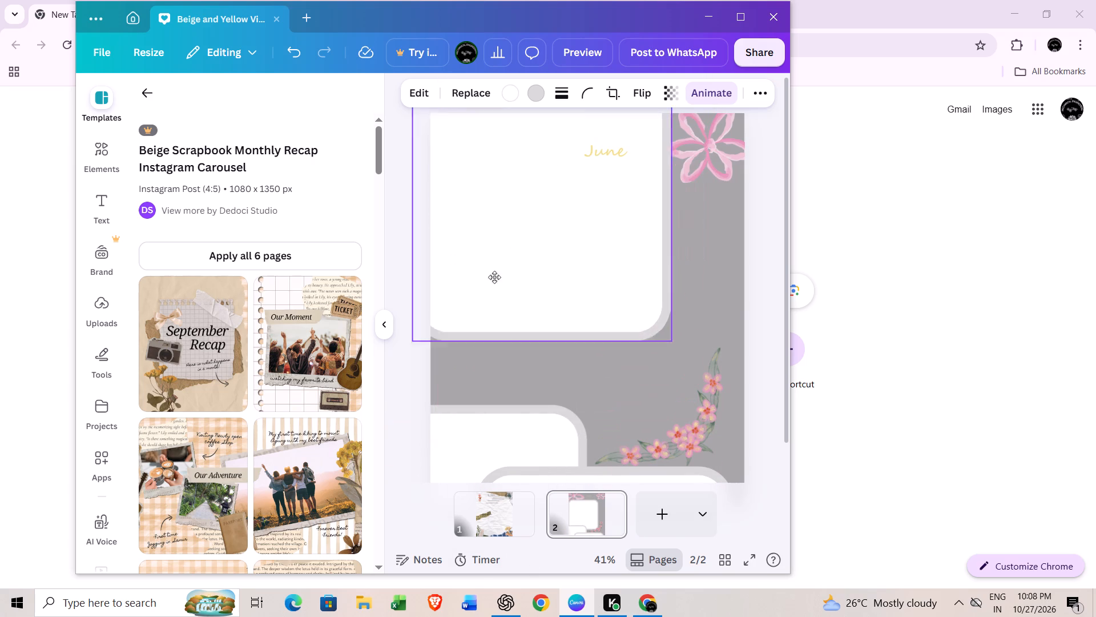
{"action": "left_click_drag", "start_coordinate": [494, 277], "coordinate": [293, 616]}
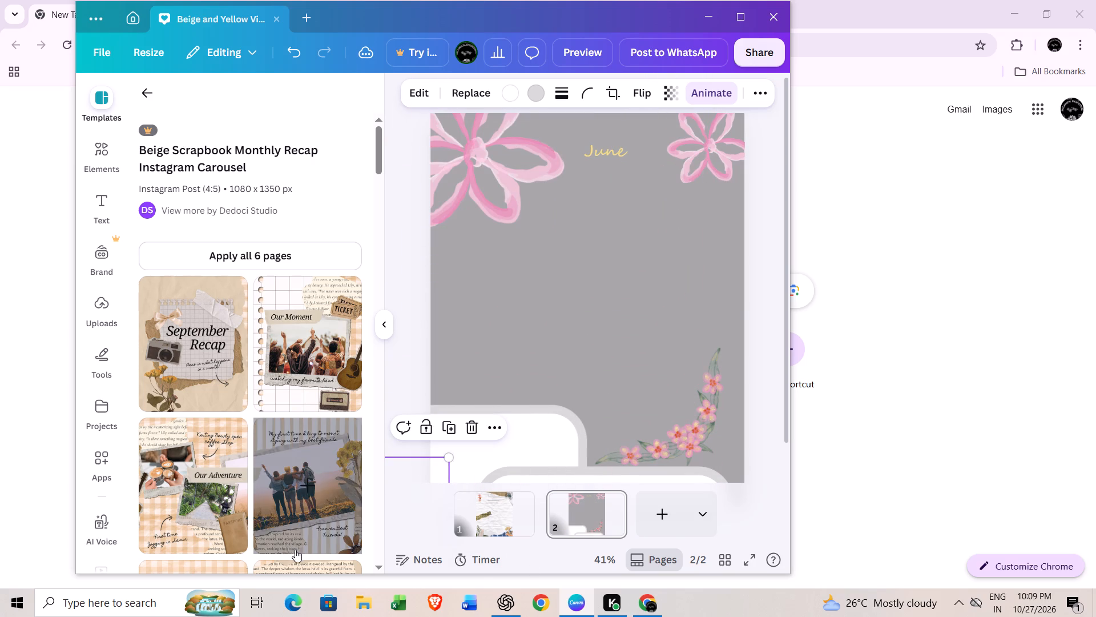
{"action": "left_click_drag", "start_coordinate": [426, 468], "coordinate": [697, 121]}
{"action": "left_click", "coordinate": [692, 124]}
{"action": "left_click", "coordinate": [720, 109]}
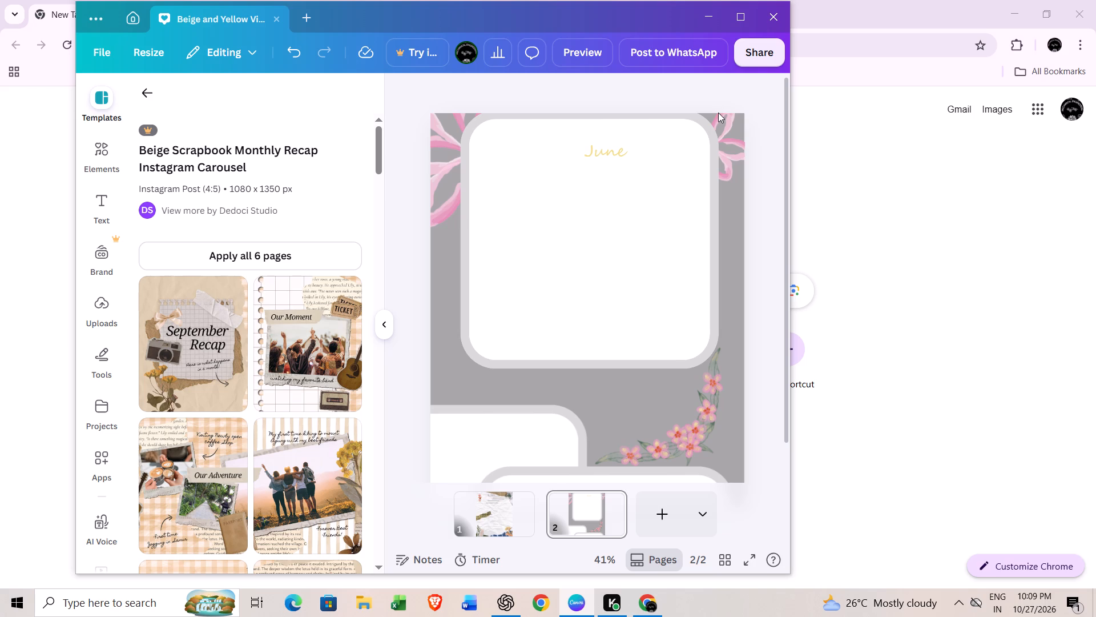
Delete the white card covering the "June" title at the top of the page.
{"action": "left_click", "coordinate": [540, 269]}
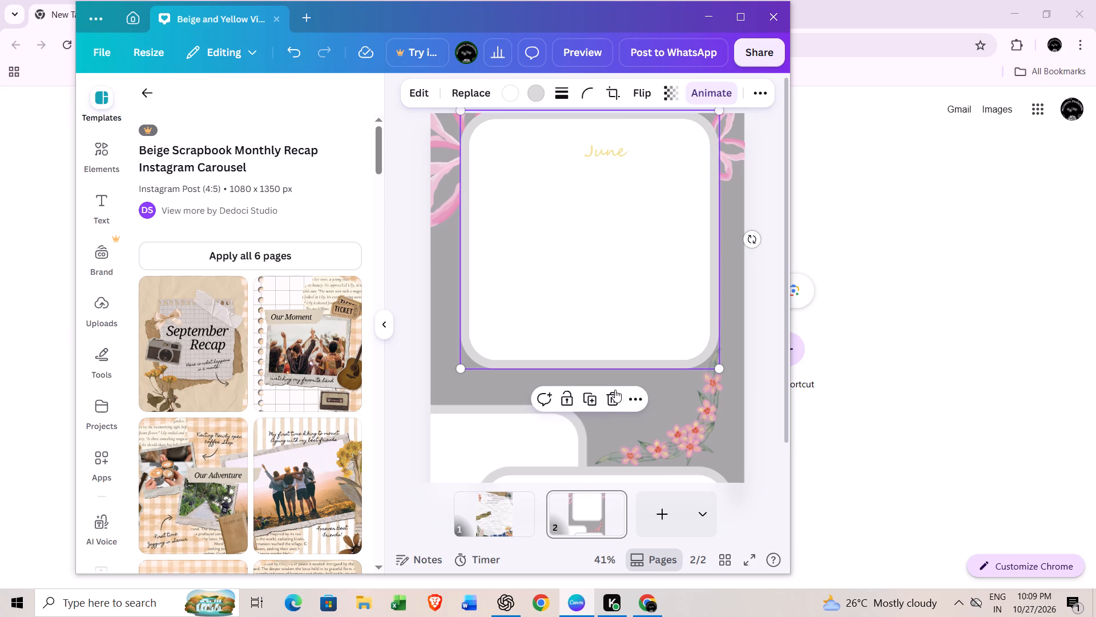
{"action": "left_click", "coordinate": [616, 386]}
{"action": "left_click", "coordinate": [611, 399]}
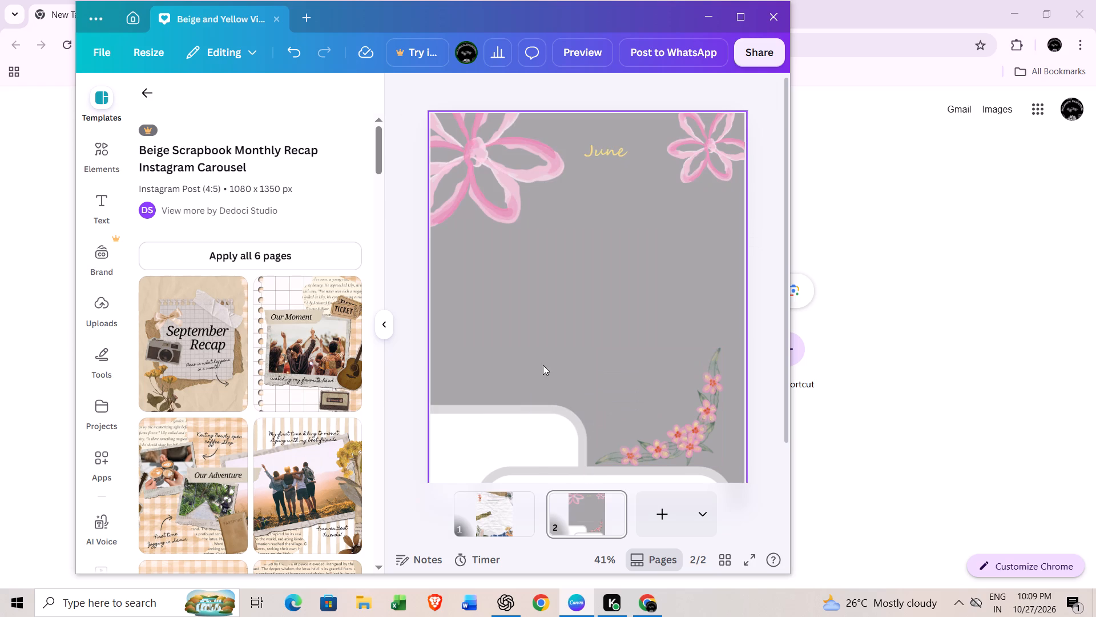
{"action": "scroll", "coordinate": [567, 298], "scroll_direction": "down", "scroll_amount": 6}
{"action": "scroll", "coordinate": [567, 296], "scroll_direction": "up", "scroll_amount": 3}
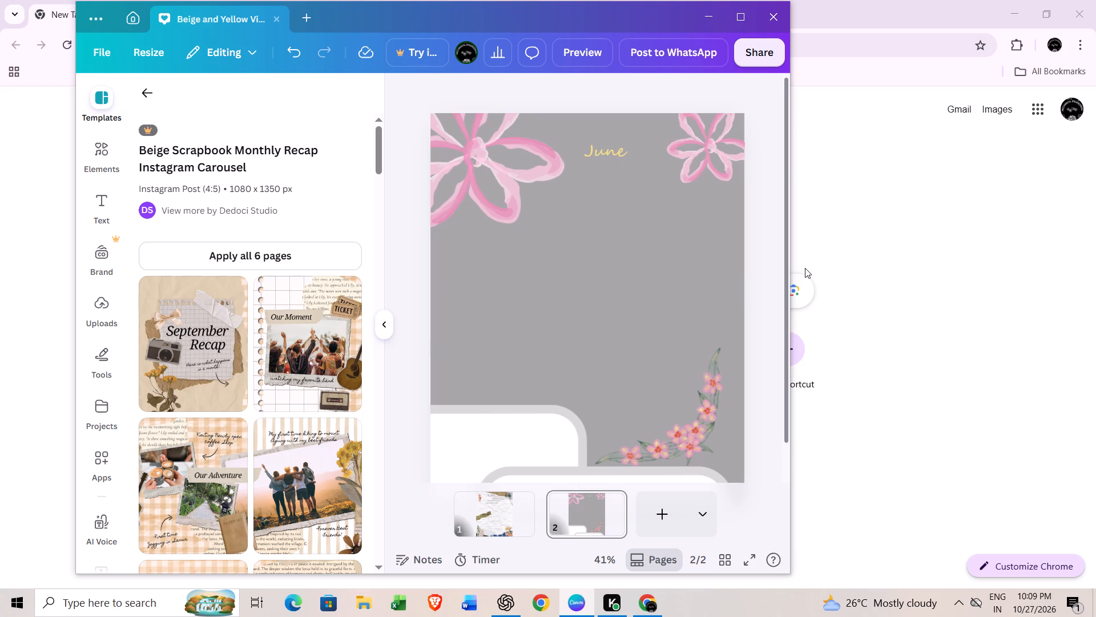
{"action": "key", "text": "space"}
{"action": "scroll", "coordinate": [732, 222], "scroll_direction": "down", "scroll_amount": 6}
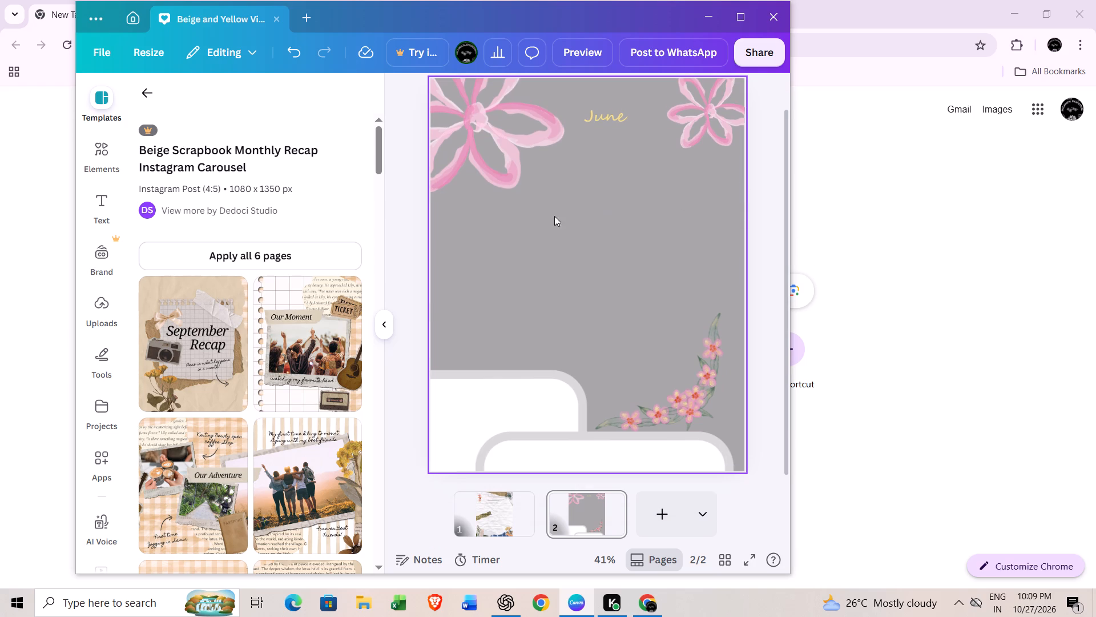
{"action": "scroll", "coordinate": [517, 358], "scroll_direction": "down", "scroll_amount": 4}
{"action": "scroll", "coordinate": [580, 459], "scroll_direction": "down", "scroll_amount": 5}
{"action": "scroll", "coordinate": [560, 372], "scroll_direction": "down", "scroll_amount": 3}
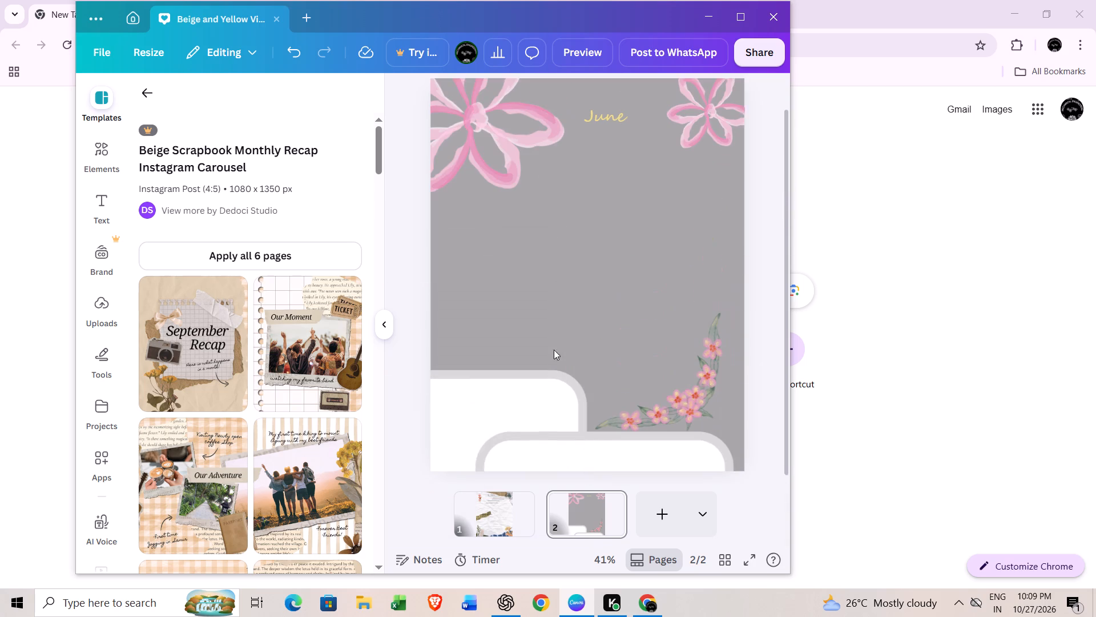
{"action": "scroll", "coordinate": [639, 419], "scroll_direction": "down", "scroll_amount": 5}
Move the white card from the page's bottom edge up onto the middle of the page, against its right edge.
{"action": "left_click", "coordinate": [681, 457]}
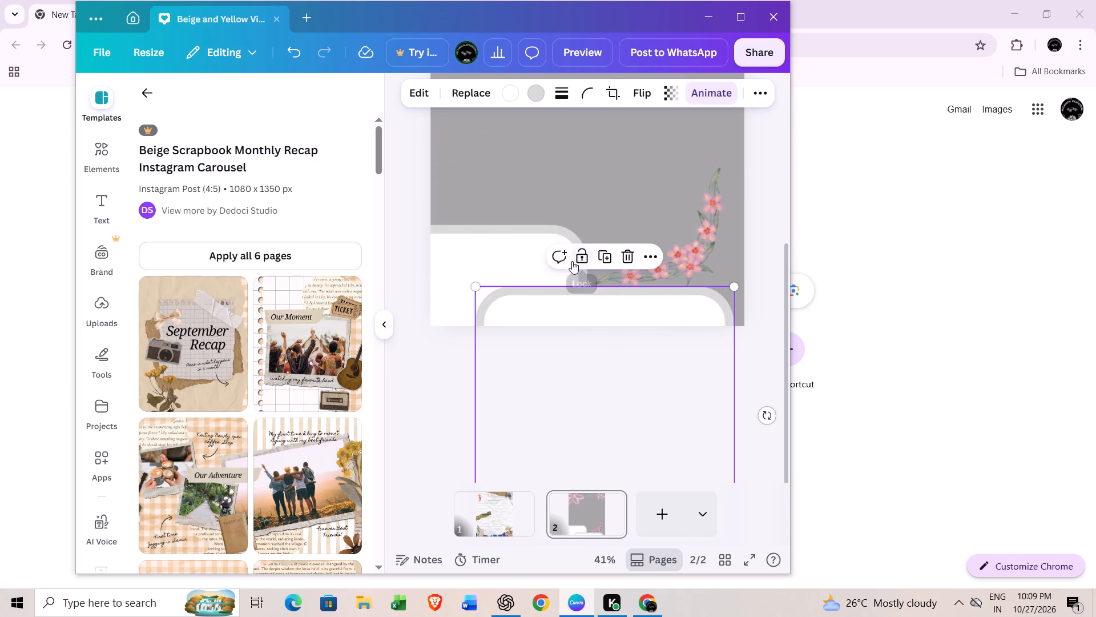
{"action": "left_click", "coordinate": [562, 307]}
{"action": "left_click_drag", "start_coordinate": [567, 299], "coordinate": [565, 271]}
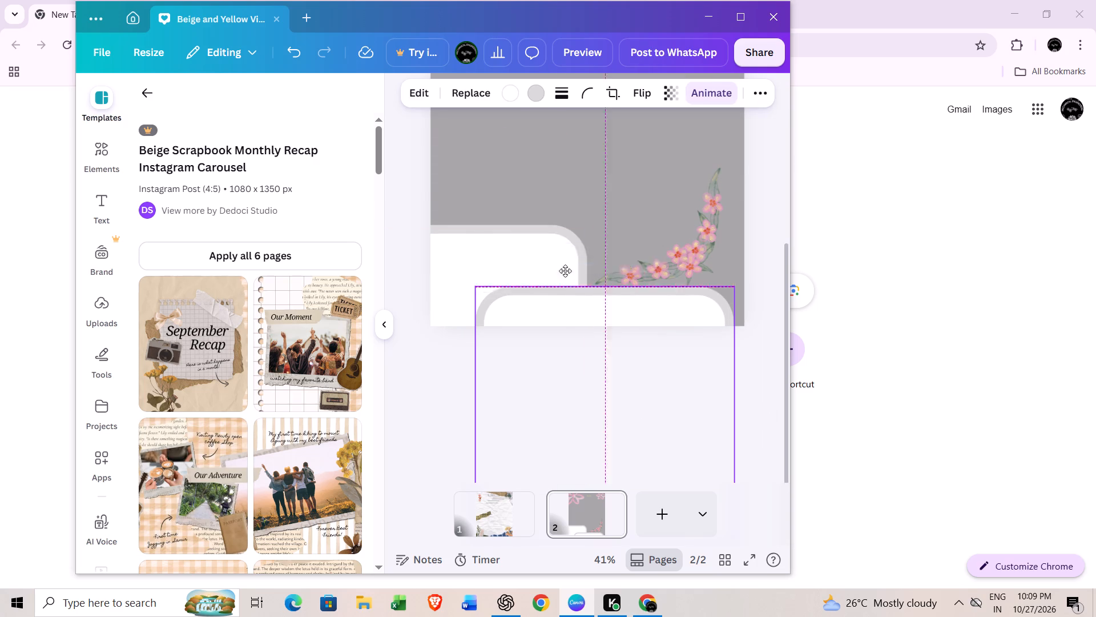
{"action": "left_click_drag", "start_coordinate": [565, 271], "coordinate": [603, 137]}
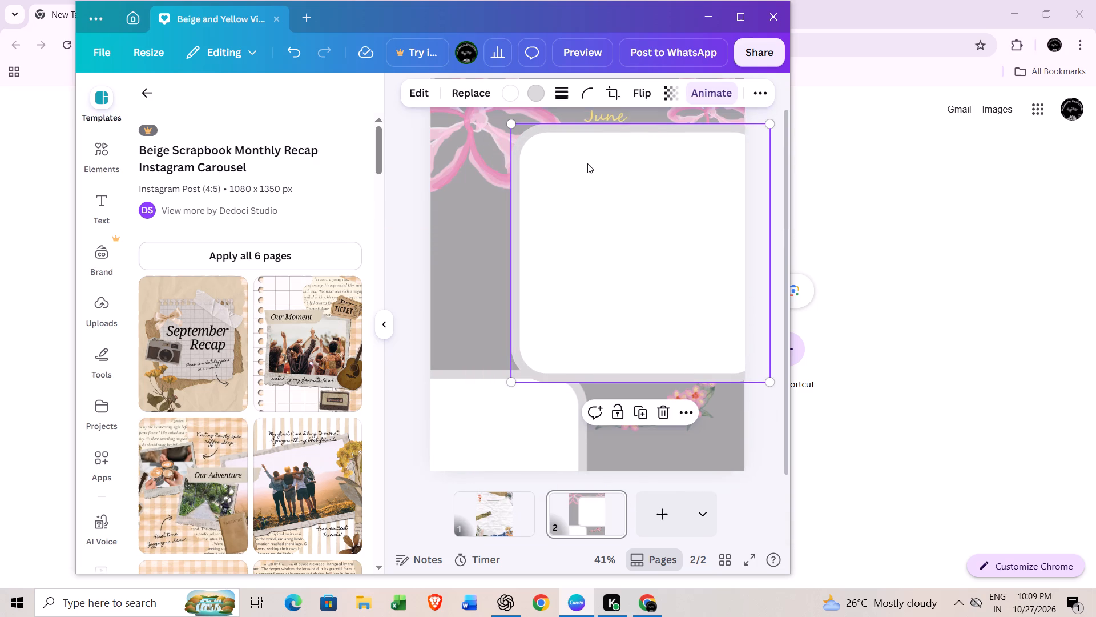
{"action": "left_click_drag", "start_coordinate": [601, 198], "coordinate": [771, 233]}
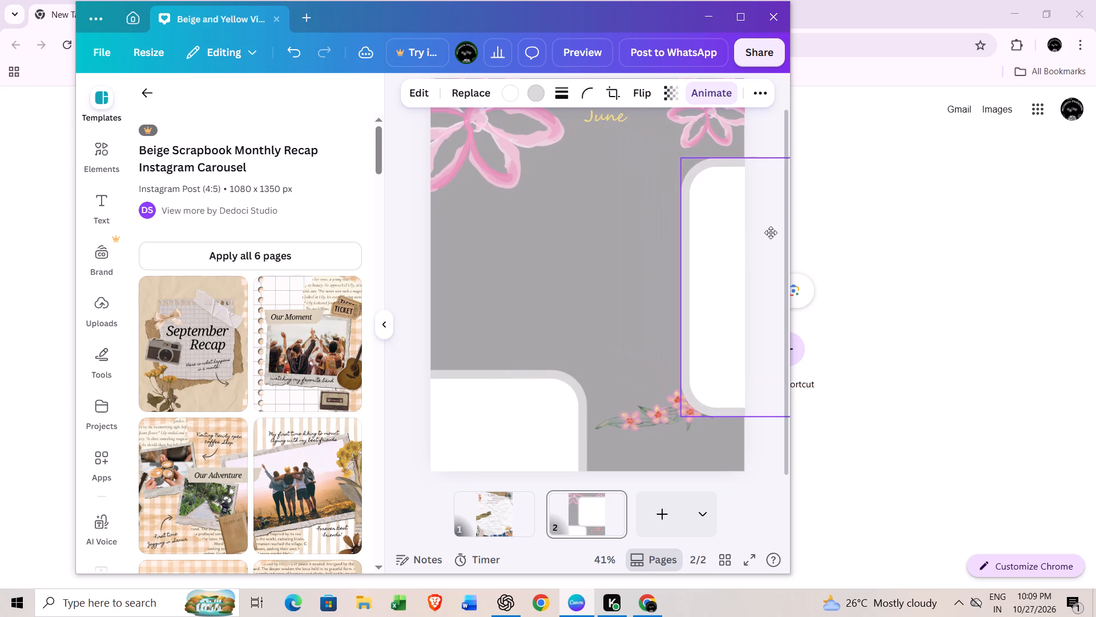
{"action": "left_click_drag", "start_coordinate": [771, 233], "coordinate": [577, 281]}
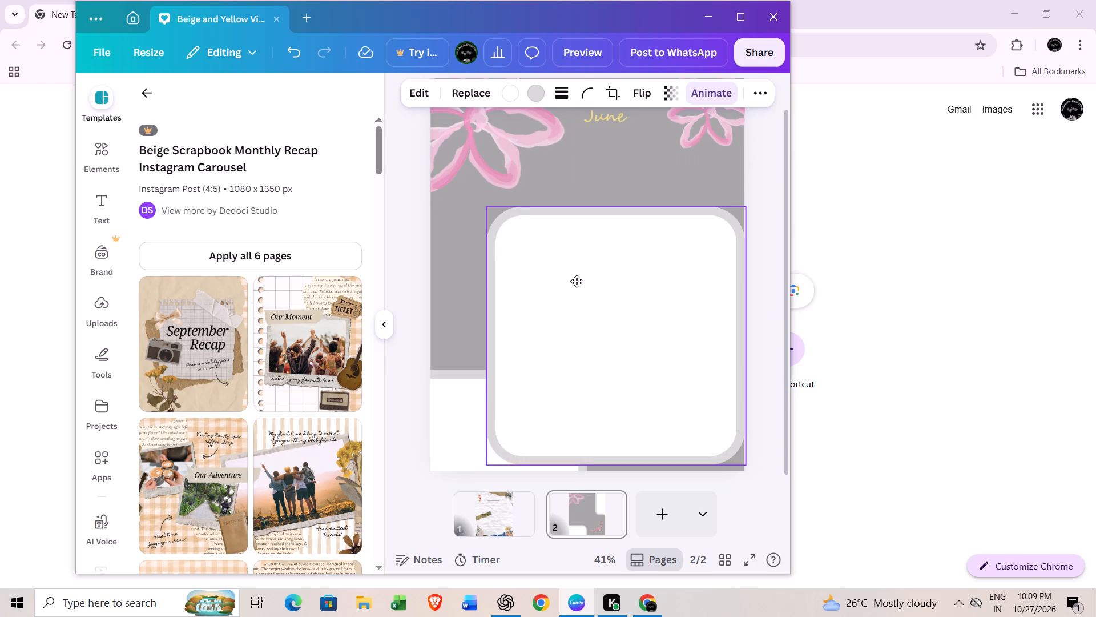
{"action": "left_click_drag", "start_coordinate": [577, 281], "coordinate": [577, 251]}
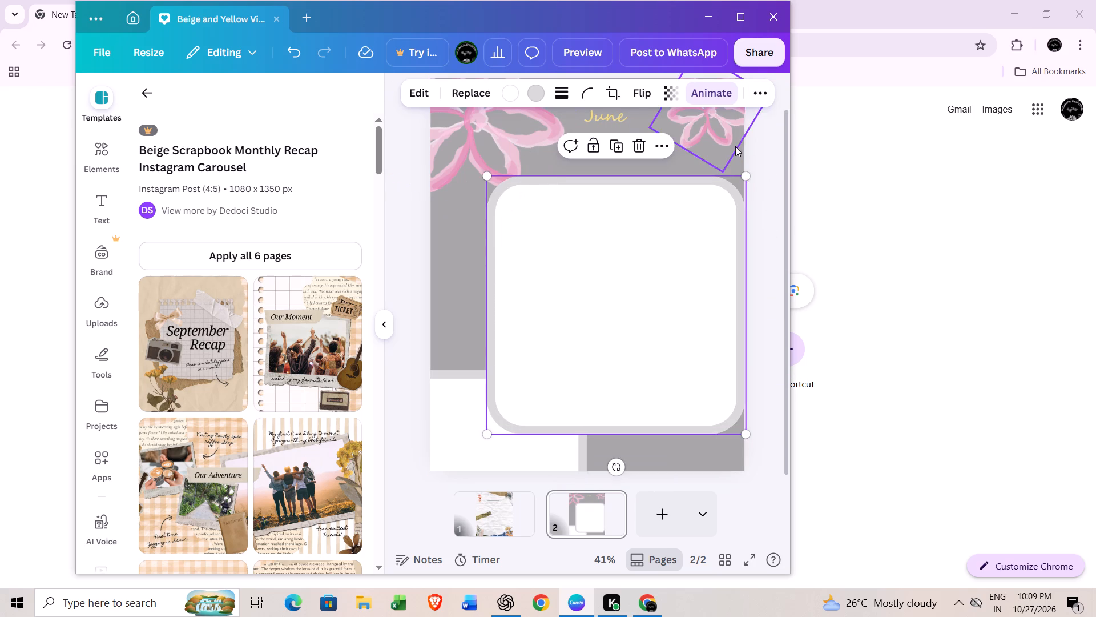
Move the small pink flower from the page's top-right corner to the left edge, just below the large pink flower.
{"action": "left_click_drag", "start_coordinate": [735, 146], "coordinate": [482, 264]}
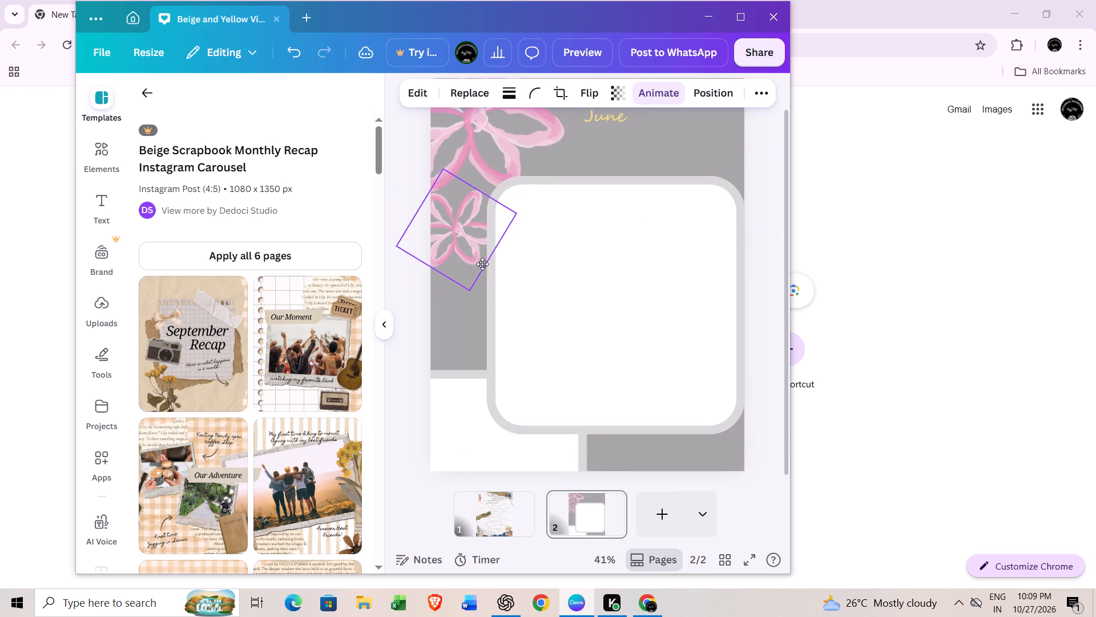
{"action": "left_click_drag", "start_coordinate": [482, 264], "coordinate": [478, 261]}
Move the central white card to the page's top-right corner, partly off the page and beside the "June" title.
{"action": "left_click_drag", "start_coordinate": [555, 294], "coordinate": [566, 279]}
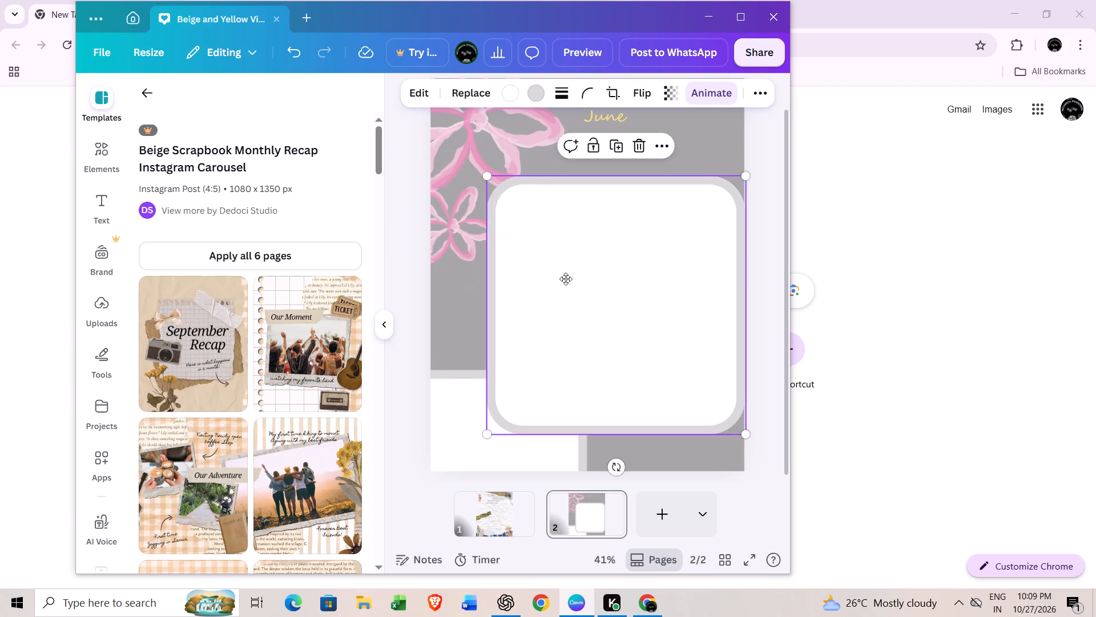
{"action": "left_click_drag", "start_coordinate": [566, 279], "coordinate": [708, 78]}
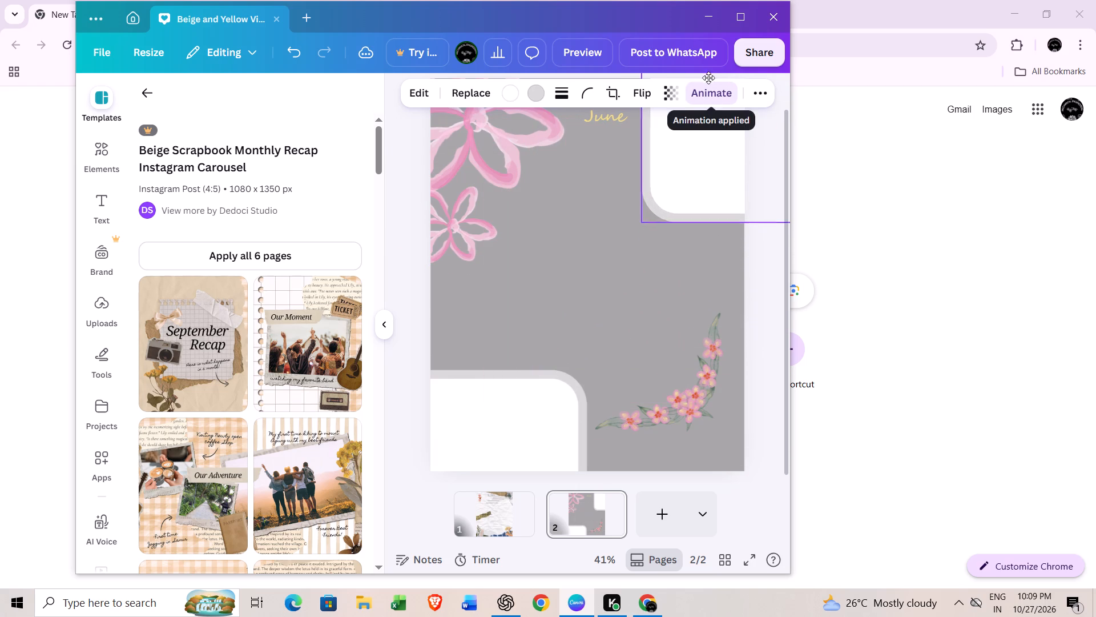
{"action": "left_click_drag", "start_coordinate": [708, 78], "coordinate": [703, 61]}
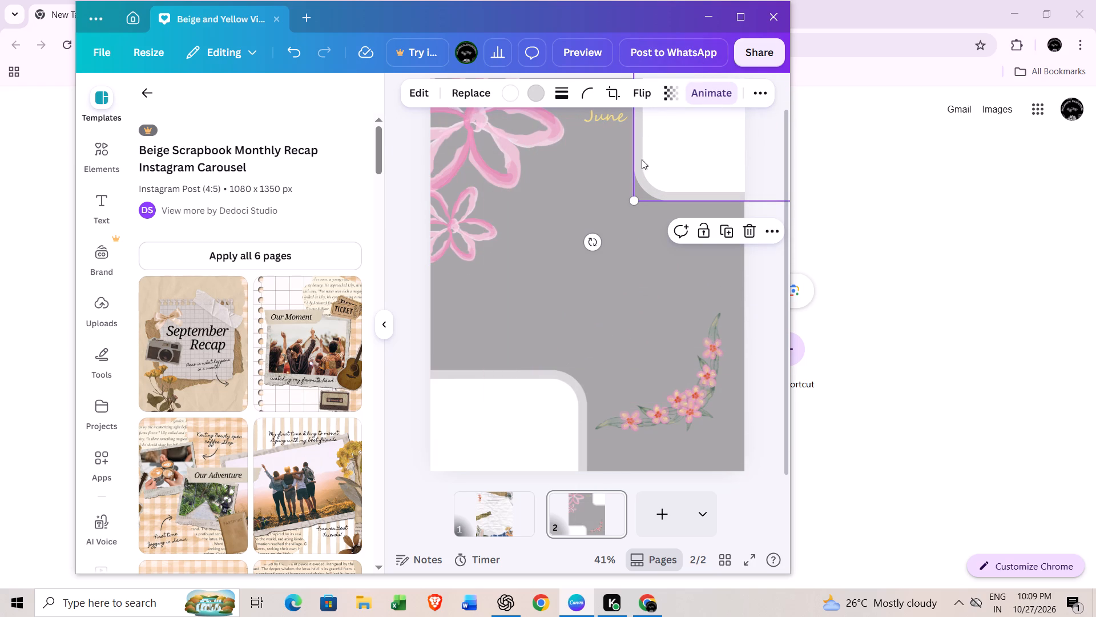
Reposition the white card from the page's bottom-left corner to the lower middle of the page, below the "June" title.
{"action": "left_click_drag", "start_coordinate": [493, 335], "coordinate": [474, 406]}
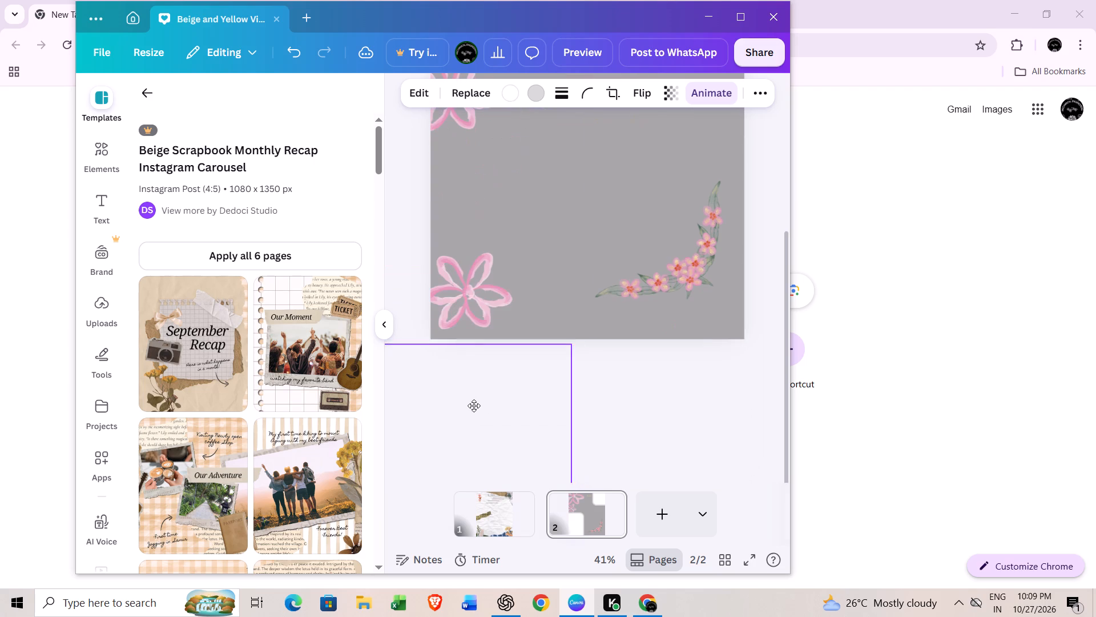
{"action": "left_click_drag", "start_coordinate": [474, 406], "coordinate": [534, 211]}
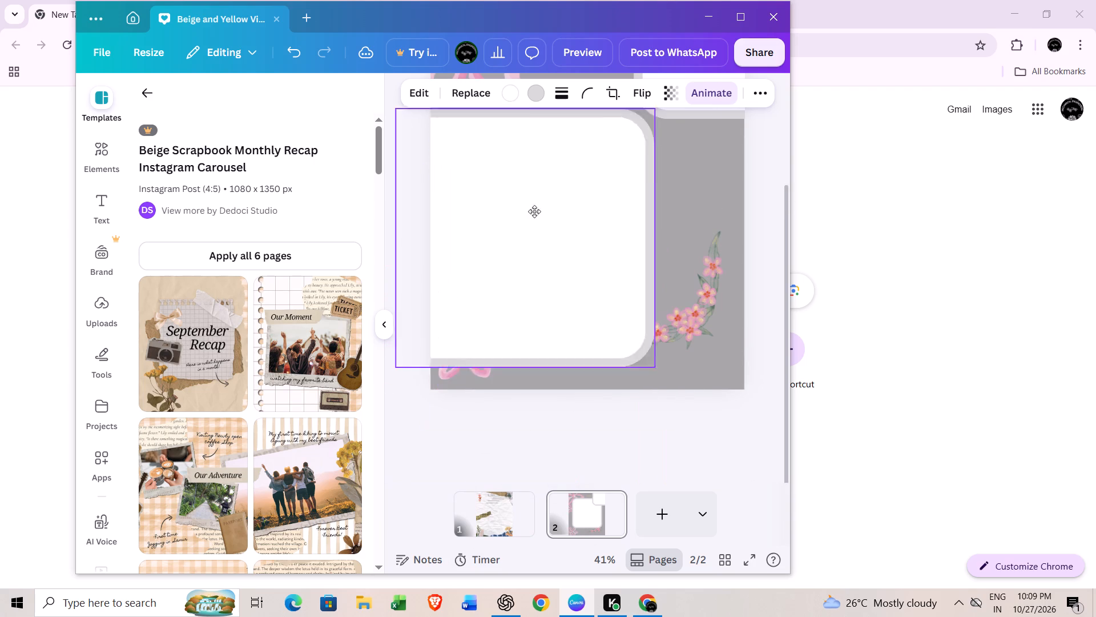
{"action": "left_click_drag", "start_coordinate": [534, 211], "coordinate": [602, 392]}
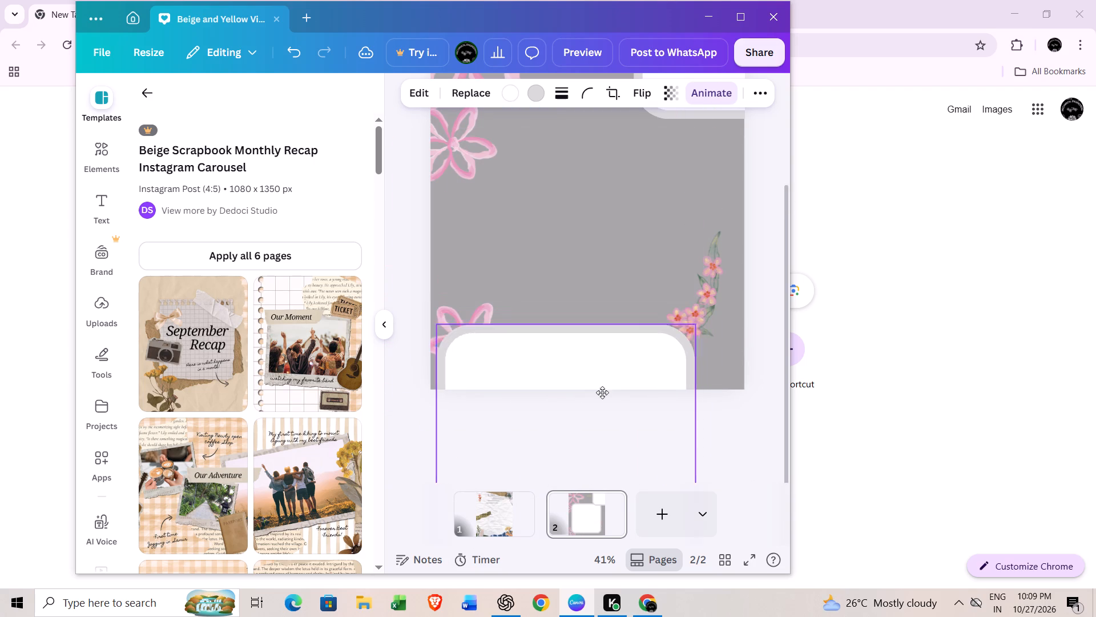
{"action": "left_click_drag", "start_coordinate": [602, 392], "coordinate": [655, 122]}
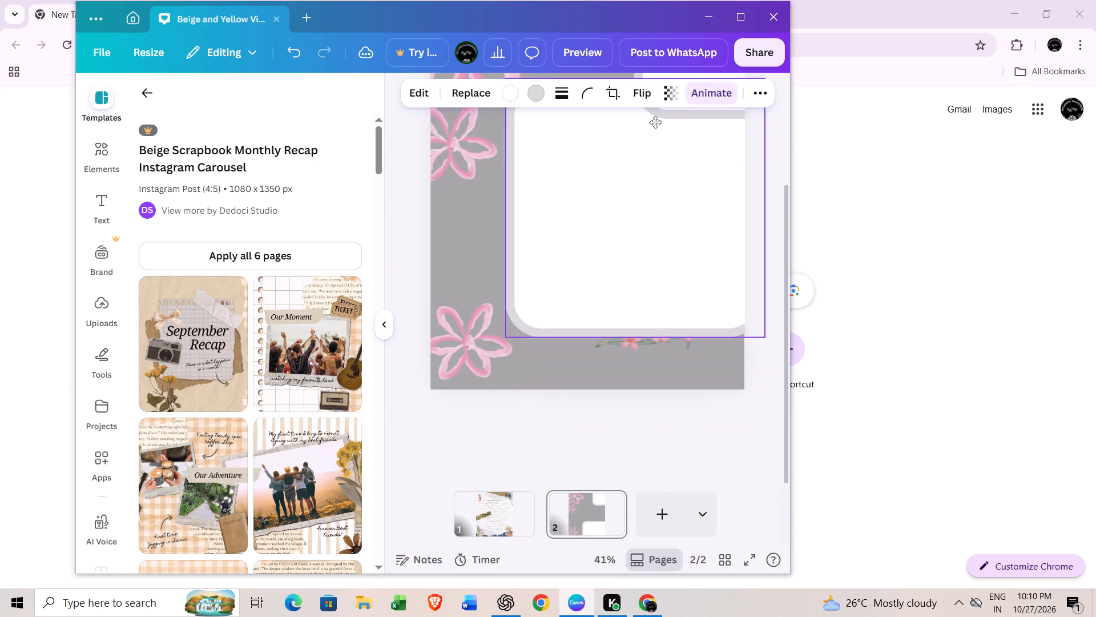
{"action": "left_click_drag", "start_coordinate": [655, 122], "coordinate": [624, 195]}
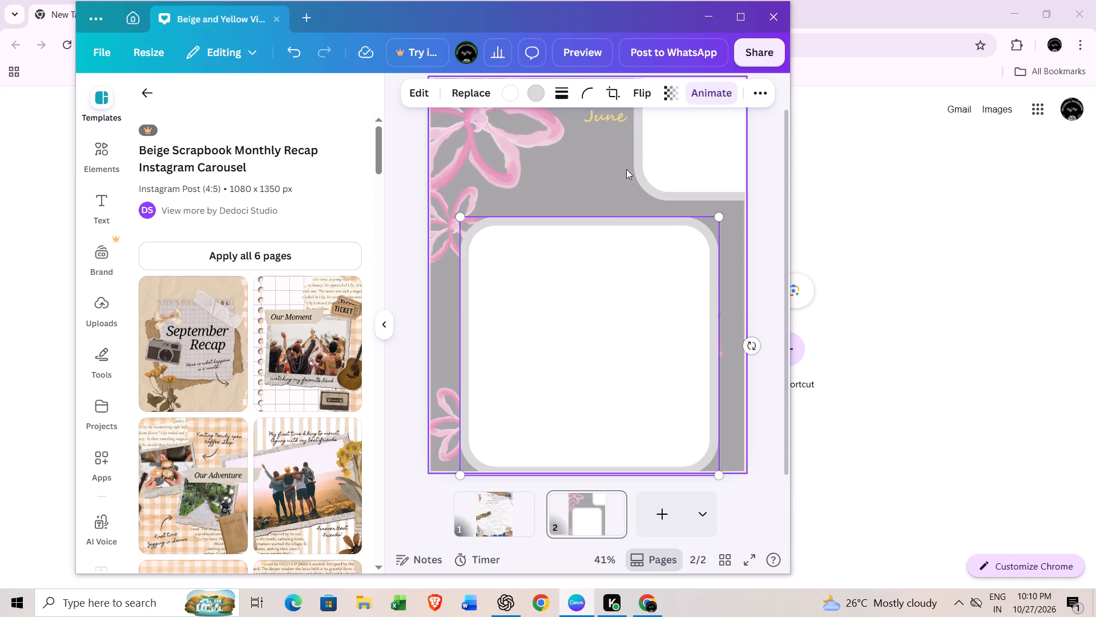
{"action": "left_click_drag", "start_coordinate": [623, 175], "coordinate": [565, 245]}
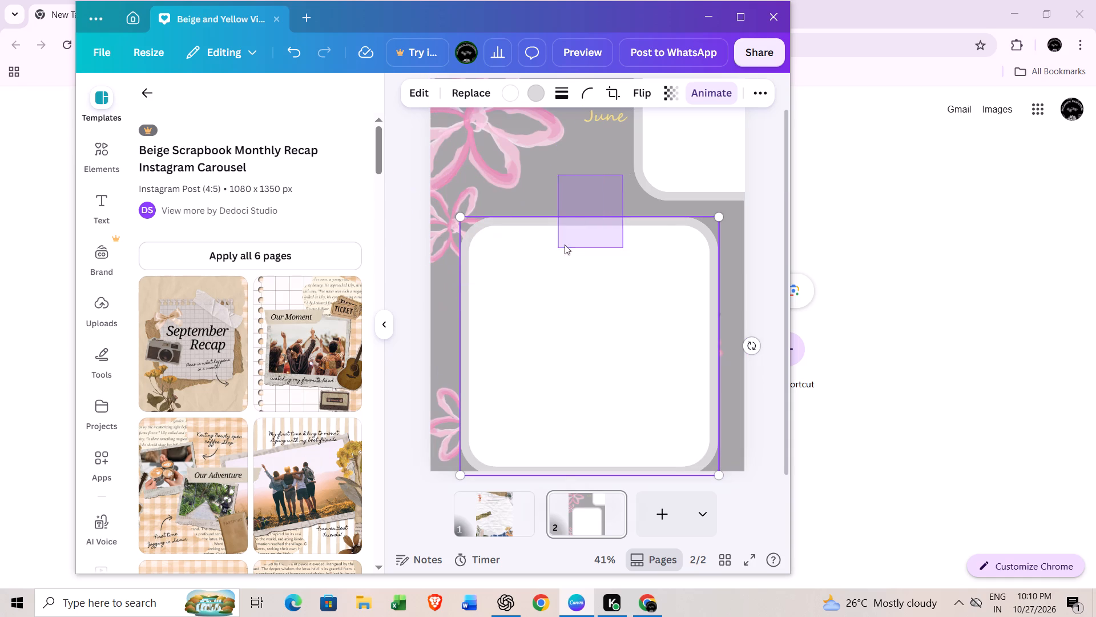
Delete the white card in the lower middle of the page, keeping the one in the top-right corner.
{"action": "left_click_drag", "start_coordinate": [565, 245], "coordinate": [622, 145]}
{"action": "left_click_drag", "start_coordinate": [600, 129], "coordinate": [586, 173]}
{"action": "left_click", "coordinate": [589, 284]}
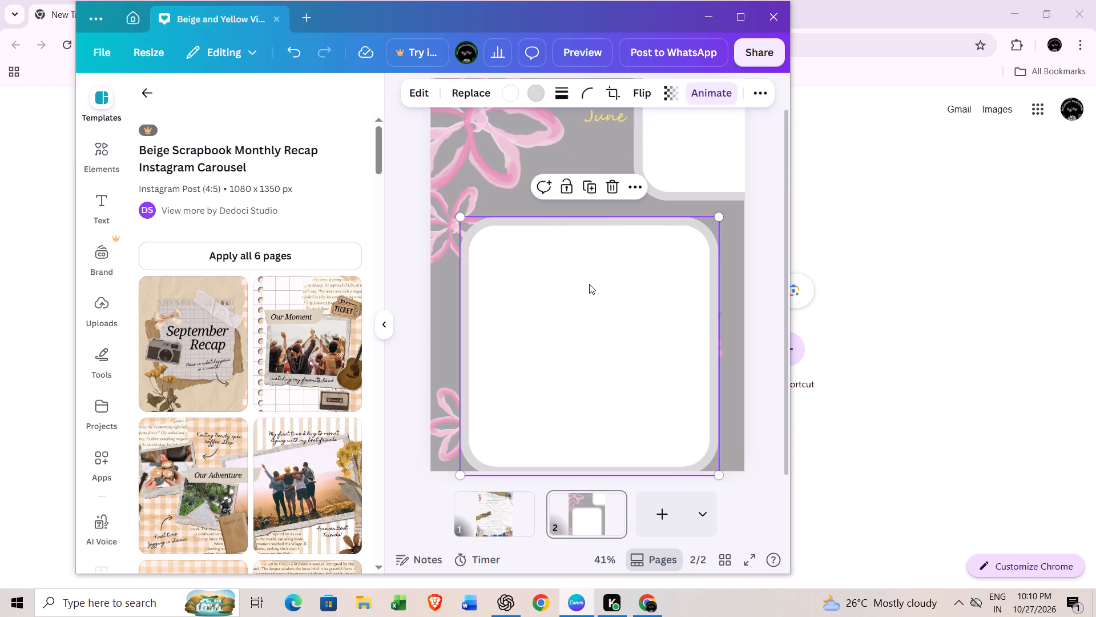
{"action": "left_click", "coordinate": [607, 175]}
{"action": "left_click", "coordinate": [605, 189]}
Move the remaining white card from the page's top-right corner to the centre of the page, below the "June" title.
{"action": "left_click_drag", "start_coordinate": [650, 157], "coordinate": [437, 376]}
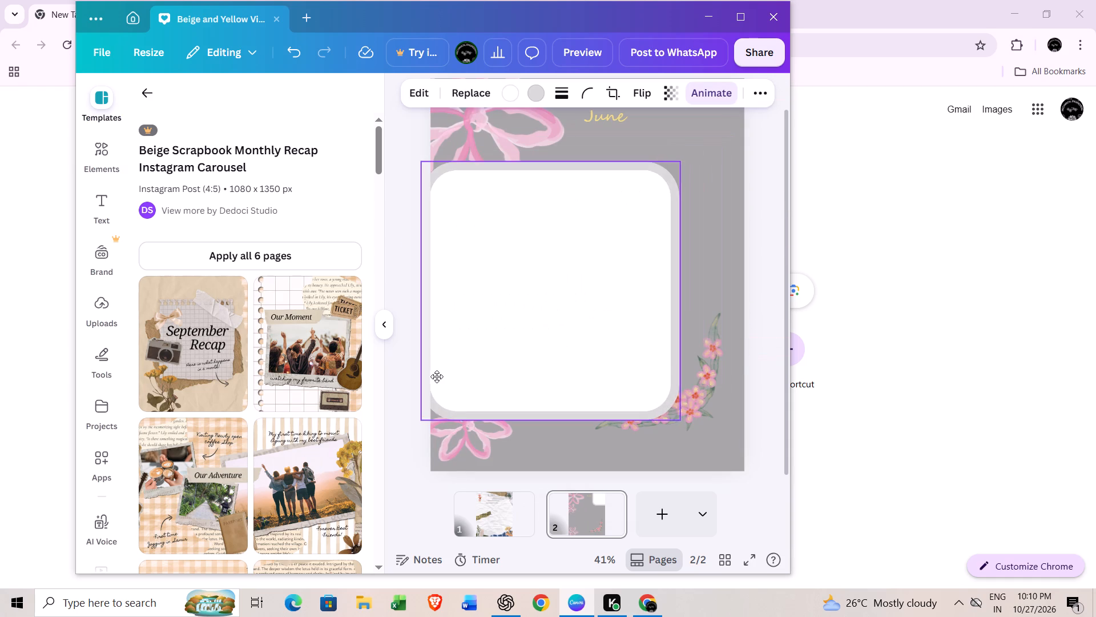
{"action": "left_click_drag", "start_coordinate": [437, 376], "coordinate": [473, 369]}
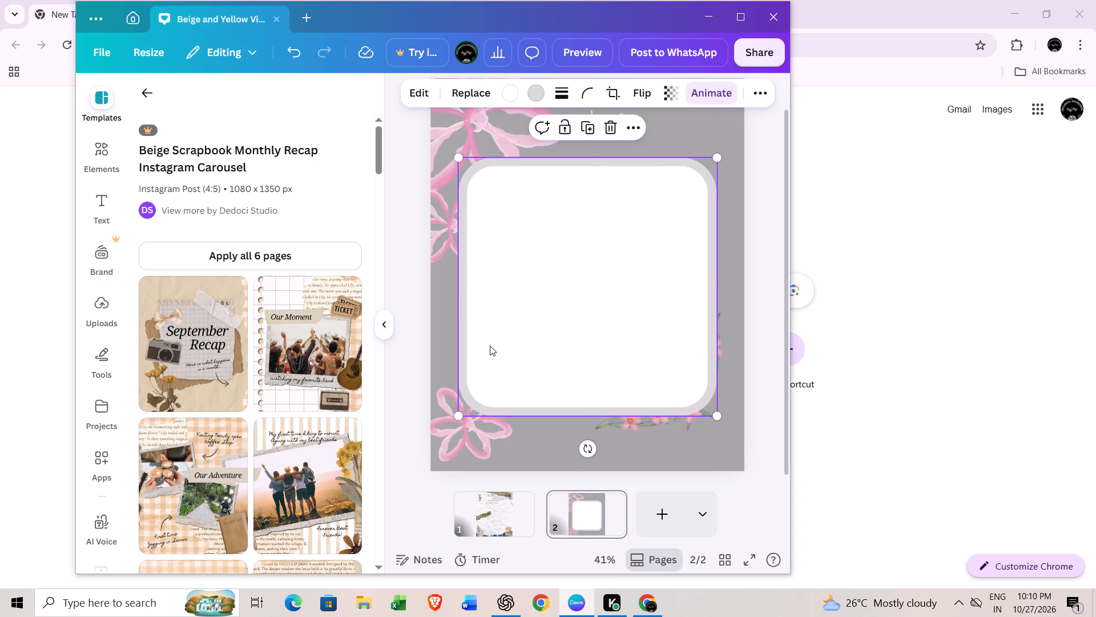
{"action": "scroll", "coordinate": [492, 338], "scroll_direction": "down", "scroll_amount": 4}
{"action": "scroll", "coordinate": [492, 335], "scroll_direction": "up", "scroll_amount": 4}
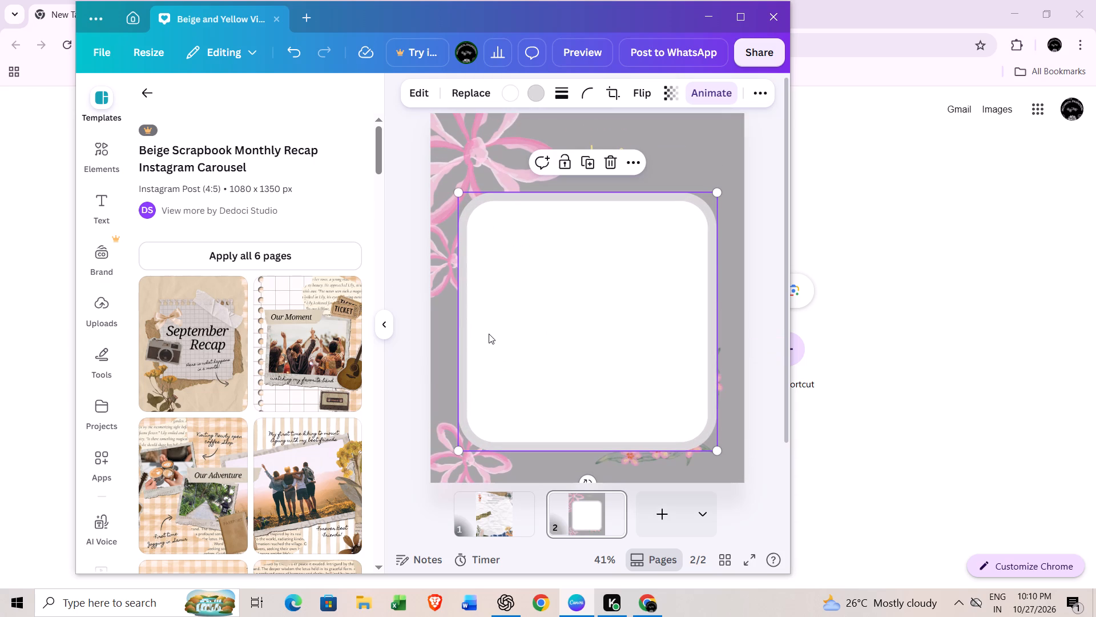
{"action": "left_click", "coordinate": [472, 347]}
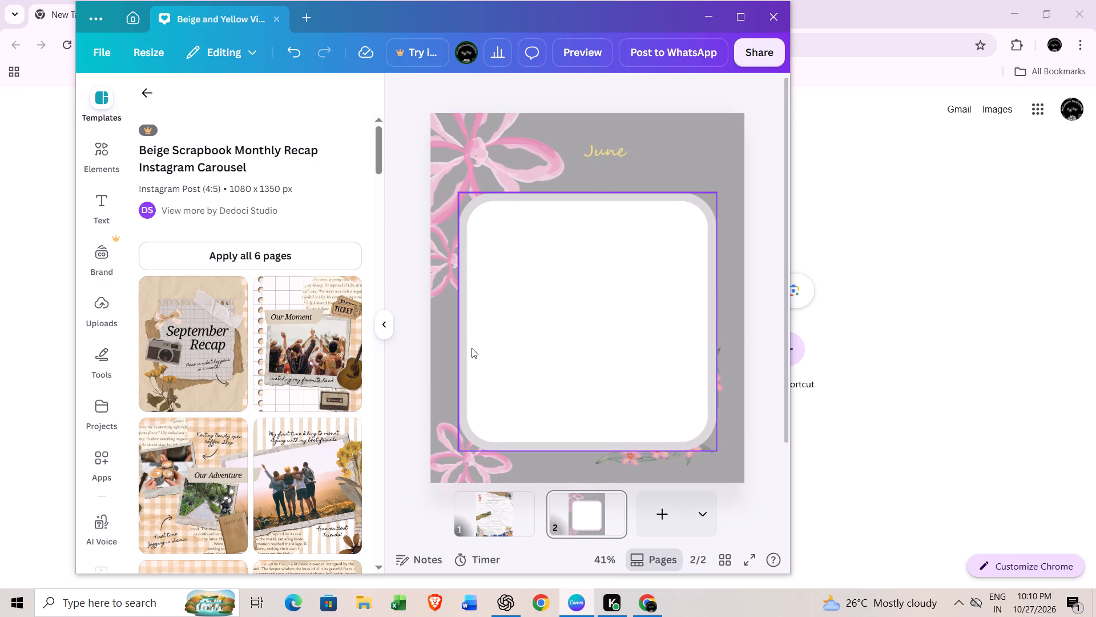
Move the pink flower from the page's bottom-left corner up along the left edge, just below the middle flower.
{"action": "scroll", "coordinate": [471, 348], "scroll_direction": "down", "scroll_amount": 1}
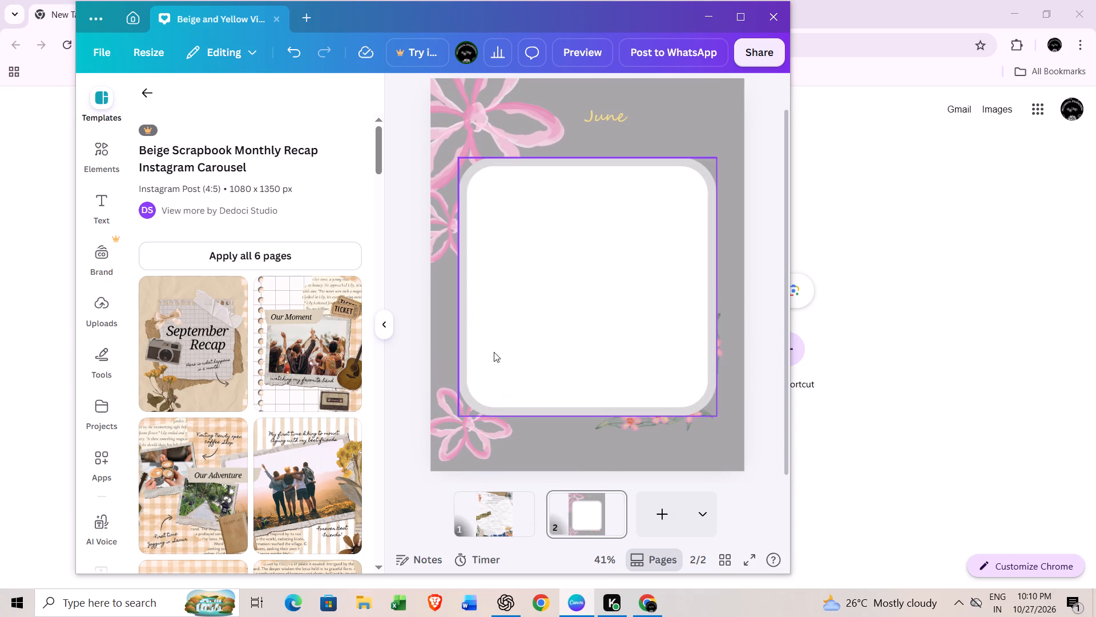
{"action": "left_click_drag", "start_coordinate": [480, 467], "coordinate": [448, 370]}
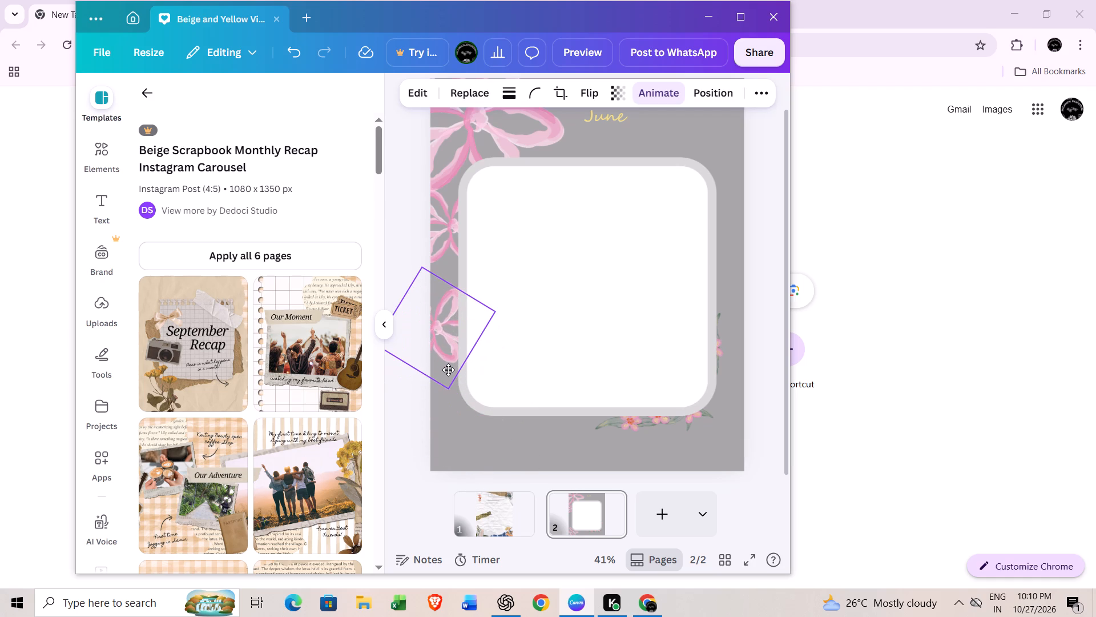
{"action": "left_click_drag", "start_coordinate": [448, 370], "coordinate": [449, 363]}
Delete the remaining white card from the middle of the page.
{"action": "left_click", "coordinate": [543, 319]}
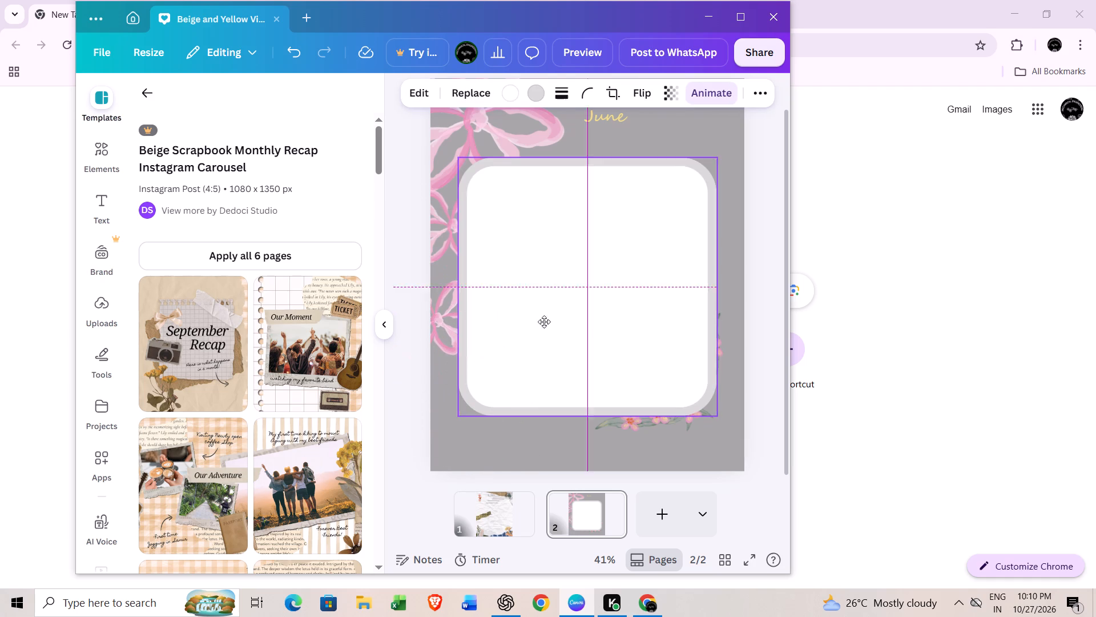
{"action": "left_click", "coordinate": [508, 293]}
{"action": "left_click_drag", "start_coordinate": [559, 214], "coordinate": [562, 245]}
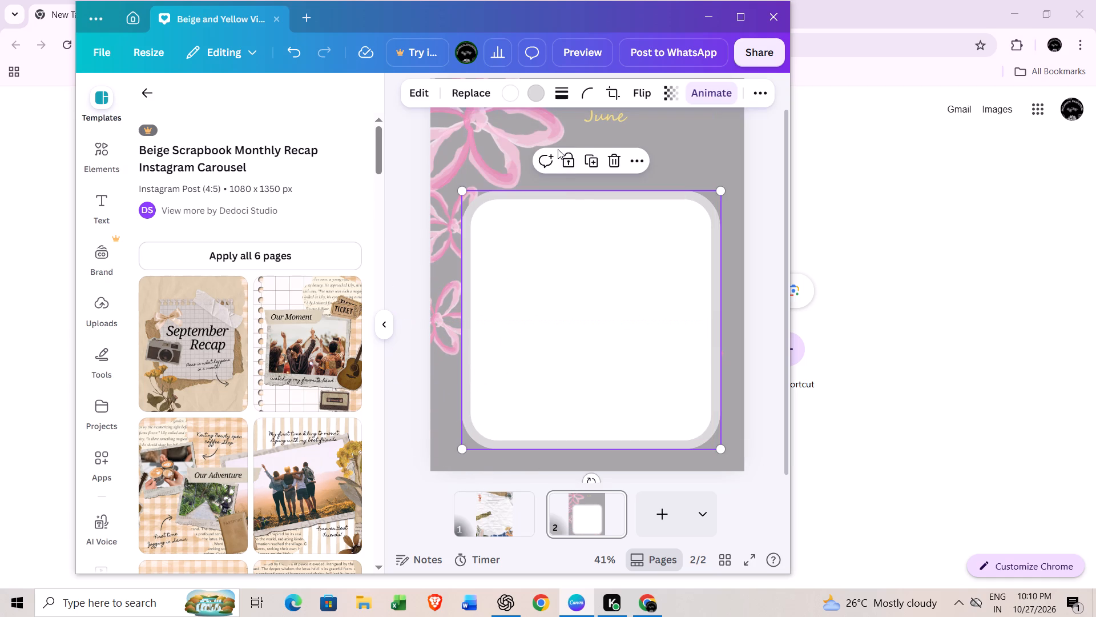
{"action": "left_click", "coordinate": [608, 154]}
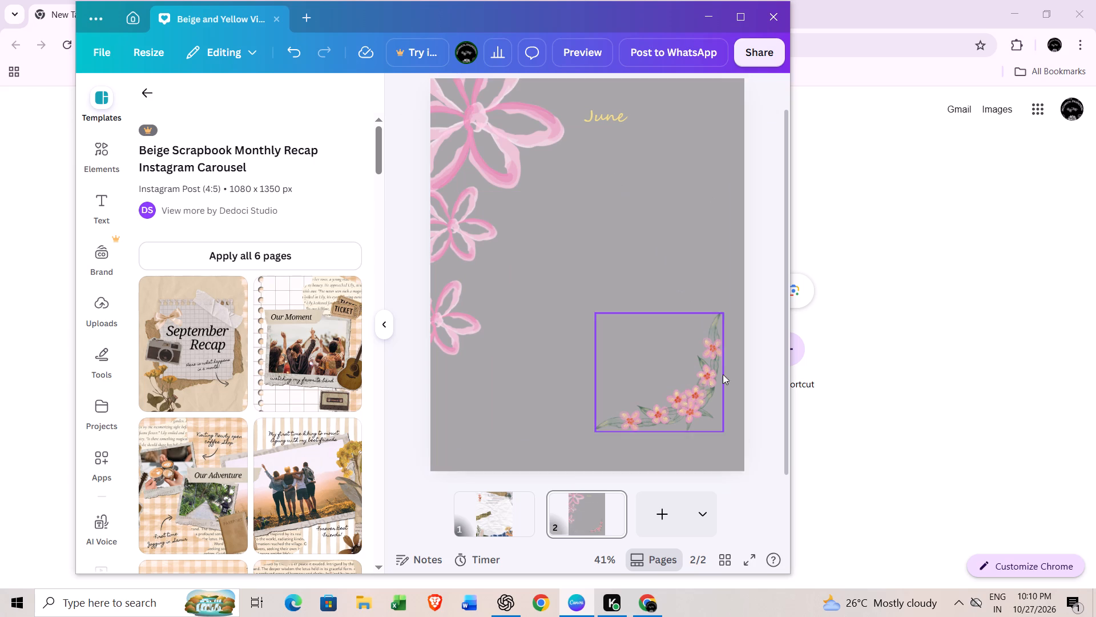
Move the curved pink blossom branch into the page's bottom-right corner, slightly overlapping the page edges.
{"action": "left_click", "coordinate": [725, 384]}
{"action": "left_click_drag", "start_coordinate": [676, 366], "coordinate": [696, 400]}
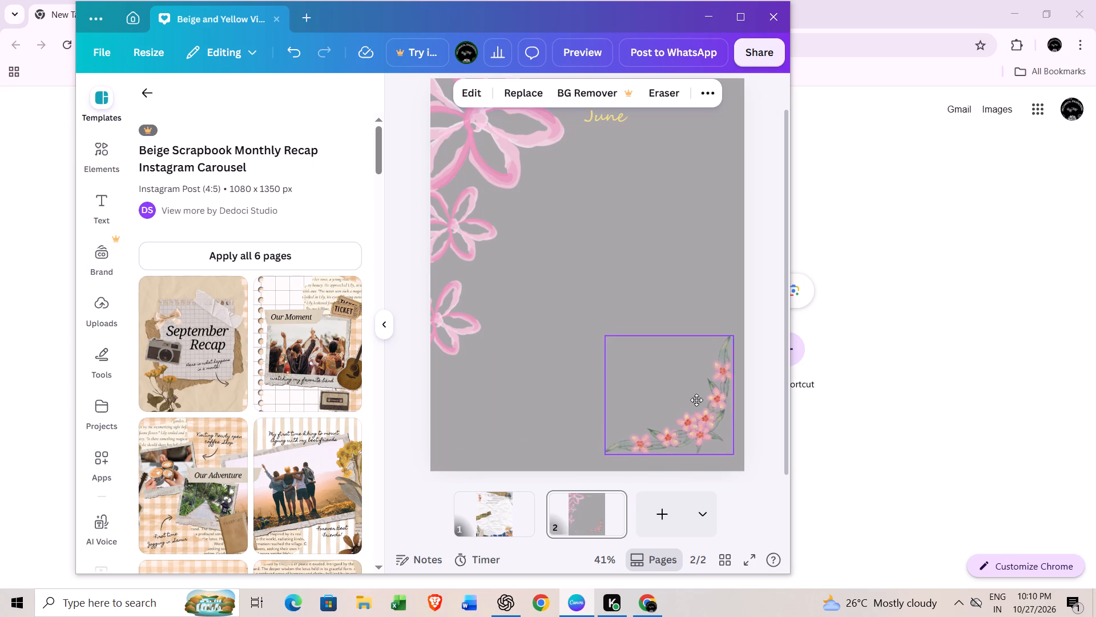
{"action": "left_click_drag", "start_coordinate": [696, 400], "coordinate": [704, 408]}
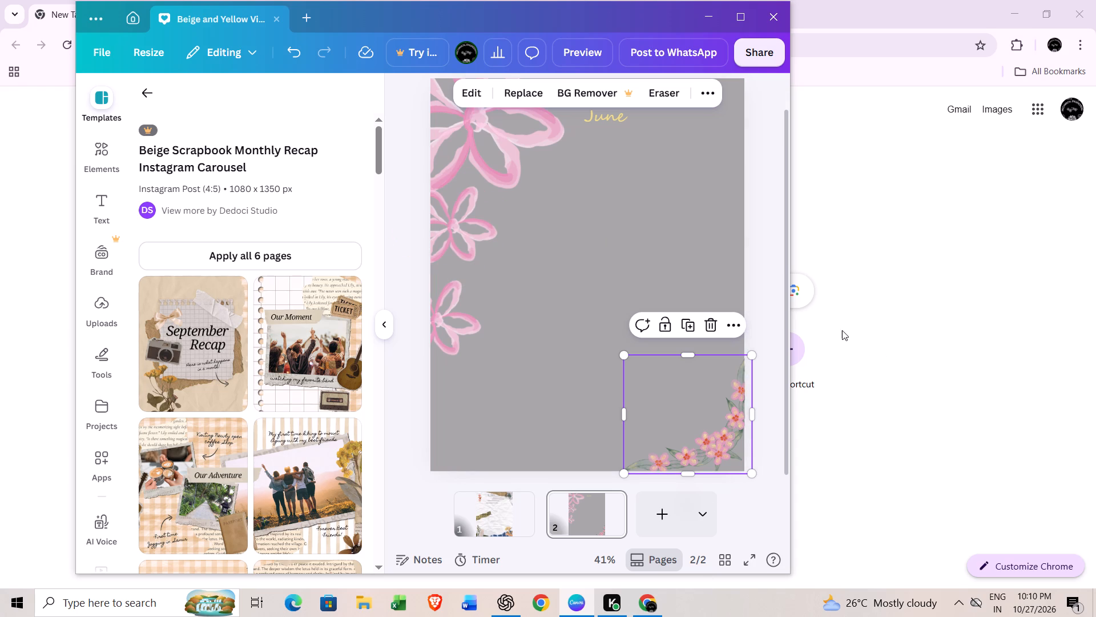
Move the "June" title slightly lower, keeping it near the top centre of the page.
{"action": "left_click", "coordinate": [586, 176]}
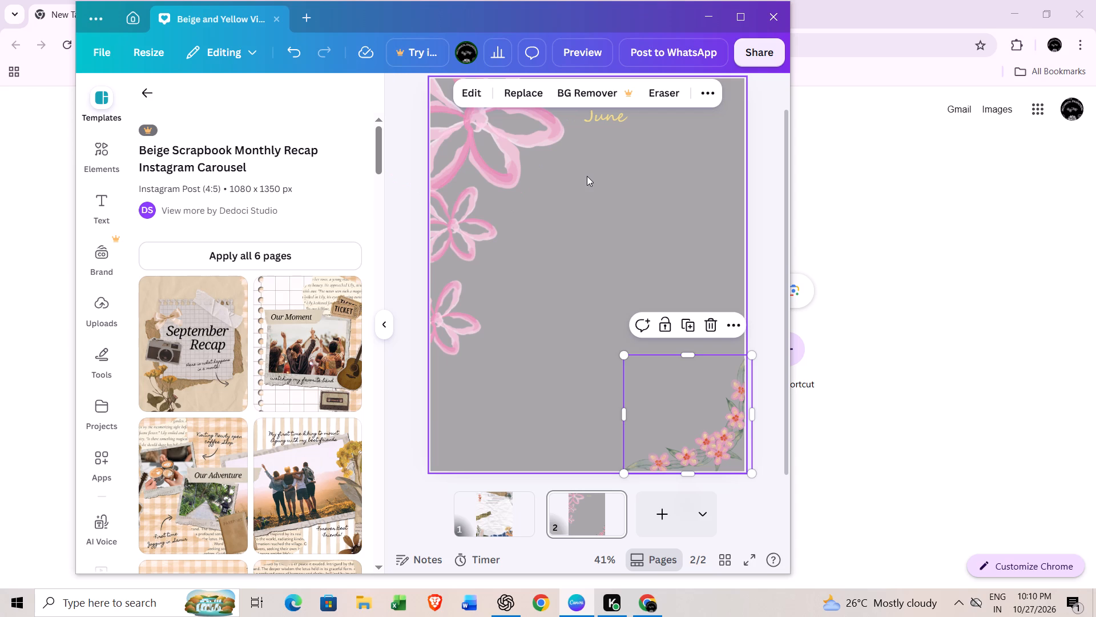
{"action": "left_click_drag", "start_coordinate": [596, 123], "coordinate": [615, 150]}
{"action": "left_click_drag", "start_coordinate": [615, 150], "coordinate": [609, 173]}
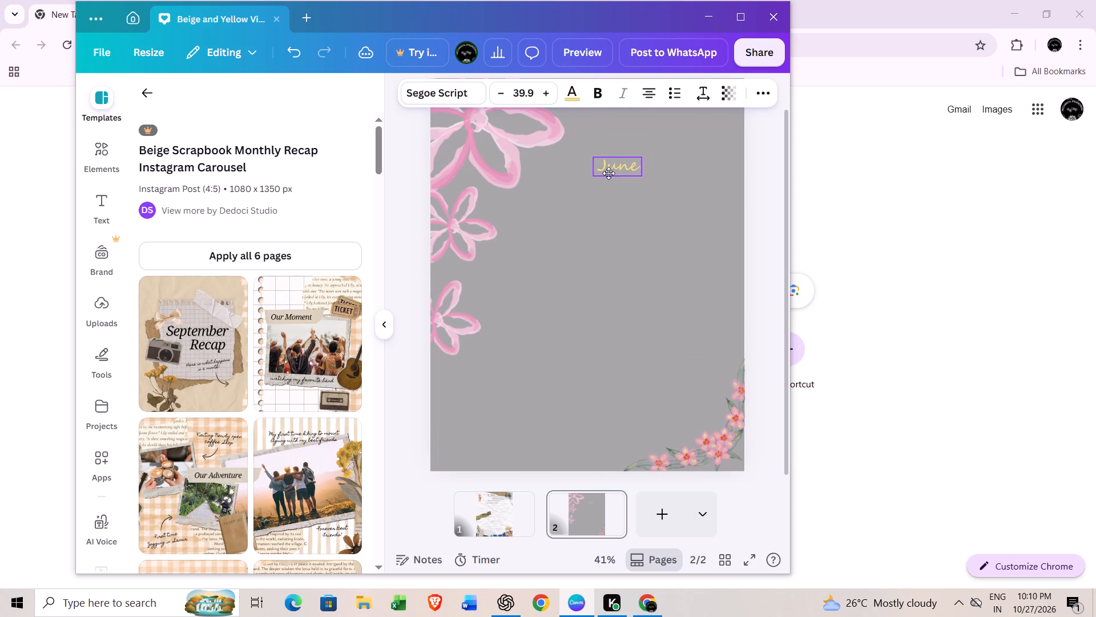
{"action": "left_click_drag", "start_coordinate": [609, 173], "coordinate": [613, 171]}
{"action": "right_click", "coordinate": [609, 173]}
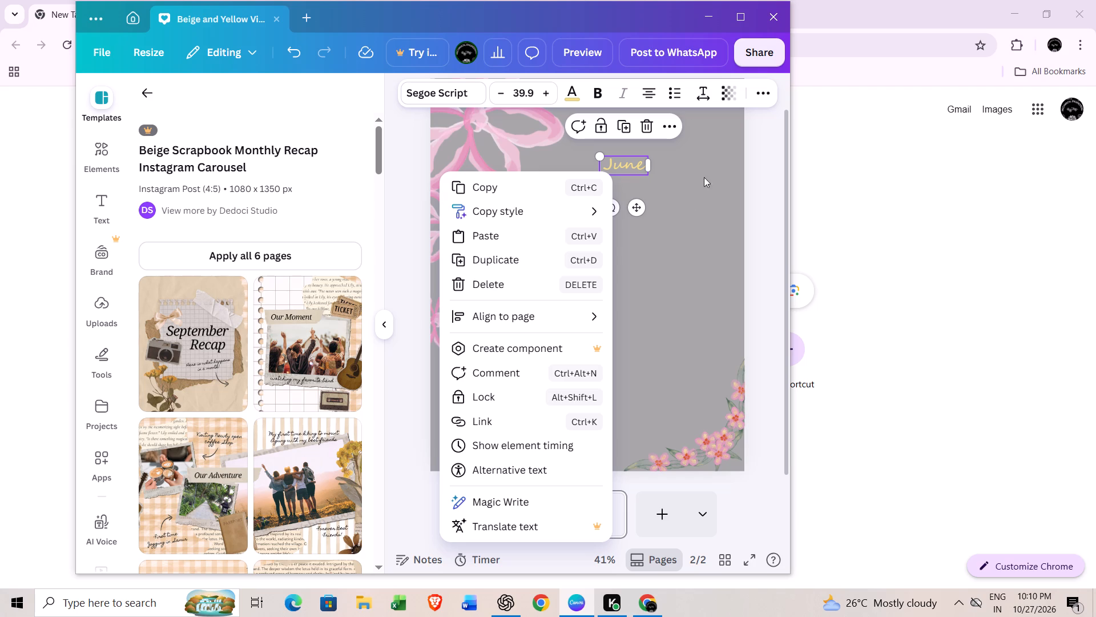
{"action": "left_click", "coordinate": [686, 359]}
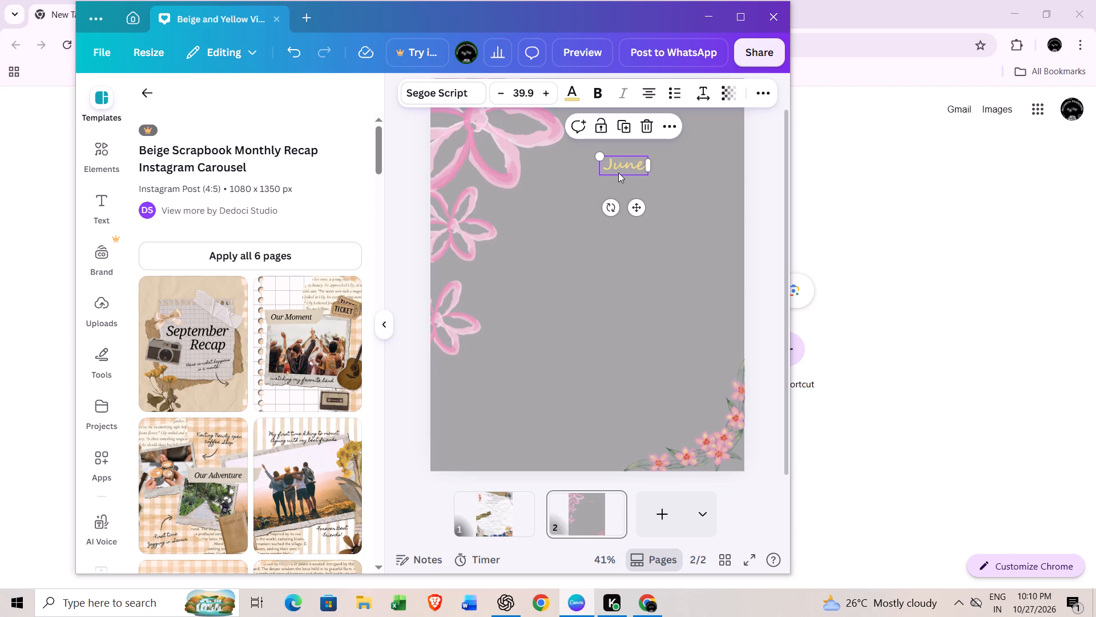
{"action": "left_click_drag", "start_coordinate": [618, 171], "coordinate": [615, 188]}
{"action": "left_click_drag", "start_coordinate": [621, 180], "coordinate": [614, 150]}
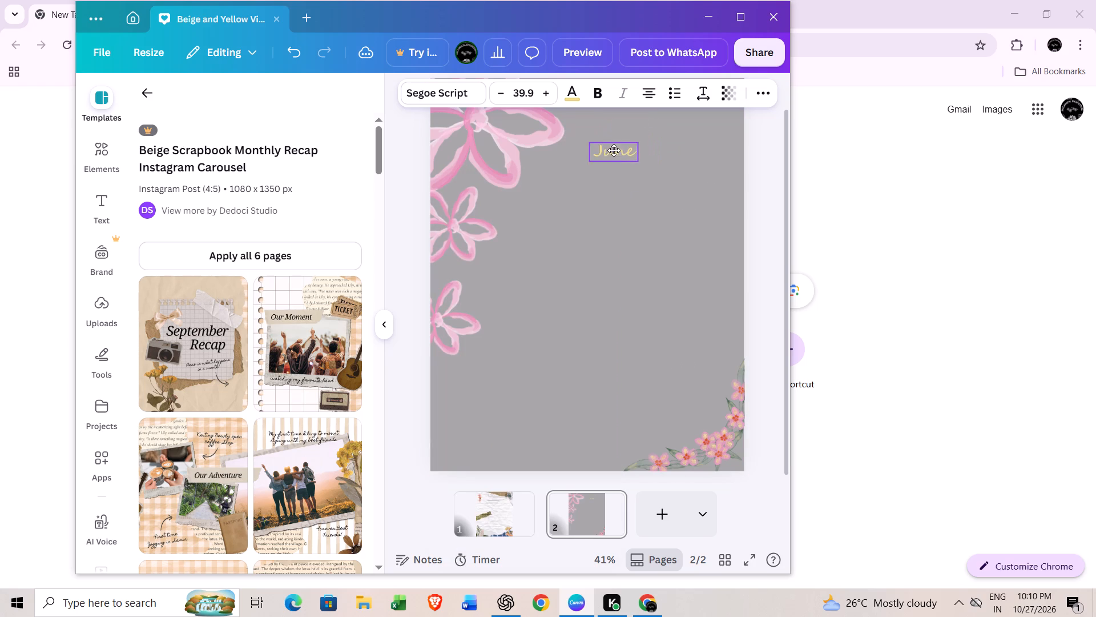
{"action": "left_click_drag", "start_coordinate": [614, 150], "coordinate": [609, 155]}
Move the small pink flower on the page's left edge up so that it overlaps the large flower's lower petals.
{"action": "left_click_drag", "start_coordinate": [468, 245], "coordinate": [468, 222]}
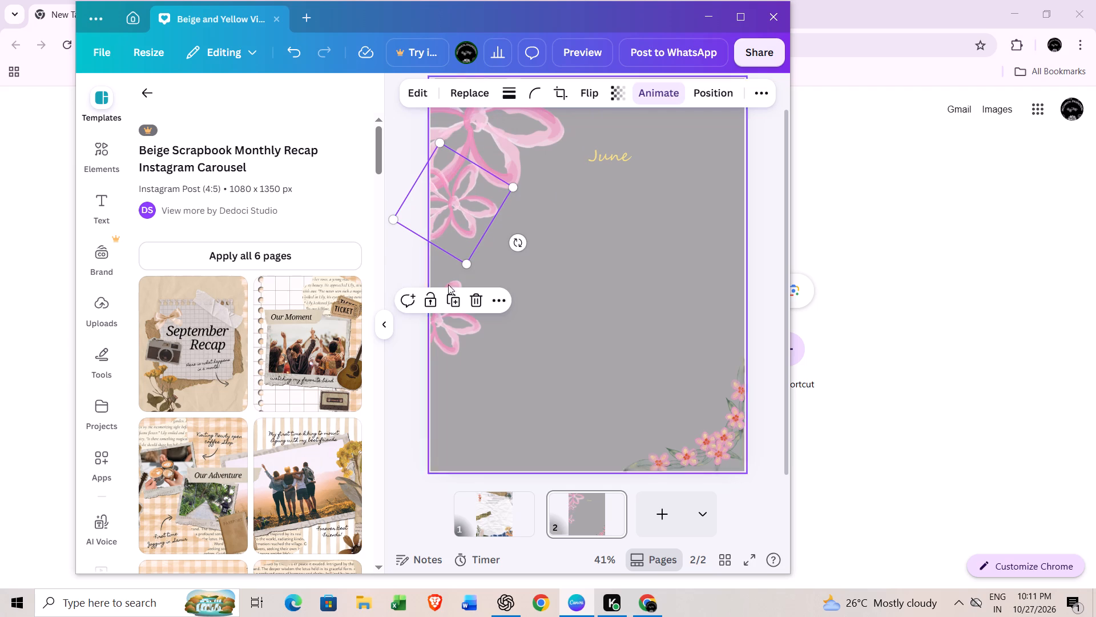
Move the lowest pink flower from the page's left edge to the top centre, beside the large flower and above "June".
{"action": "left_click_drag", "start_coordinate": [450, 305], "coordinate": [494, 297]}
{"action": "left_click_drag", "start_coordinate": [489, 321], "coordinate": [479, 325]}
{"action": "left_click_drag", "start_coordinate": [480, 319], "coordinate": [570, 141]}
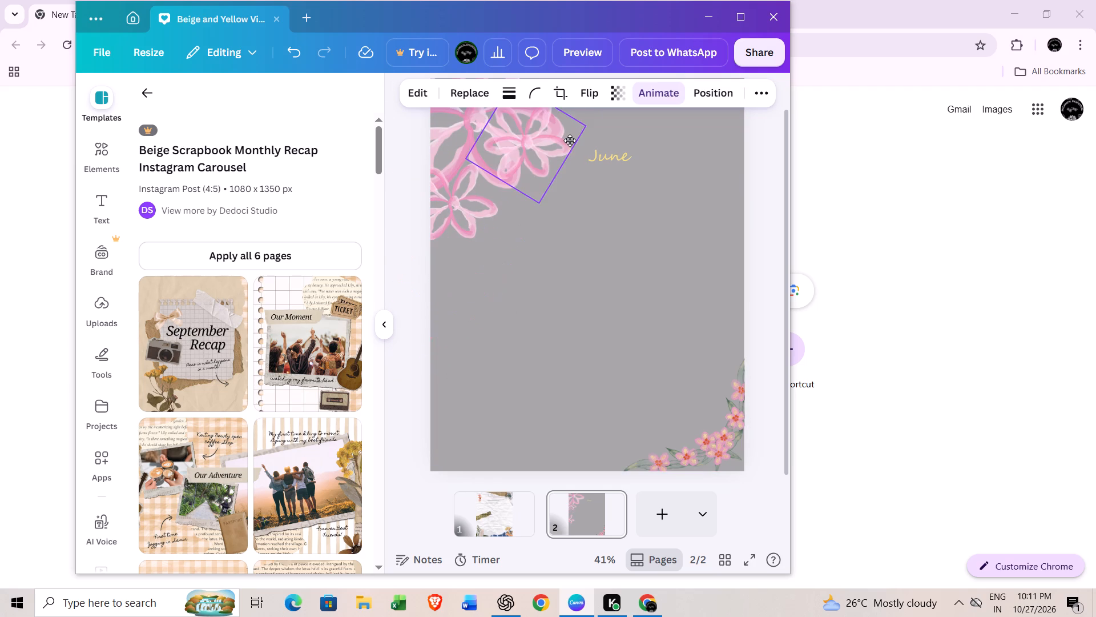
{"action": "left_click_drag", "start_coordinate": [570, 141], "coordinate": [666, 122]}
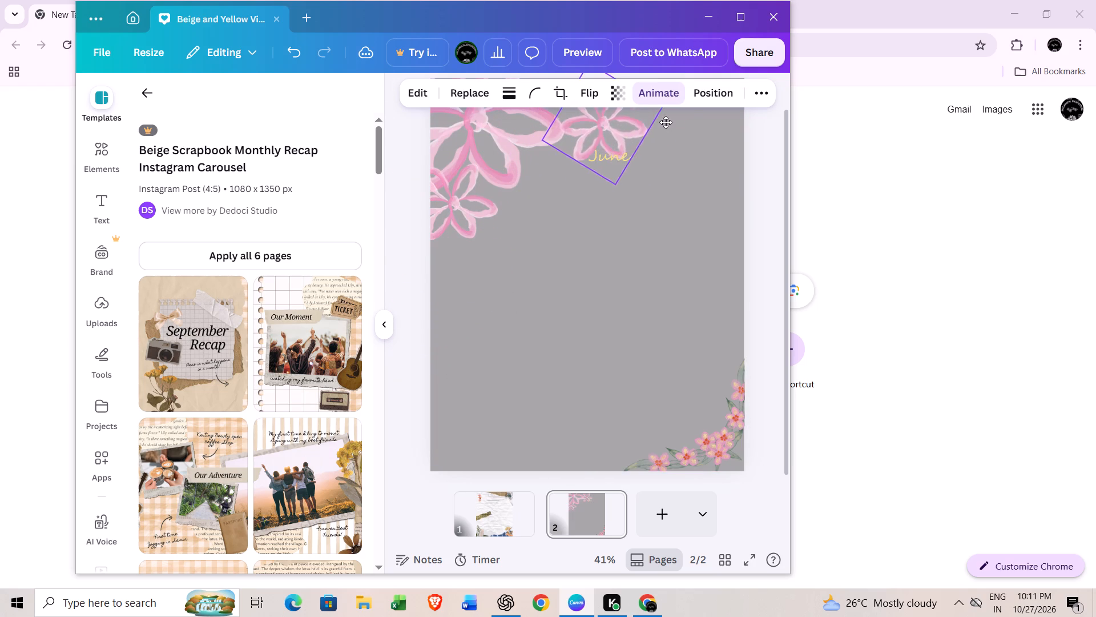
{"action": "left_click_drag", "start_coordinate": [666, 122], "coordinate": [655, 115]}
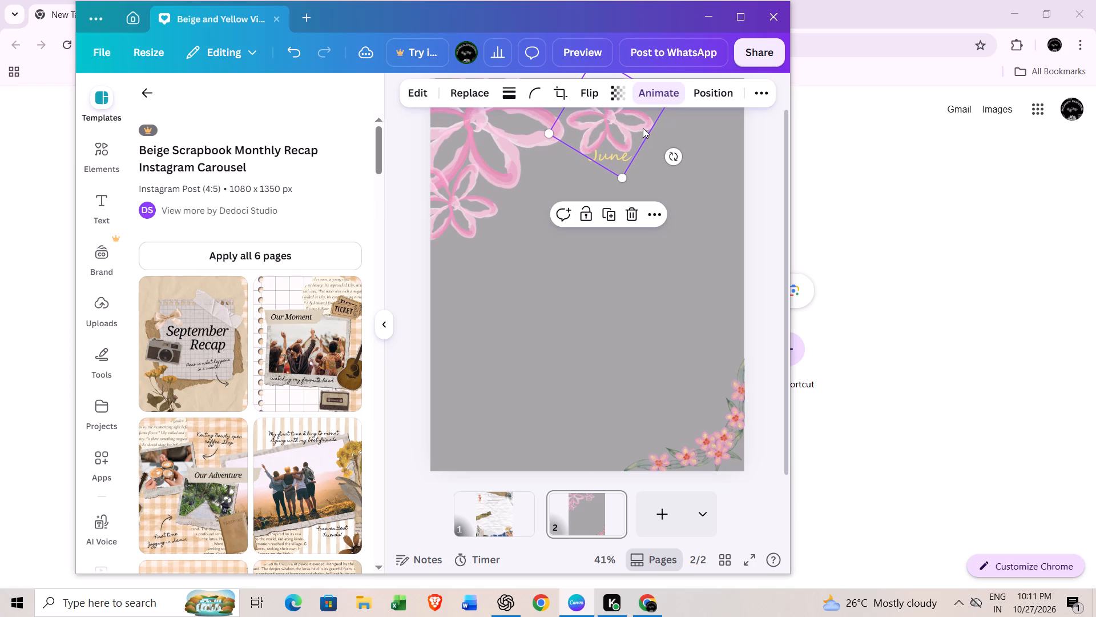
{"action": "left_click_drag", "start_coordinate": [627, 157], "coordinate": [622, 133]}
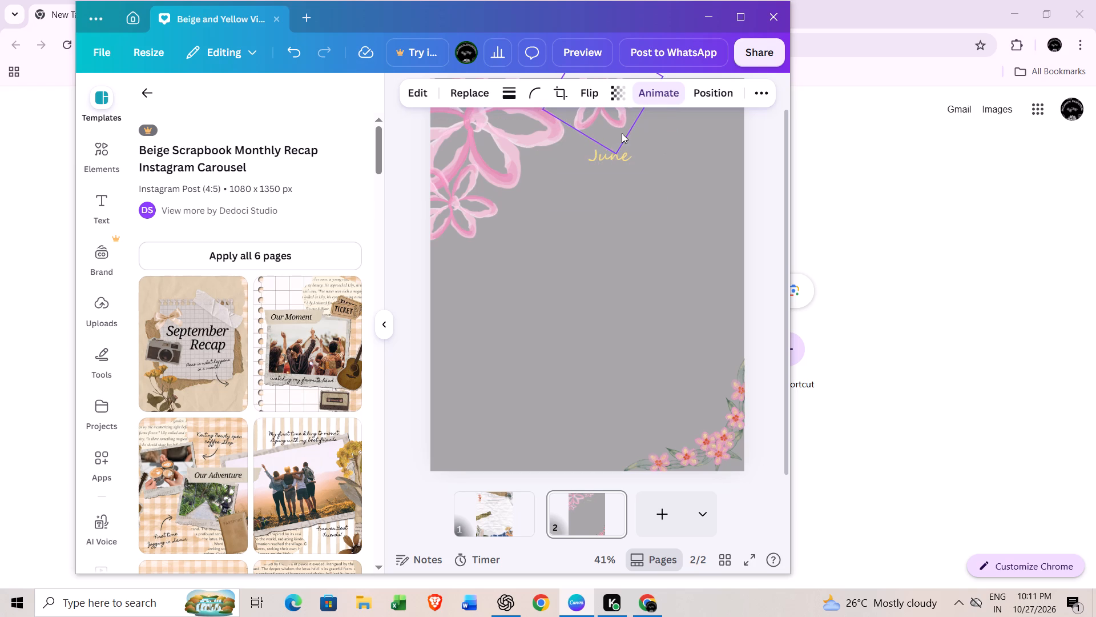
Move the "June" title down and left, below the pink flowers and just left of the page's centre.
{"action": "left_click_drag", "start_coordinate": [602, 162], "coordinate": [545, 225]}
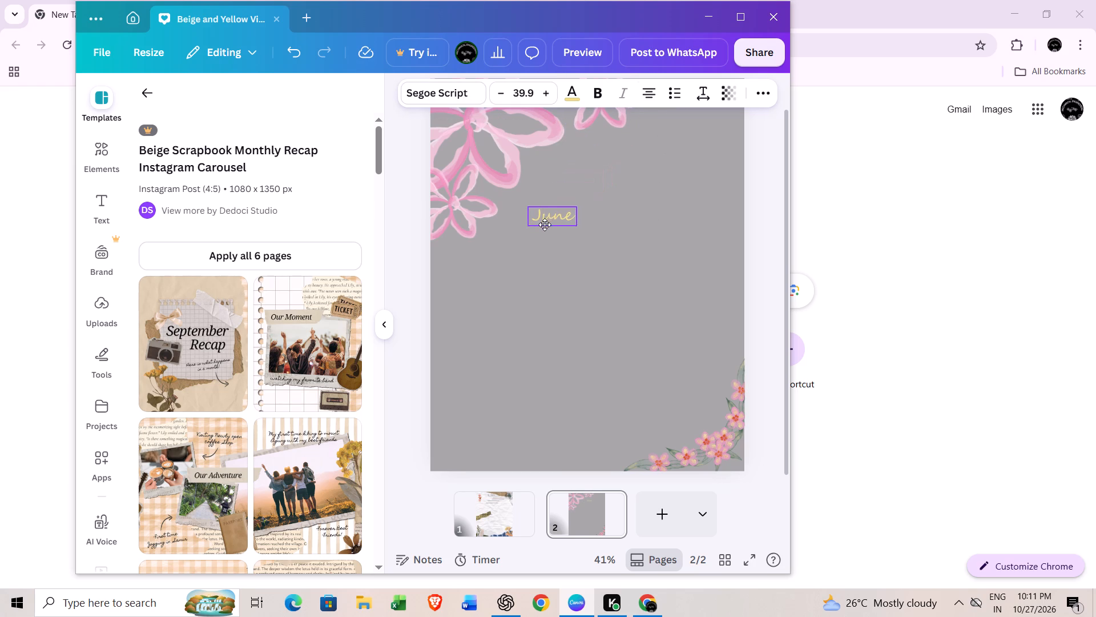
{"action": "left_click_drag", "start_coordinate": [545, 225], "coordinate": [544, 226]}
Move the small pink flower at the page's top centre down so that it sits fully visible beside the large flower, above "June".
{"action": "left_click_drag", "start_coordinate": [595, 129], "coordinate": [587, 153]}
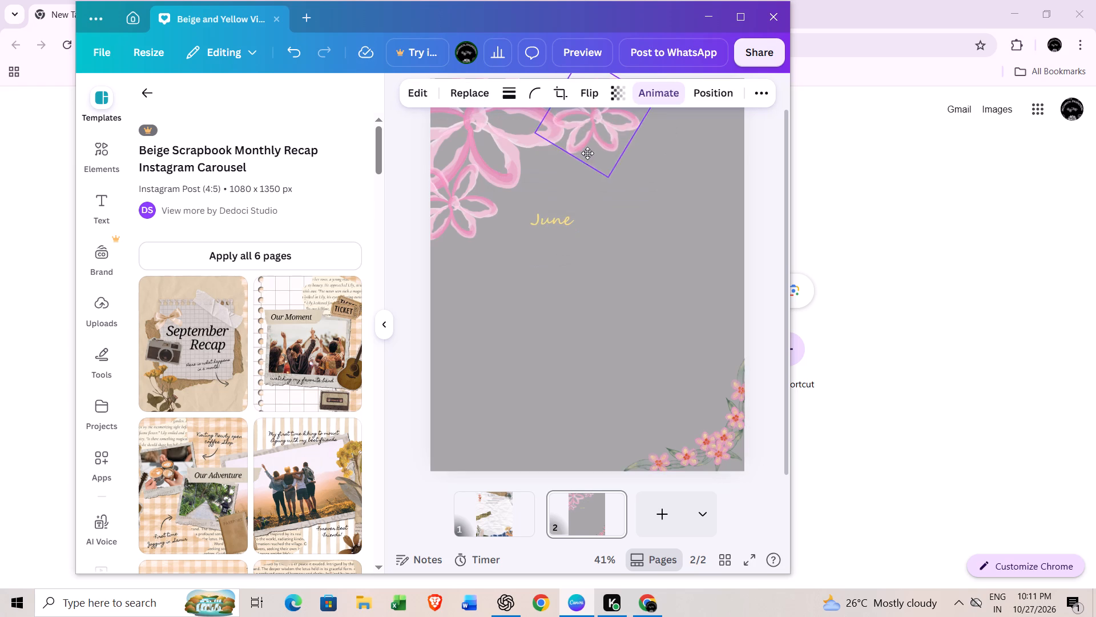
{"action": "left_click_drag", "start_coordinate": [587, 153], "coordinate": [592, 171]}
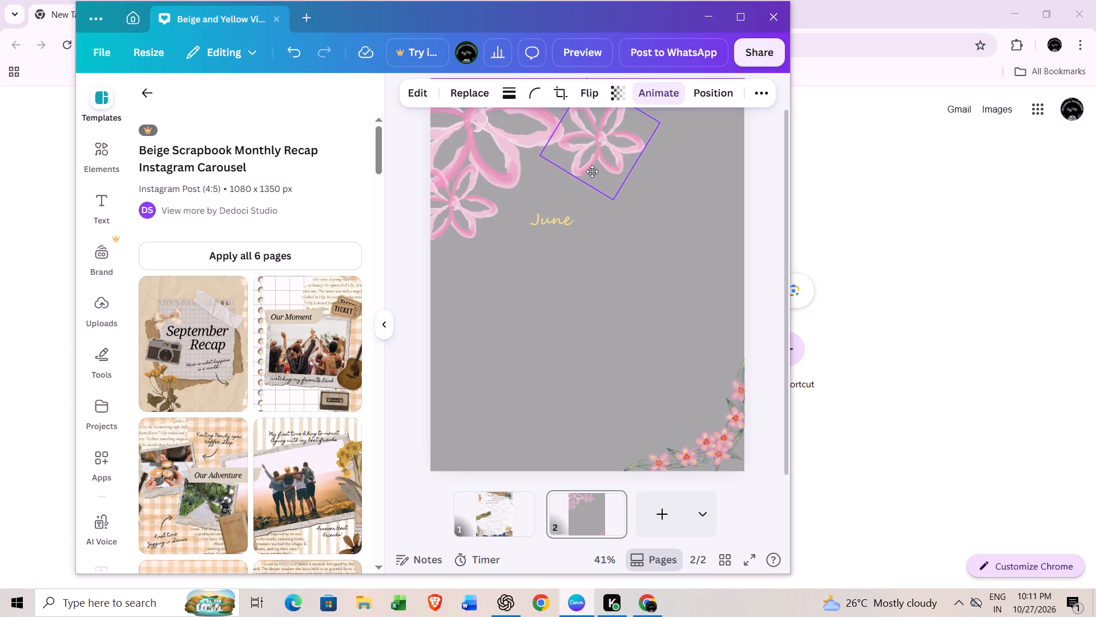
{"action": "left_click_drag", "start_coordinate": [592, 171], "coordinate": [586, 186]}
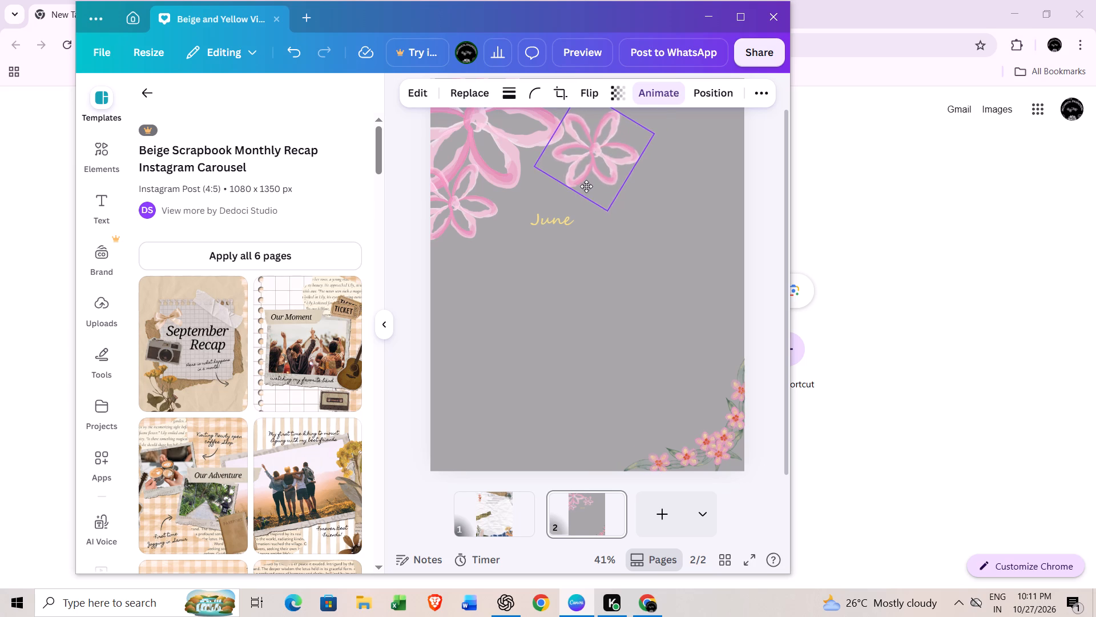
{"action": "left_click_drag", "start_coordinate": [586, 186], "coordinate": [587, 174]}
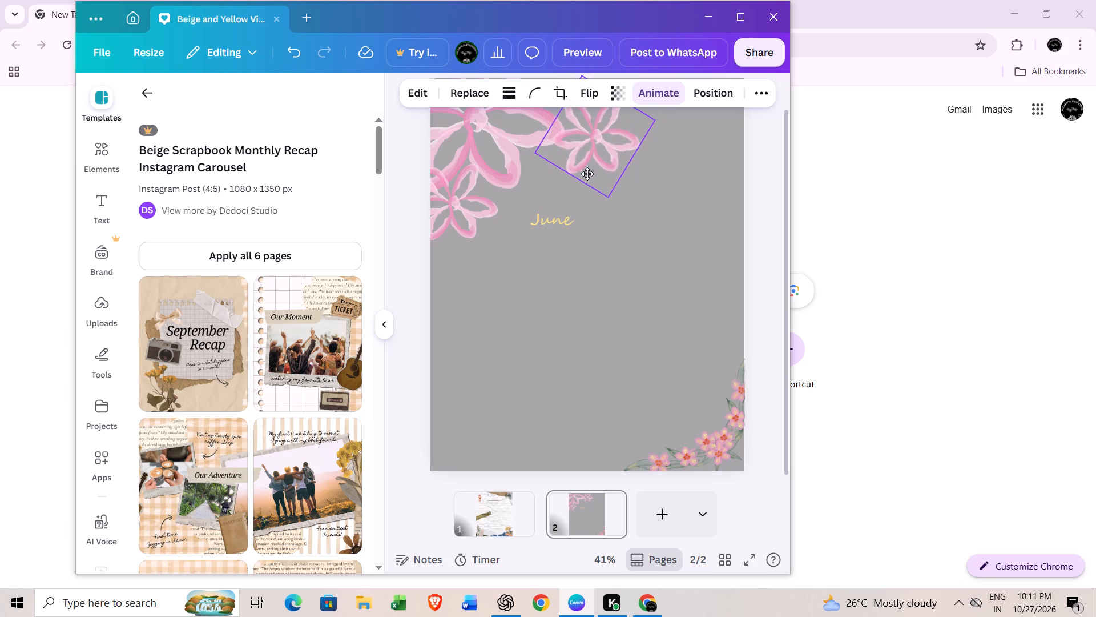
{"action": "left_click_drag", "start_coordinate": [587, 174], "coordinate": [577, 171]}
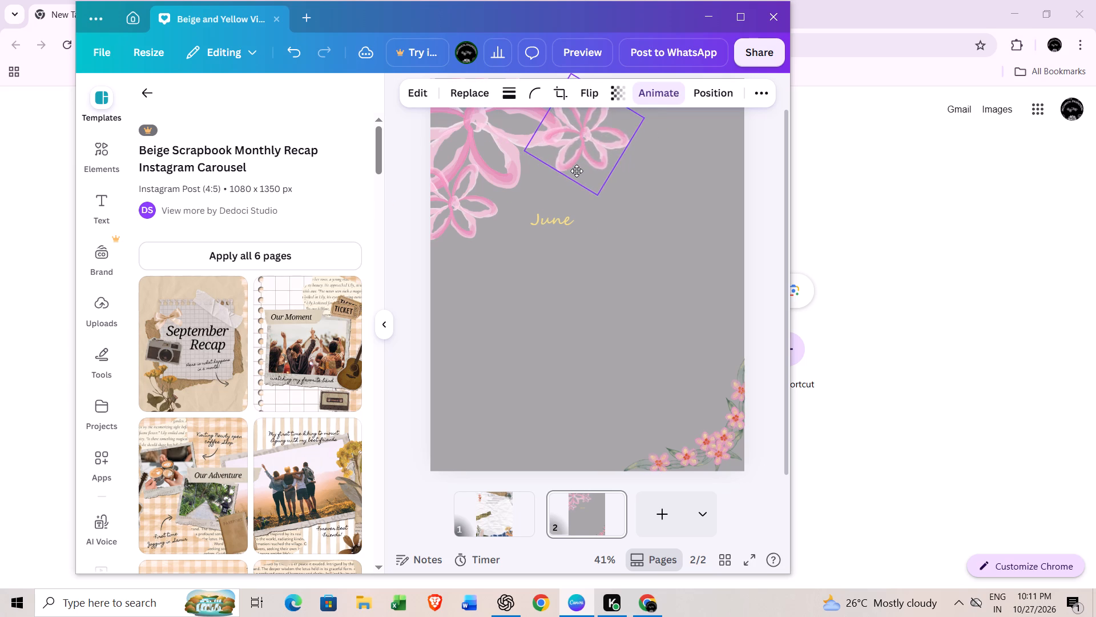
{"action": "left_click_drag", "start_coordinate": [577, 171], "coordinate": [587, 167]}
Move the small pink flower on the page's left edge down and slightly right, clear of the large flower's lower petals.
{"action": "left_click_drag", "start_coordinate": [483, 213], "coordinate": [482, 213]}
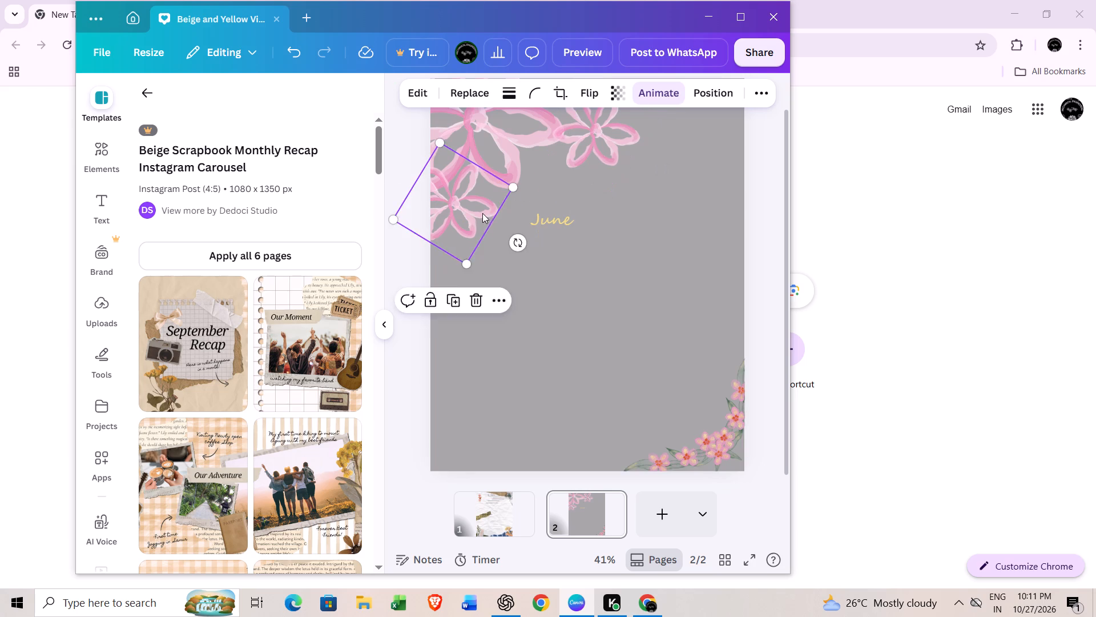
{"action": "left_click_drag", "start_coordinate": [482, 213], "coordinate": [493, 252]}
Move the large pink flower in the page's top-left corner slightly down and right, closer to the two small flowers.
{"action": "left_click_drag", "start_coordinate": [495, 181], "coordinate": [494, 182]}
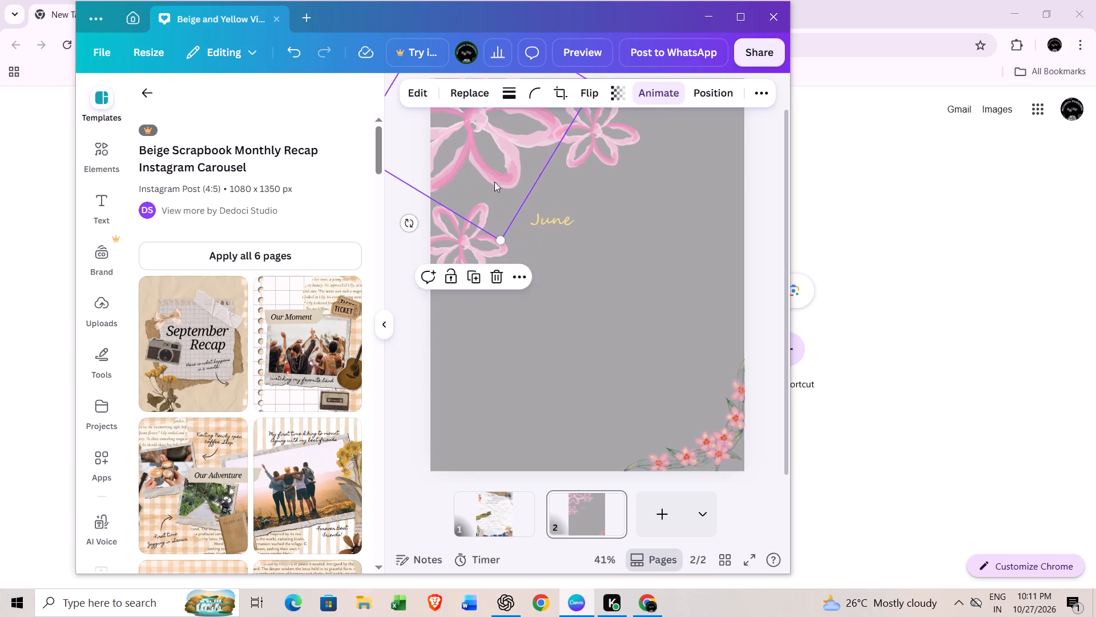
{"action": "left_click_drag", "start_coordinate": [494, 182], "coordinate": [501, 207]}
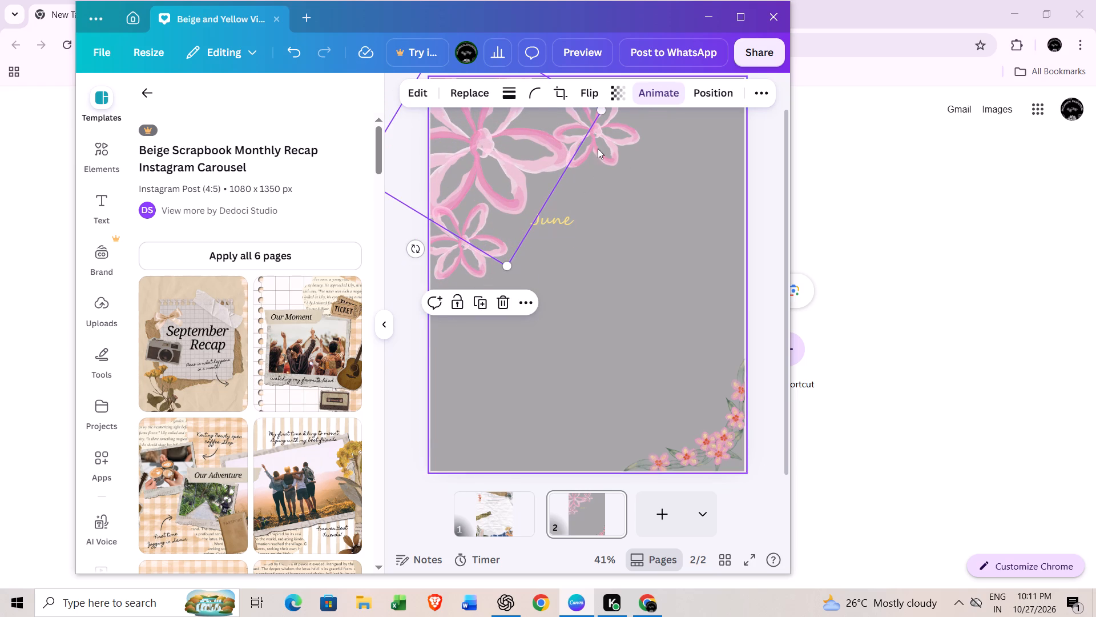
Select the small pink flower at the page's top centre, beside the large flower.
{"action": "left_click", "coordinate": [585, 115]}
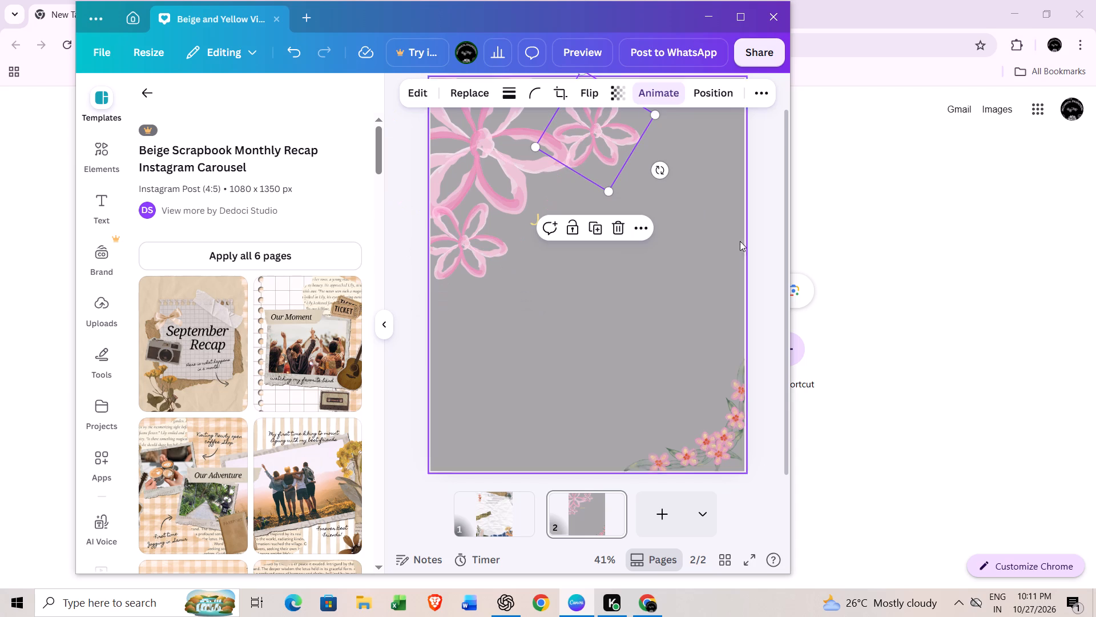
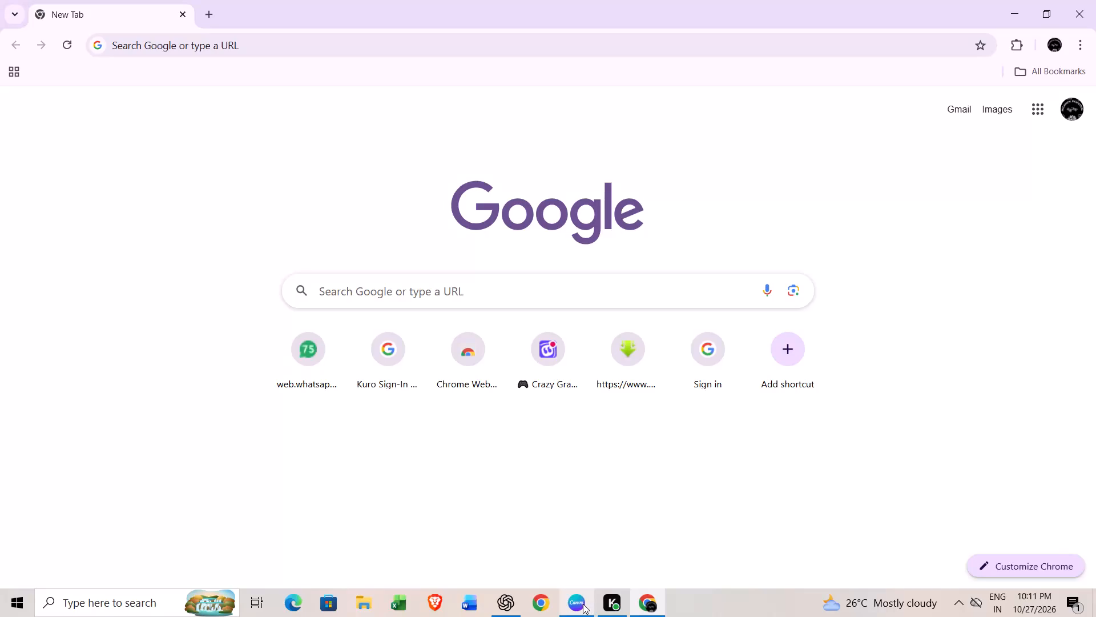
Switch to the Canva window with the grey "June" page open.
{"action": "left_click", "coordinate": [583, 604]}
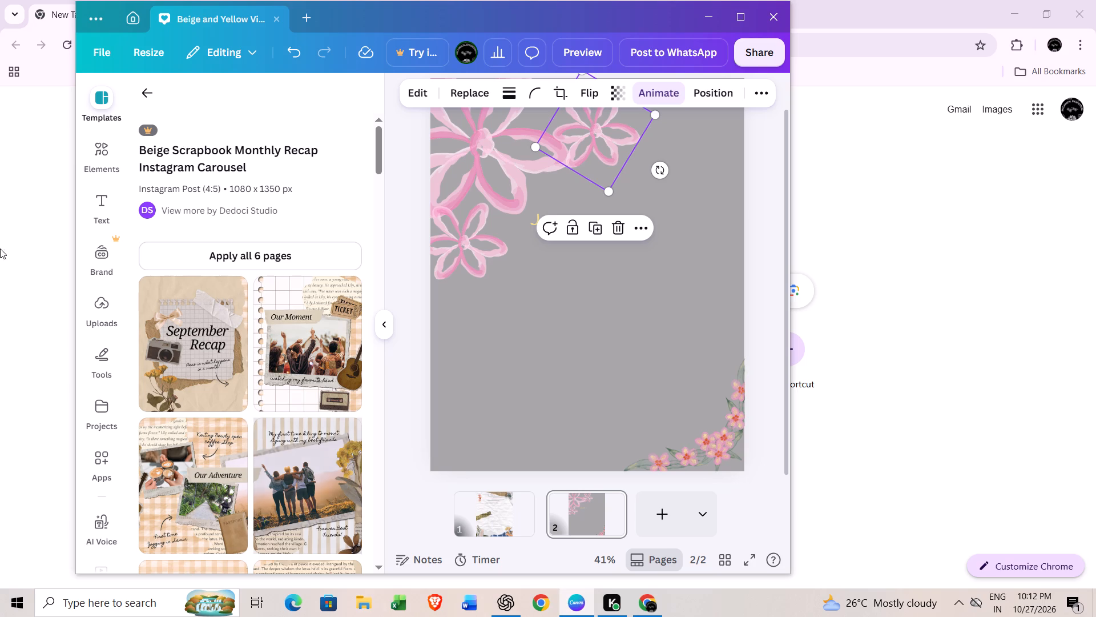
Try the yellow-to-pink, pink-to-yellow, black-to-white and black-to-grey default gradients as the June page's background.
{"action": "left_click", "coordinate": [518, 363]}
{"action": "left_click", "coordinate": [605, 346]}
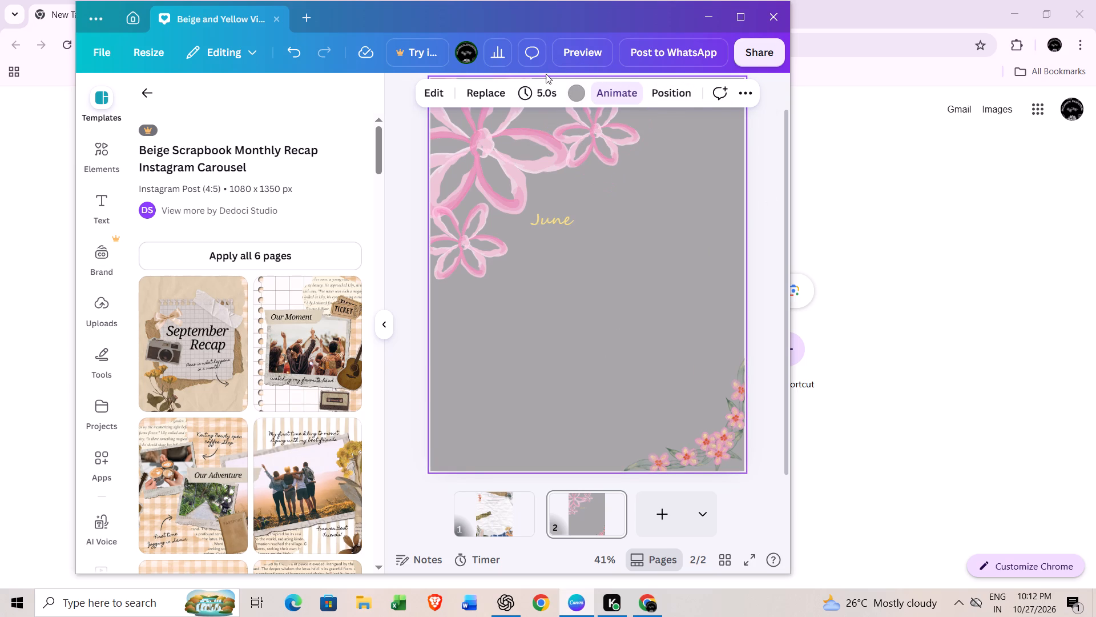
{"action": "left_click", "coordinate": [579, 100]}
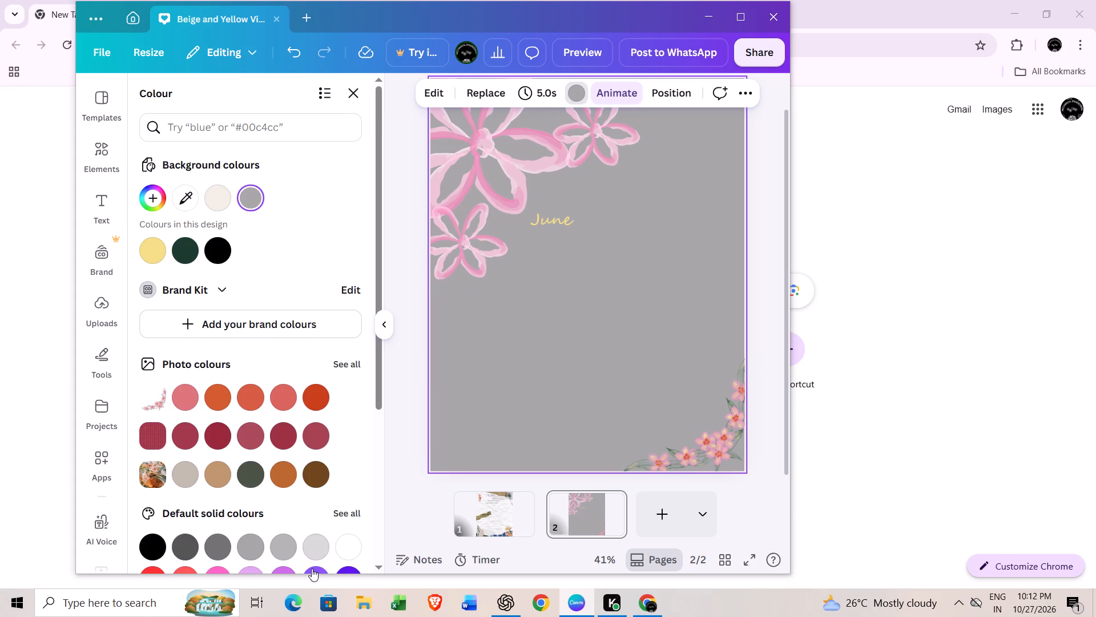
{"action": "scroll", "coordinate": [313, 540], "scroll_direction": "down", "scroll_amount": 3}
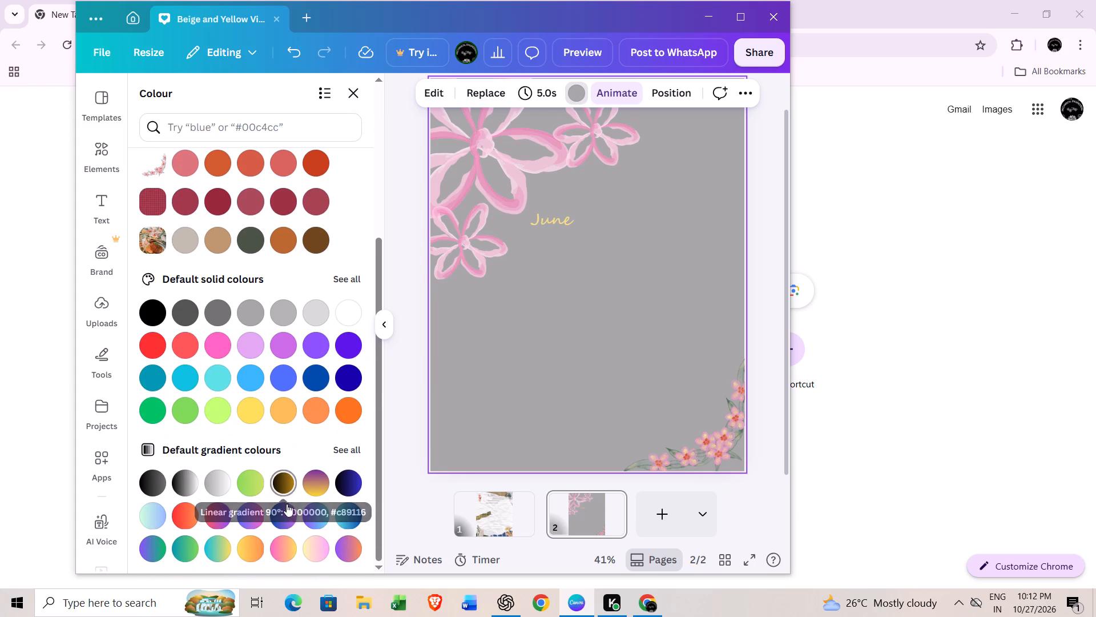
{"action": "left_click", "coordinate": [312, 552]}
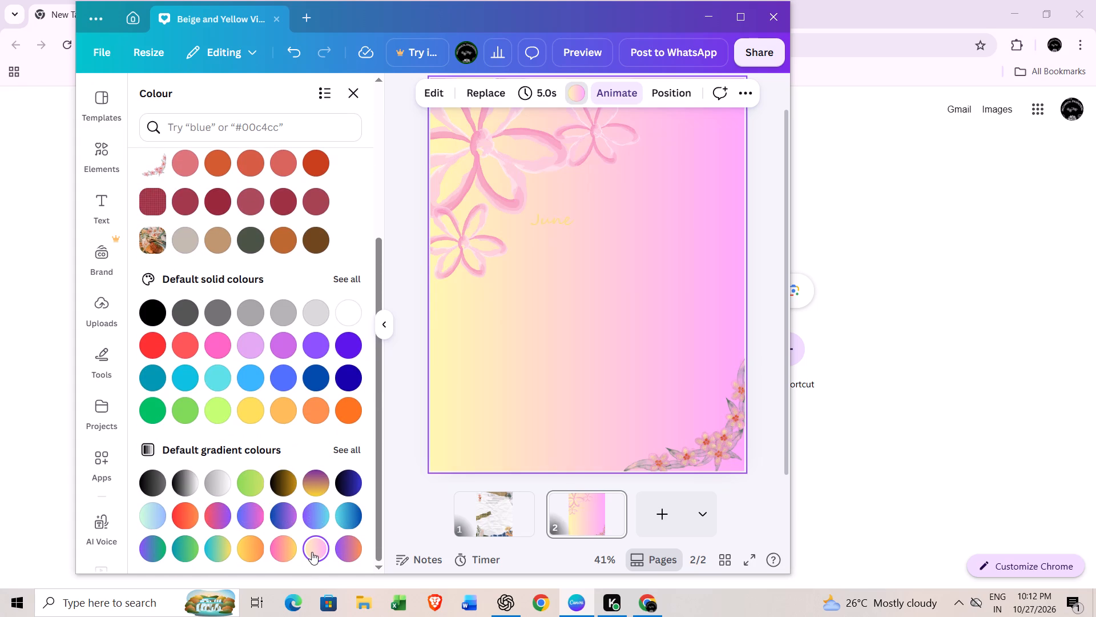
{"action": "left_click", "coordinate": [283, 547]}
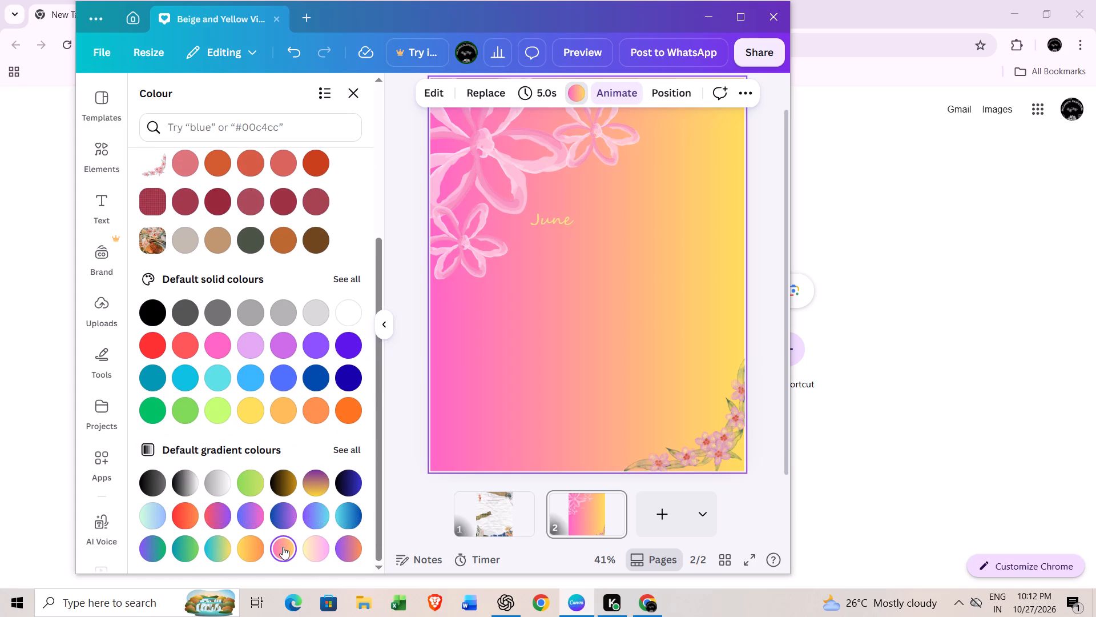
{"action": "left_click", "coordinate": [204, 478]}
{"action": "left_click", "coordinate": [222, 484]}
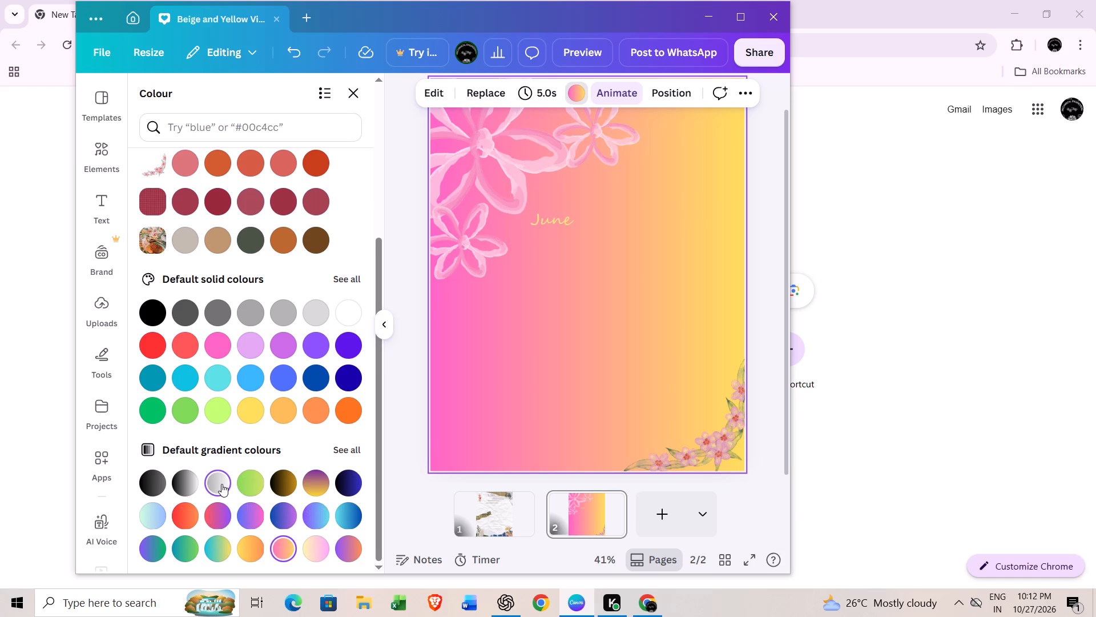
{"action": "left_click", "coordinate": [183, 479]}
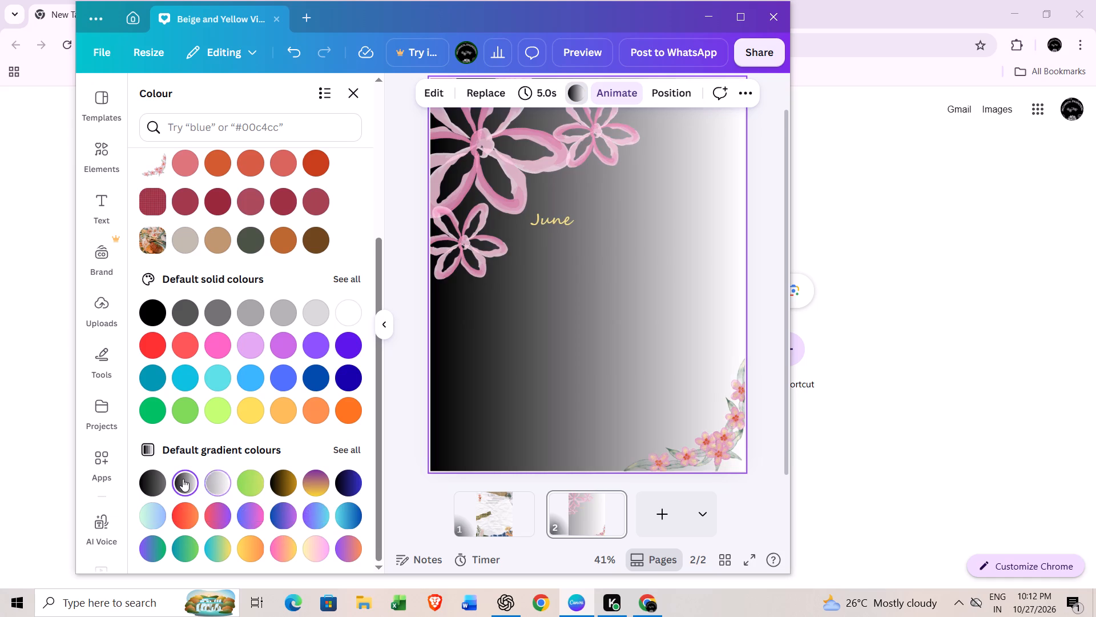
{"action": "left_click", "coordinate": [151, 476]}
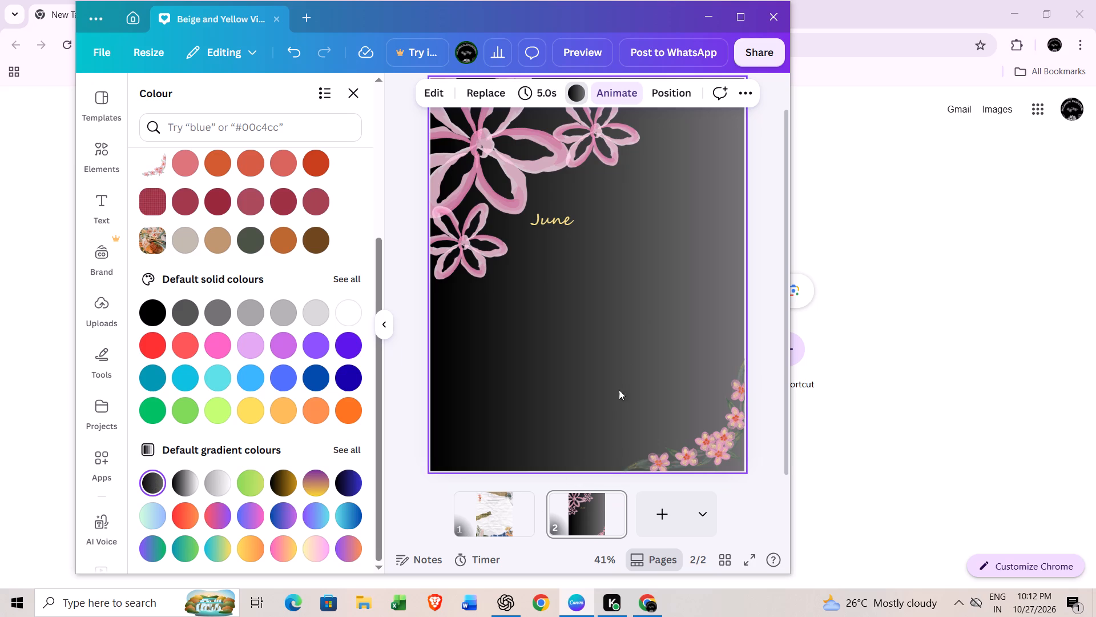
Delete the yellow "June" text from the page with the black-to-grey gradient background.
{"action": "scroll", "coordinate": [559, 225], "scroll_direction": "down", "scroll_amount": 2}
{"action": "scroll", "coordinate": [559, 225], "scroll_direction": "up", "scroll_amount": 1}
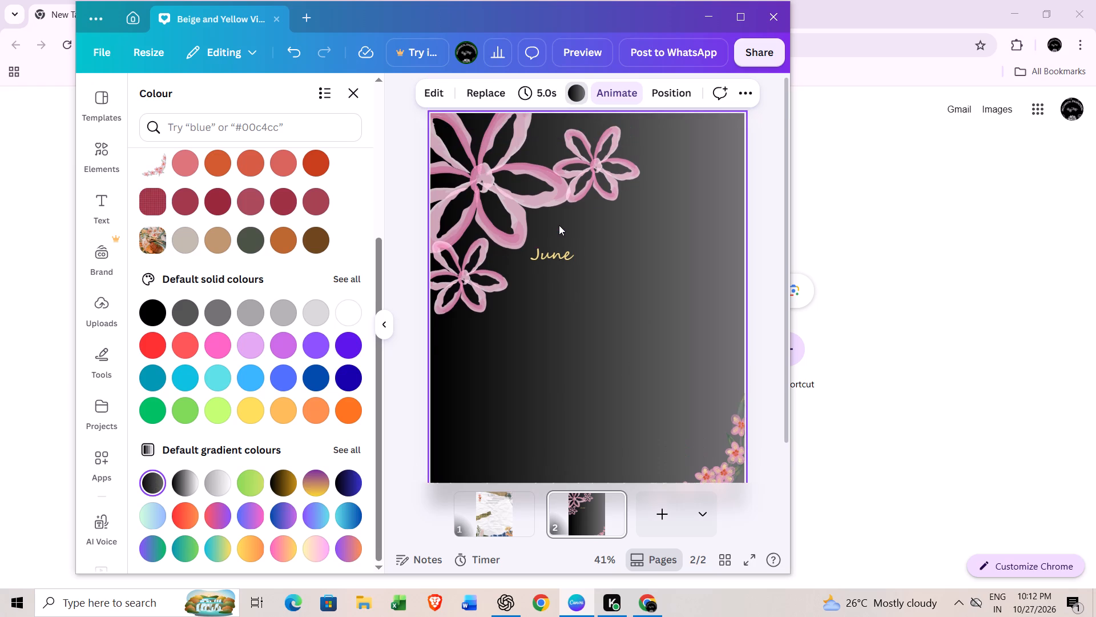
{"action": "scroll", "coordinate": [555, 252], "scroll_direction": "down", "scroll_amount": 3}
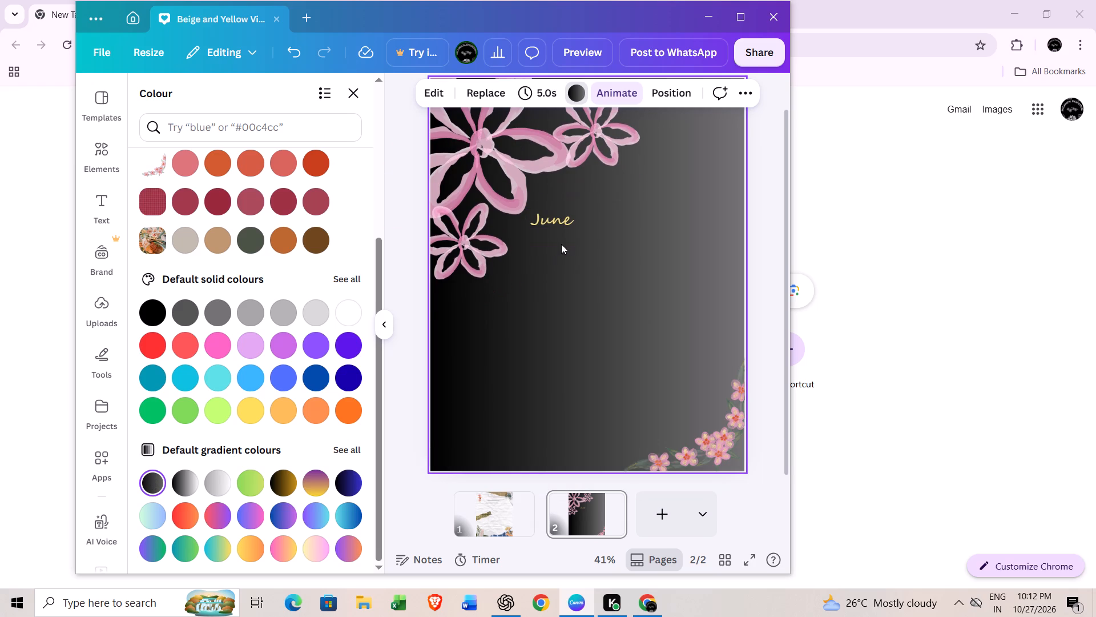
{"action": "left_click_drag", "start_coordinate": [565, 225], "coordinate": [650, 204]}
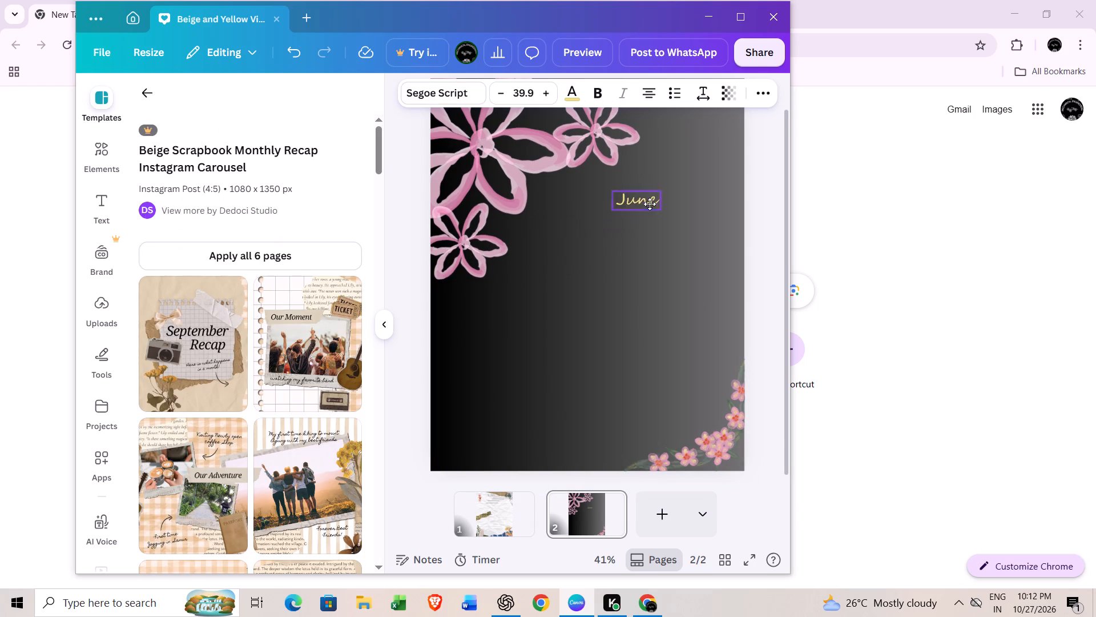
{"action": "left_click_drag", "start_coordinate": [650, 204], "coordinate": [685, 346]}
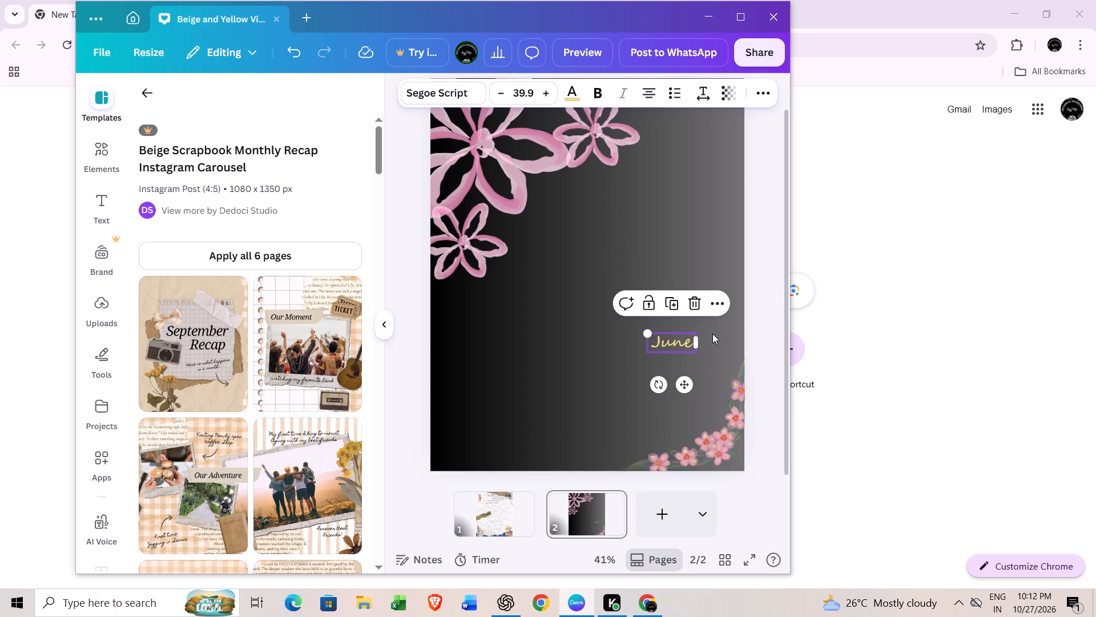
{"action": "left_click", "coordinate": [699, 309]}
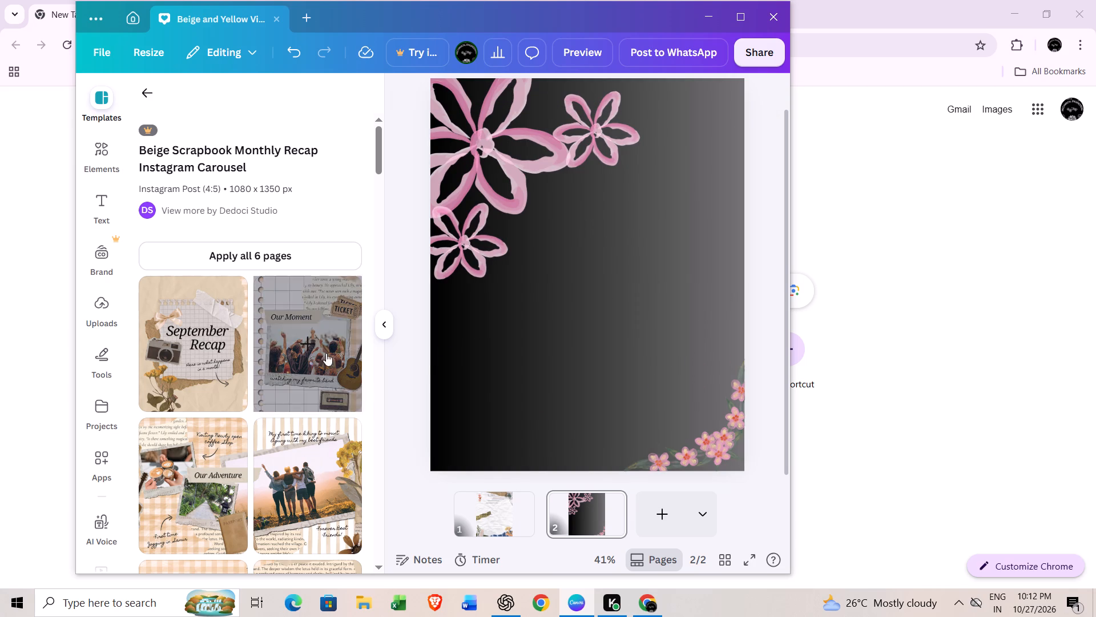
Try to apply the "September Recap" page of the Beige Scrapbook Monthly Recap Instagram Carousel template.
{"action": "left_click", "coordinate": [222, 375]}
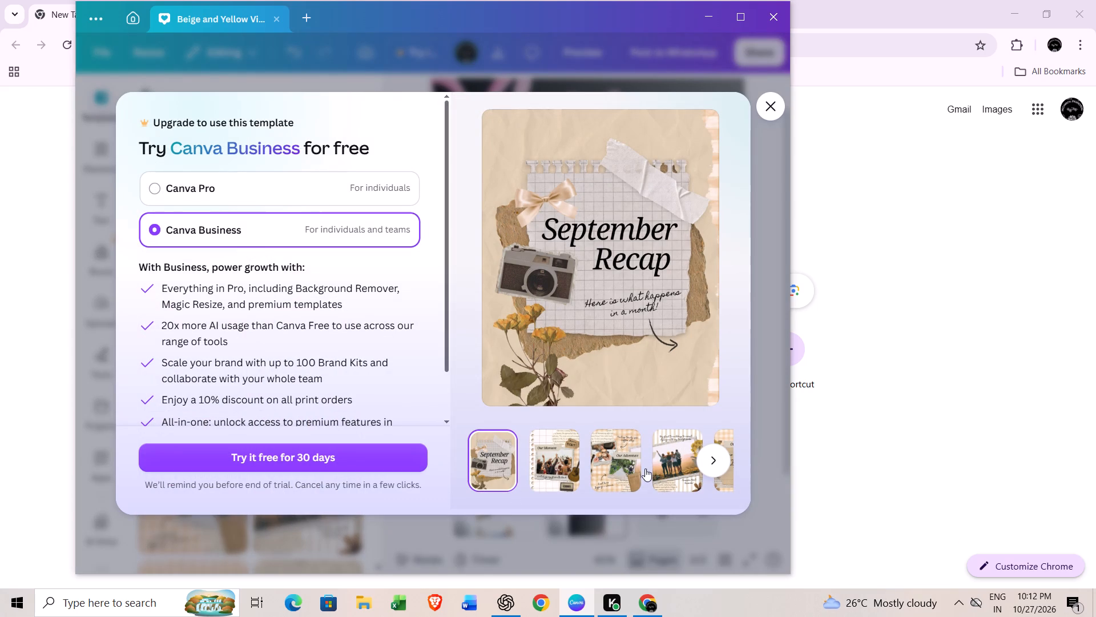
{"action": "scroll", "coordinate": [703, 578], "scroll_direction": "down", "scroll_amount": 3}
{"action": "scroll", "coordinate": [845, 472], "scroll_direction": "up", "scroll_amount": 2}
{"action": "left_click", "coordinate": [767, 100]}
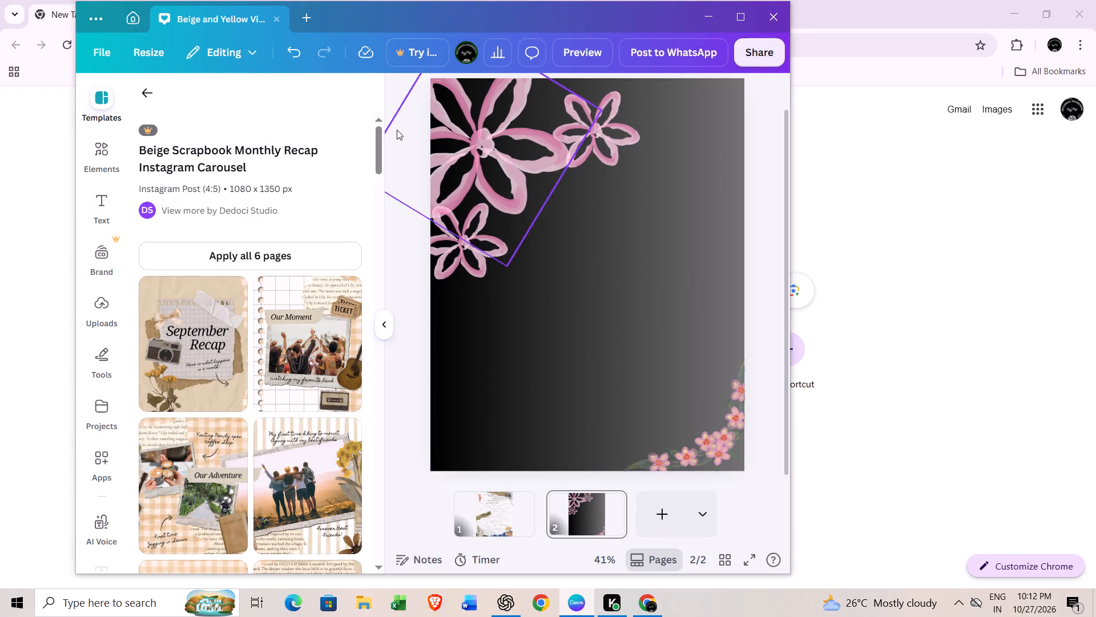
Open the elements library to find graphics for the gradient flower page.
{"action": "left_click", "coordinate": [98, 143]}
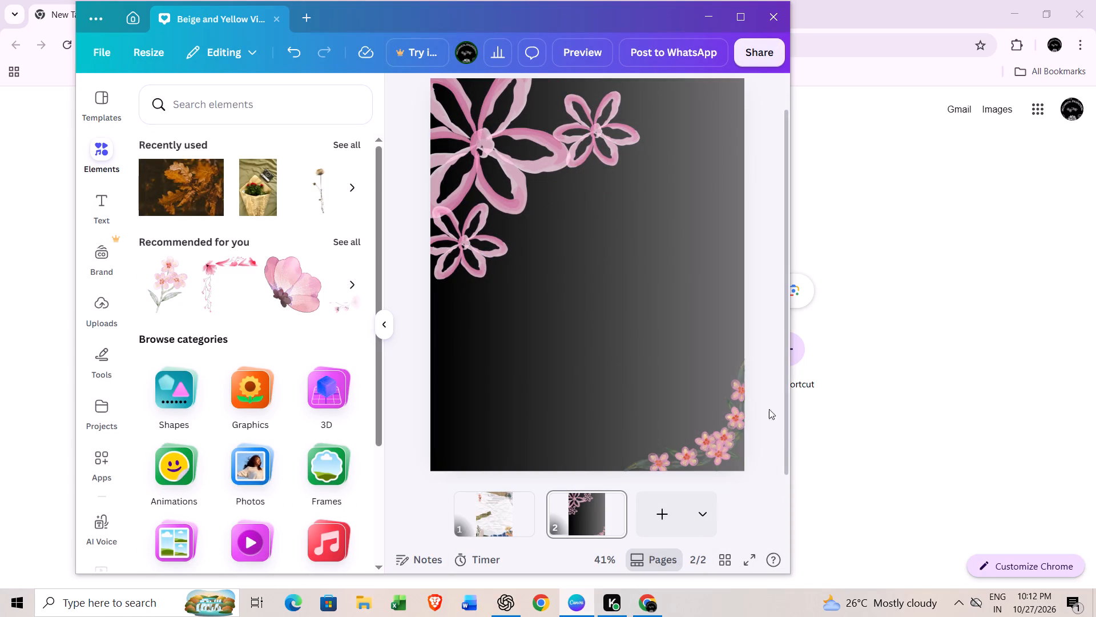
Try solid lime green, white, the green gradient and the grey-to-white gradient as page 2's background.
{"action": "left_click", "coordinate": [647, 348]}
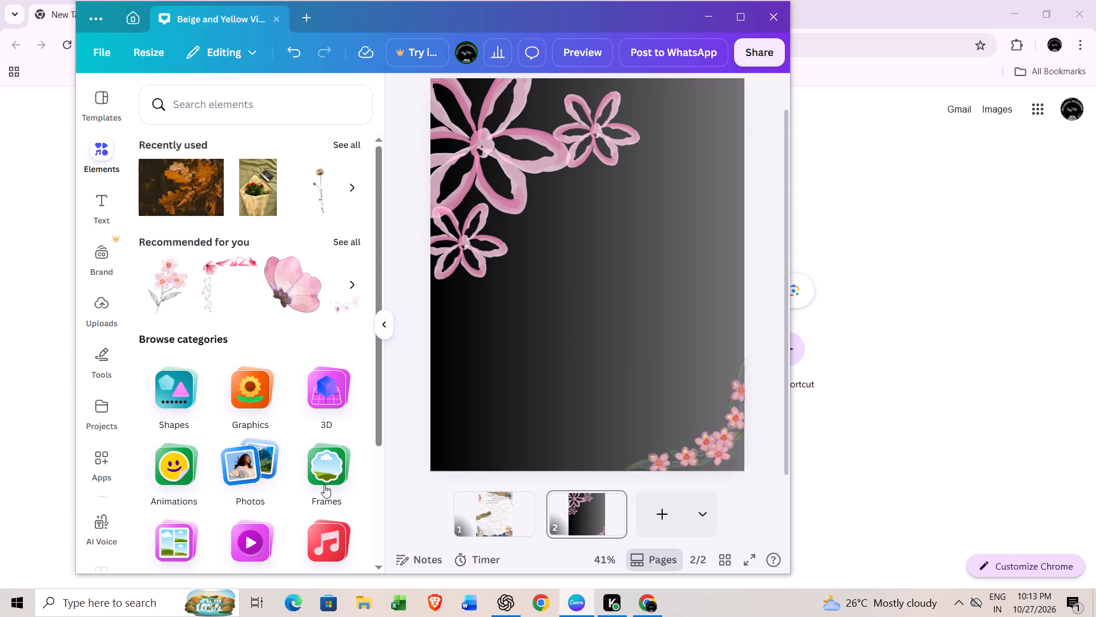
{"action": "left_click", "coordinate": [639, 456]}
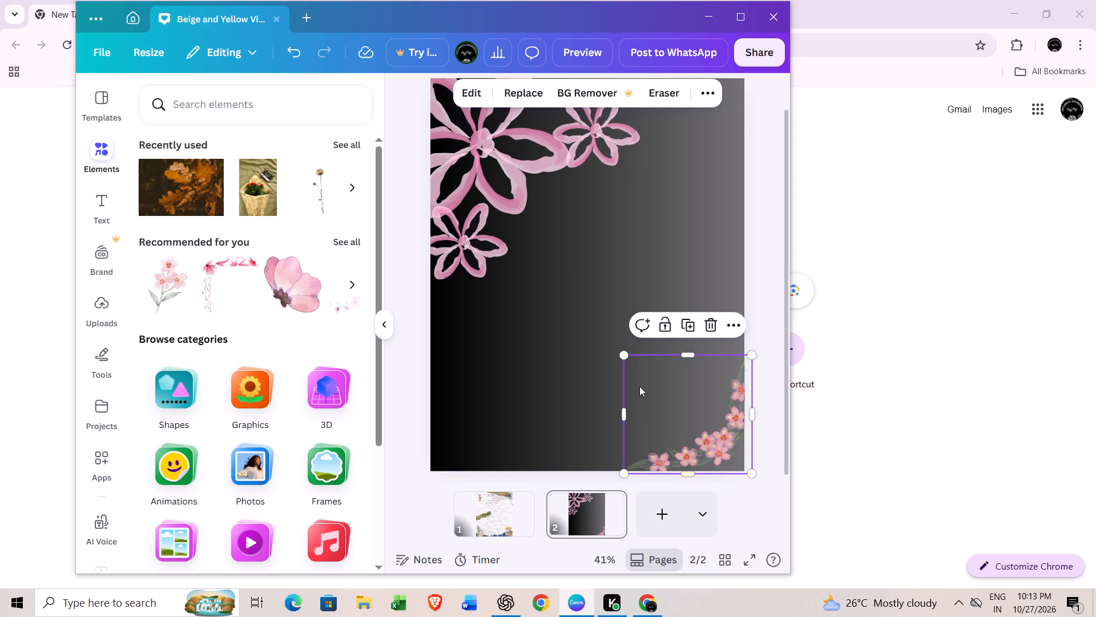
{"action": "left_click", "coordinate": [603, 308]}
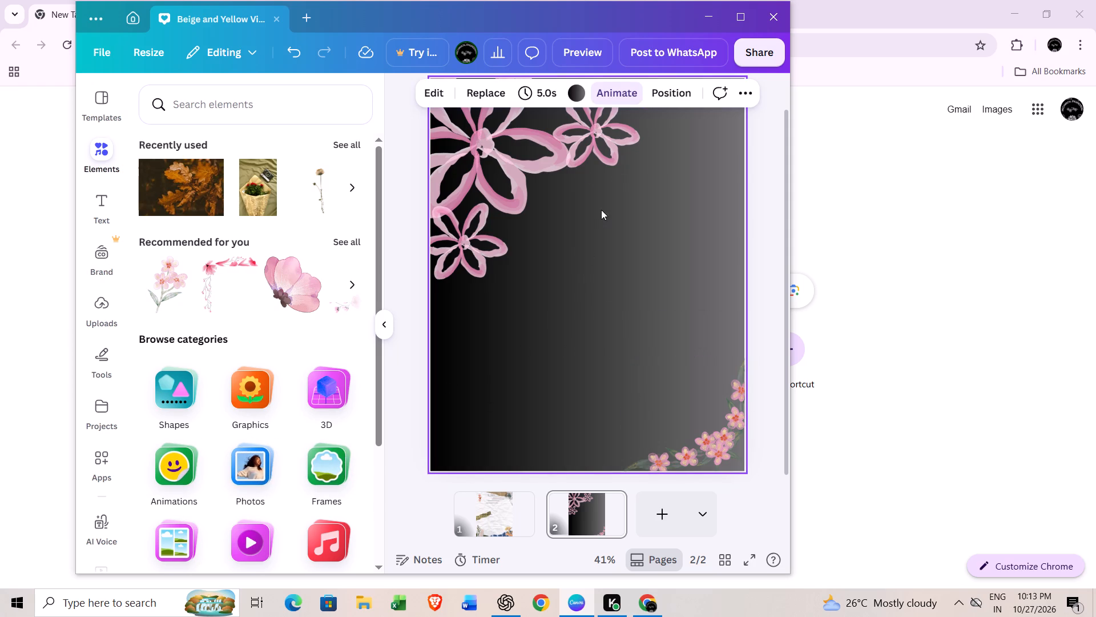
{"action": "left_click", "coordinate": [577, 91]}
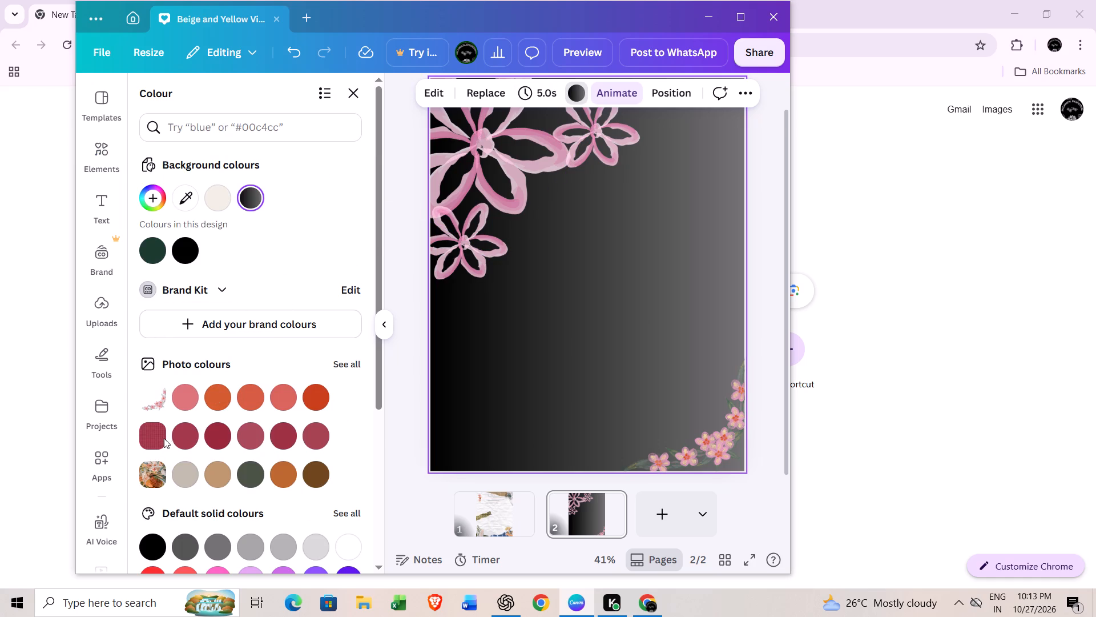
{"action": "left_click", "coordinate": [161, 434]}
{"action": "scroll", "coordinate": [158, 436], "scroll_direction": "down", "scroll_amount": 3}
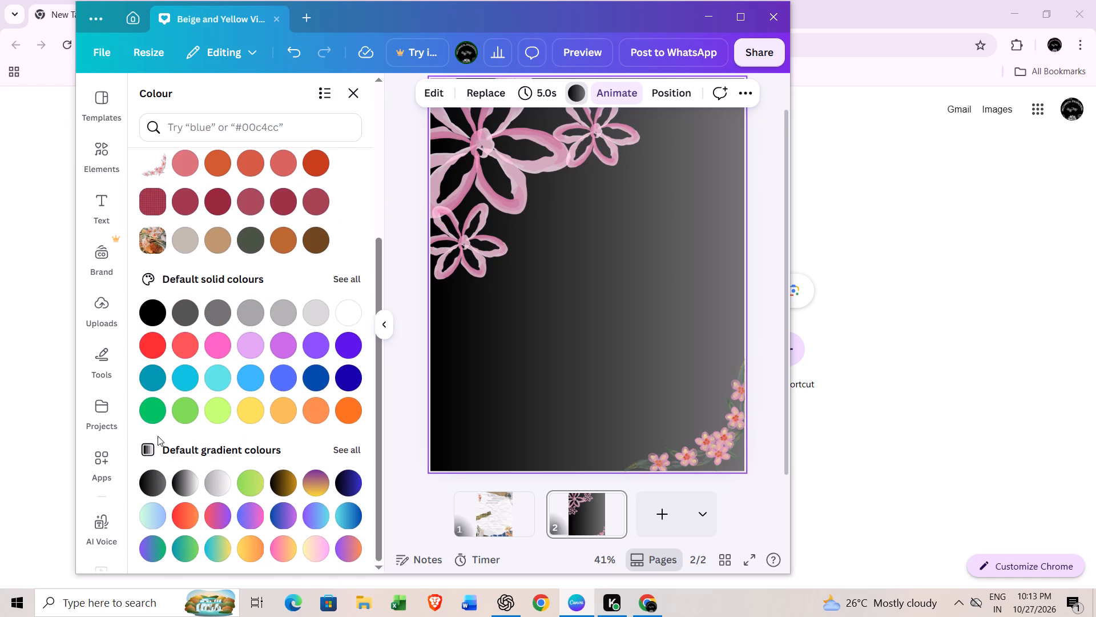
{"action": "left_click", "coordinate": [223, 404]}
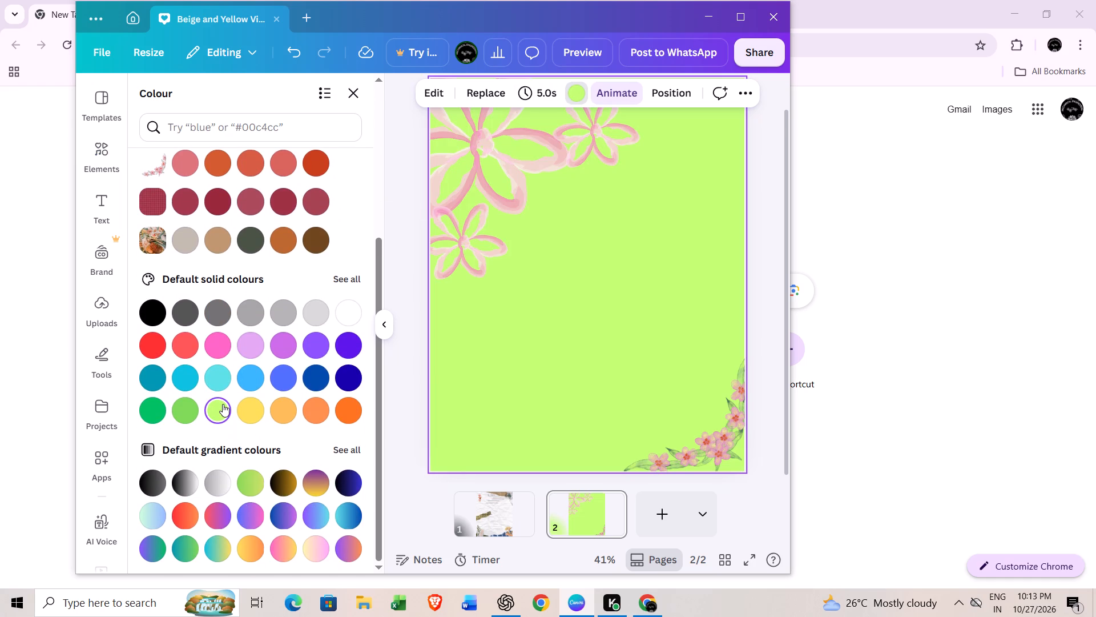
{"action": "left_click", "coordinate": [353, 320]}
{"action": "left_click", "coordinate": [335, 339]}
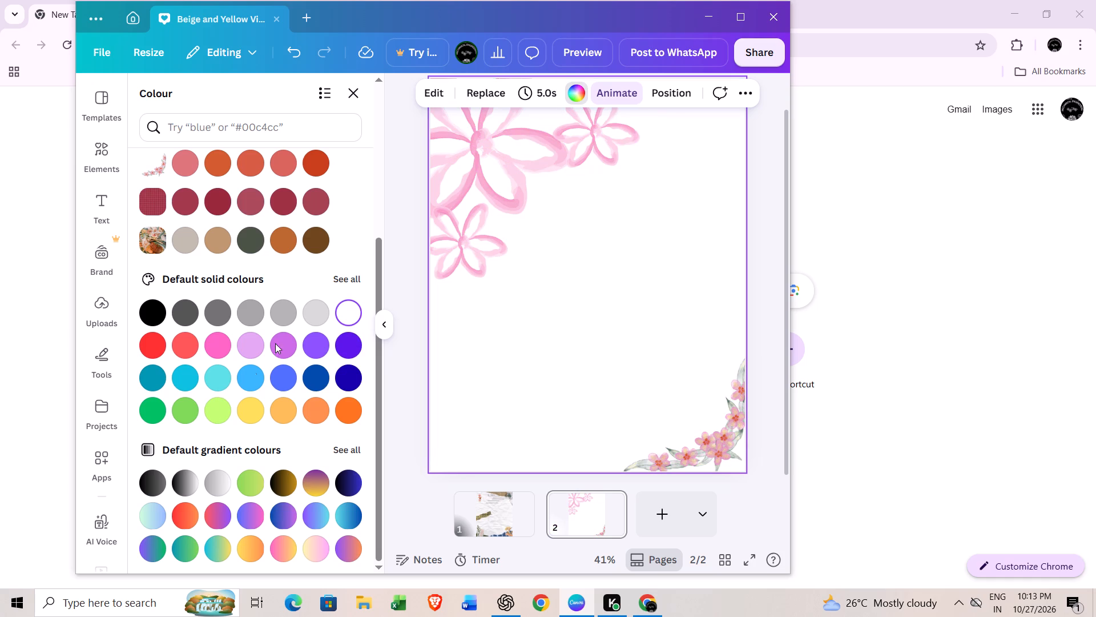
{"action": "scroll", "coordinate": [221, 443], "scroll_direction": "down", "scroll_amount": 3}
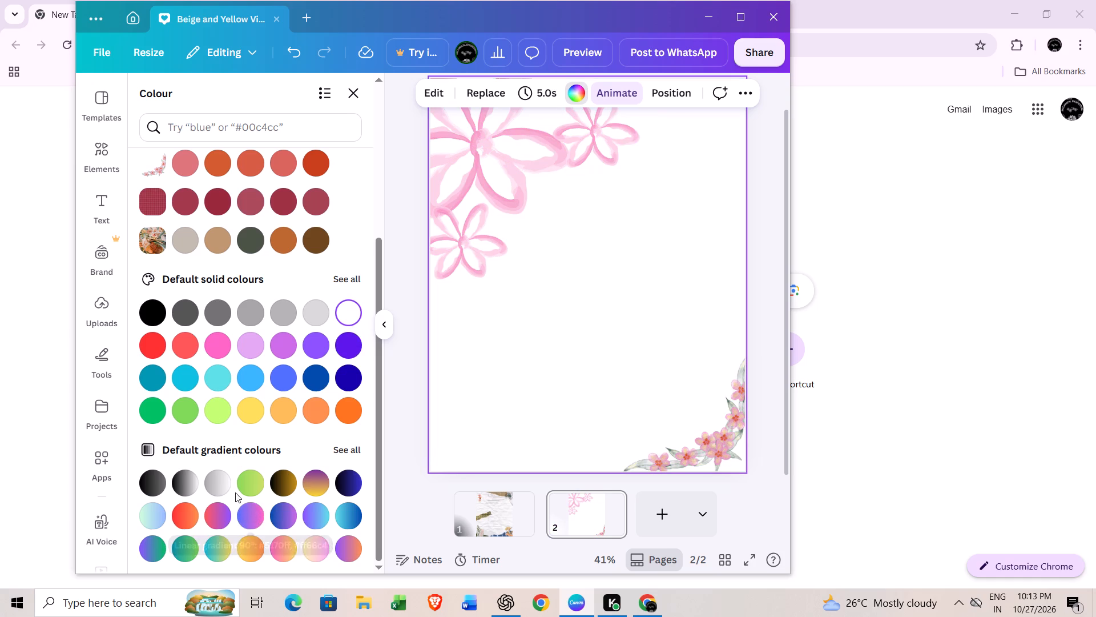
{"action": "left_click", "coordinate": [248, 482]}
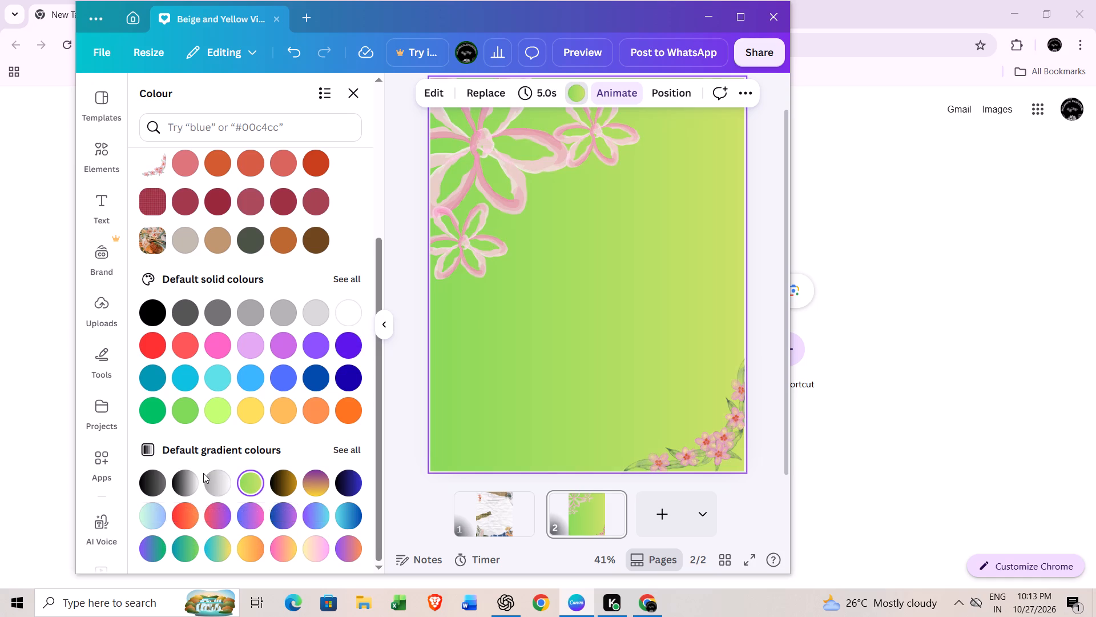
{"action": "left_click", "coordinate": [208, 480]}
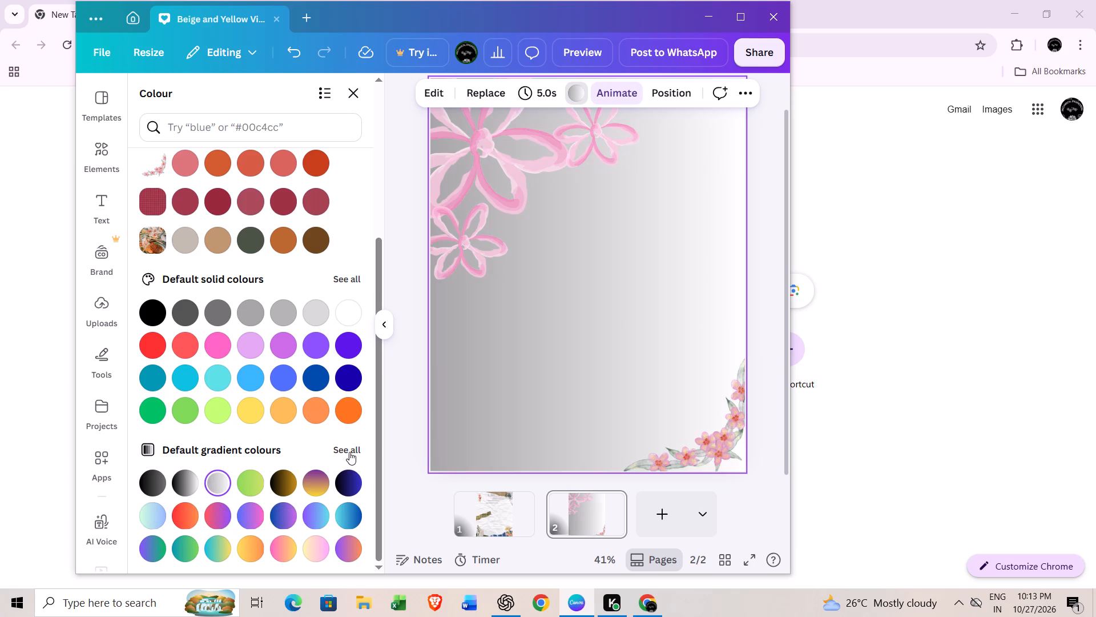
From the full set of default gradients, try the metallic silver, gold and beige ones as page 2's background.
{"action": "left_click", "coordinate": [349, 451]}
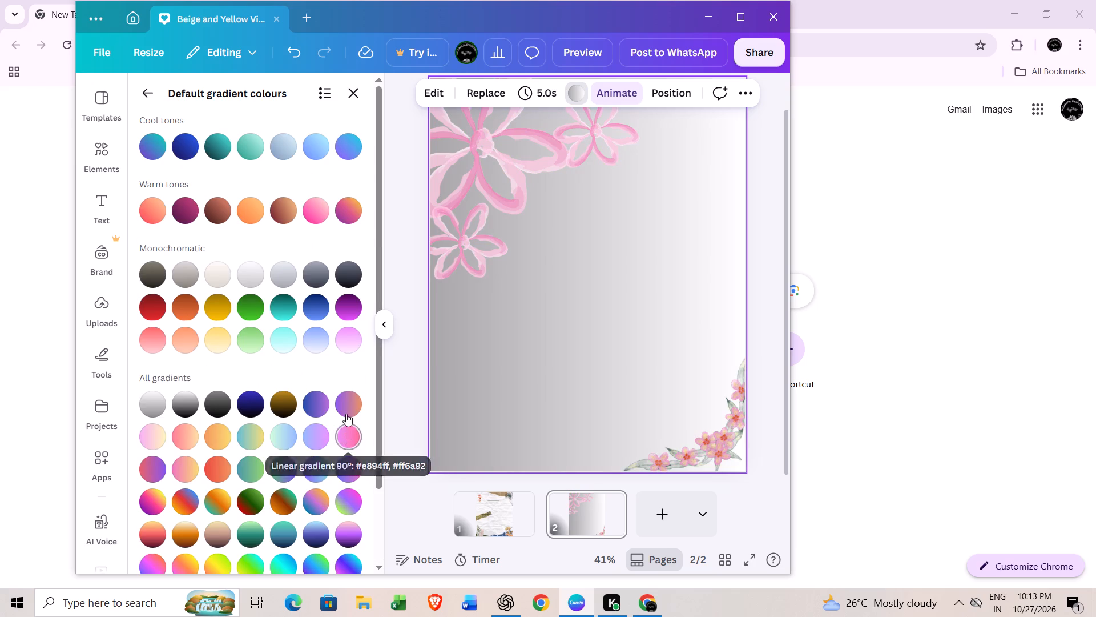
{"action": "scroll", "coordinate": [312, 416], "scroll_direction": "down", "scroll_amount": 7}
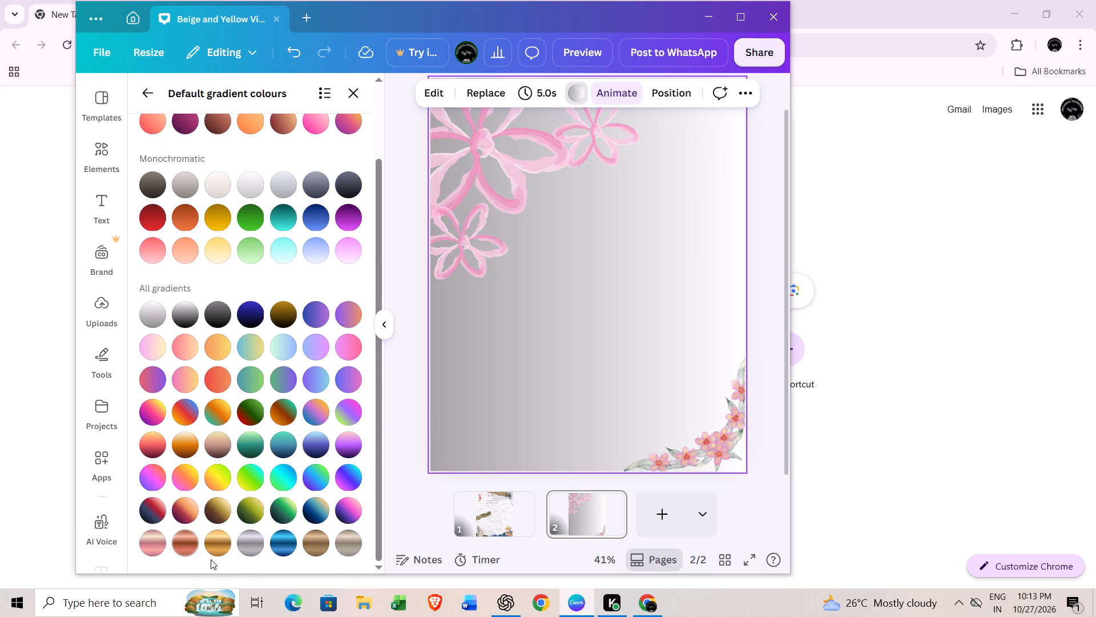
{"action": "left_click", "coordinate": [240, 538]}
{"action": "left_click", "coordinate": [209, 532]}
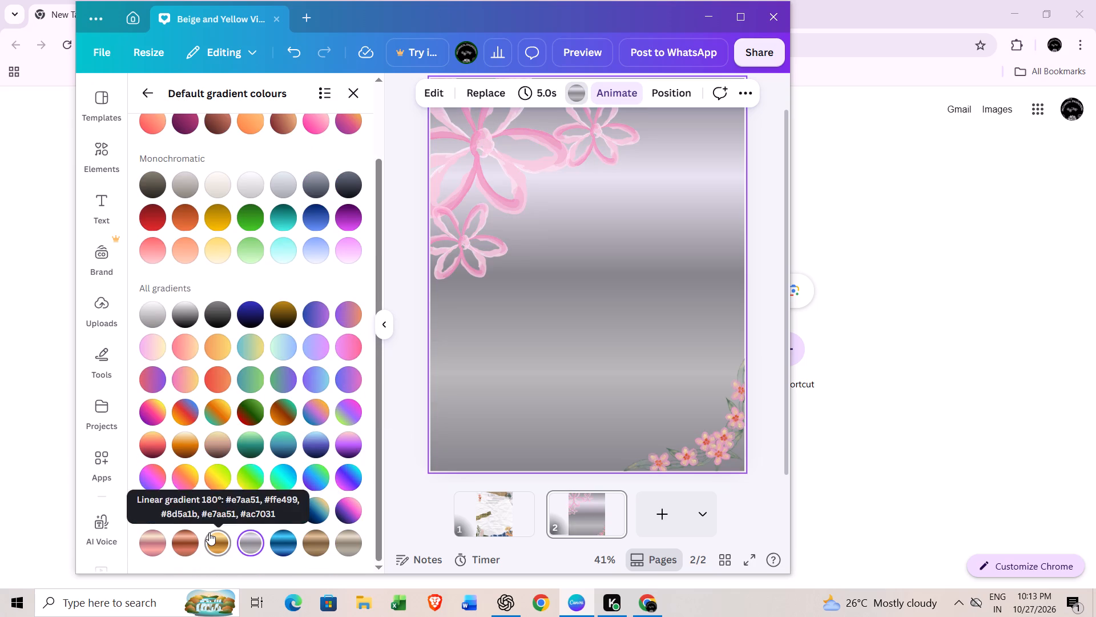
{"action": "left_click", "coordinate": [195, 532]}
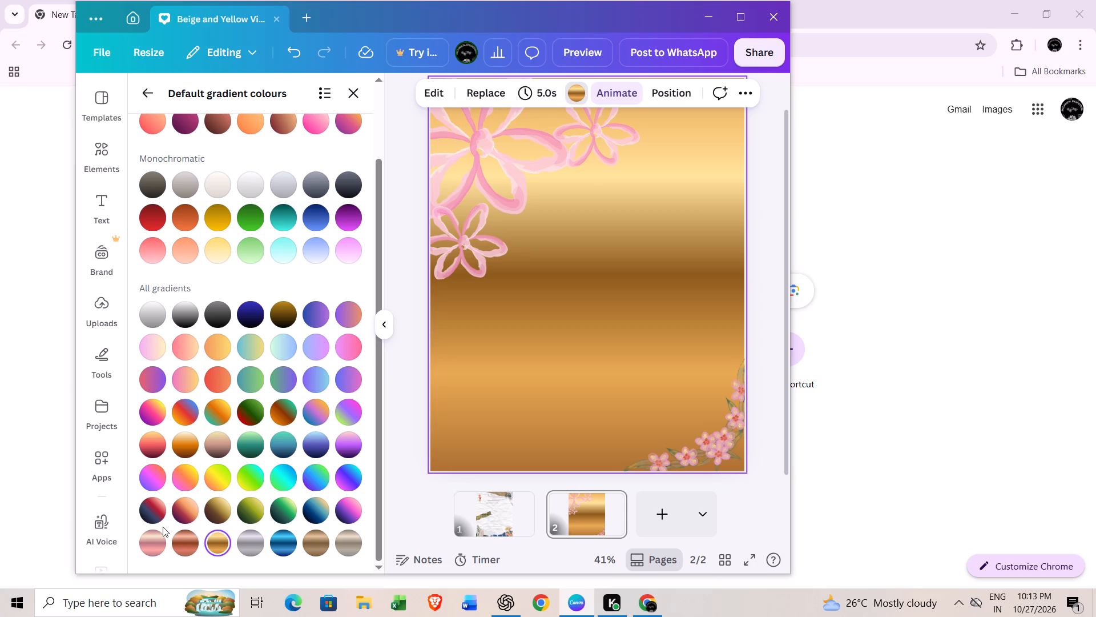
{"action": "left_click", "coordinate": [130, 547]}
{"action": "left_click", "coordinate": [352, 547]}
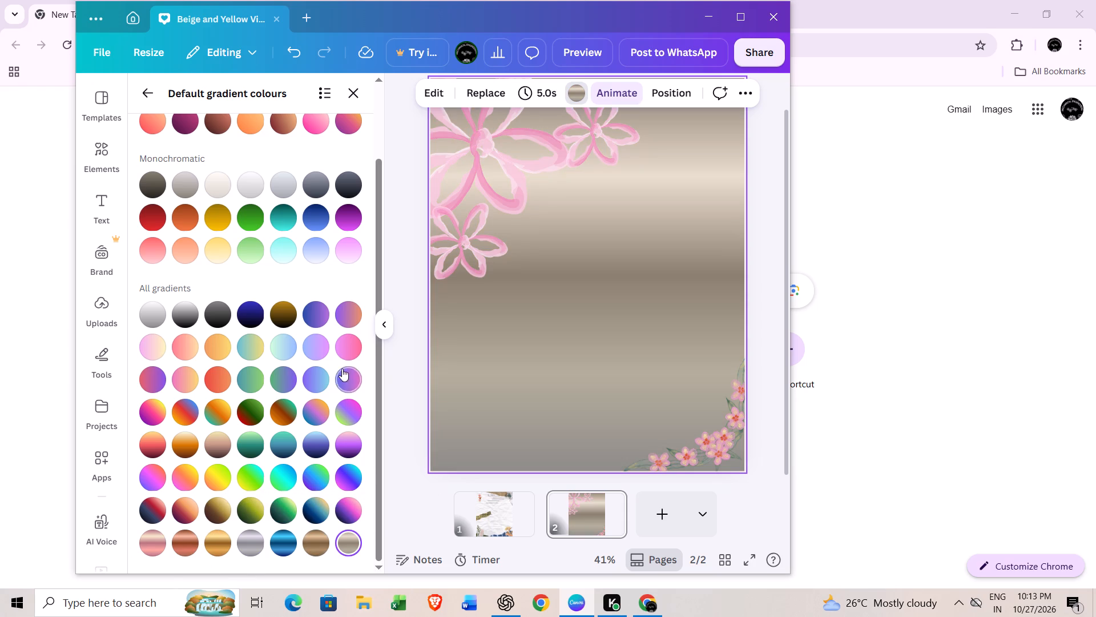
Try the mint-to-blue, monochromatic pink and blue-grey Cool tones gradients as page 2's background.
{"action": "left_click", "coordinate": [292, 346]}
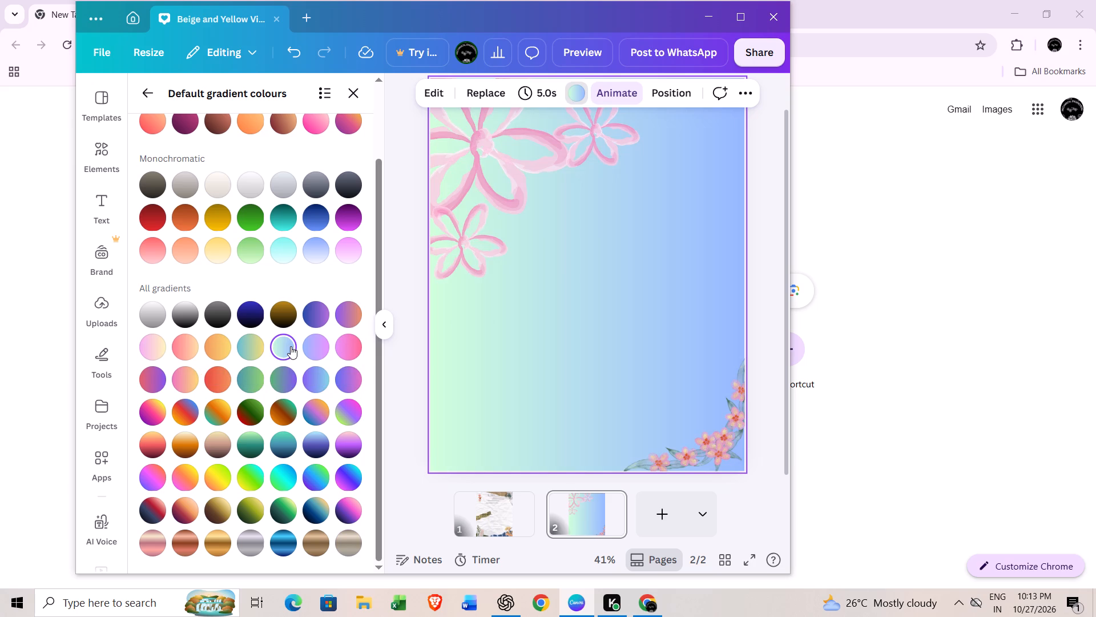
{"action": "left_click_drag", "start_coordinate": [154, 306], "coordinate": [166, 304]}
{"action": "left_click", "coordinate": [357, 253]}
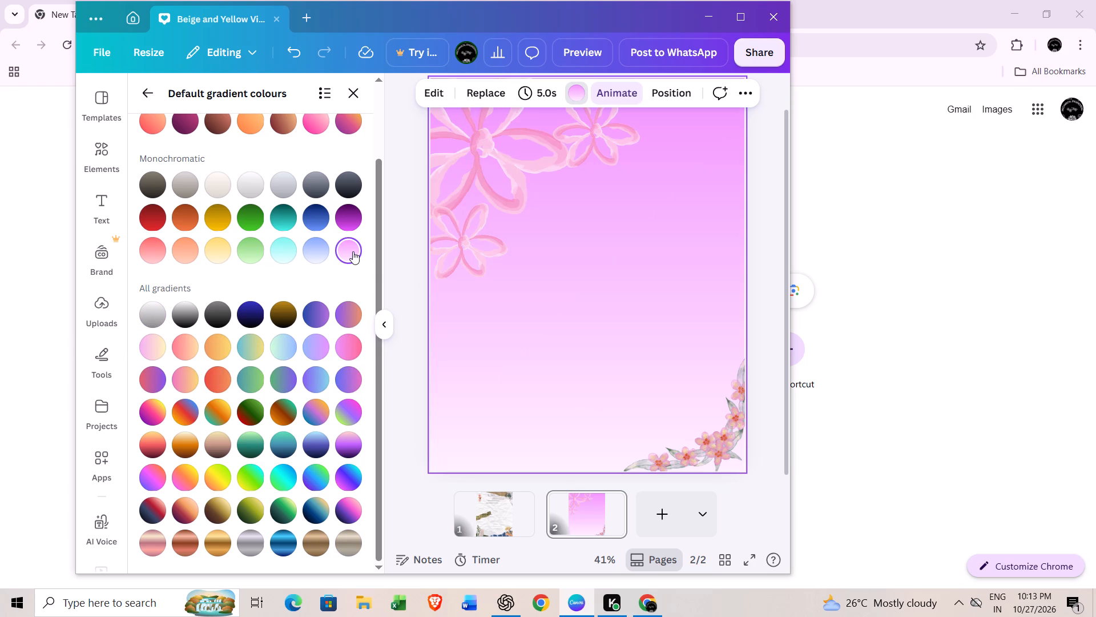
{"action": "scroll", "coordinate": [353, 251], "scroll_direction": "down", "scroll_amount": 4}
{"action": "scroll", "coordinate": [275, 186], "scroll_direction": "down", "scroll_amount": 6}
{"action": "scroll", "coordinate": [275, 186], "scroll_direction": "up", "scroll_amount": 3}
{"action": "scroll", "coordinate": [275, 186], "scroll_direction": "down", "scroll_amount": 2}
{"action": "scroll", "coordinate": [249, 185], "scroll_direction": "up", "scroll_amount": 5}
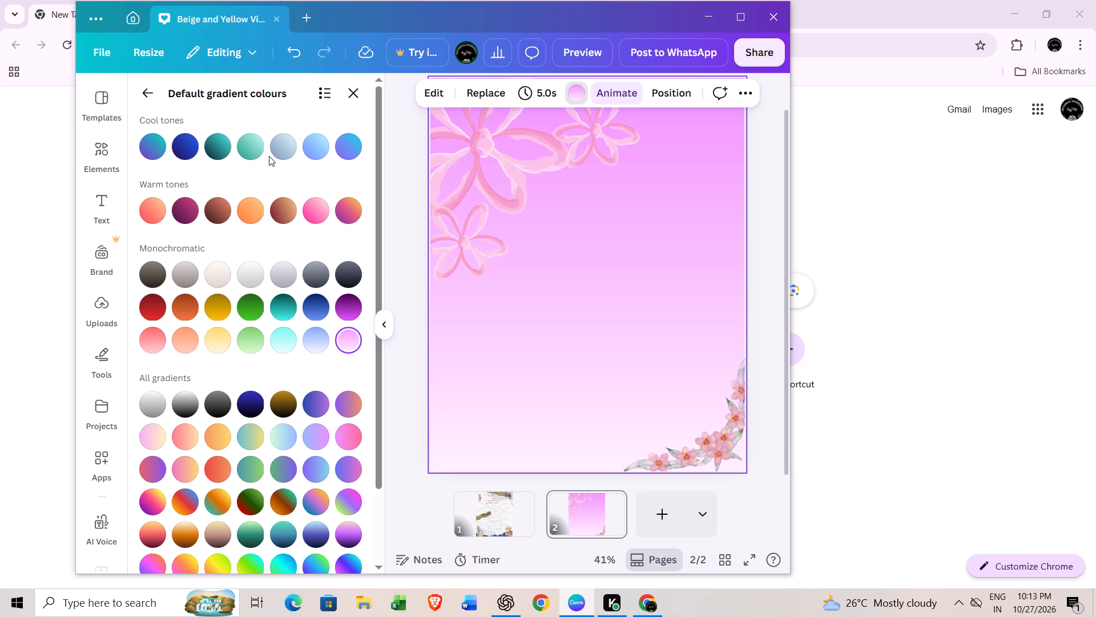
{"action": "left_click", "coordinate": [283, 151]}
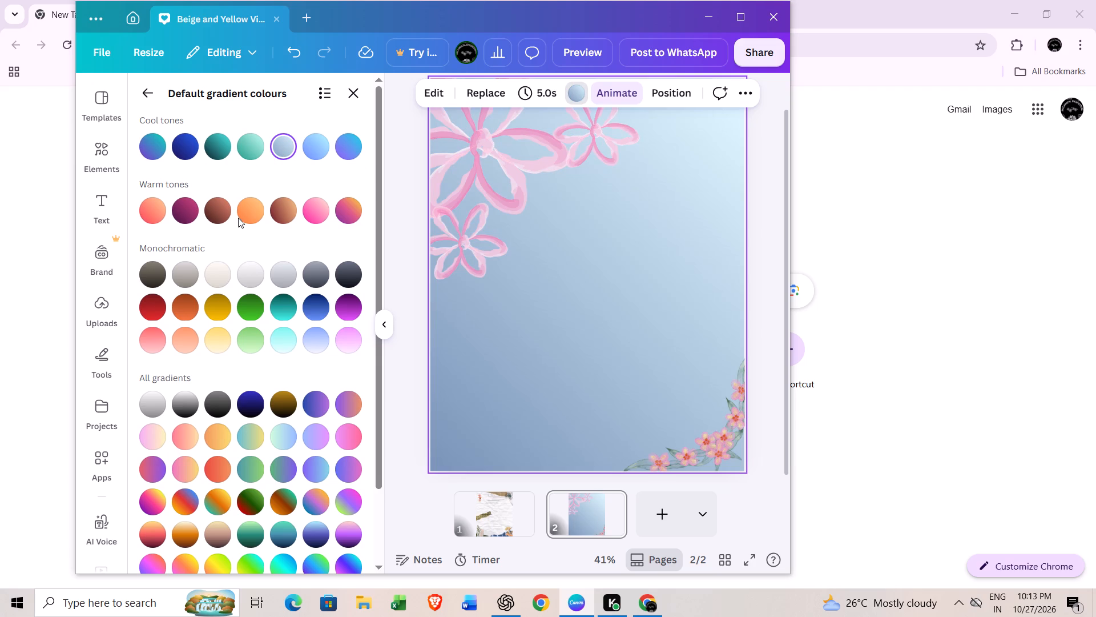
Set page 2's background to the orange Warm tones gradient and close the colour choices.
{"action": "left_click", "coordinate": [239, 218]}
{"action": "left_click", "coordinate": [252, 210]}
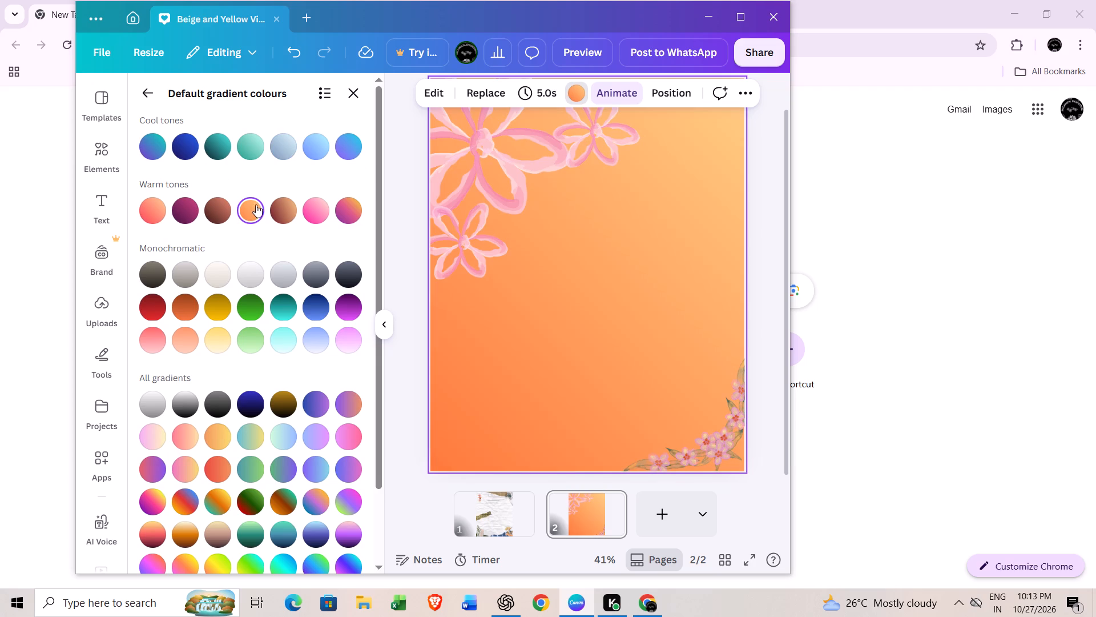
{"action": "left_click", "coordinate": [354, 89]}
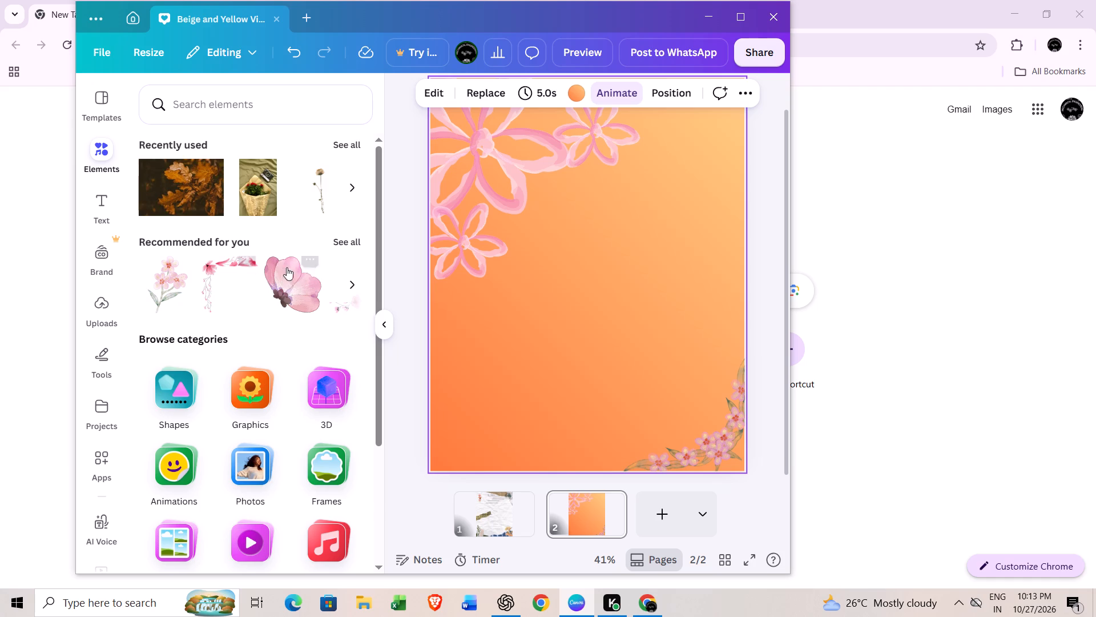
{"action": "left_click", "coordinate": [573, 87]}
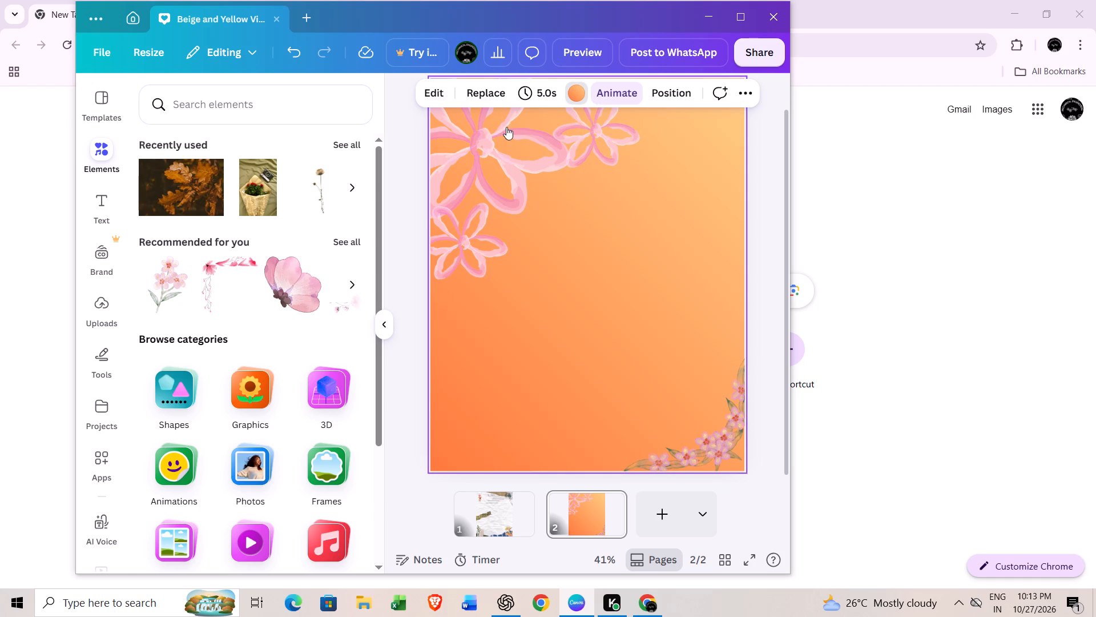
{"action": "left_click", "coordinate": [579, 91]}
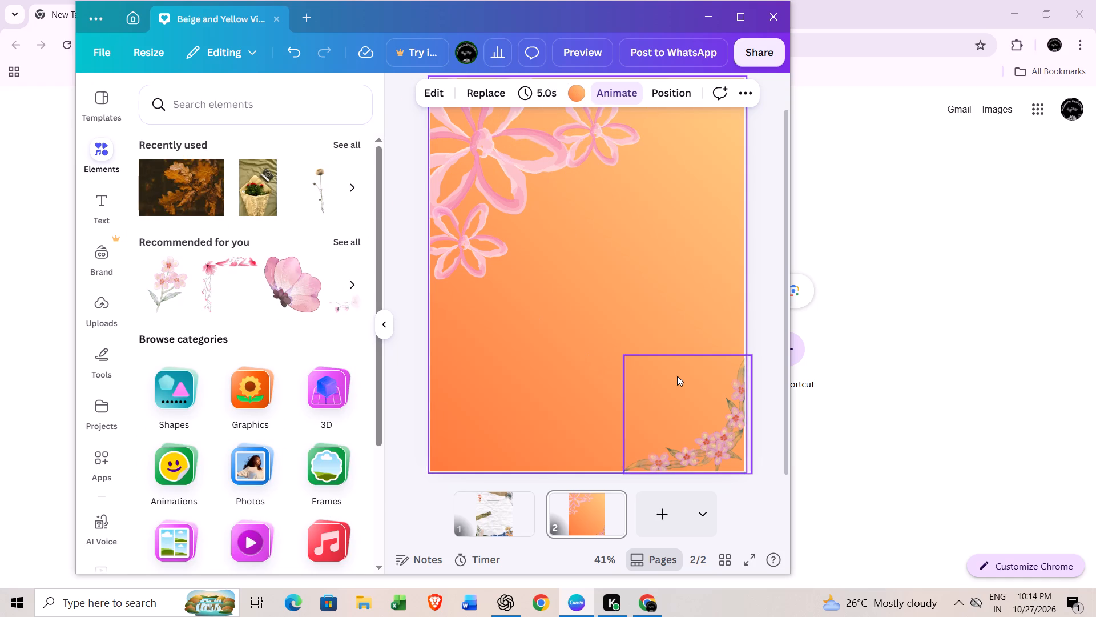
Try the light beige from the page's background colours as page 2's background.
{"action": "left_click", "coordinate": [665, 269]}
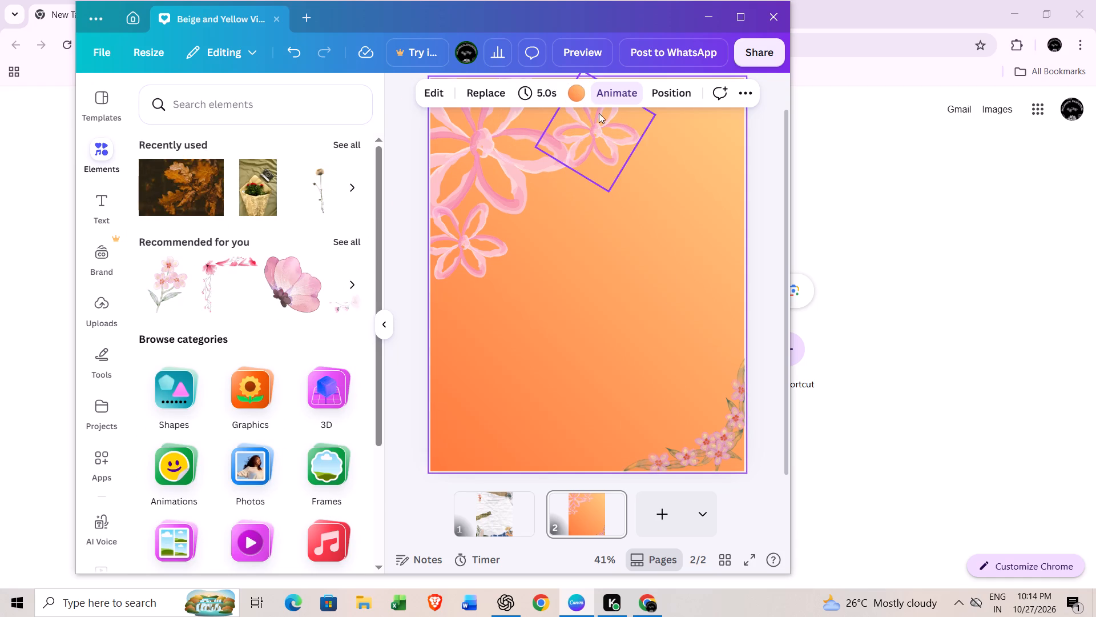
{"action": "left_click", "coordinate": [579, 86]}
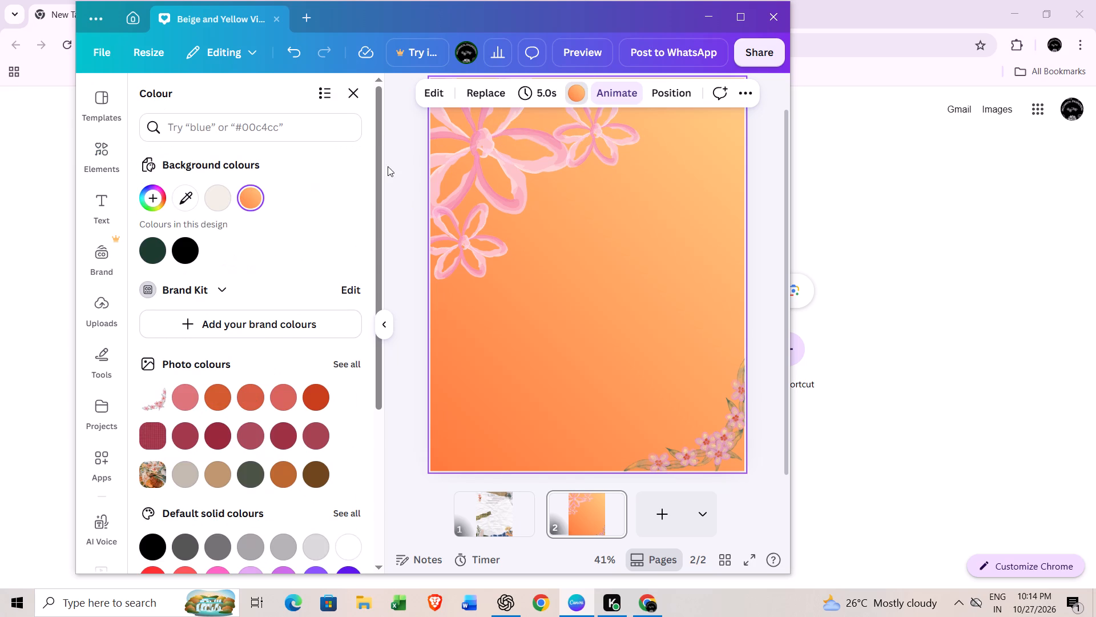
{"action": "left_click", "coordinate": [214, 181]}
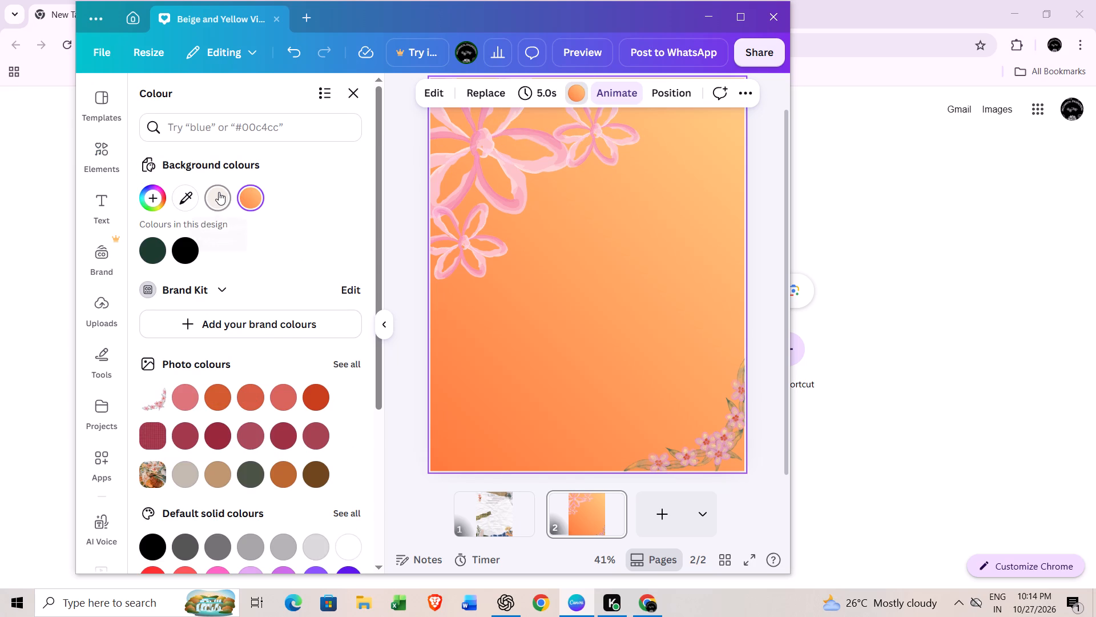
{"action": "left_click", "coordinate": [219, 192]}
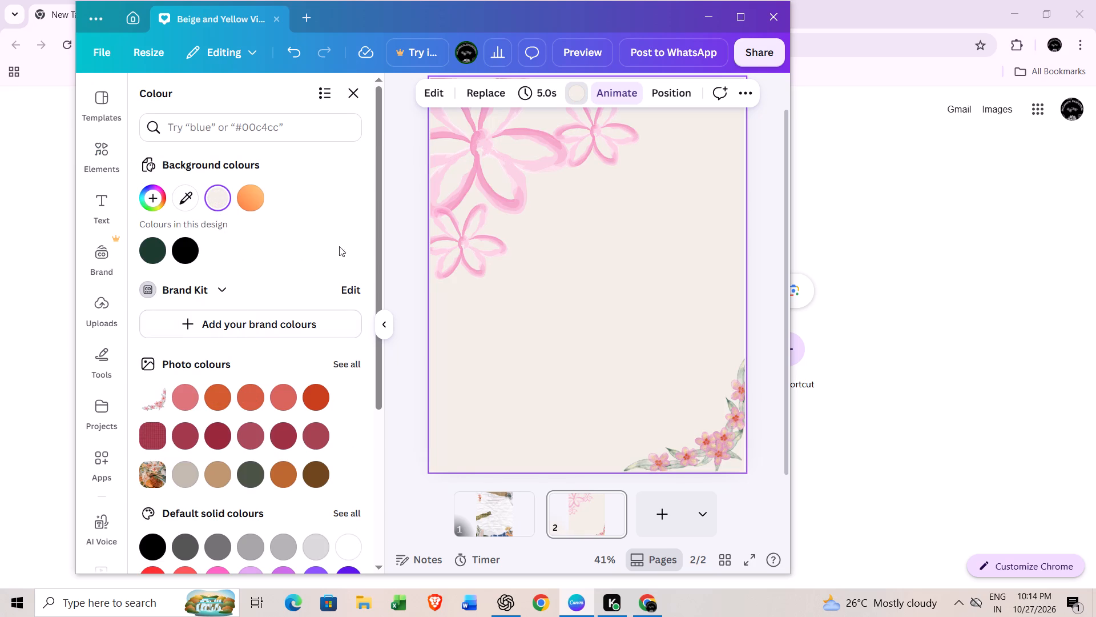
Set page 2's background to solid white from the default solid colours.
{"action": "scroll", "coordinate": [148, 431], "scroll_direction": "down", "scroll_amount": 2}
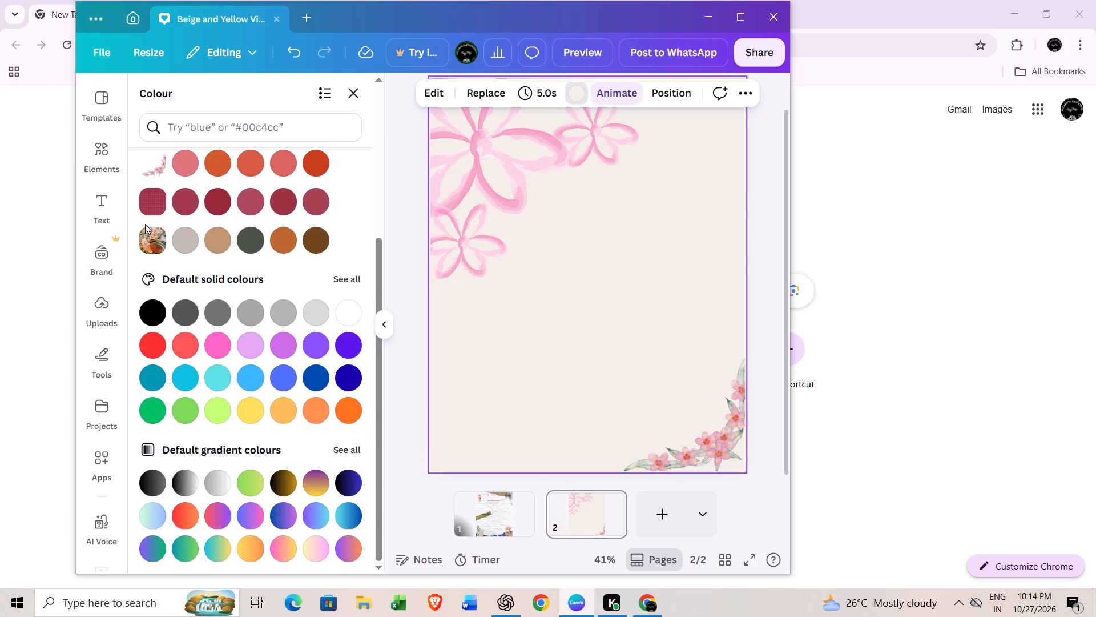
{"action": "left_click_drag", "start_coordinate": [145, 259], "coordinate": [147, 275]}
{"action": "left_click", "coordinate": [159, 249]}
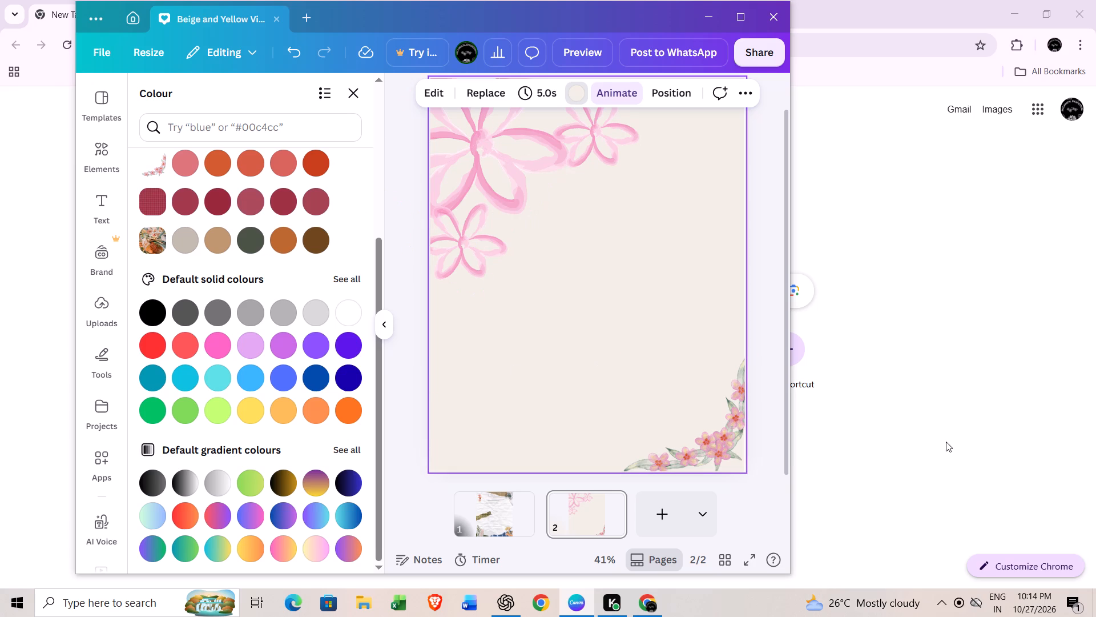
{"action": "scroll", "coordinate": [293, 261], "scroll_direction": "down", "scroll_amount": 4}
{"action": "scroll", "coordinate": [293, 261], "scroll_direction": "up", "scroll_amount": 2}
{"action": "scroll", "coordinate": [319, 200], "scroll_direction": "down", "scroll_amount": 2}
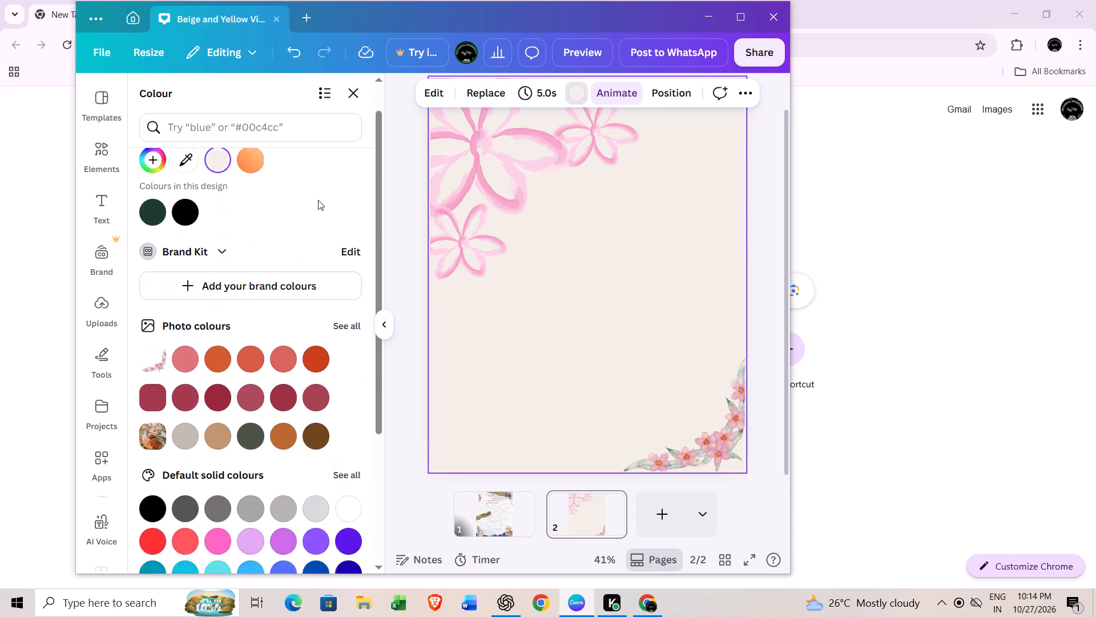
{"action": "left_click", "coordinate": [360, 312]}
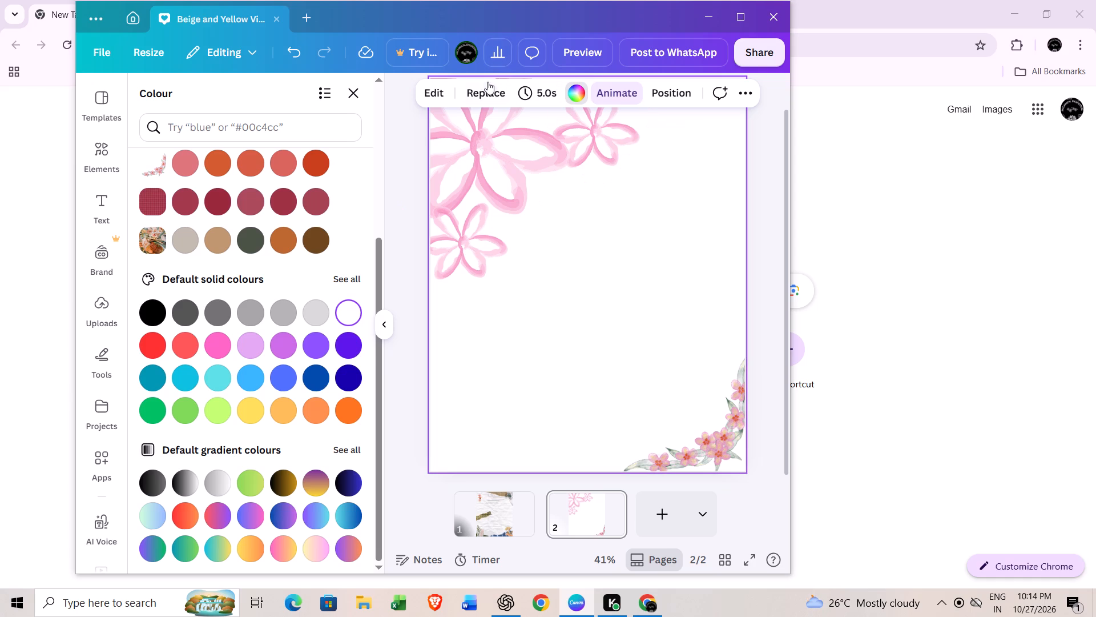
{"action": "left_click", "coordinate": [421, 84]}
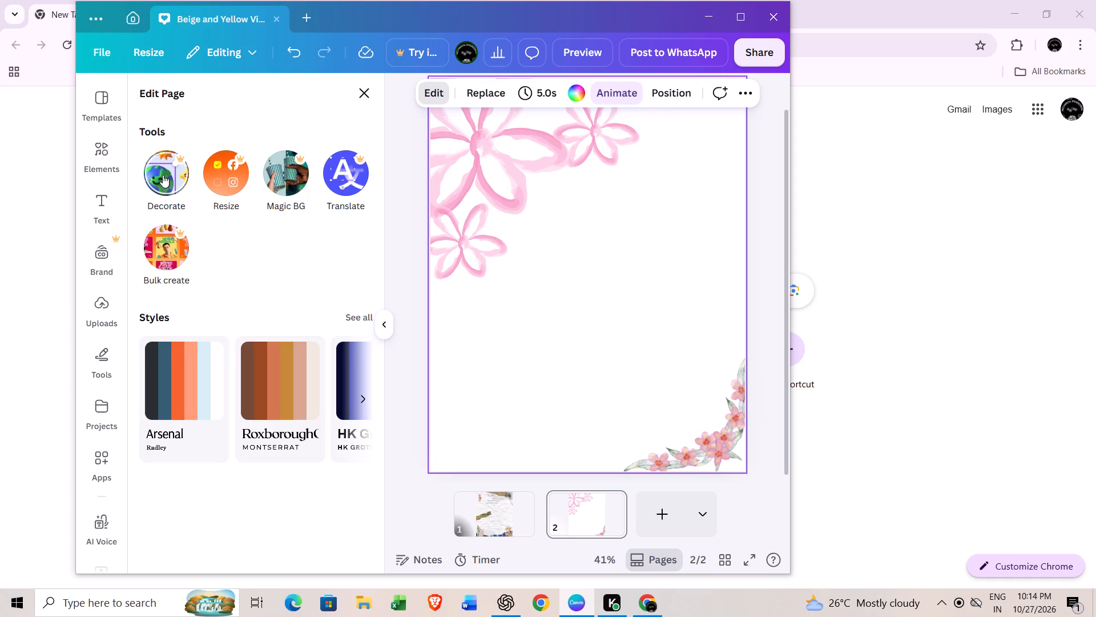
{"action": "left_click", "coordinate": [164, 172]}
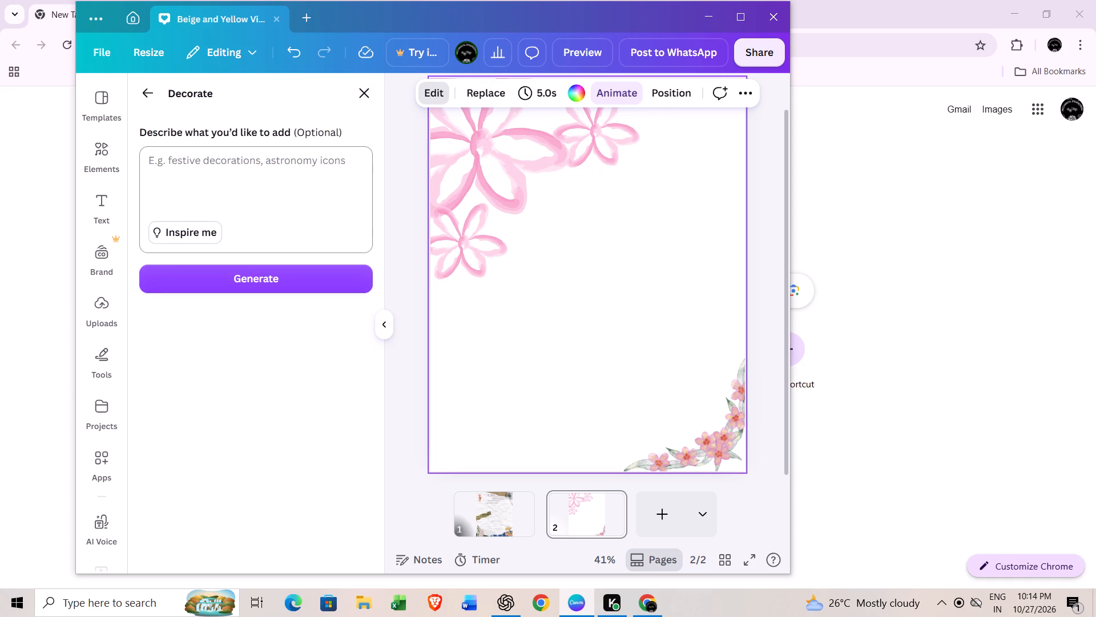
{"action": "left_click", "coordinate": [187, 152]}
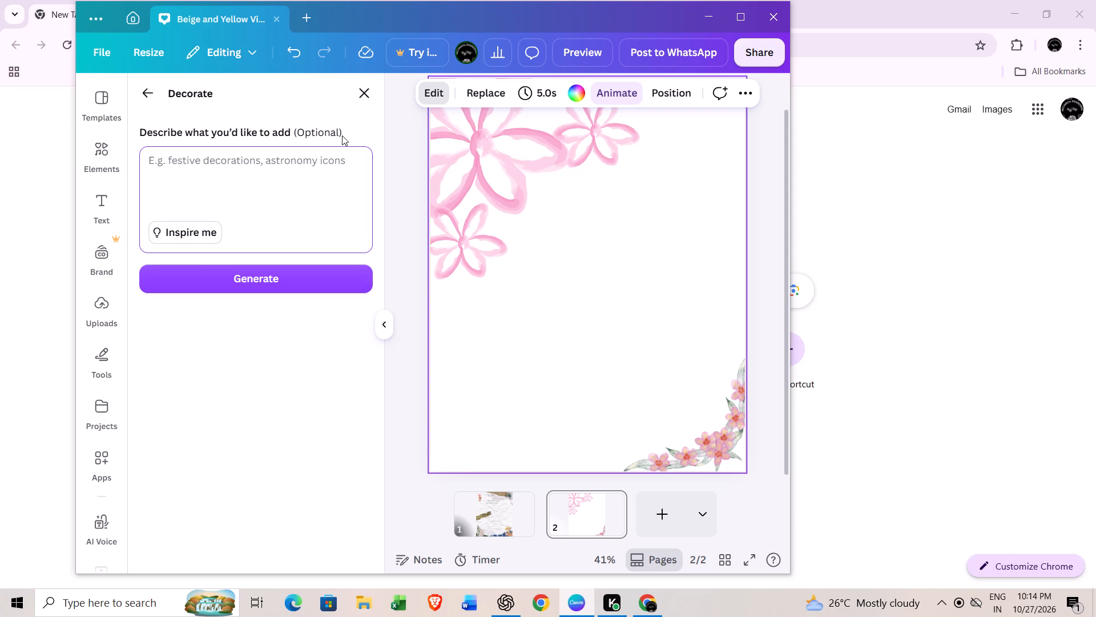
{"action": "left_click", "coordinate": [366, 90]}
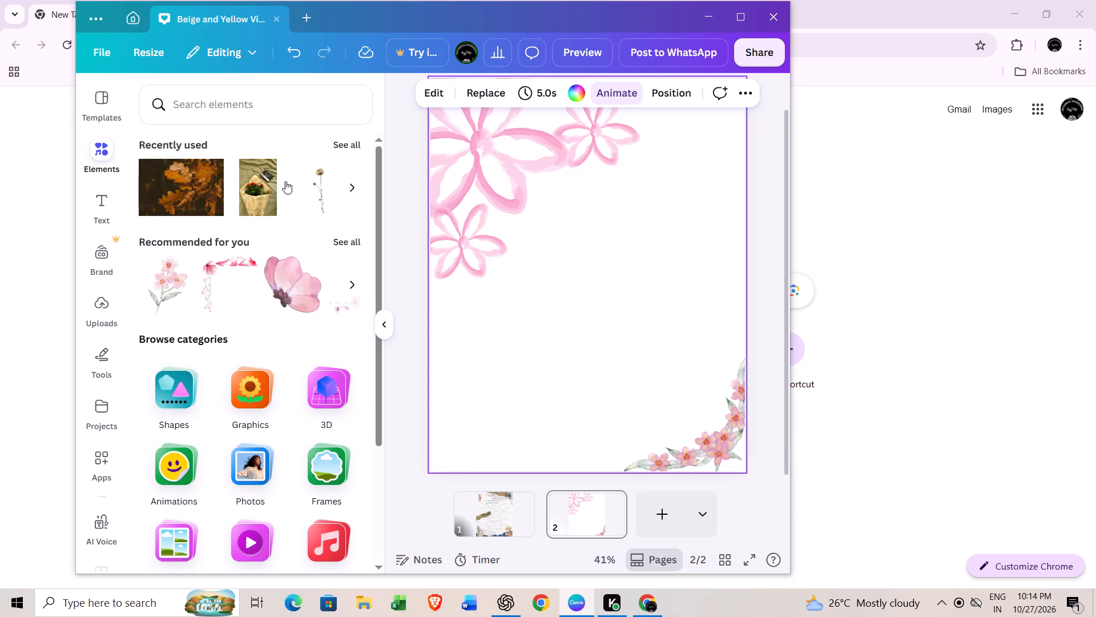
From the full set of Magic recommendations, add the scrollwork divider with the pink rose and place it in page 2's top-right corner.
{"action": "left_click", "coordinate": [345, 240]}
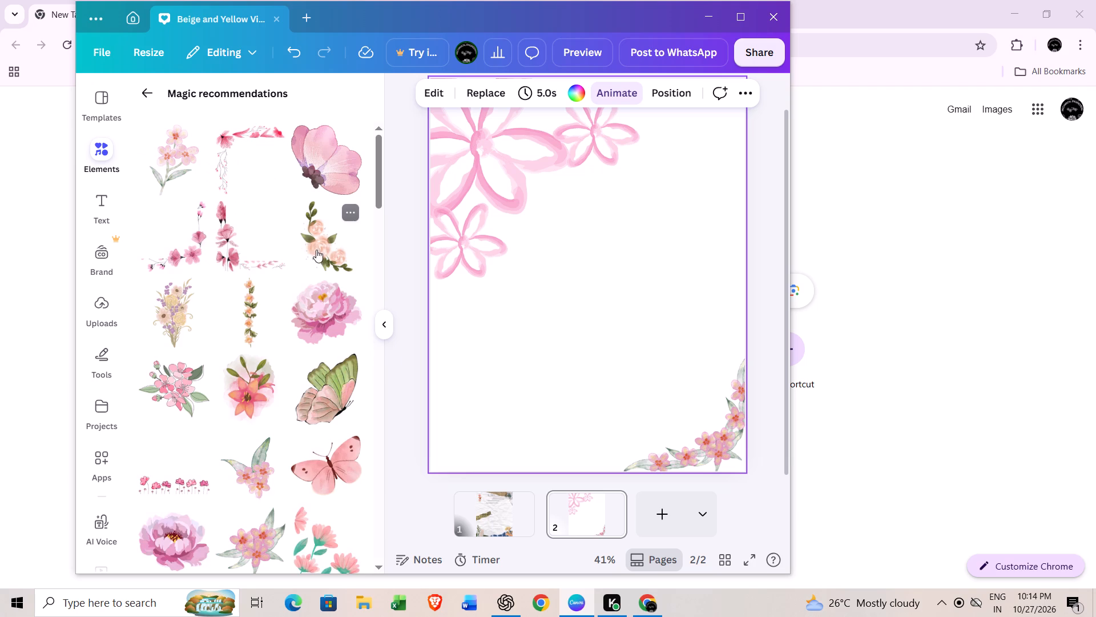
{"action": "scroll", "coordinate": [315, 250], "scroll_direction": "down", "scroll_amount": 2}
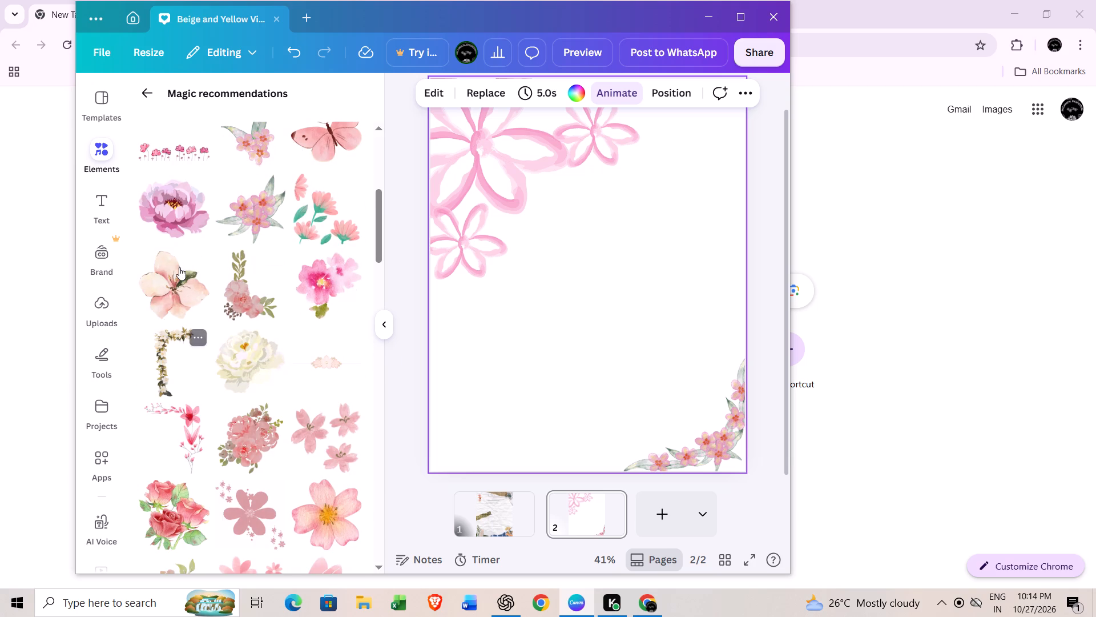
{"action": "scroll", "coordinate": [207, 221], "scroll_direction": "down", "scroll_amount": 3}
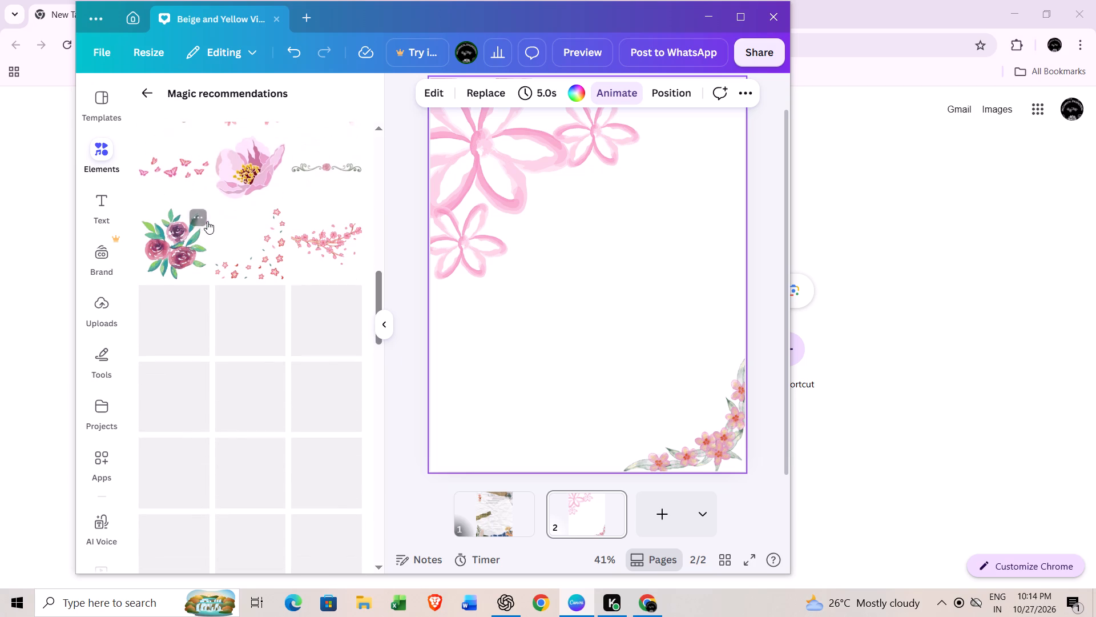
{"action": "left_click", "coordinate": [315, 163]}
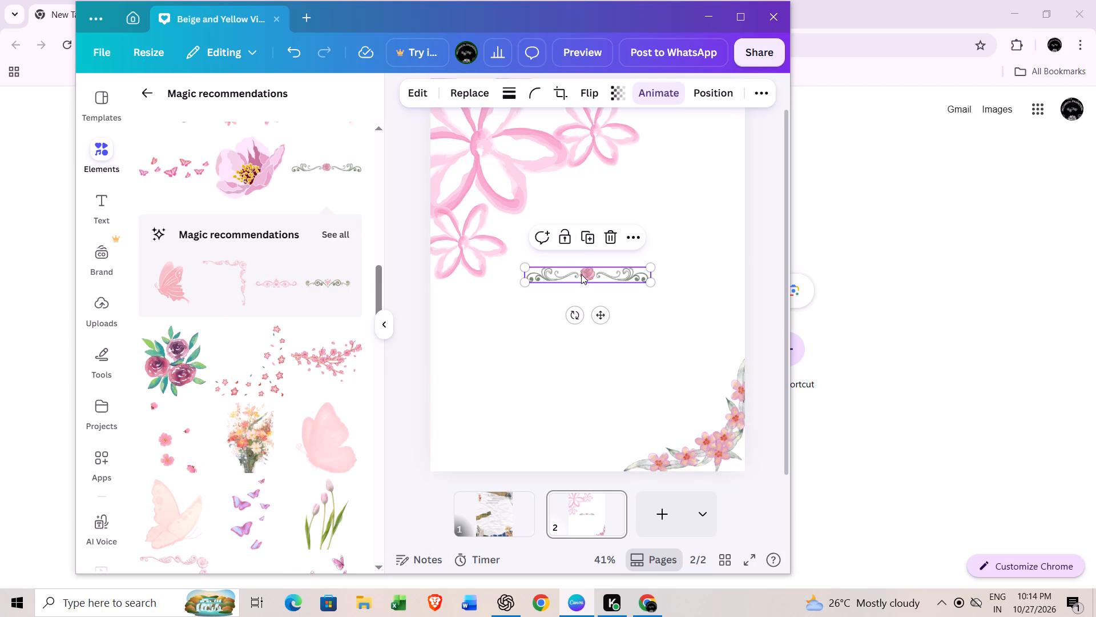
{"action": "left_click", "coordinate": [576, 318]}
{"action": "left_click", "coordinate": [592, 260]}
{"action": "left_click_drag", "start_coordinate": [583, 269], "coordinate": [599, 255]}
{"action": "left_click_drag", "start_coordinate": [599, 255], "coordinate": [706, 101]}
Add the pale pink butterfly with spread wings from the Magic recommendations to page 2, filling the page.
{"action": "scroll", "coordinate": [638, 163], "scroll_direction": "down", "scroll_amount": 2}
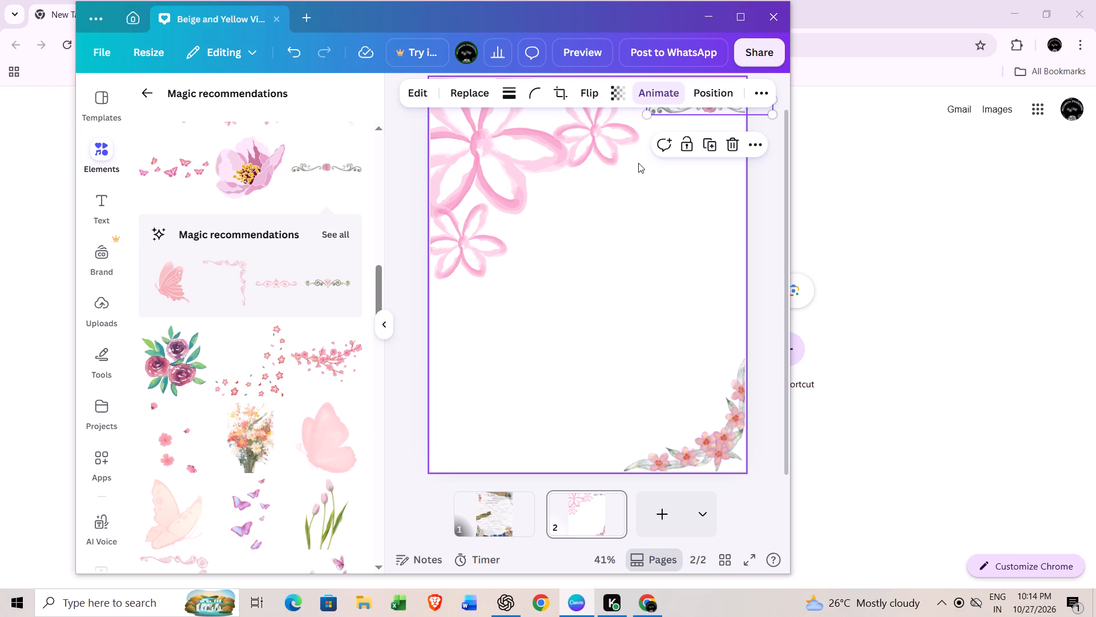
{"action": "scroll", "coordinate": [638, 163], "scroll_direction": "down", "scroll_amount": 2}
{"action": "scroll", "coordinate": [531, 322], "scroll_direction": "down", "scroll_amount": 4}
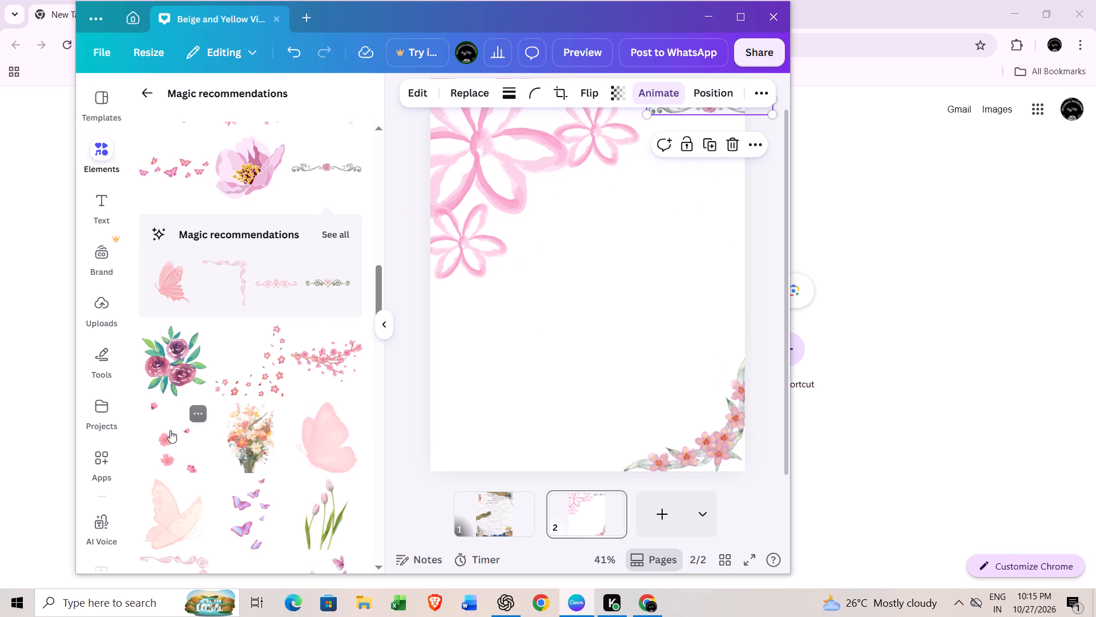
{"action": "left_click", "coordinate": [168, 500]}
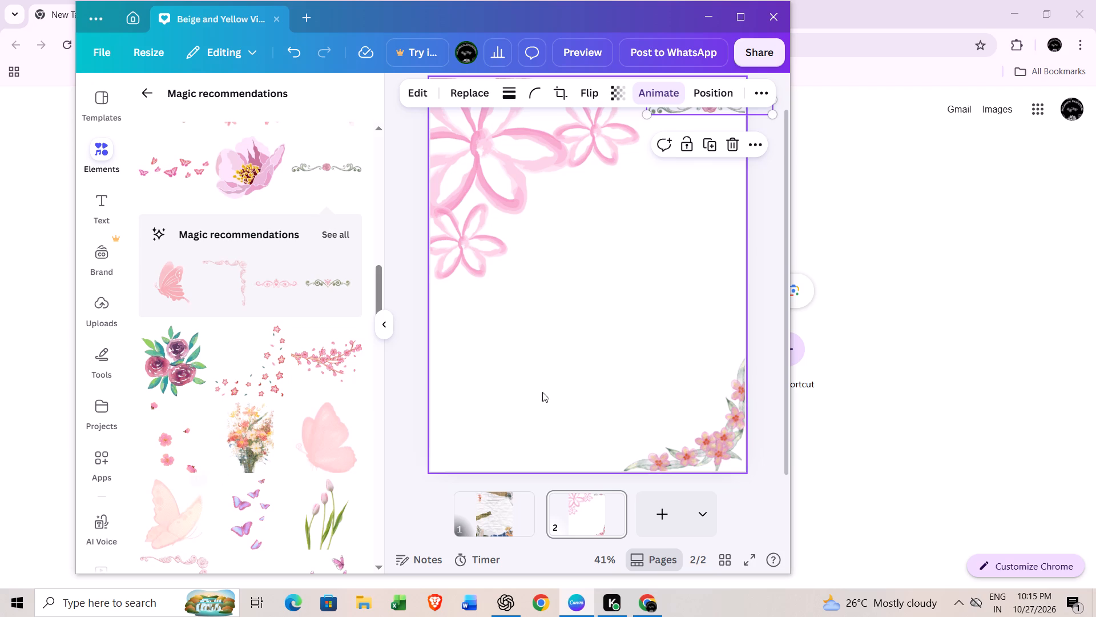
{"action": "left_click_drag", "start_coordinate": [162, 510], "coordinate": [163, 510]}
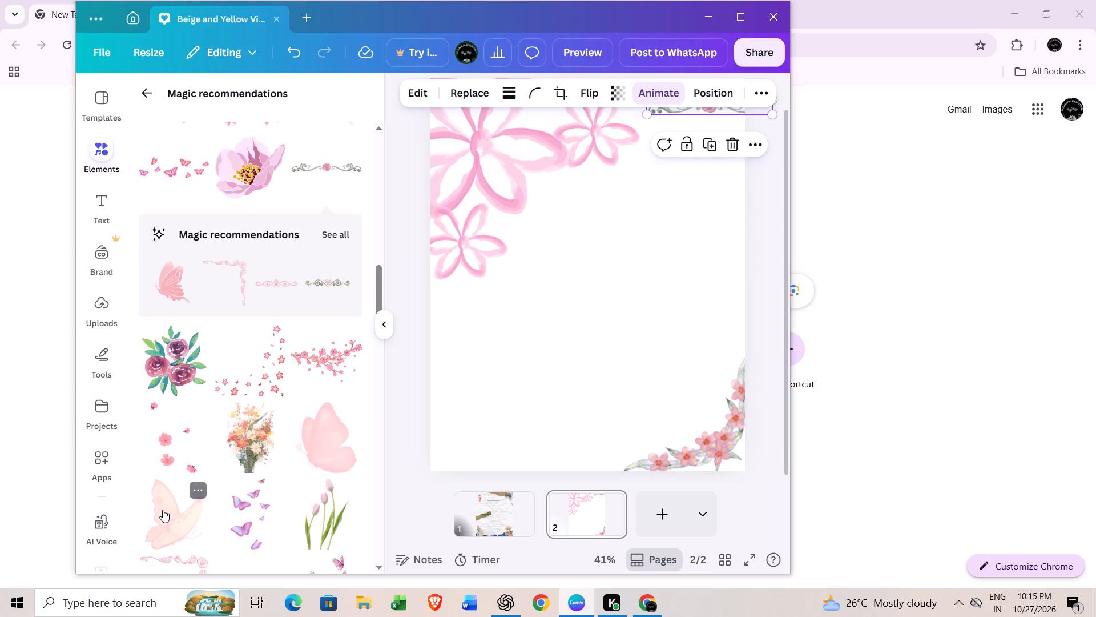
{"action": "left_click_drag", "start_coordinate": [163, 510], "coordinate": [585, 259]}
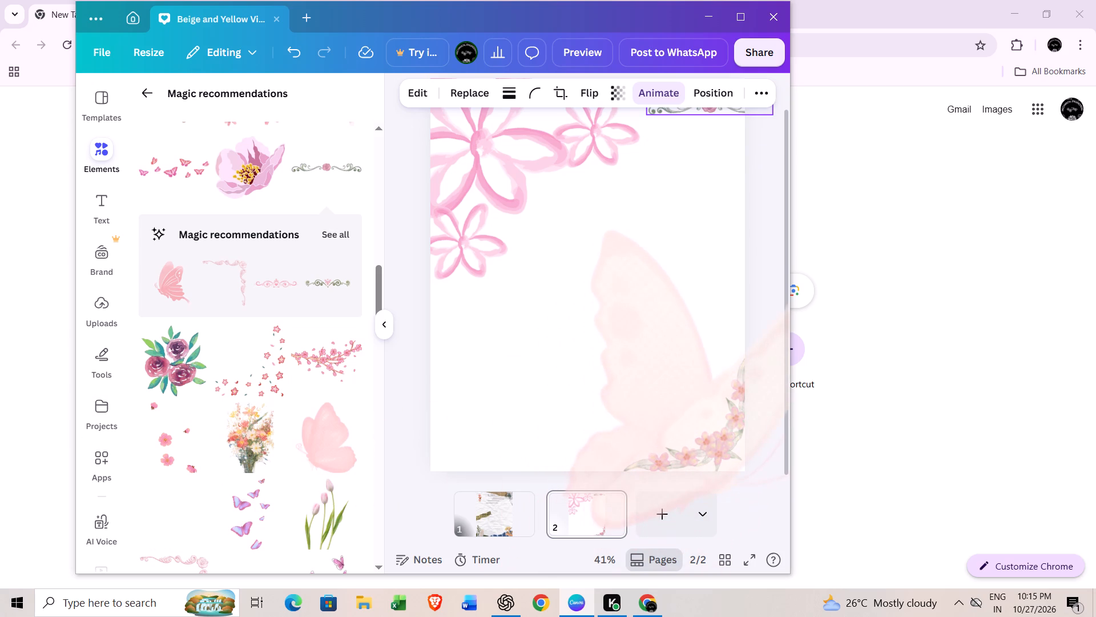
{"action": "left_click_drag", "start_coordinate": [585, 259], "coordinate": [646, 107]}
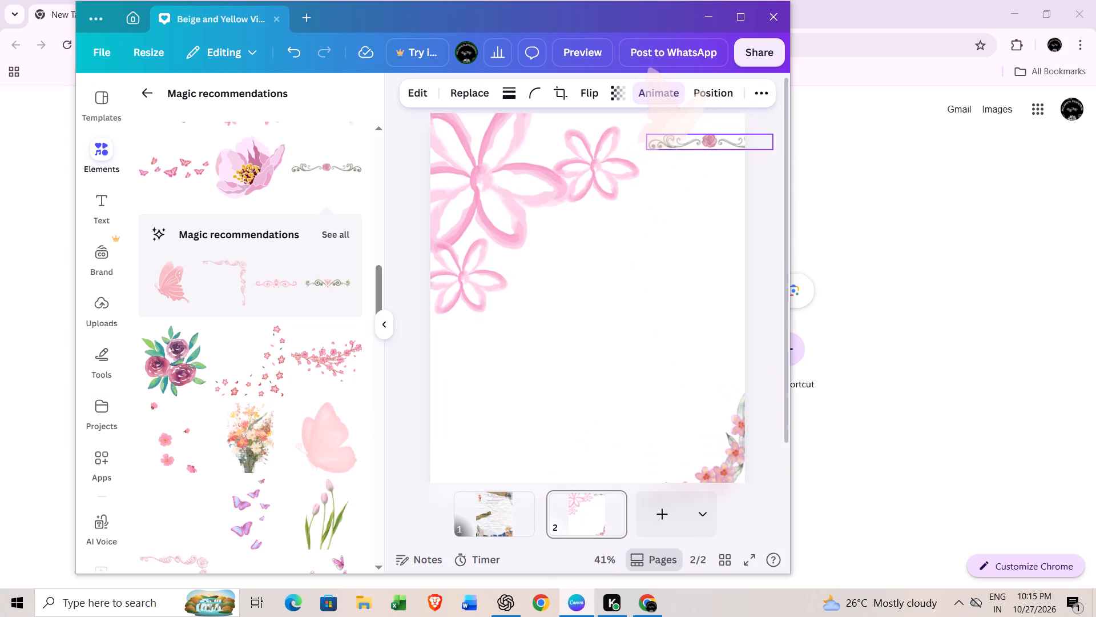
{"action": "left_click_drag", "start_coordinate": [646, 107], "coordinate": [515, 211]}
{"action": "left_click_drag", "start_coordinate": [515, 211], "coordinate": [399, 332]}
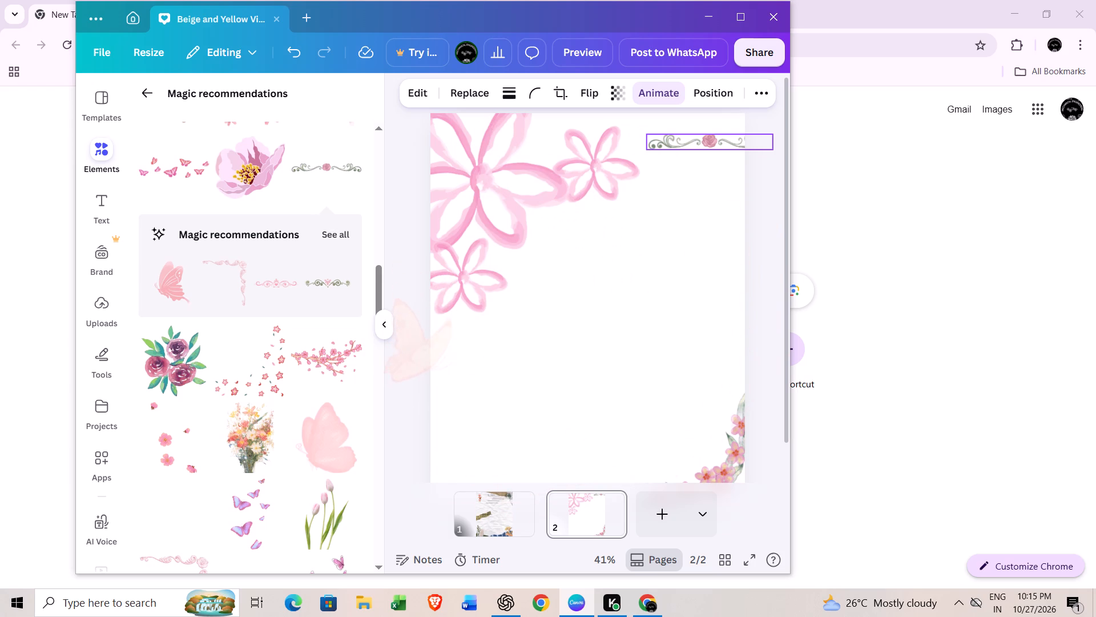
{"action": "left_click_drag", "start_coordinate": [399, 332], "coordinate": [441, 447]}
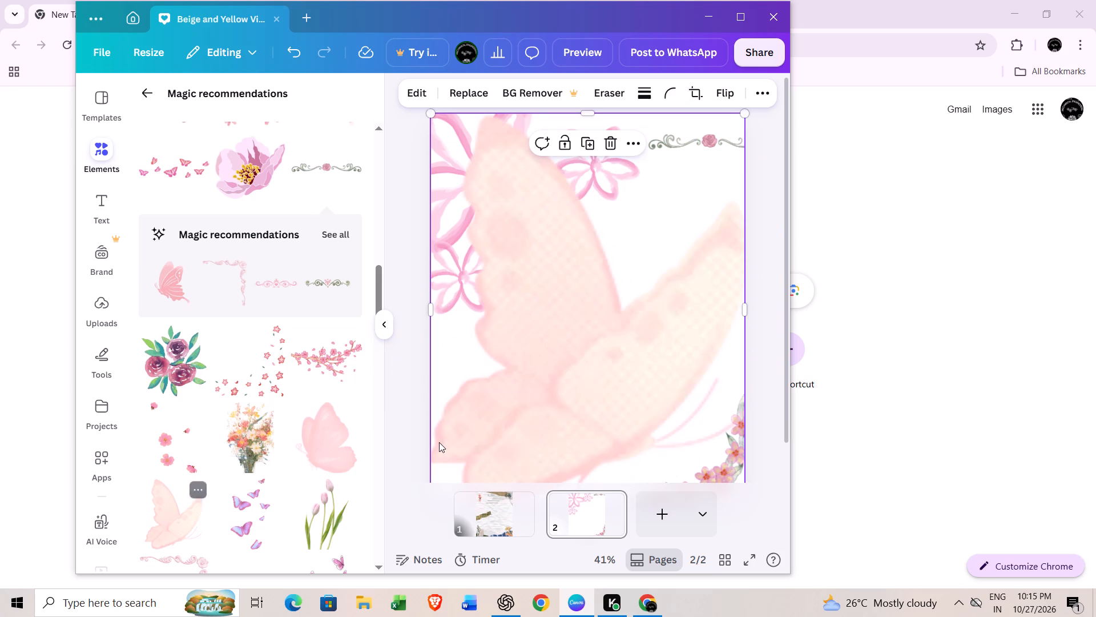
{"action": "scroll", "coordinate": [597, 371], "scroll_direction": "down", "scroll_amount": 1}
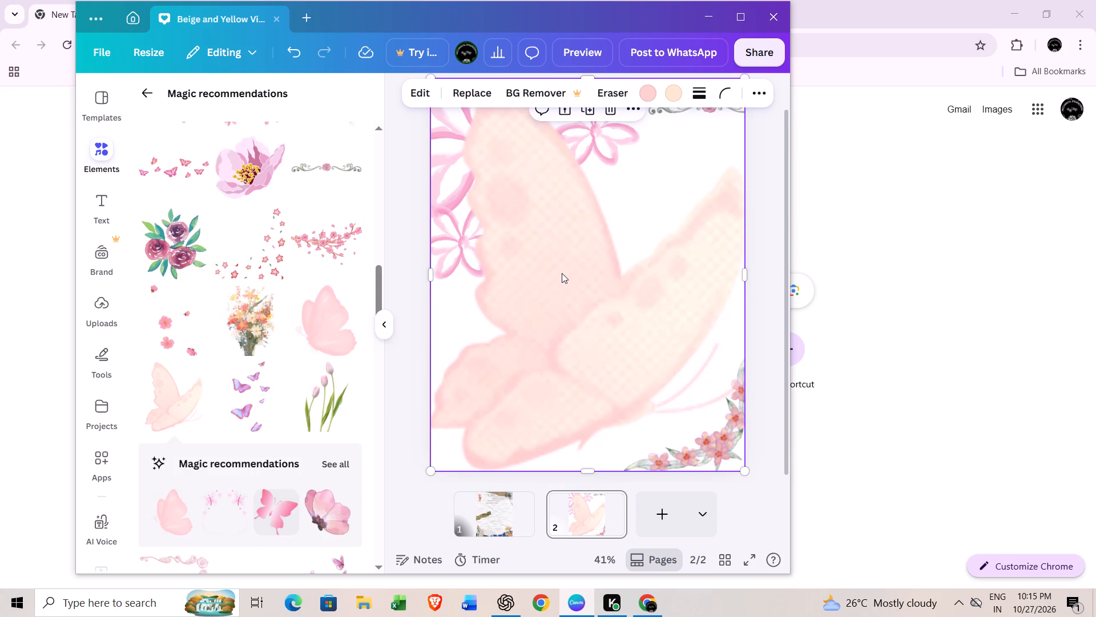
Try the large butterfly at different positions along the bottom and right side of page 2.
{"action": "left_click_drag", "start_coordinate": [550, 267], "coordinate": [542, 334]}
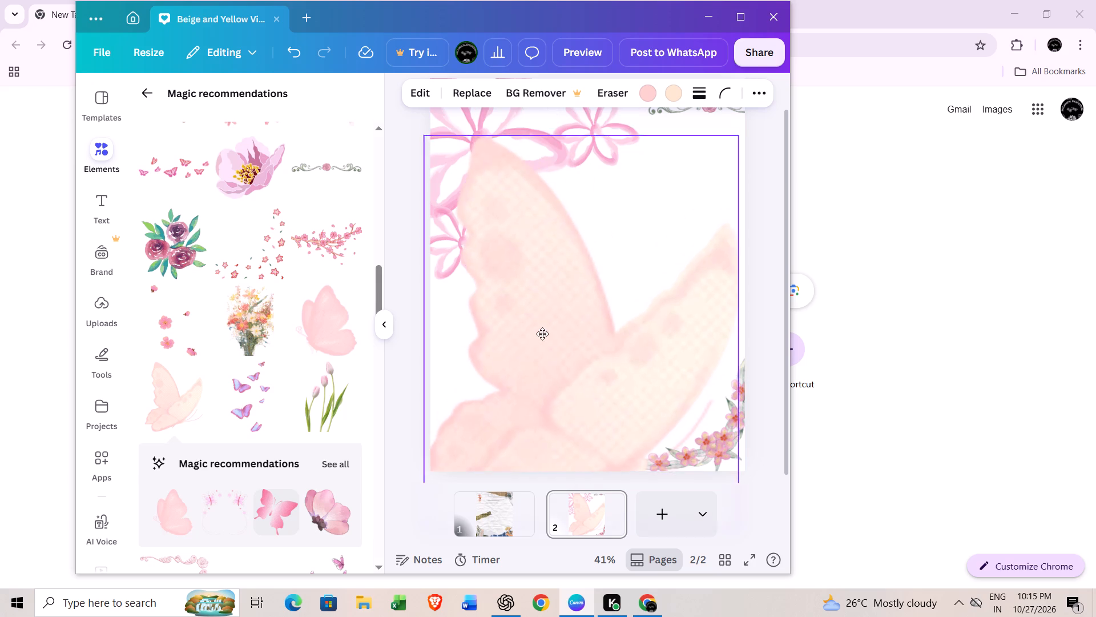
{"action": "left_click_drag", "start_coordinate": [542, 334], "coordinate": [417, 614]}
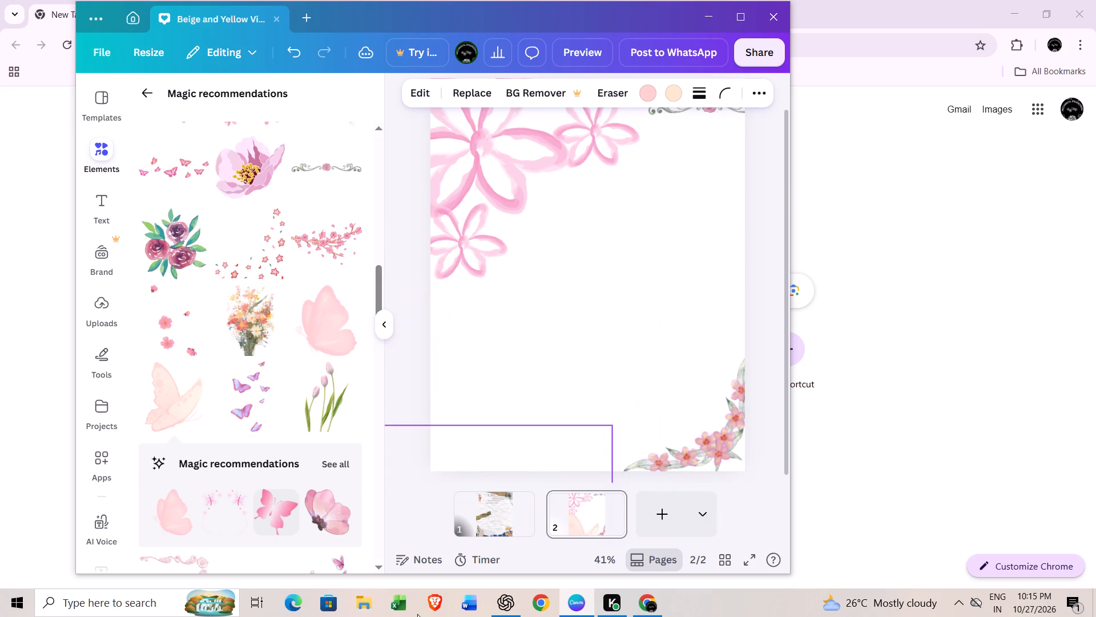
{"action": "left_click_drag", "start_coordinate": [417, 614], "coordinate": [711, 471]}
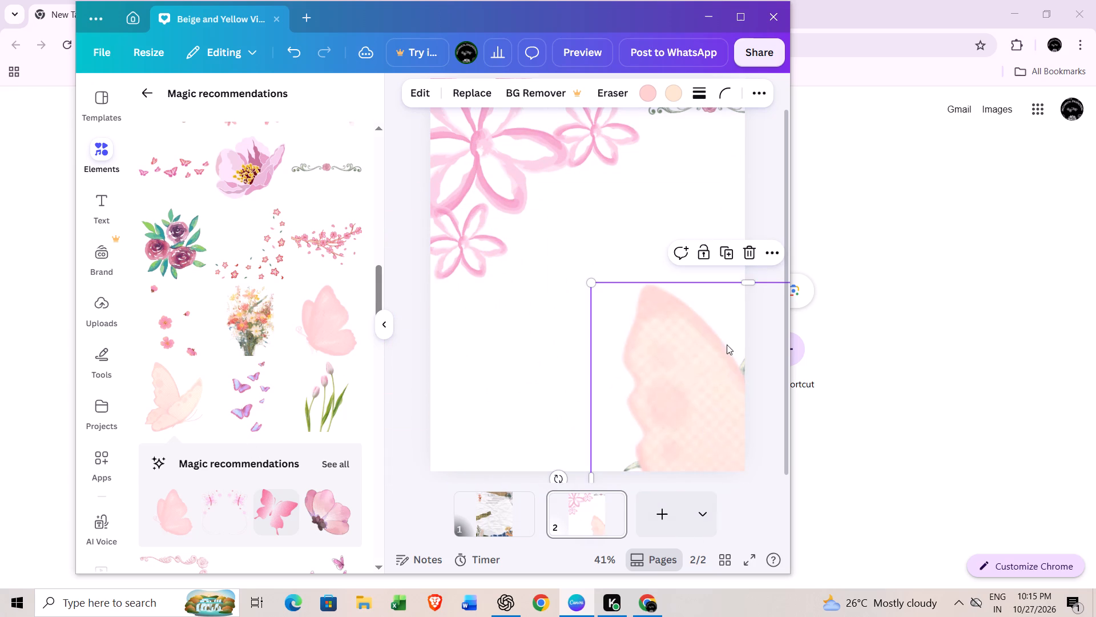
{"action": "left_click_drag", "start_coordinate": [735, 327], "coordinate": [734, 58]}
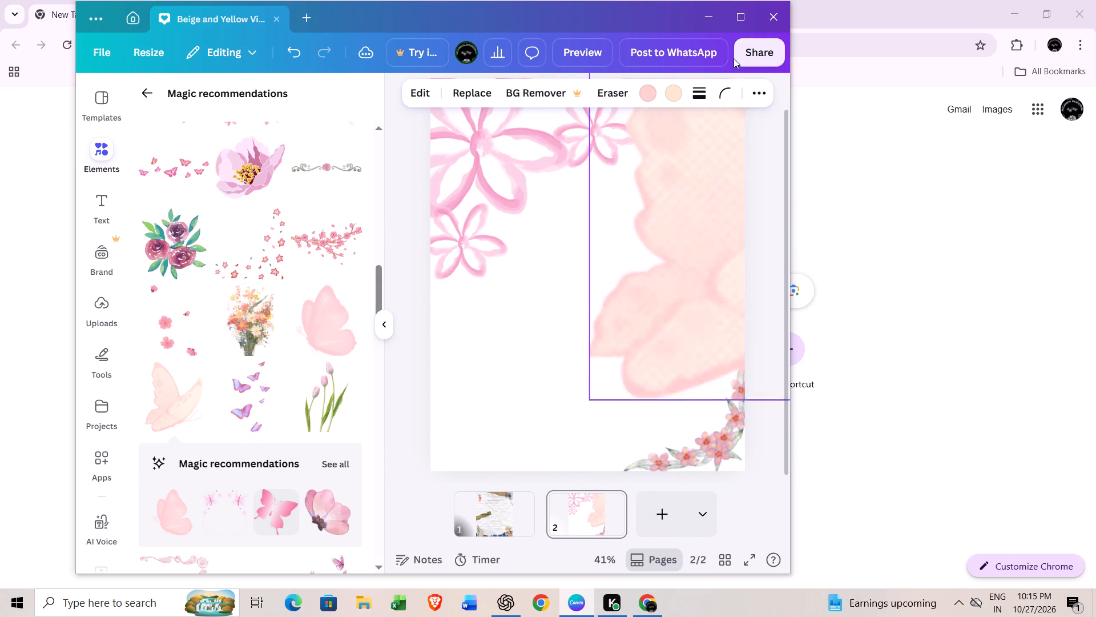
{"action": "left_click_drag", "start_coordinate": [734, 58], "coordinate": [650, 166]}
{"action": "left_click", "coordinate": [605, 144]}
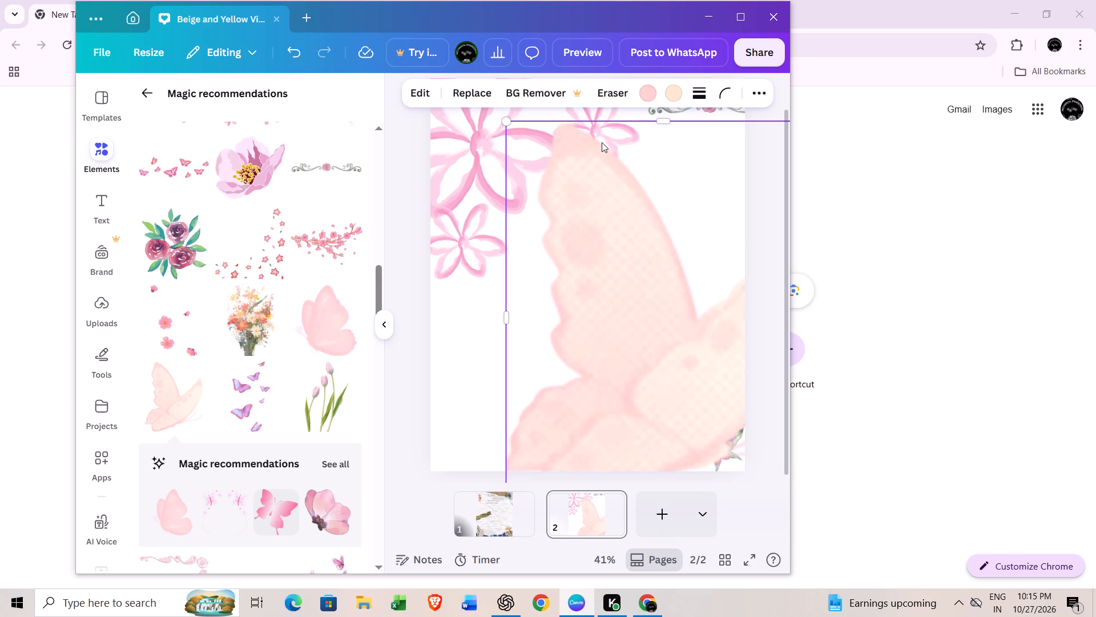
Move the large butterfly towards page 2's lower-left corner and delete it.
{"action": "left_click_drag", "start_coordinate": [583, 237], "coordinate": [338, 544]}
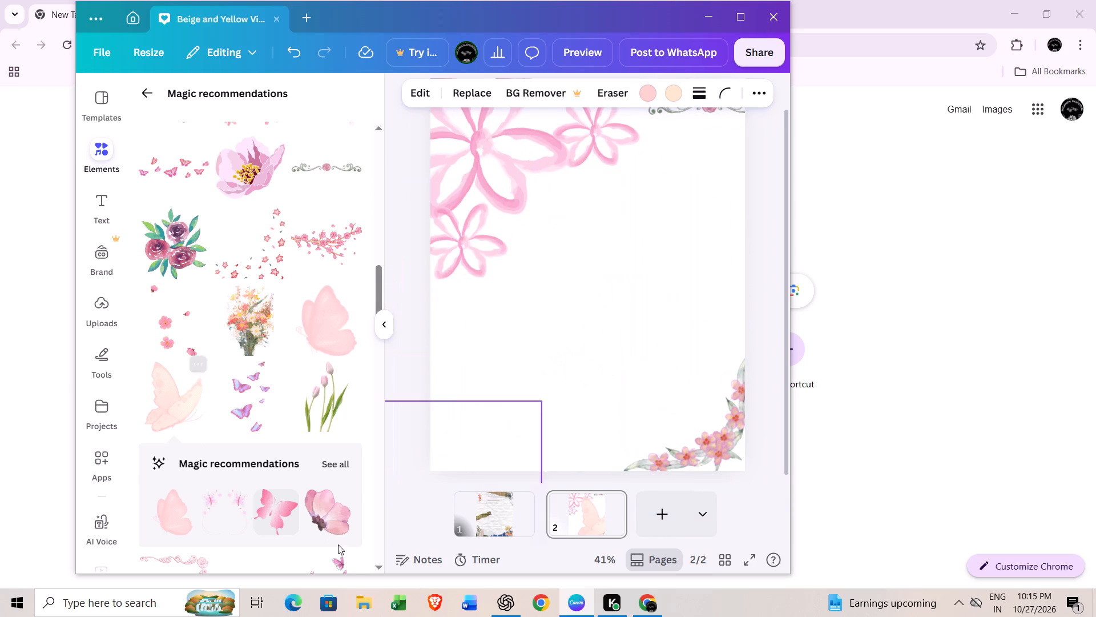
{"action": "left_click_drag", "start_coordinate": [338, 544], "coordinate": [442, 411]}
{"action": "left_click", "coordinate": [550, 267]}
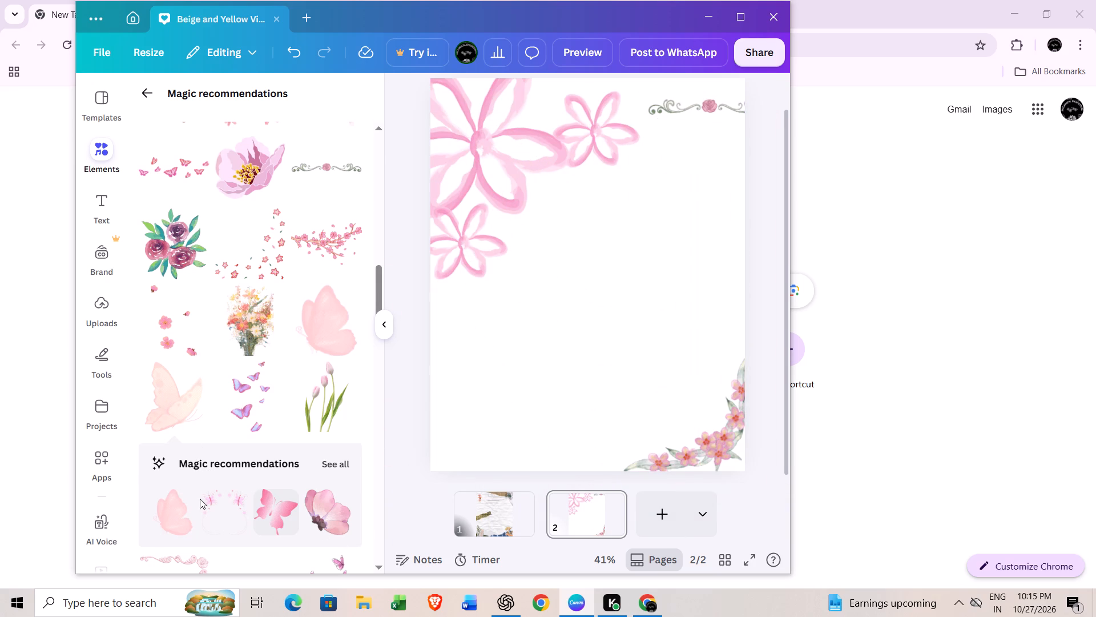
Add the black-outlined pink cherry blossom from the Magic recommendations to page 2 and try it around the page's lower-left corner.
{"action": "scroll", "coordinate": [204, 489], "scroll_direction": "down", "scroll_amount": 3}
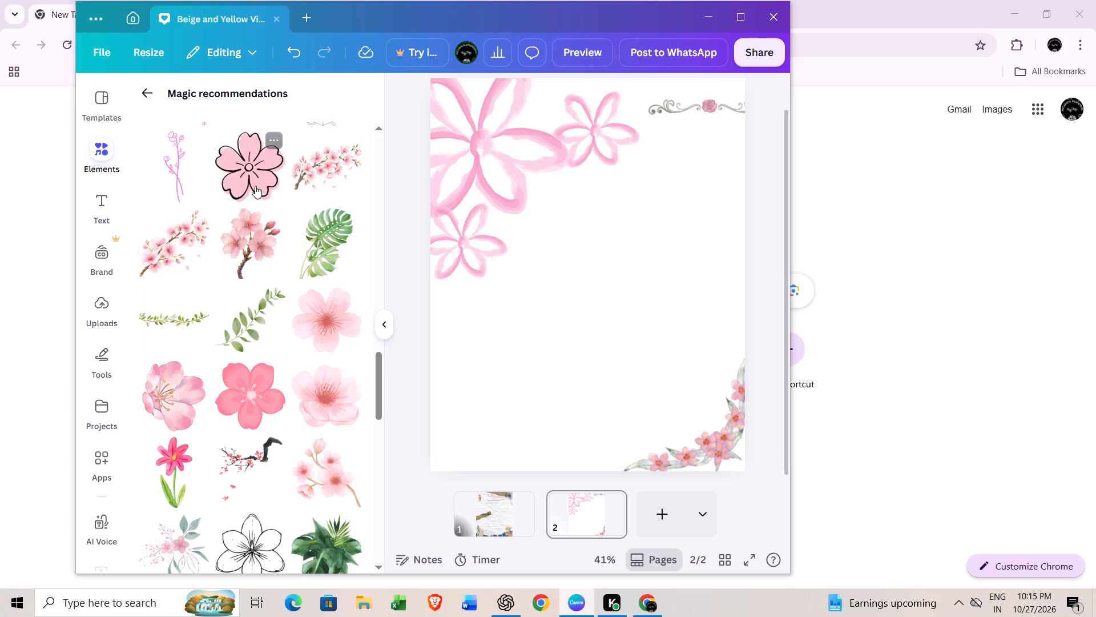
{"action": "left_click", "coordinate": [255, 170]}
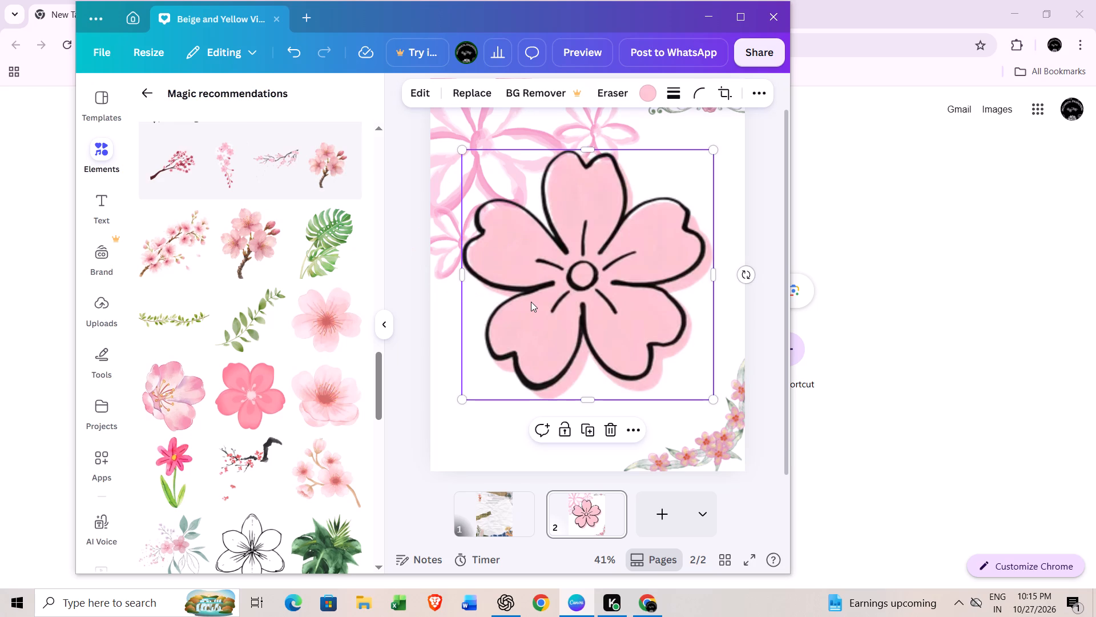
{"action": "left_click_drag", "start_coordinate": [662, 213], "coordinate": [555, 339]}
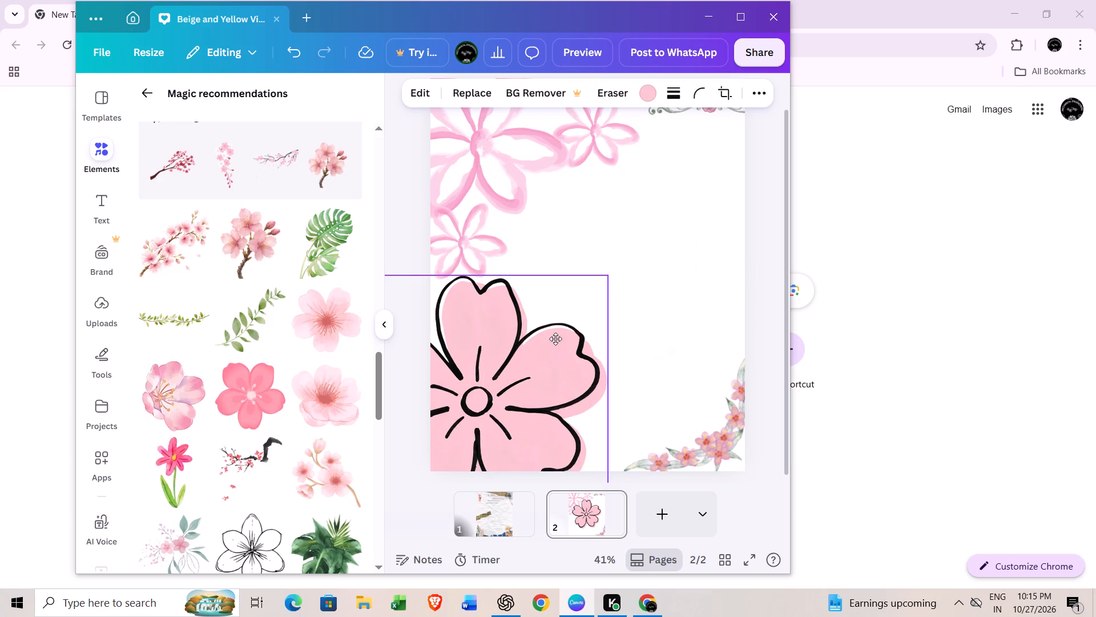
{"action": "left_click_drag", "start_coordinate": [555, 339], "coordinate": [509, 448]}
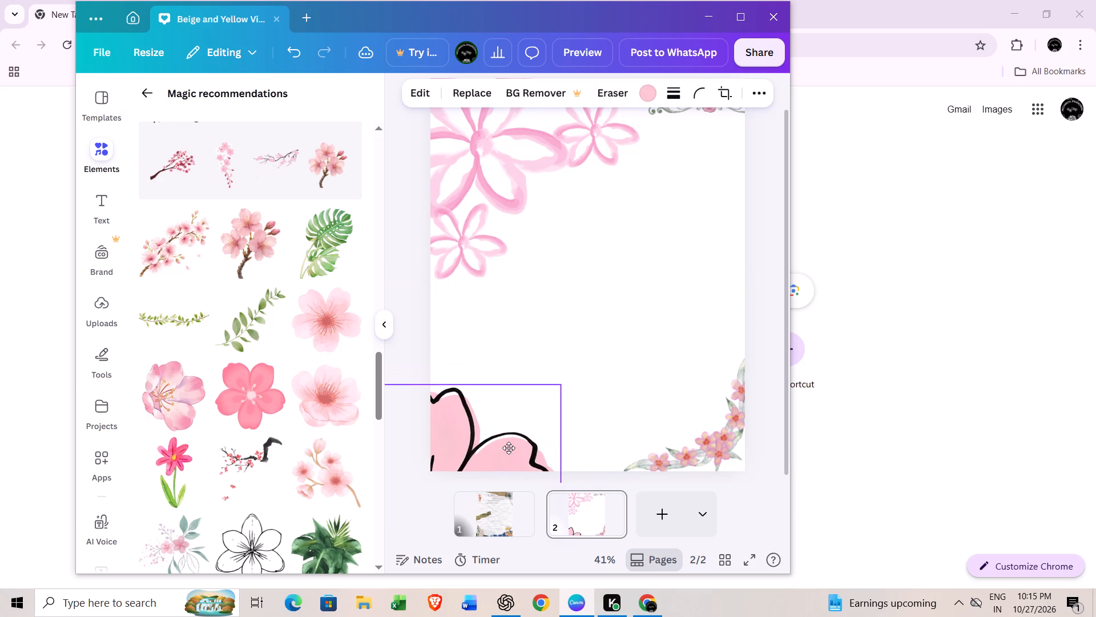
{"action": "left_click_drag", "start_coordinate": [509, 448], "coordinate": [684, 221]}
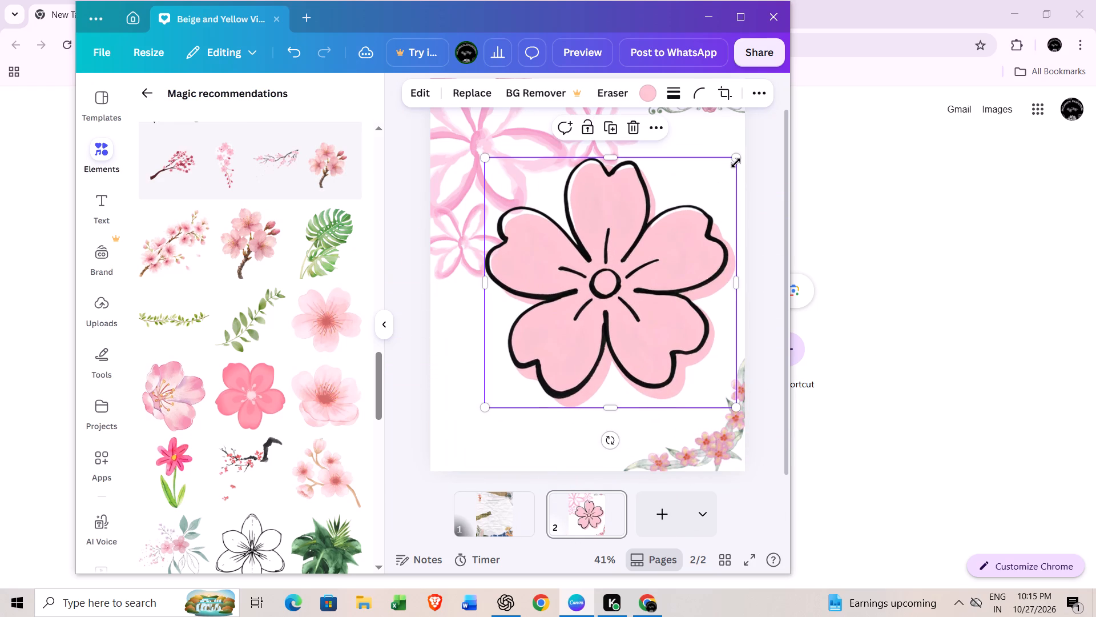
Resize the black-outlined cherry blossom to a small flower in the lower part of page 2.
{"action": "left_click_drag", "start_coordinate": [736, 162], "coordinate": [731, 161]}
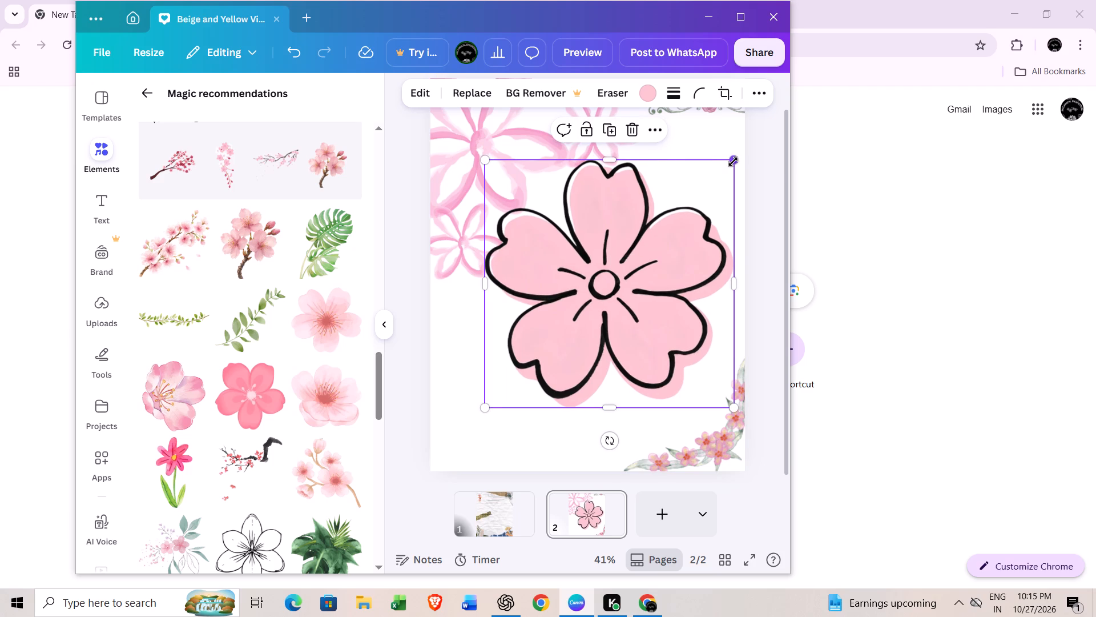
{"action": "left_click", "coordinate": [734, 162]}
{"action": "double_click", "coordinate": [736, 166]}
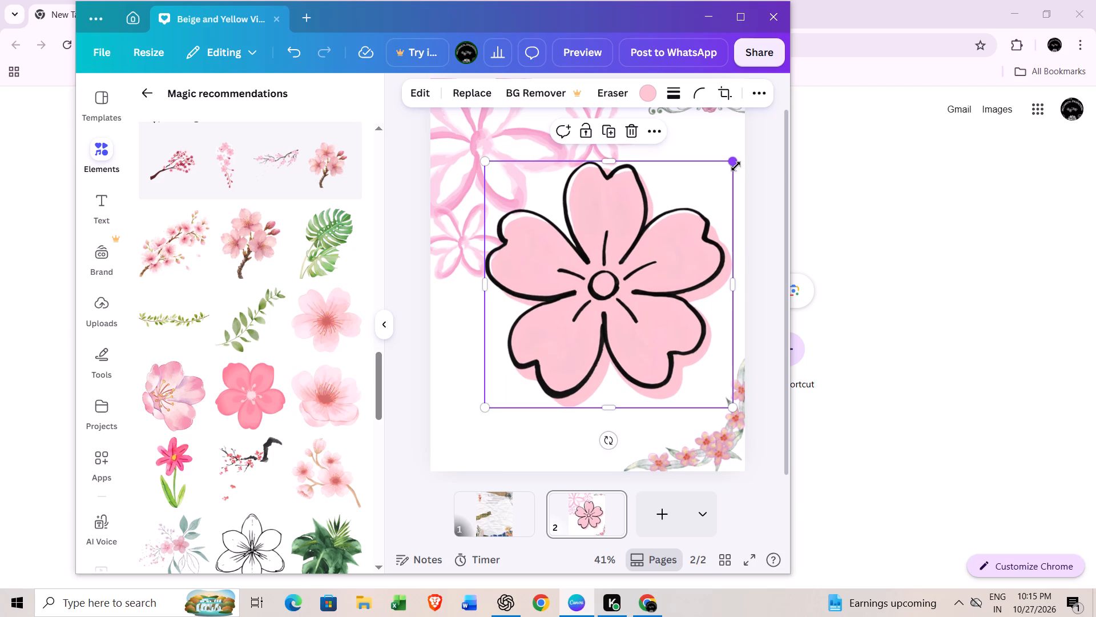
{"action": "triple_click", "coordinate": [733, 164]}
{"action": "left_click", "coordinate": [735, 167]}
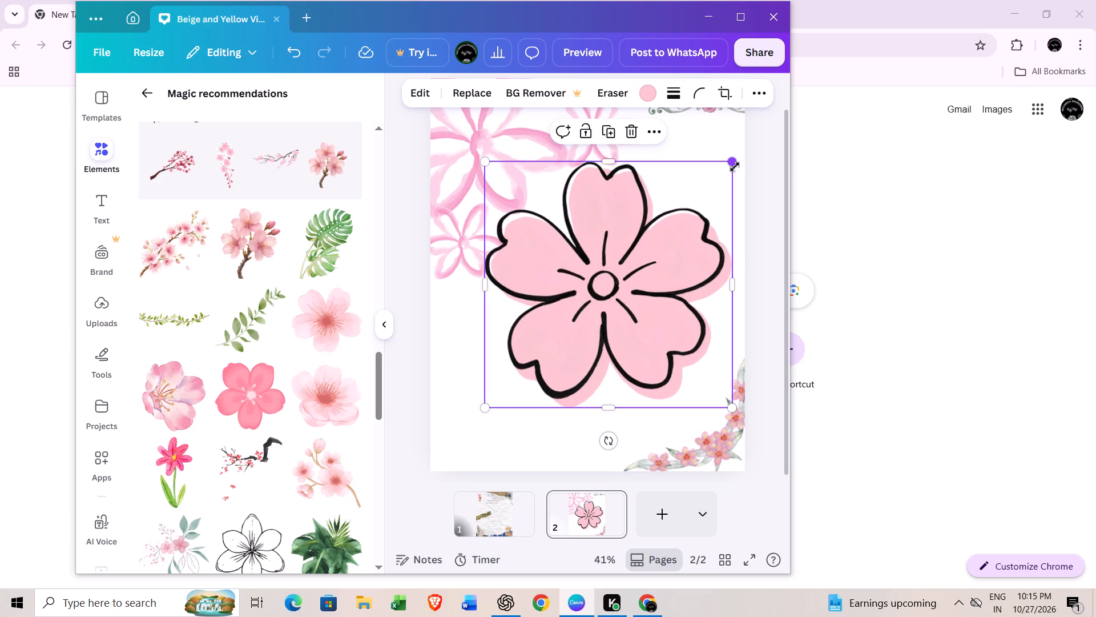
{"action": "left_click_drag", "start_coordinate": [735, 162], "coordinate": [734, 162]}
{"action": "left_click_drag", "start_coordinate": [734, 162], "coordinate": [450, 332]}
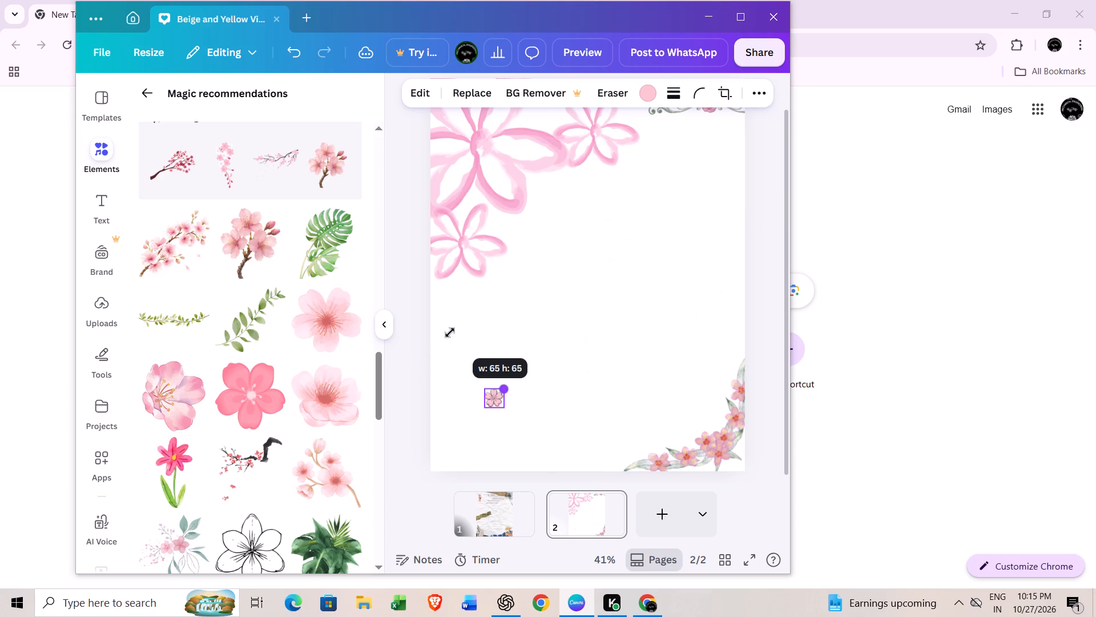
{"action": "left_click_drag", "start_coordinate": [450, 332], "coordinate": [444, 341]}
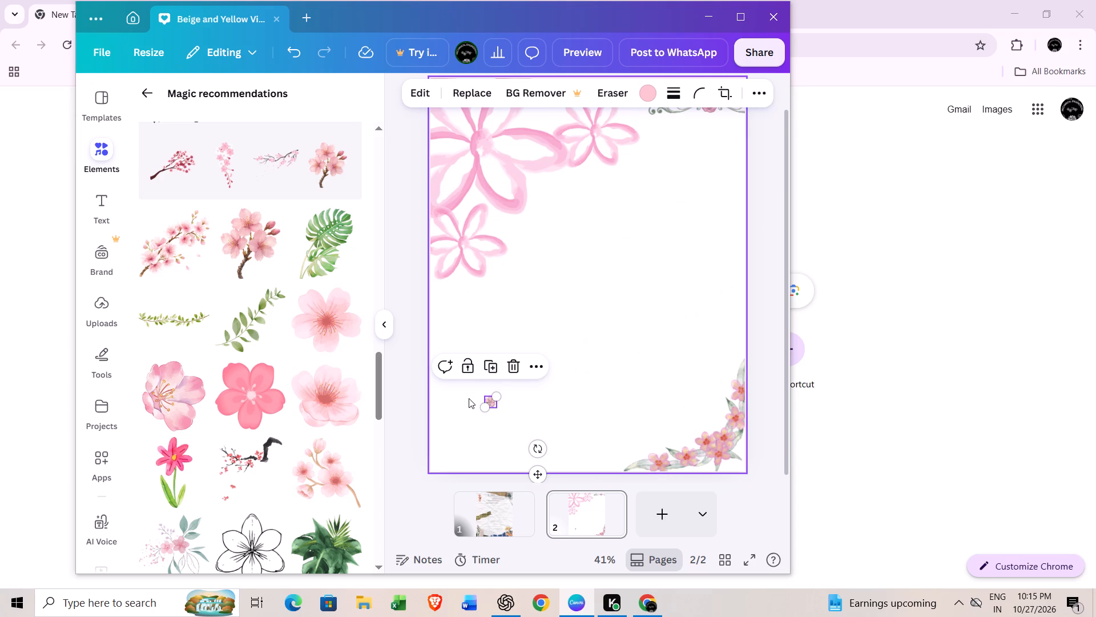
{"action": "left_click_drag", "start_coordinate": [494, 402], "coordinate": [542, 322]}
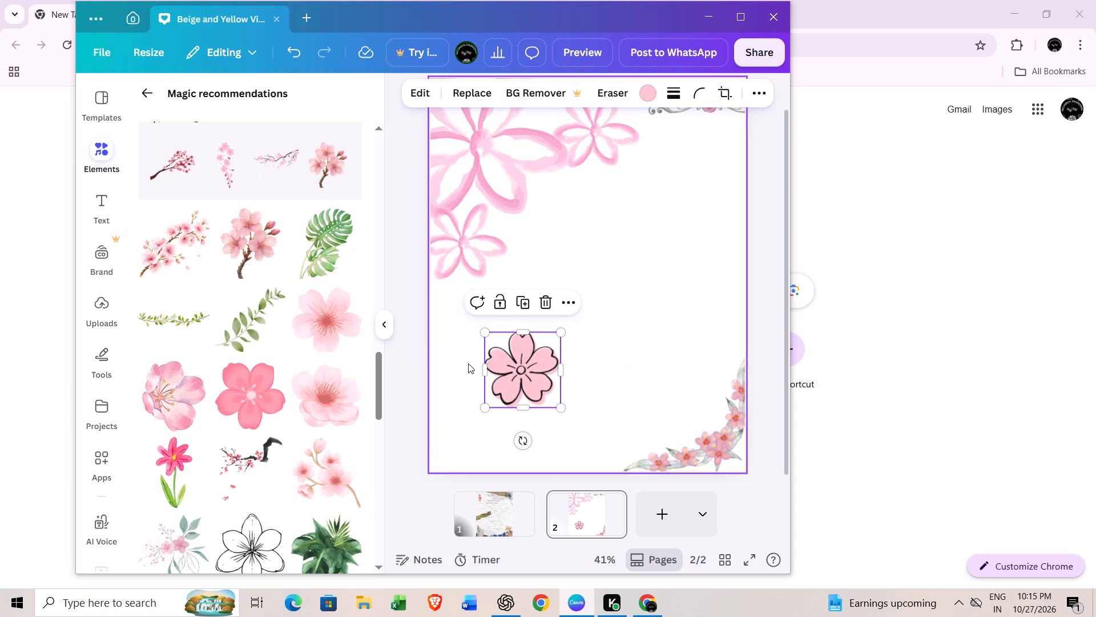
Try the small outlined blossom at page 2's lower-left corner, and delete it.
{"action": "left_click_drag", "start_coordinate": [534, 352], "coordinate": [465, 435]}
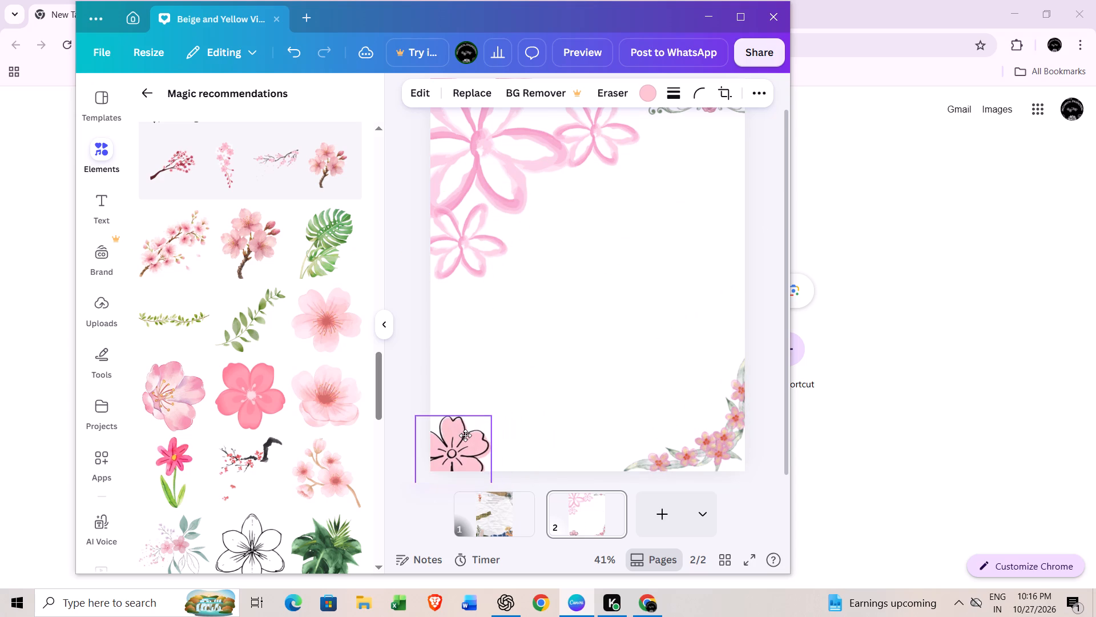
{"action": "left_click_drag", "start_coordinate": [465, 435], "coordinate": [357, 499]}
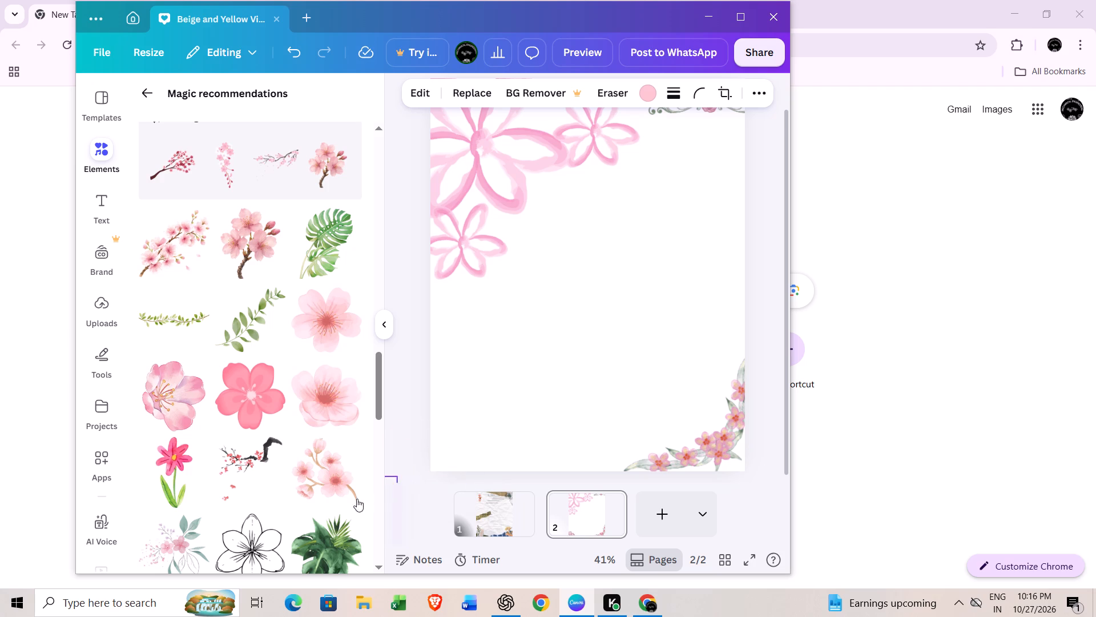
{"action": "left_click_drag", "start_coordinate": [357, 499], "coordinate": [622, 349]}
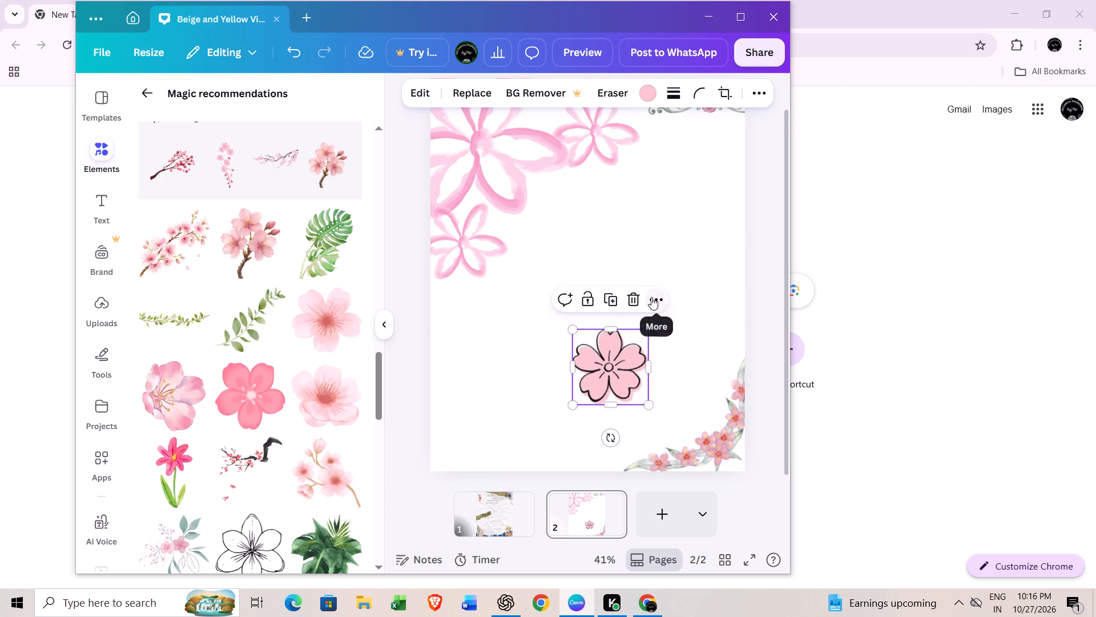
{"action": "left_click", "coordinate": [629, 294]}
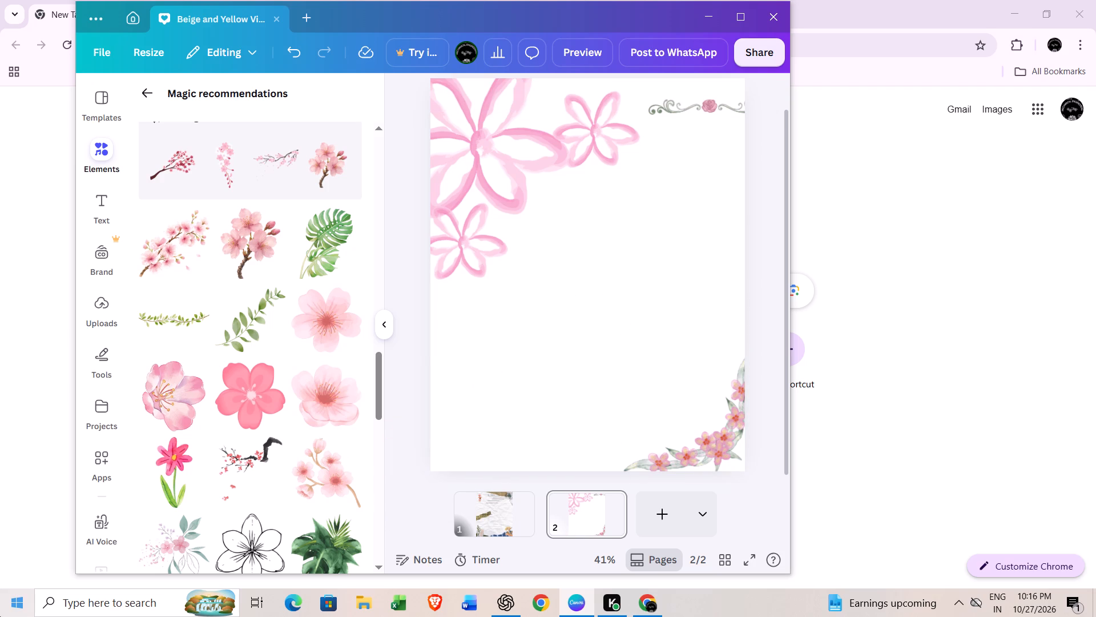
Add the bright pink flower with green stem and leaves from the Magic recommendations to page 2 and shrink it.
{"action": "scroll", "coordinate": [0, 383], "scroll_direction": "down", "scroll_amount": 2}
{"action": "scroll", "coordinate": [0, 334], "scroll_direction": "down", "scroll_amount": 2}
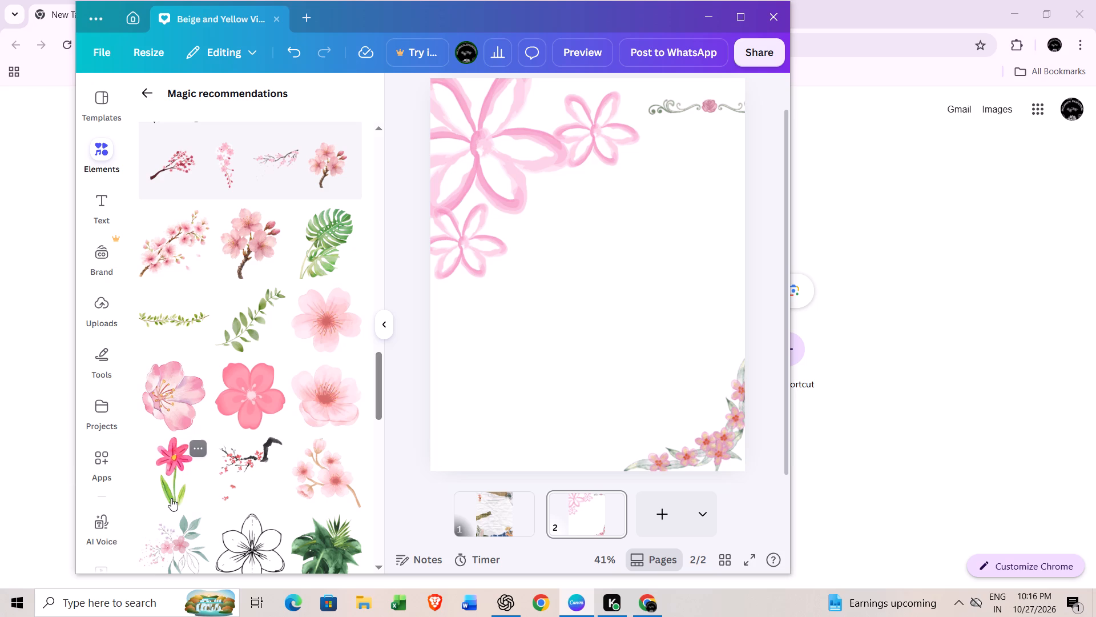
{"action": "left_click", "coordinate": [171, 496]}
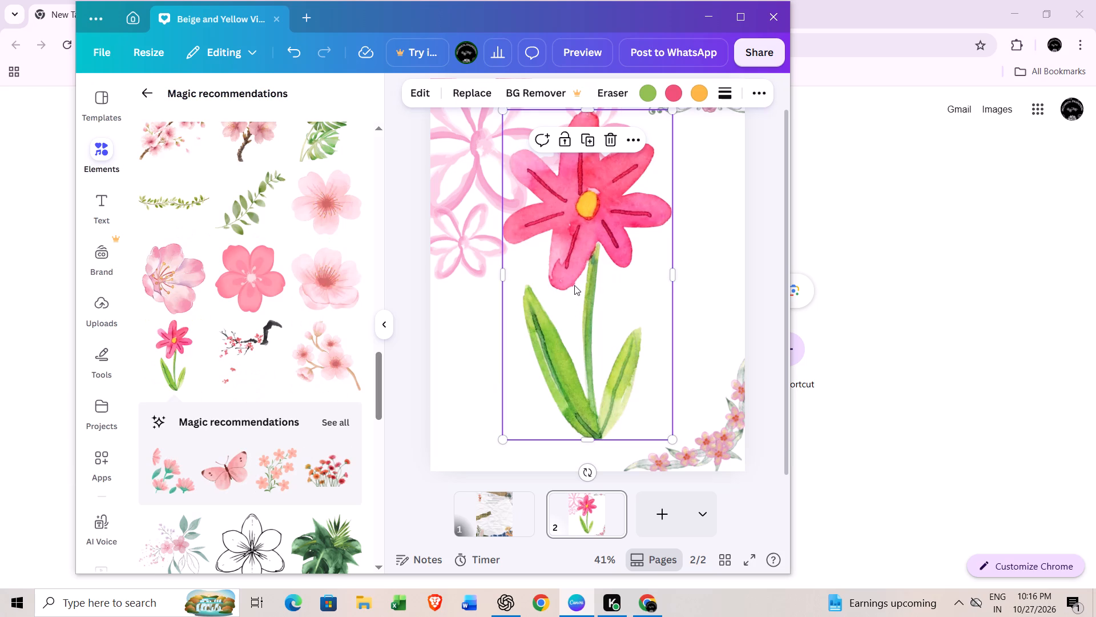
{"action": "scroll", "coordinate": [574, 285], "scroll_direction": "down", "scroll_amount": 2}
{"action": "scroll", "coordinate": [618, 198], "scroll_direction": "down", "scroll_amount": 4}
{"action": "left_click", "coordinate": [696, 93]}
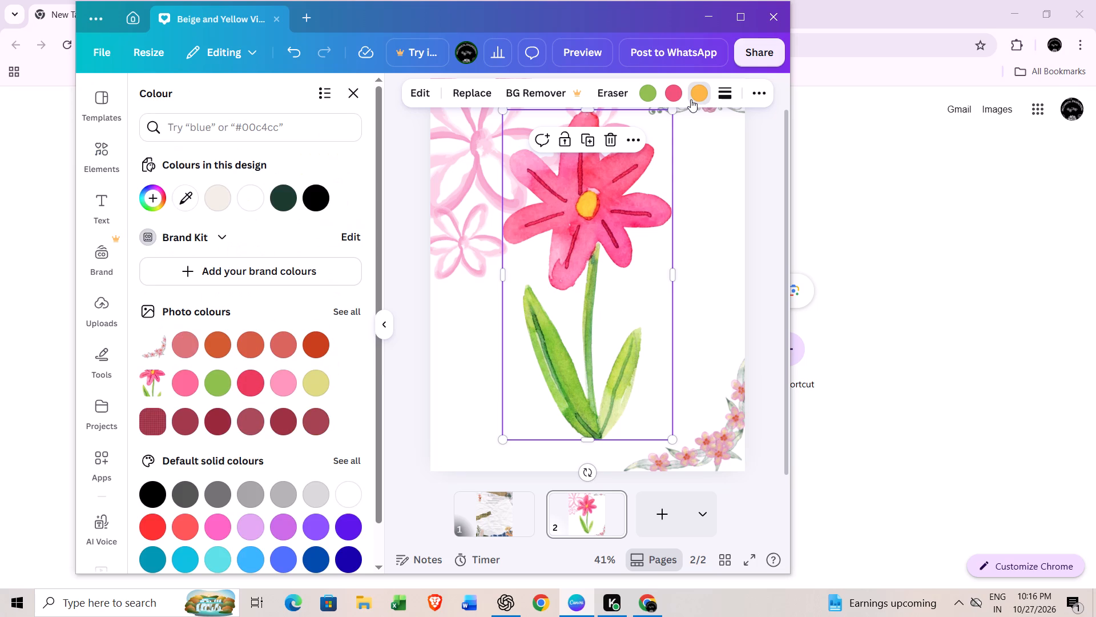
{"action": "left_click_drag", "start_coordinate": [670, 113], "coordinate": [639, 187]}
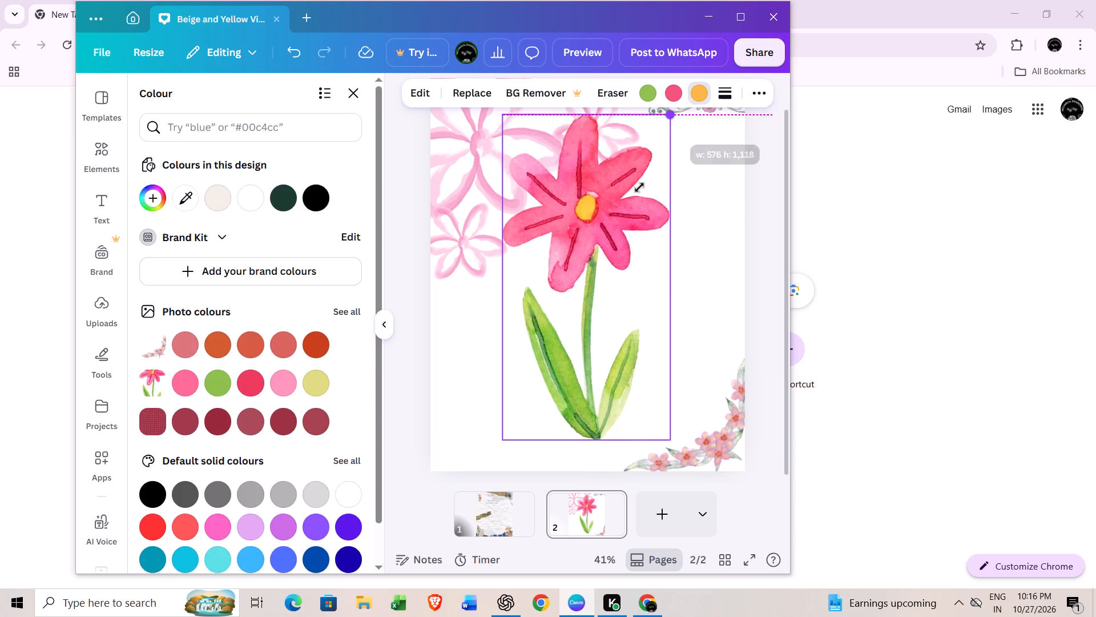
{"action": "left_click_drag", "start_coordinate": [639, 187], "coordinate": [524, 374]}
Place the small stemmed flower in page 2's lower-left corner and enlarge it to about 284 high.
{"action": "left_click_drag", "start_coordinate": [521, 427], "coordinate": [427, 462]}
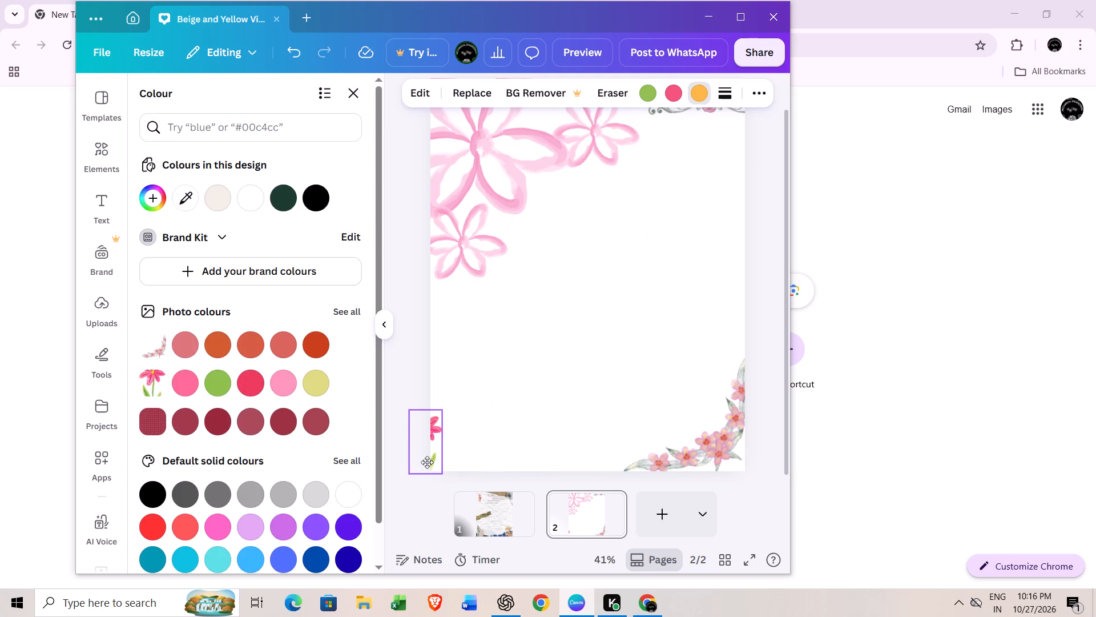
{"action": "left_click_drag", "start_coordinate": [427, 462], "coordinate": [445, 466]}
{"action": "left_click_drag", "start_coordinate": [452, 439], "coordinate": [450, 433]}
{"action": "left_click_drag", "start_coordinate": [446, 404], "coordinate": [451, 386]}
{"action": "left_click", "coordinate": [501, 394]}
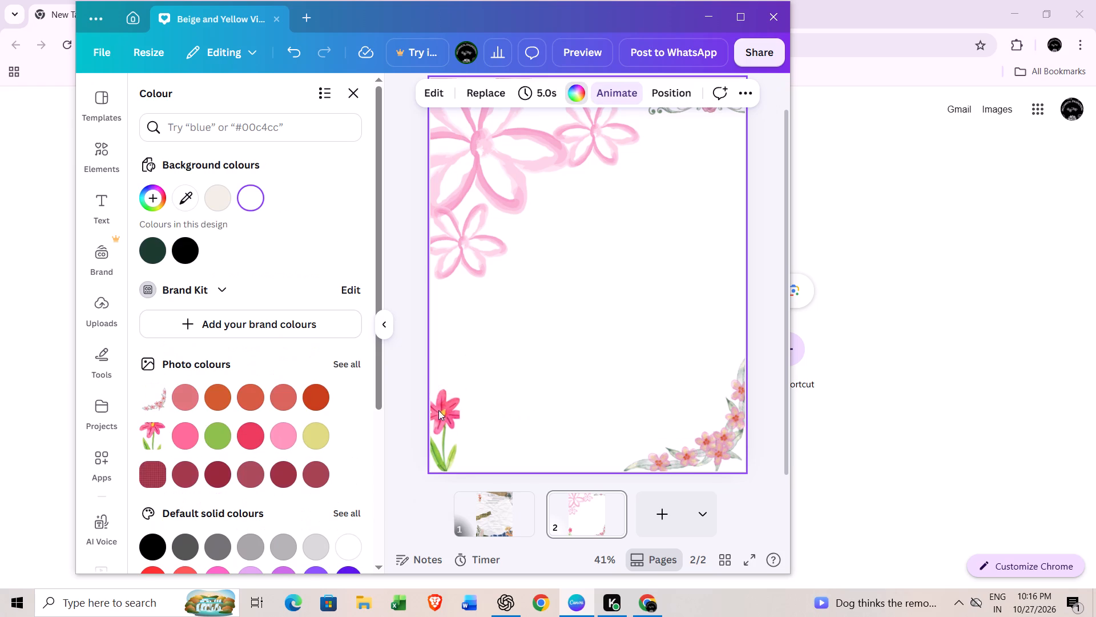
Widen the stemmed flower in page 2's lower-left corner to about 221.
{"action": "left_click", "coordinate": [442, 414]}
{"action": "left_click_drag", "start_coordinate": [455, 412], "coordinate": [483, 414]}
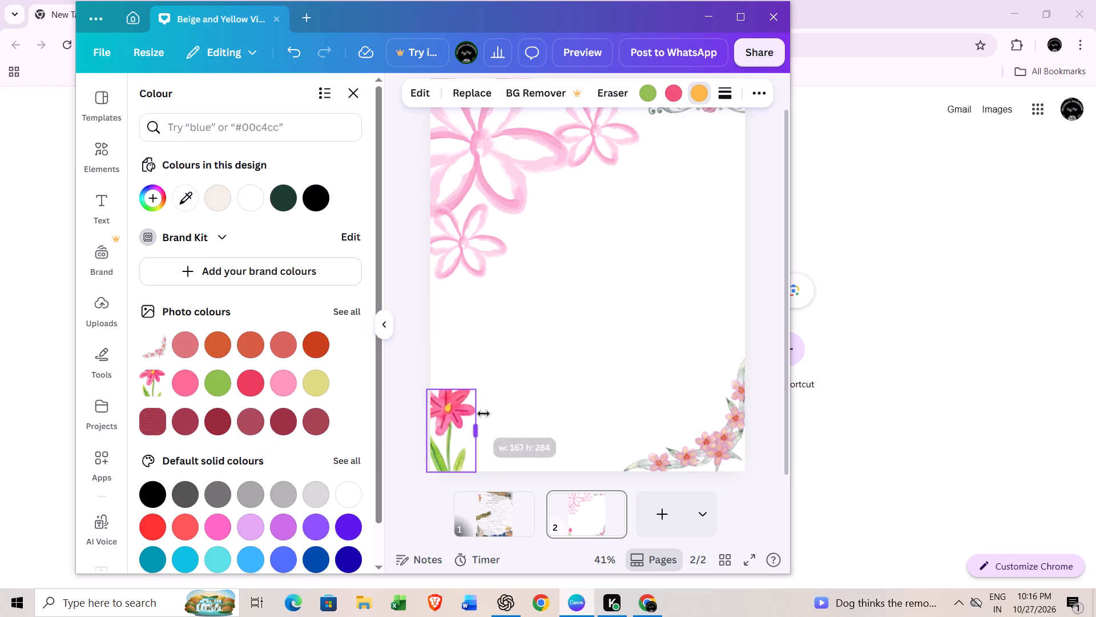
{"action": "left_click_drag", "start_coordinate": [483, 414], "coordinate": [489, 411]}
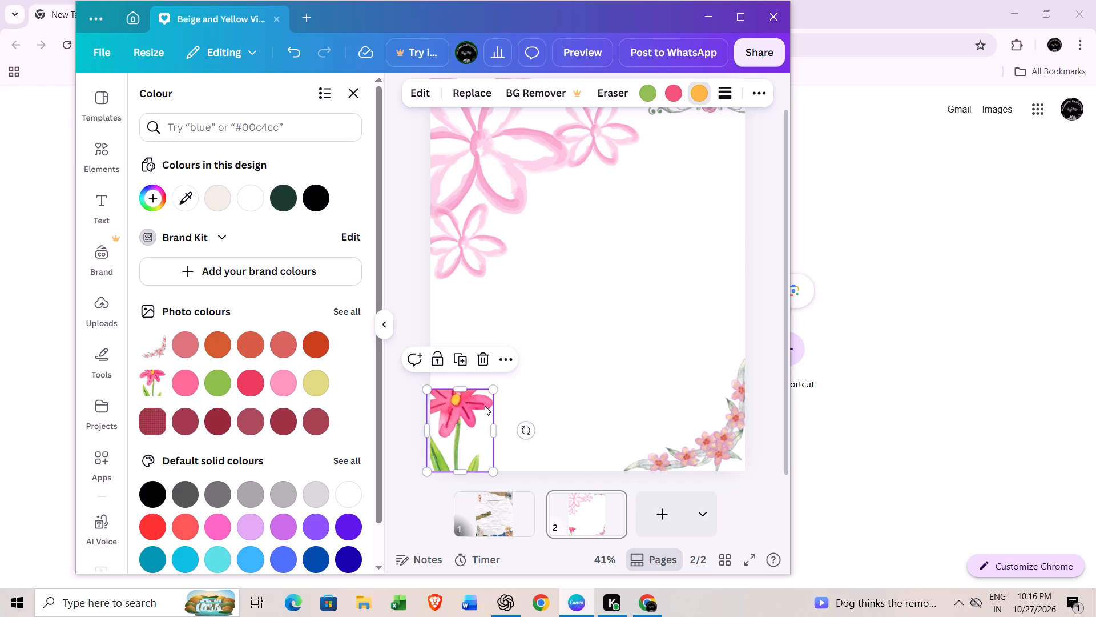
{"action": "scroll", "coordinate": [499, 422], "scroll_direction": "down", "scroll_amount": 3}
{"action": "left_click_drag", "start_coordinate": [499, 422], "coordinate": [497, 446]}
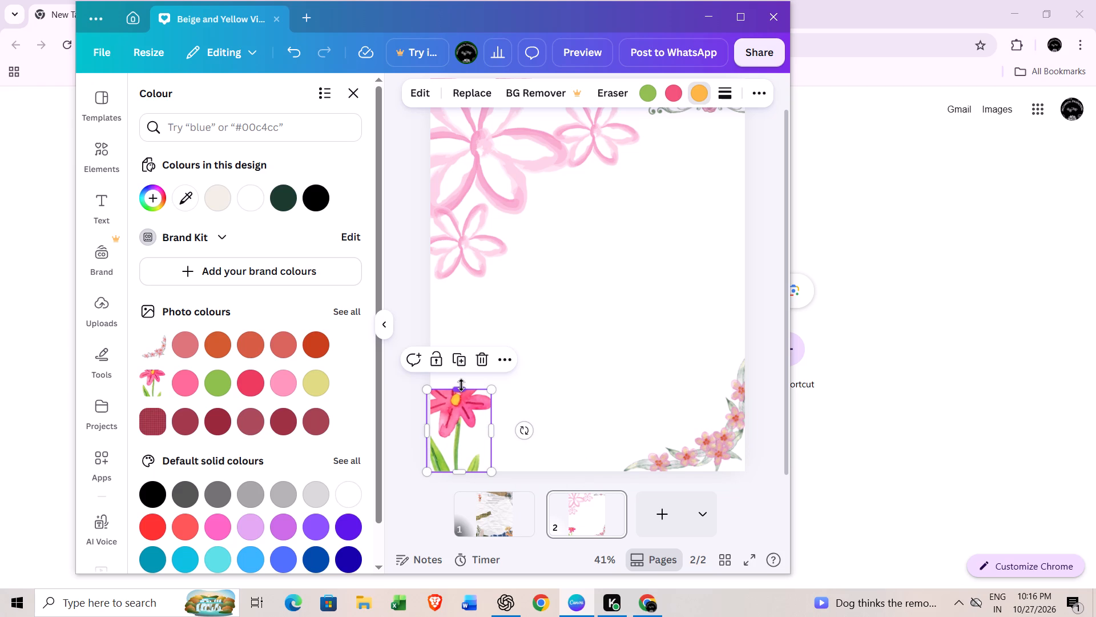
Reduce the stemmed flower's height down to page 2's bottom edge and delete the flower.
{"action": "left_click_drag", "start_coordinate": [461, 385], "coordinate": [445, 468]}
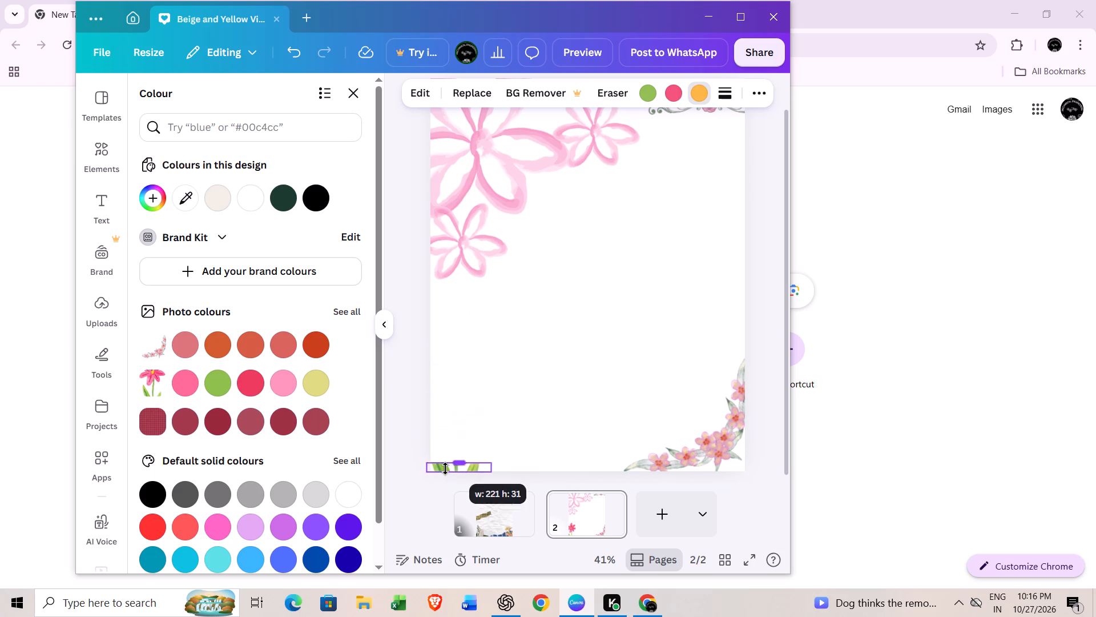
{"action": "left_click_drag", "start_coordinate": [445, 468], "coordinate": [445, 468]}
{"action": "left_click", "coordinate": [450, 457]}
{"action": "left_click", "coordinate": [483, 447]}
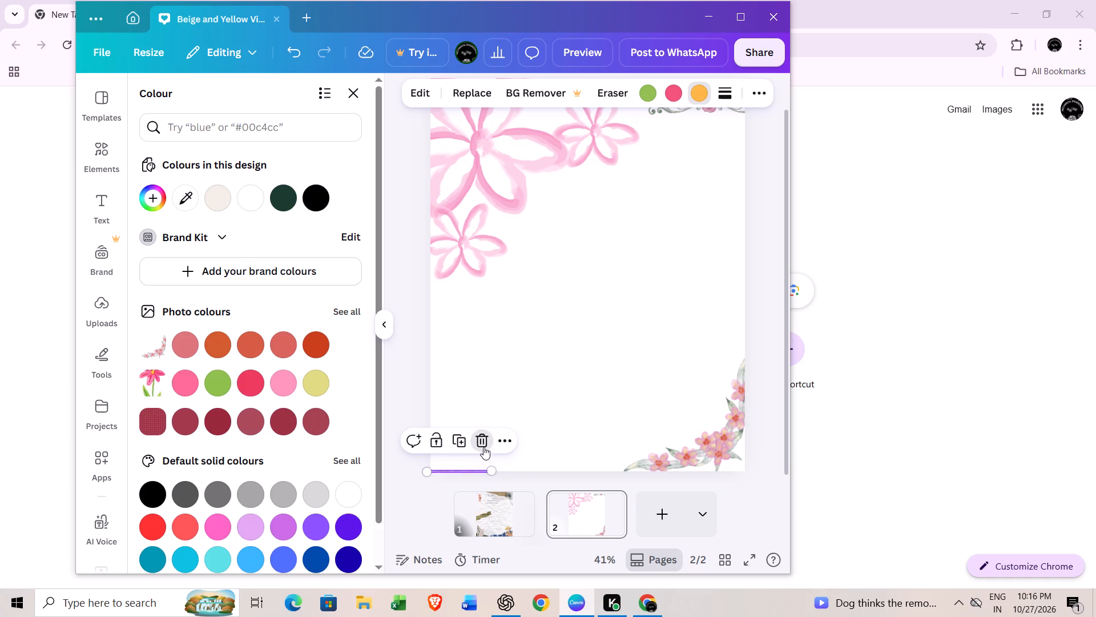
Add the green tree-foliage graphic from the end of the Magic recommendations to page 2 and shrink it to a small image.
{"action": "scroll", "coordinate": [339, 473], "scroll_direction": "down", "scroll_amount": 2}
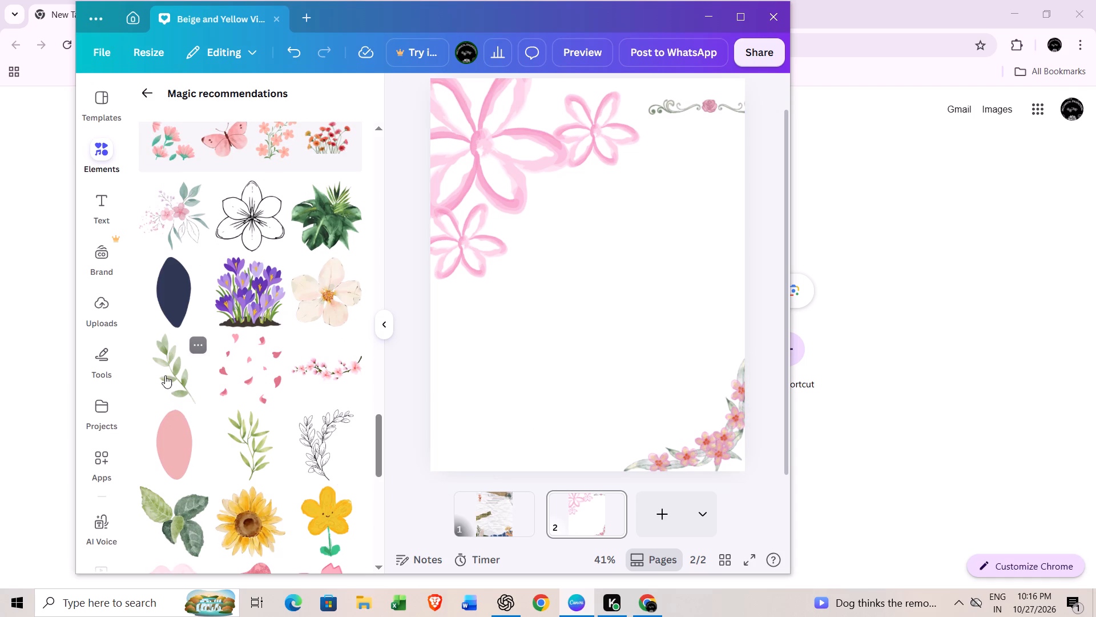
{"action": "scroll", "coordinate": [174, 368], "scroll_direction": "down", "scroll_amount": 3}
{"action": "scroll", "coordinate": [196, 327], "scroll_direction": "down", "scroll_amount": 2}
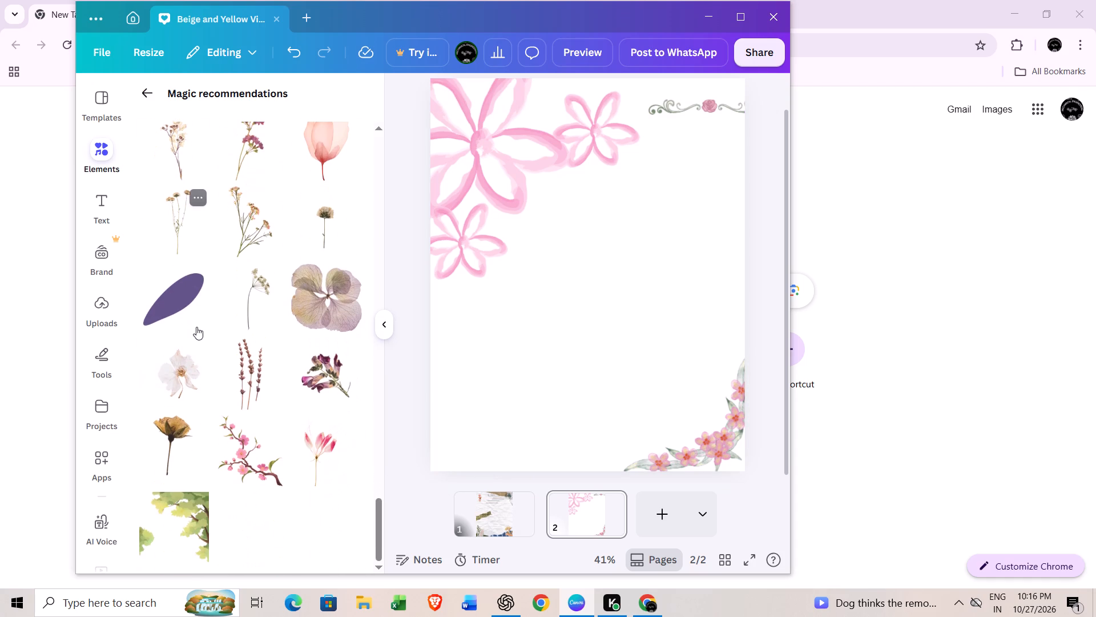
{"action": "scroll", "coordinate": [273, 315], "scroll_direction": "down", "scroll_amount": 3}
{"action": "scroll", "coordinate": [243, 322], "scroll_direction": "up", "scroll_amount": 2}
{"action": "scroll", "coordinate": [243, 322], "scroll_direction": "down", "scroll_amount": 3}
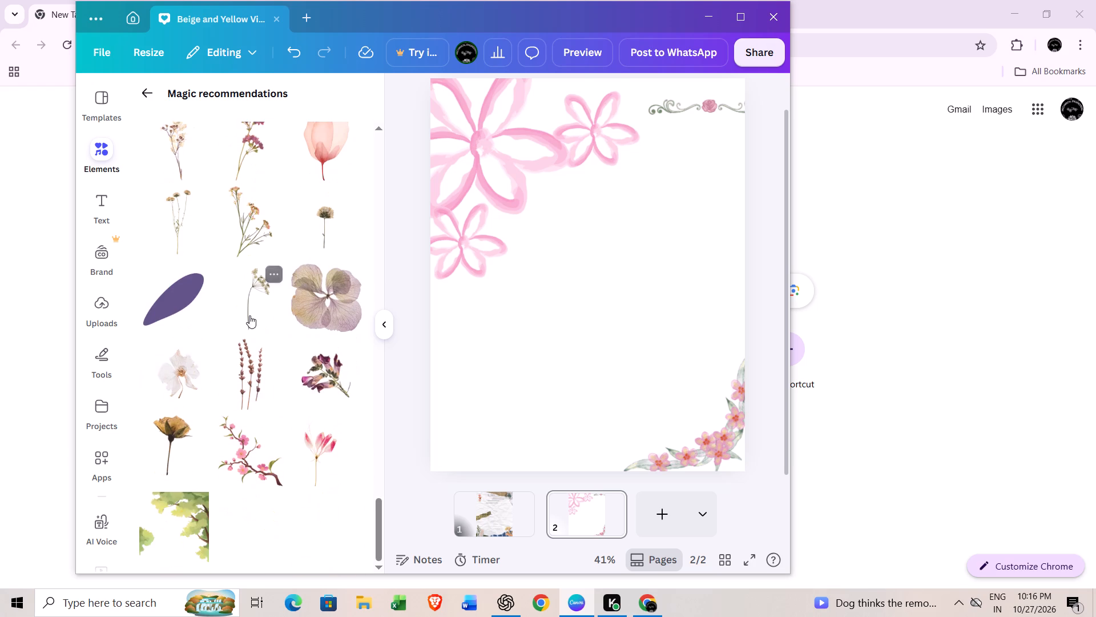
{"action": "left_click", "coordinate": [170, 516]}
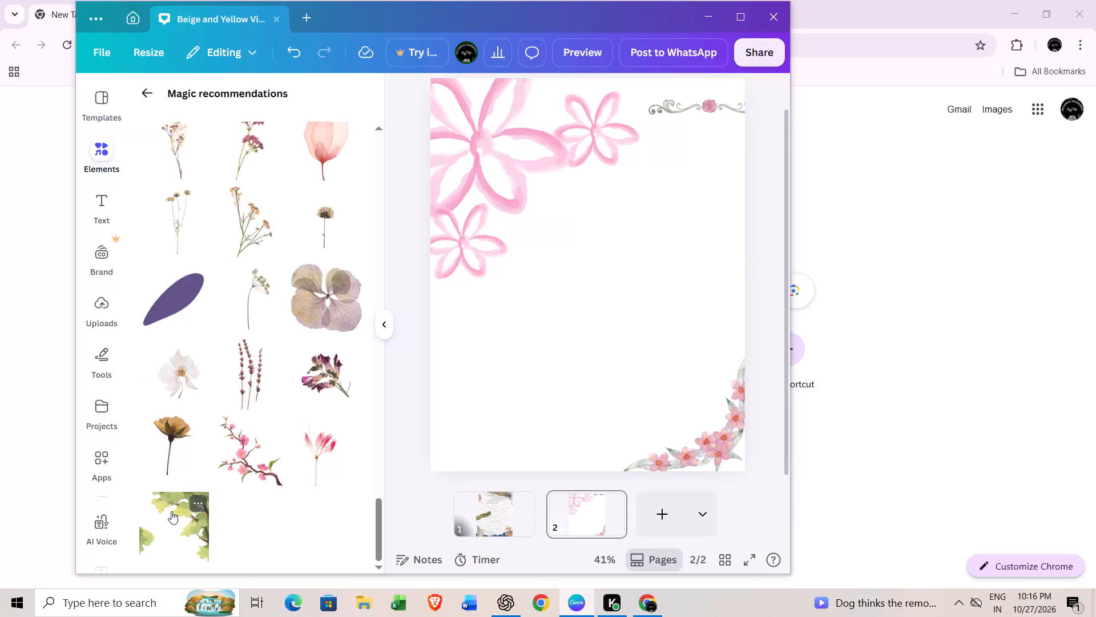
{"action": "scroll", "coordinate": [576, 261], "scroll_direction": "down", "scroll_amount": 1}
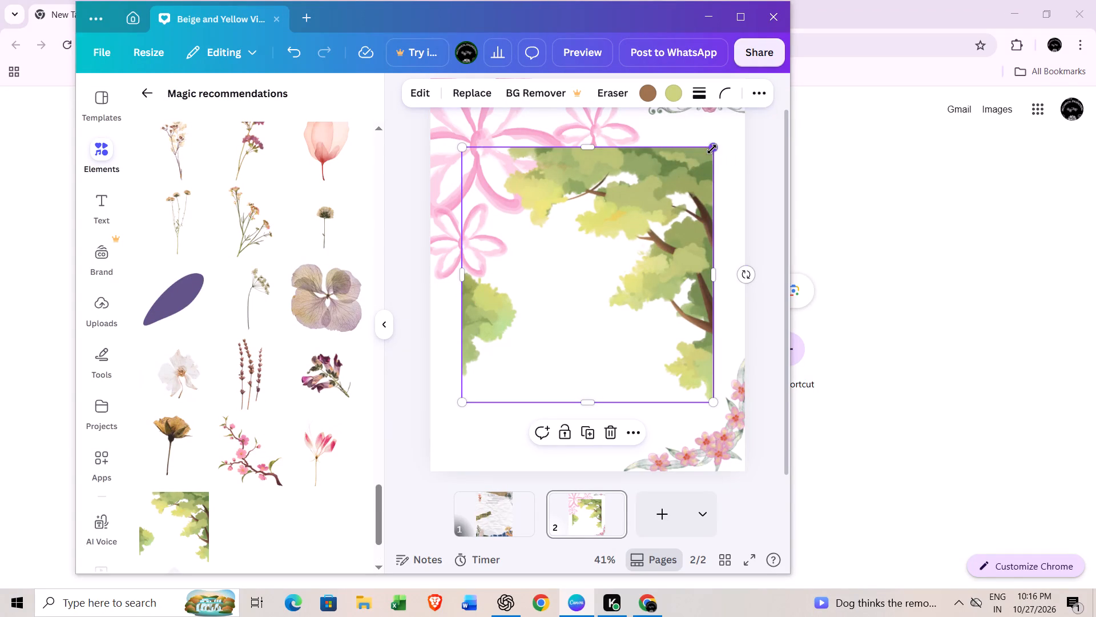
{"action": "left_click_drag", "start_coordinate": [712, 149], "coordinate": [664, 538]}
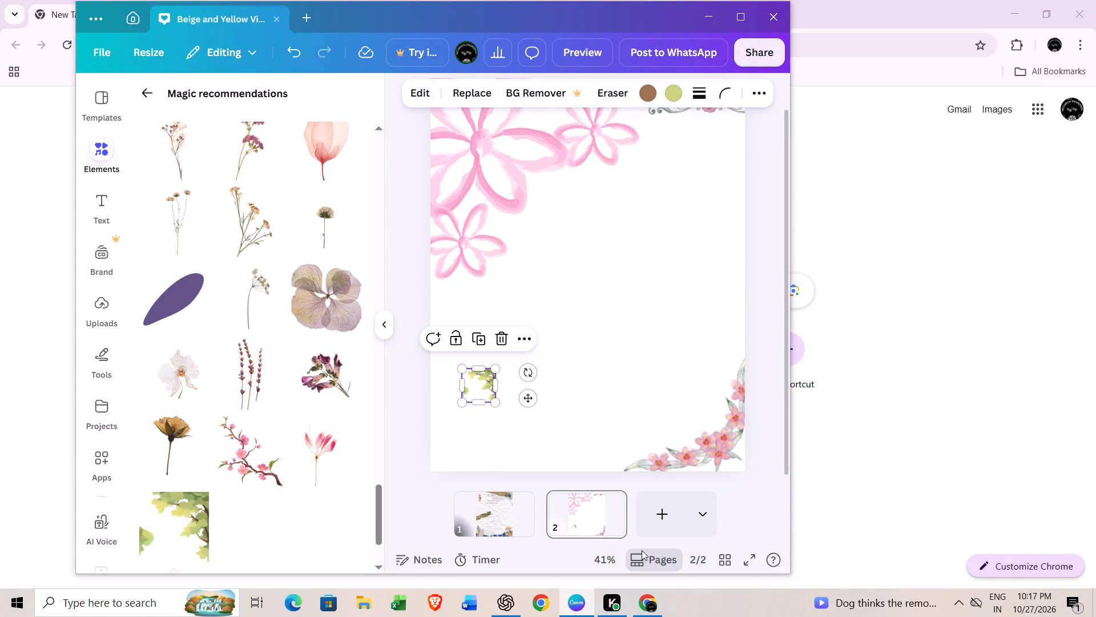
Try the small green tree-foliage image along page 2's right edge and nearer the middle, and delete it.
{"action": "left_click_drag", "start_coordinate": [474, 383], "coordinate": [719, 117]}
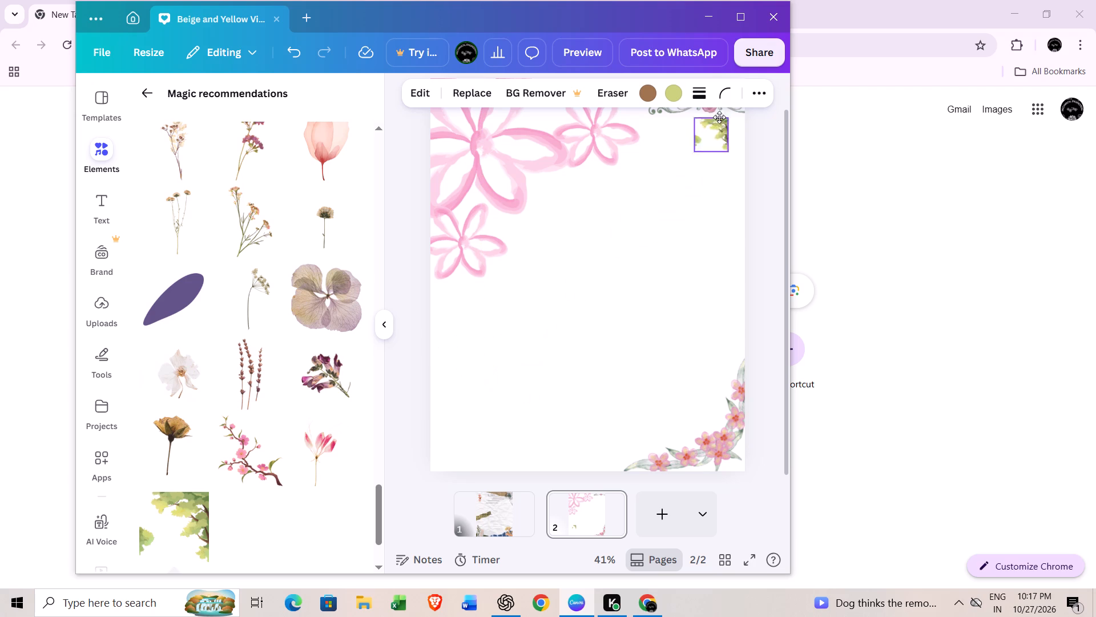
{"action": "left_click_drag", "start_coordinate": [719, 117], "coordinate": [727, 161]}
{"action": "left_click", "coordinate": [727, 161]}
{"action": "left_click", "coordinate": [675, 185]}
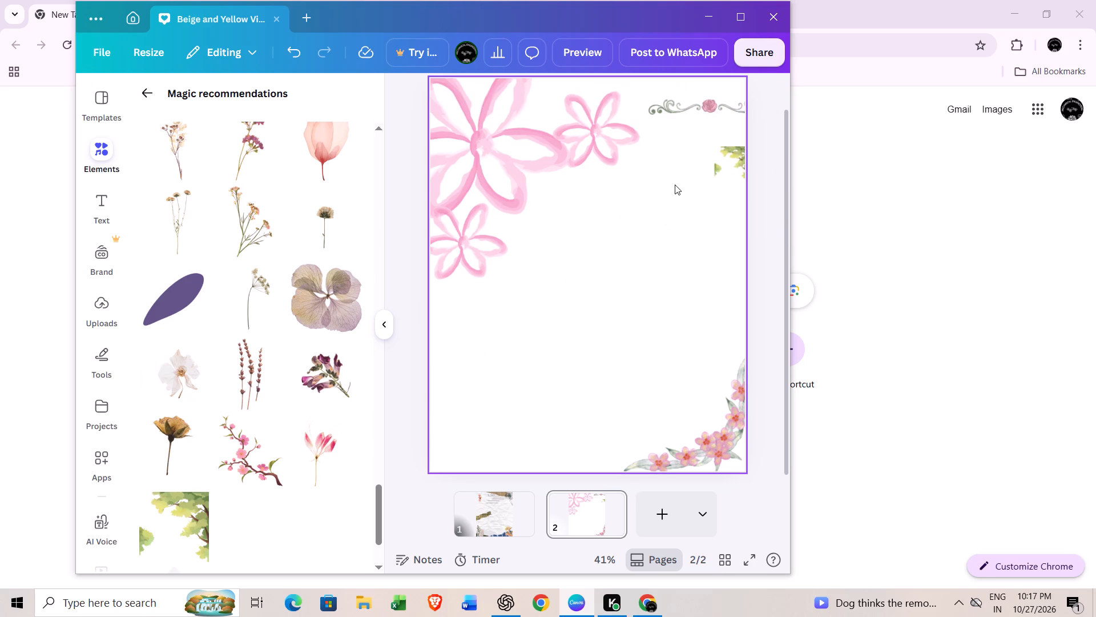
{"action": "left_click_drag", "start_coordinate": [731, 157], "coordinate": [652, 176]}
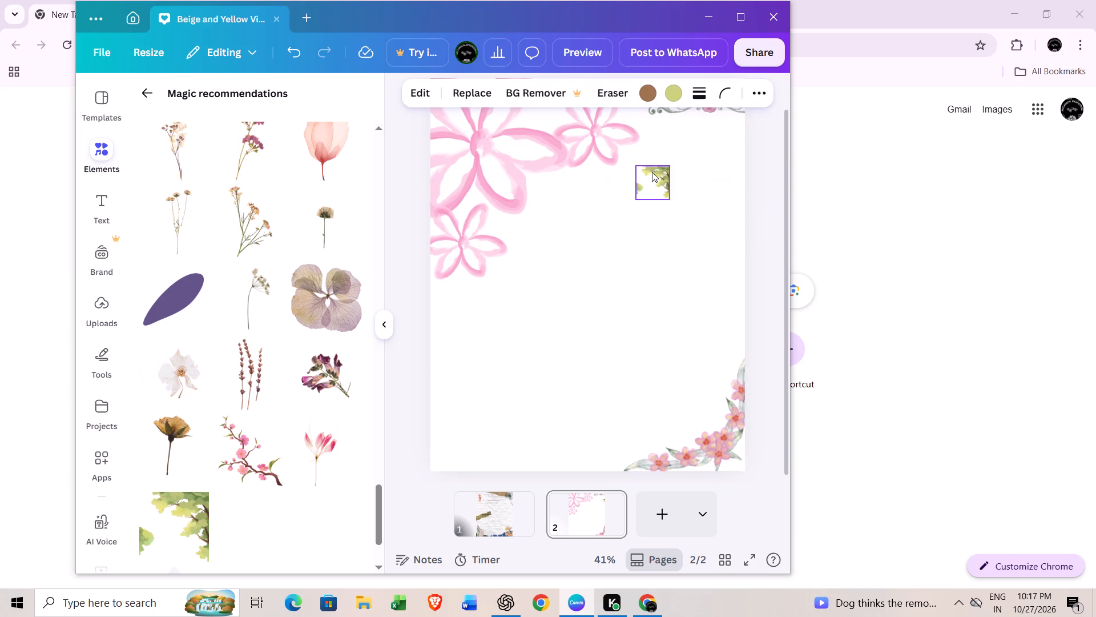
{"action": "left_click", "coordinate": [675, 141]}
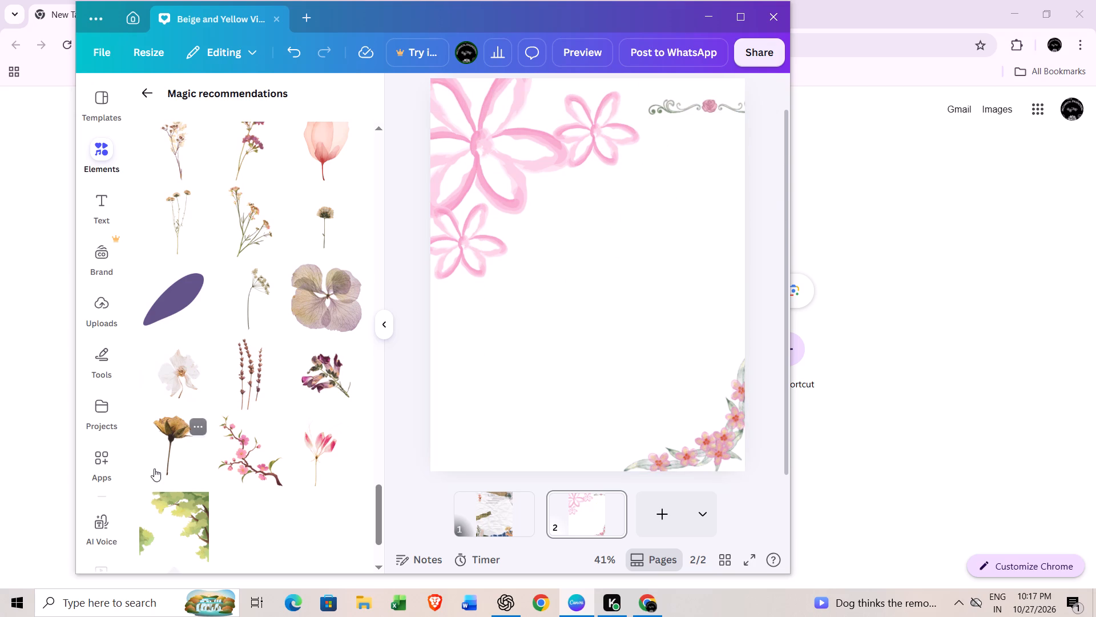
Add the solid pink five-petal flower from the Magic recommendations, shrink it and place it in page 2's lower-left corner.
{"action": "scroll", "coordinate": [277, 256], "scroll_direction": "down", "scroll_amount": 3}
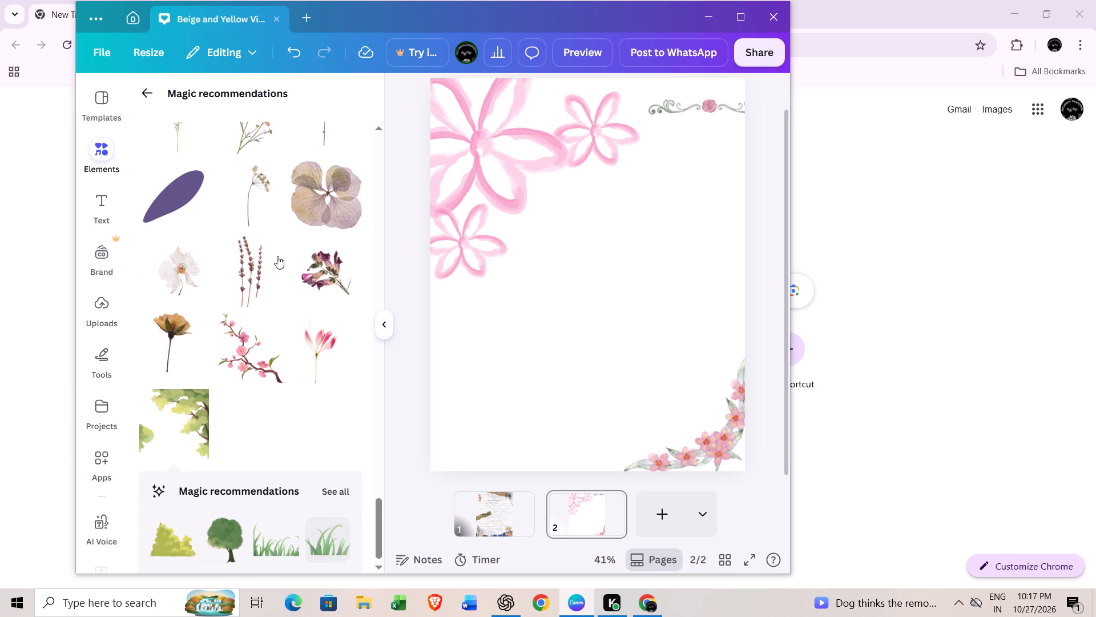
{"action": "scroll", "coordinate": [192, 370], "scroll_direction": "down", "scroll_amount": 4}
{"action": "scroll", "coordinate": [192, 370], "scroll_direction": "up", "scroll_amount": 1}
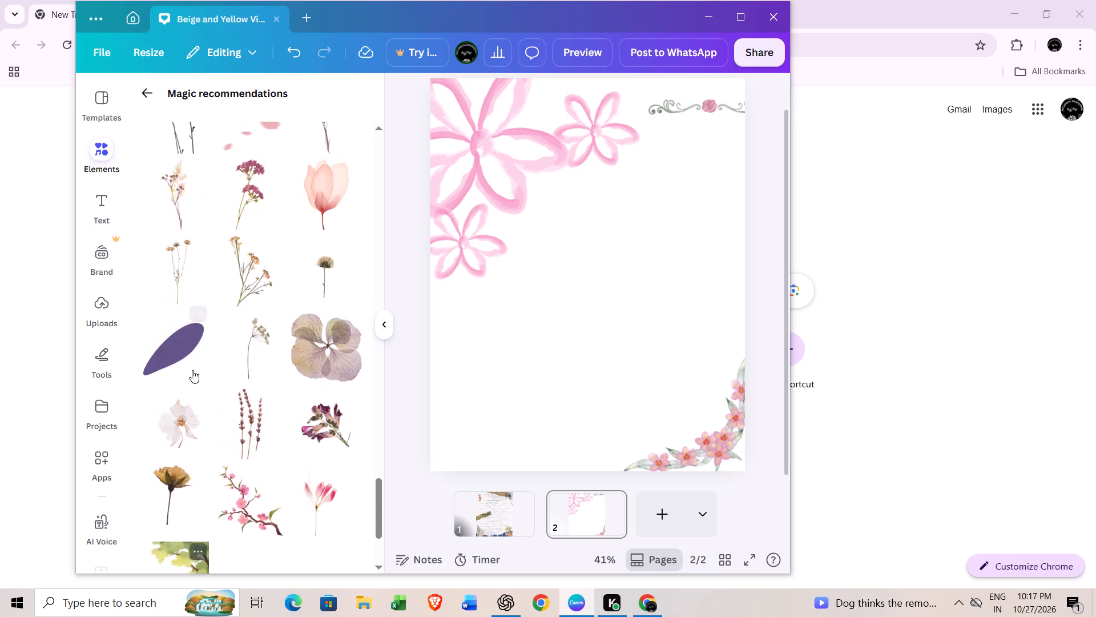
{"action": "scroll", "coordinate": [192, 370], "scroll_direction": "up", "scroll_amount": 3}
{"action": "scroll", "coordinate": [216, 268], "scroll_direction": "down", "scroll_amount": 2}
{"action": "scroll", "coordinate": [216, 267], "scroll_direction": "up", "scroll_amount": 1}
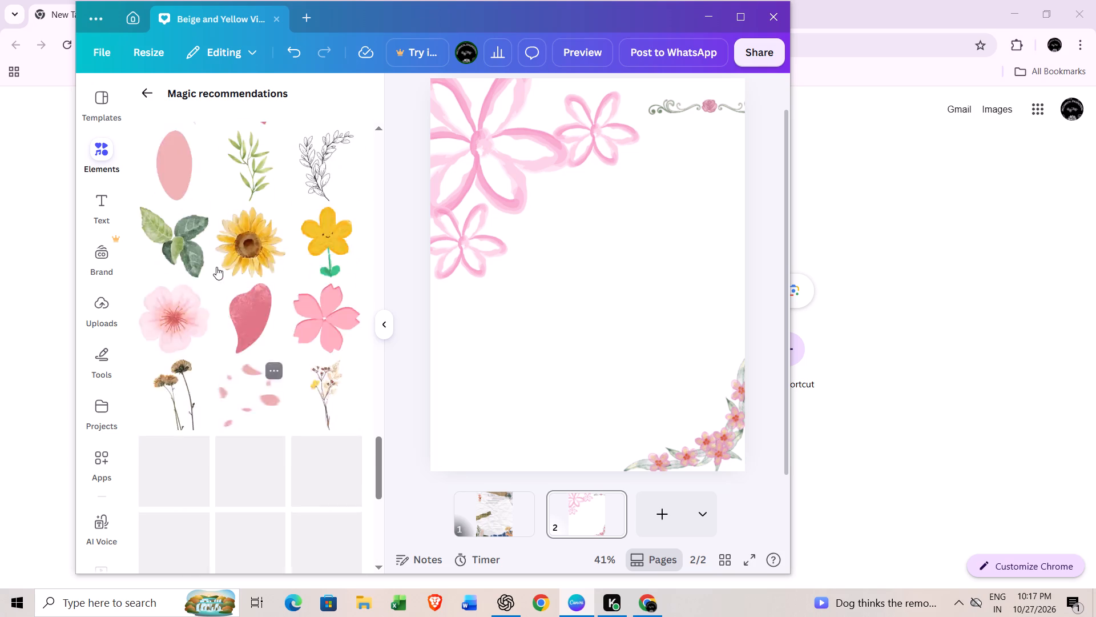
{"action": "scroll", "coordinate": [216, 267], "scroll_direction": "up", "scroll_amount": 3}
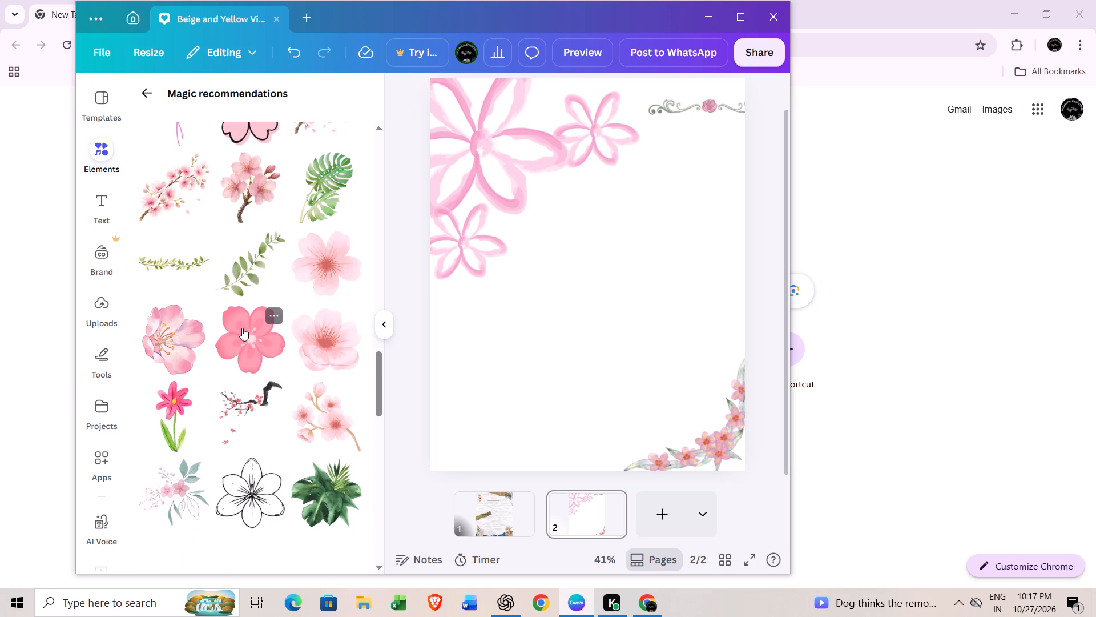
{"action": "left_click", "coordinate": [242, 328]}
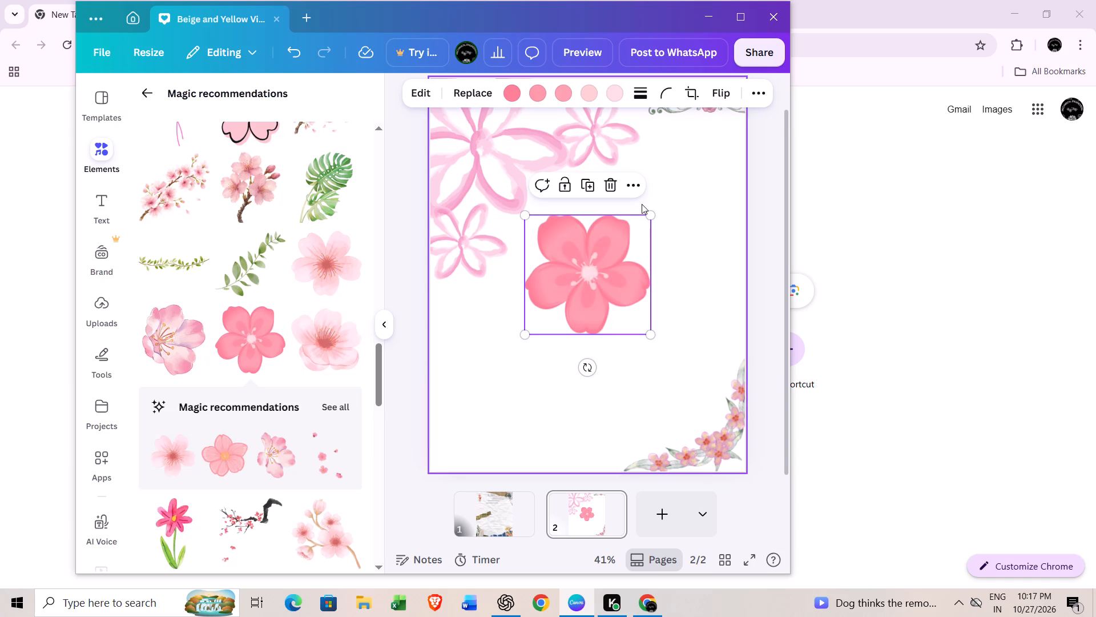
{"action": "left_click_drag", "start_coordinate": [652, 217], "coordinate": [620, 380]}
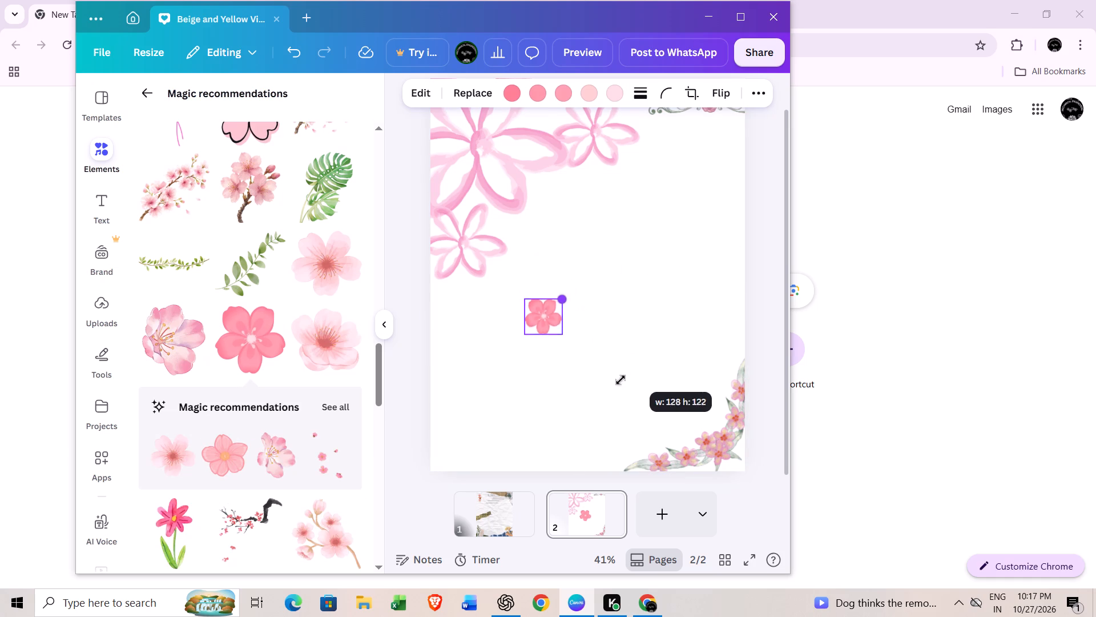
{"action": "left_click_drag", "start_coordinate": [620, 380], "coordinate": [638, 351]}
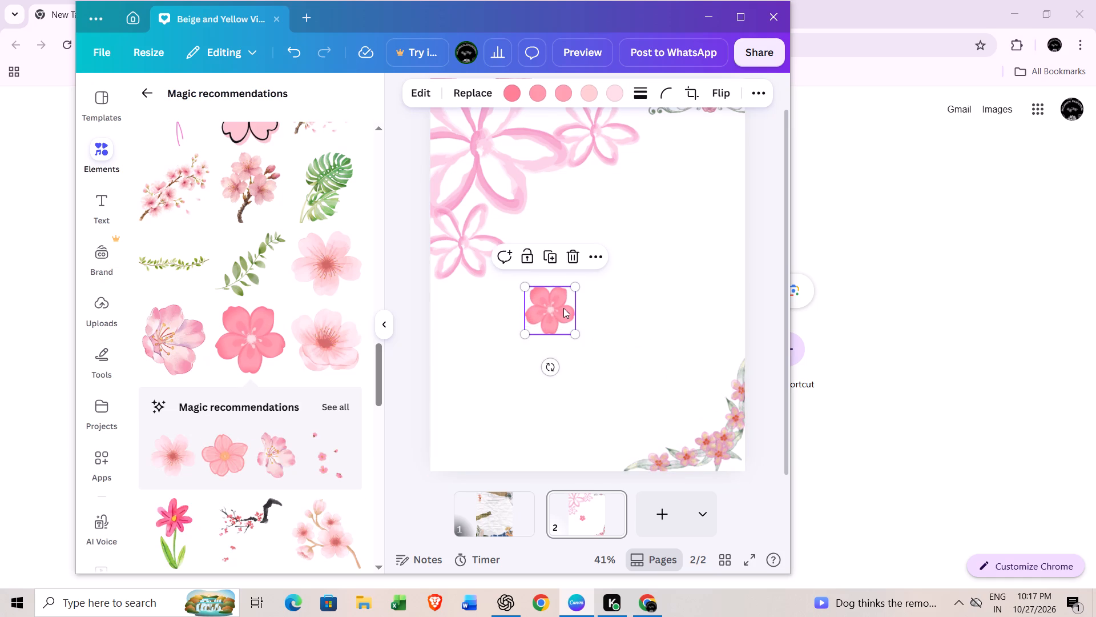
{"action": "left_click_drag", "start_coordinate": [563, 307], "coordinate": [466, 452]}
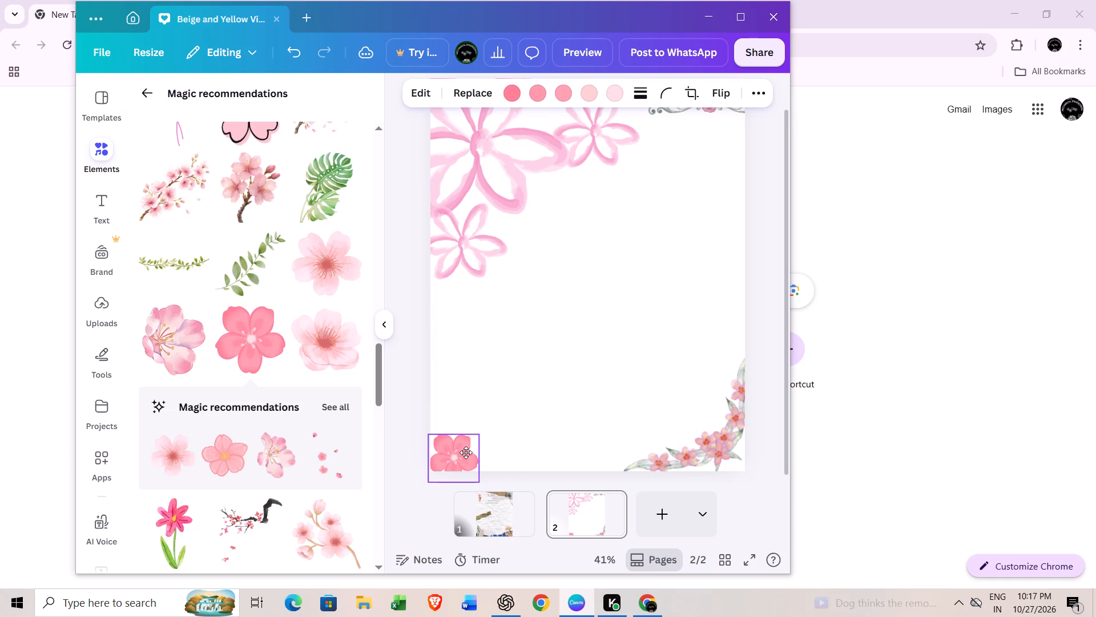
{"action": "left_click_drag", "start_coordinate": [466, 452], "coordinate": [465, 442]}
{"action": "left_click", "coordinate": [515, 396]}
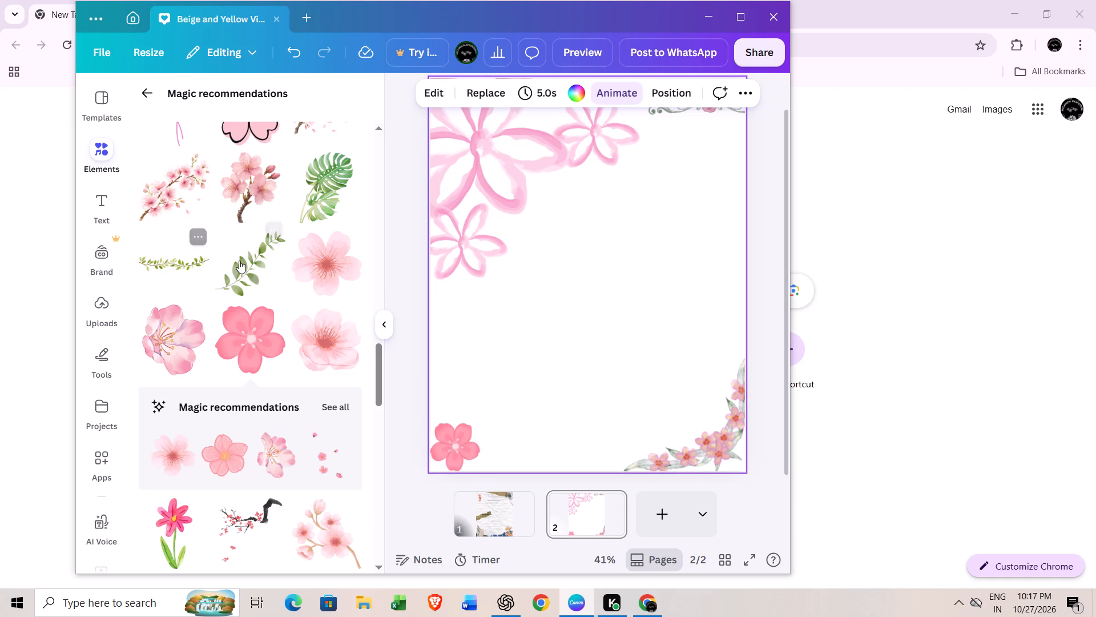
Add the diagonal green leafy branch to page 2, reduce it to a little over half the page width and move it mid-page.
{"action": "left_click_drag", "start_coordinate": [258, 263], "coordinate": [593, 451]}
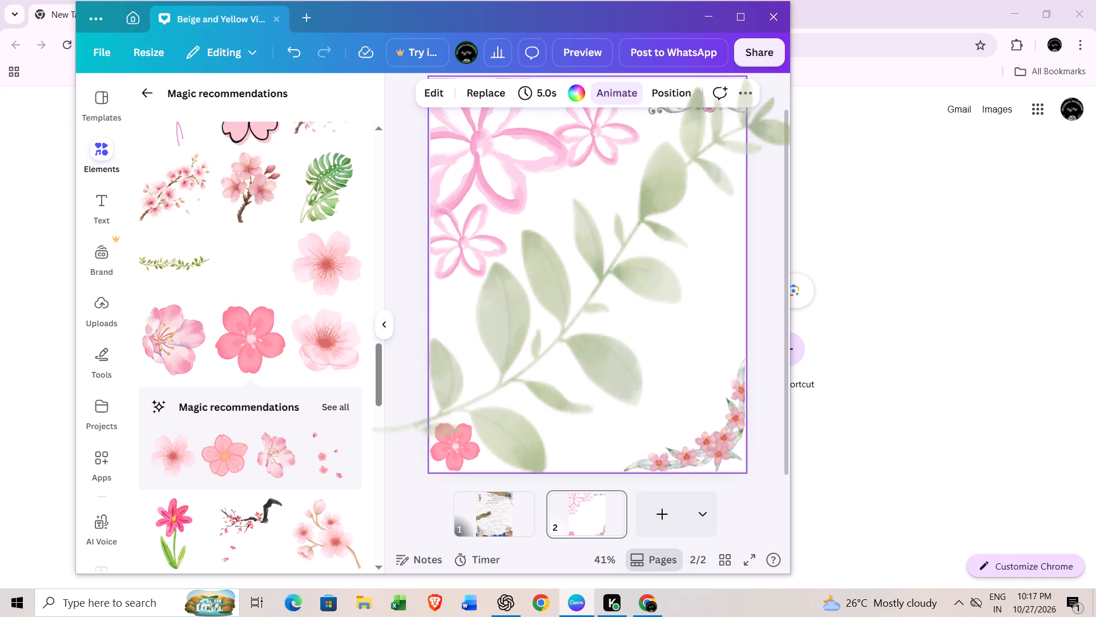
{"action": "left_click_drag", "start_coordinate": [593, 451], "coordinate": [523, 439]}
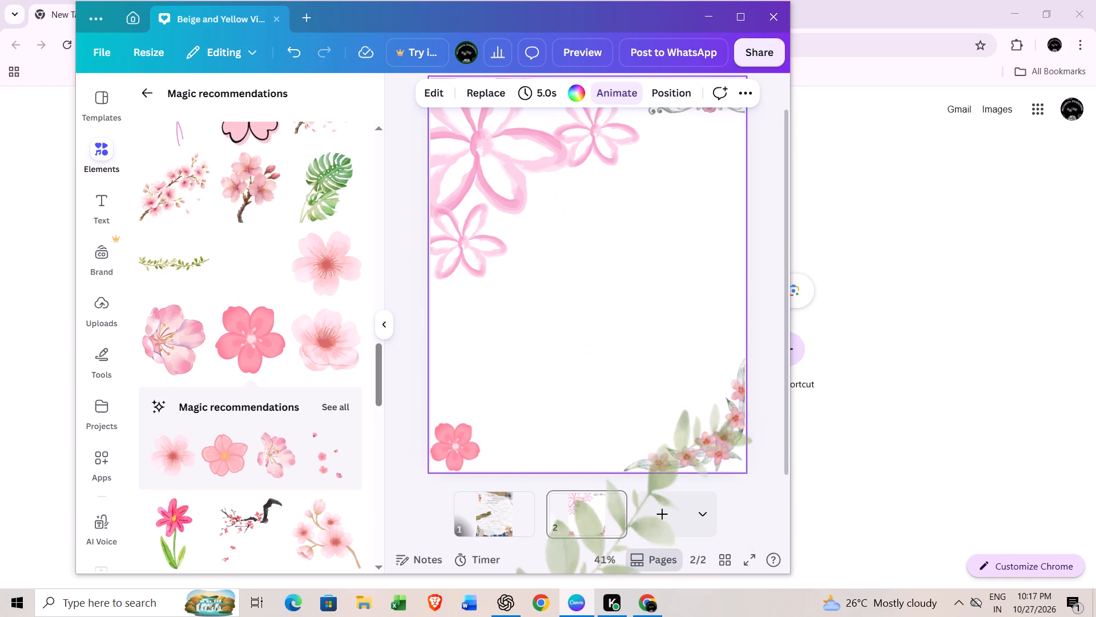
{"action": "left_click_drag", "start_coordinate": [523, 439], "coordinate": [520, 437]}
{"action": "left_click_drag", "start_coordinate": [675, 434], "coordinate": [583, 367]}
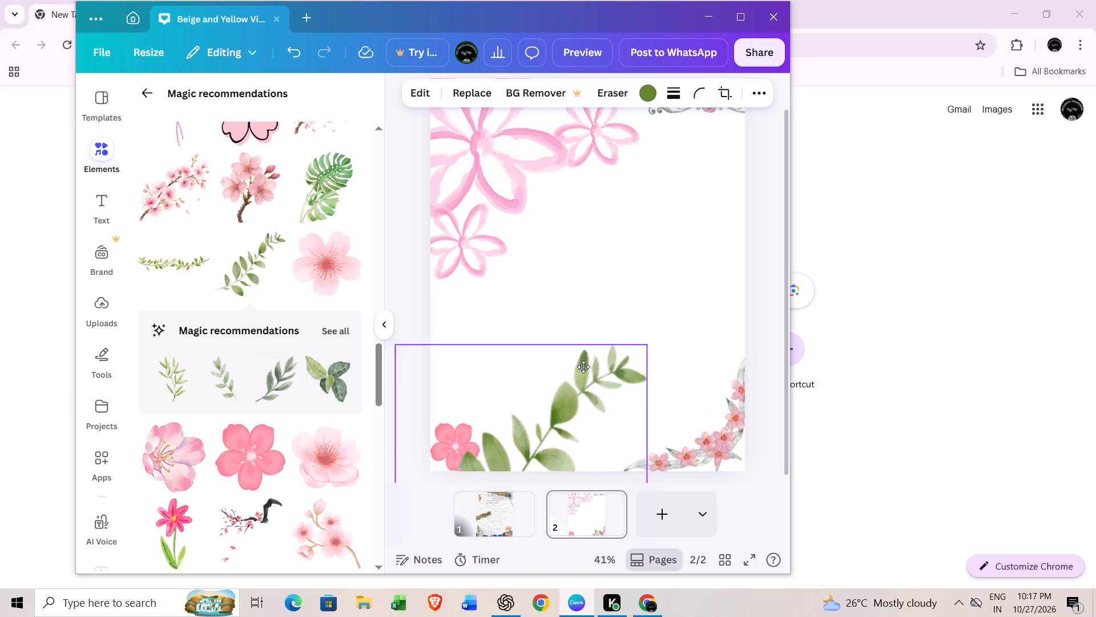
{"action": "left_click_drag", "start_coordinate": [583, 367], "coordinate": [570, 306]}
{"action": "left_click_drag", "start_coordinate": [622, 274], "coordinate": [704, 174]}
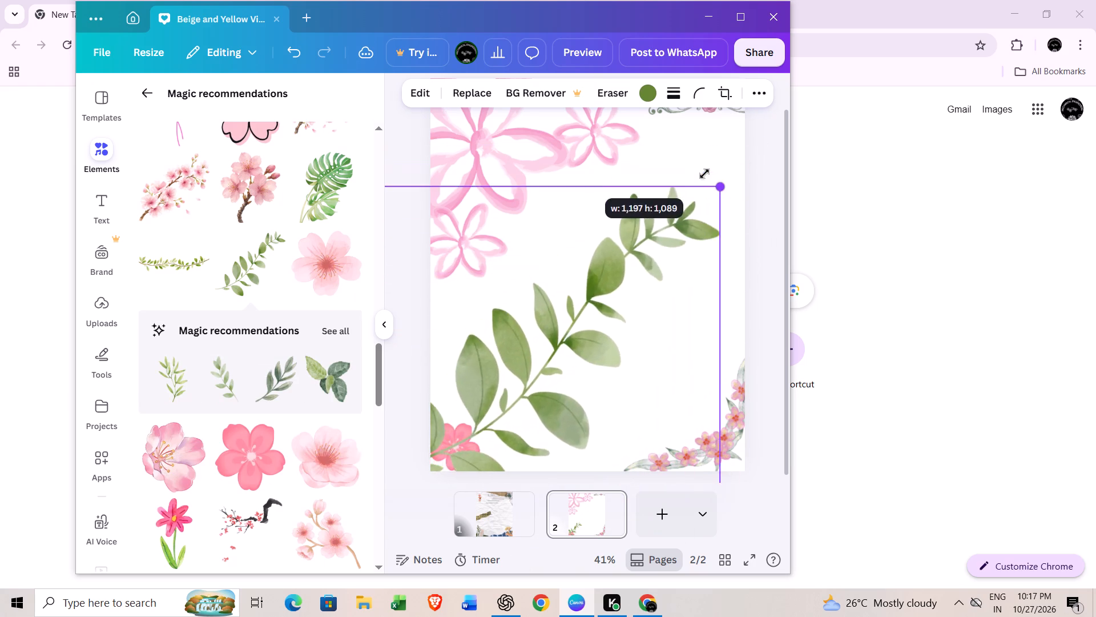
{"action": "left_click_drag", "start_coordinate": [704, 174], "coordinate": [598, 387]}
{"action": "left_click_drag", "start_coordinate": [461, 384], "coordinate": [521, 286]}
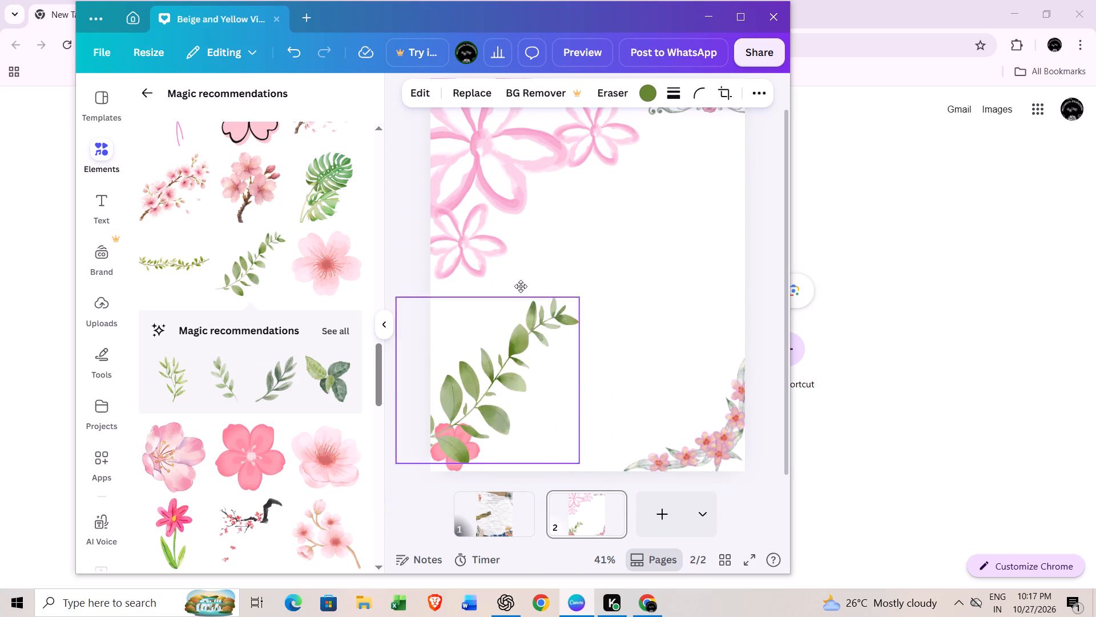
{"action": "left_click_drag", "start_coordinate": [521, 286], "coordinate": [564, 234]}
Crop the leafy branch from its top edge, reposition it, and extend the top edge back up to a height of about 623.
{"action": "left_click_drag", "start_coordinate": [689, 205], "coordinate": [673, 203]}
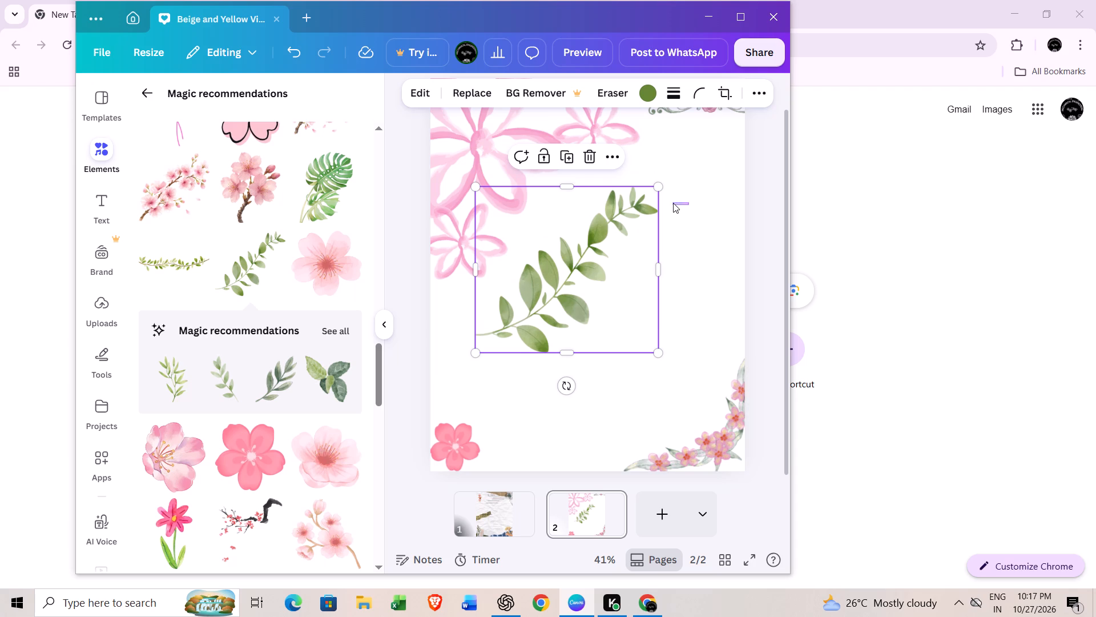
{"action": "left_click_drag", "start_coordinate": [673, 203], "coordinate": [647, 189]}
{"action": "left_click_drag", "start_coordinate": [648, 190], "coordinate": [691, 288]}
{"action": "left_click_drag", "start_coordinate": [577, 290], "coordinate": [579, 286]}
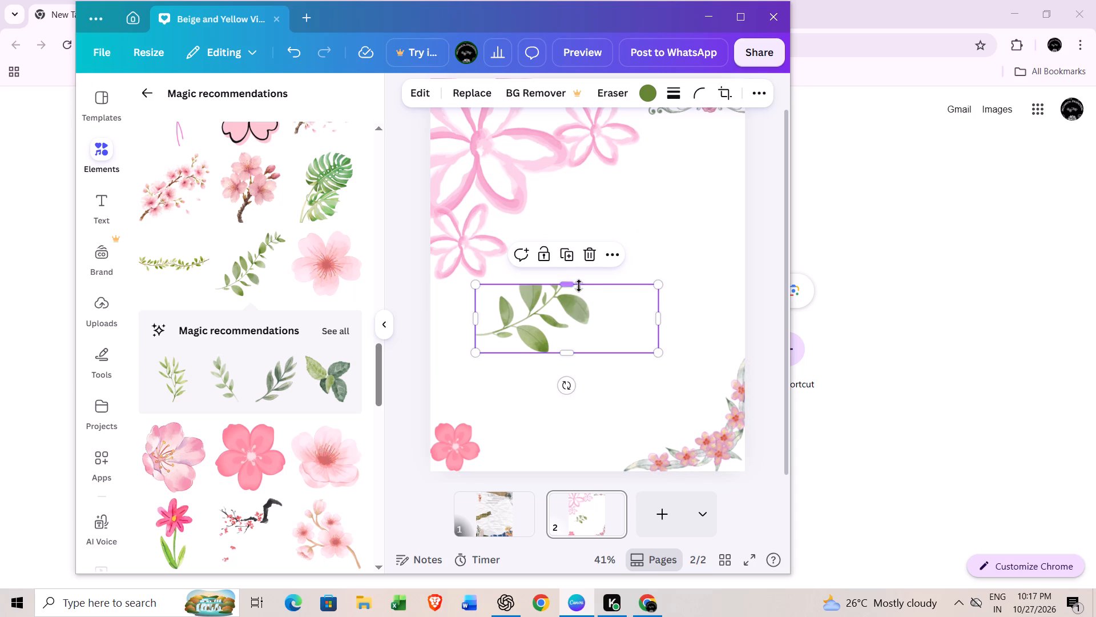
{"action": "left_click_drag", "start_coordinate": [579, 286], "coordinate": [583, 229]}
{"action": "left_click", "coordinate": [547, 267]}
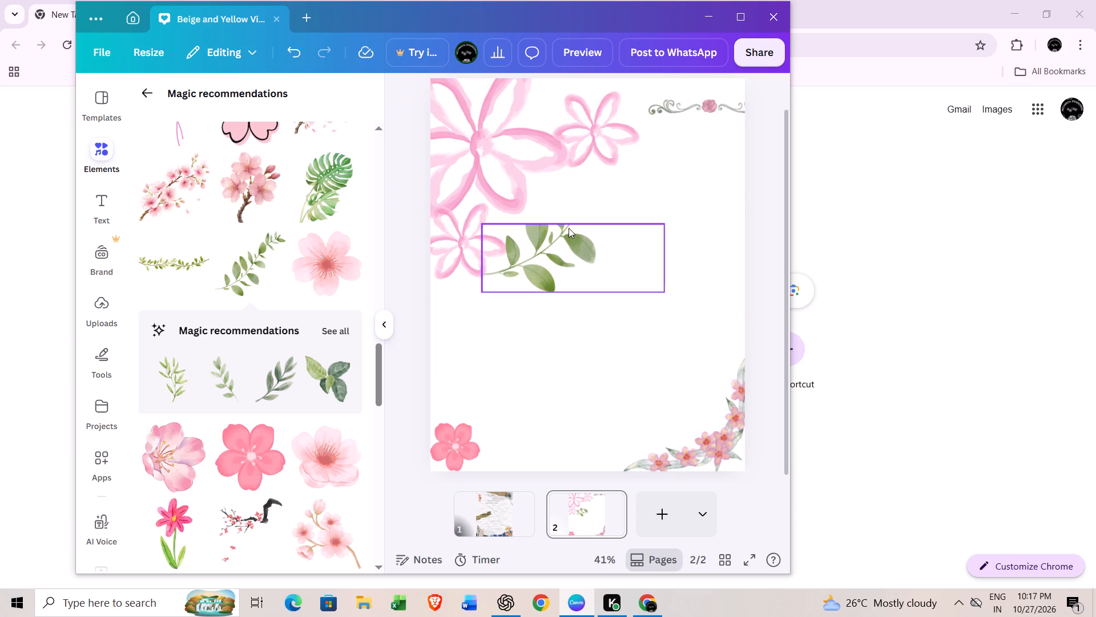
{"action": "left_click_drag", "start_coordinate": [569, 229], "coordinate": [581, 266]}
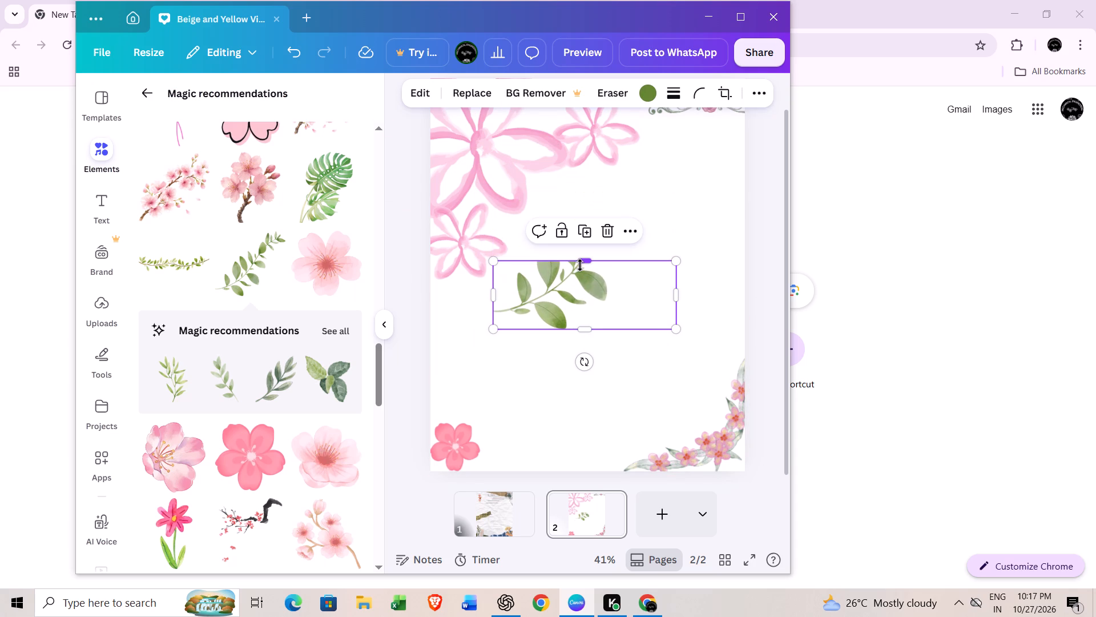
{"action": "left_click_drag", "start_coordinate": [582, 258], "coordinate": [587, 145]}
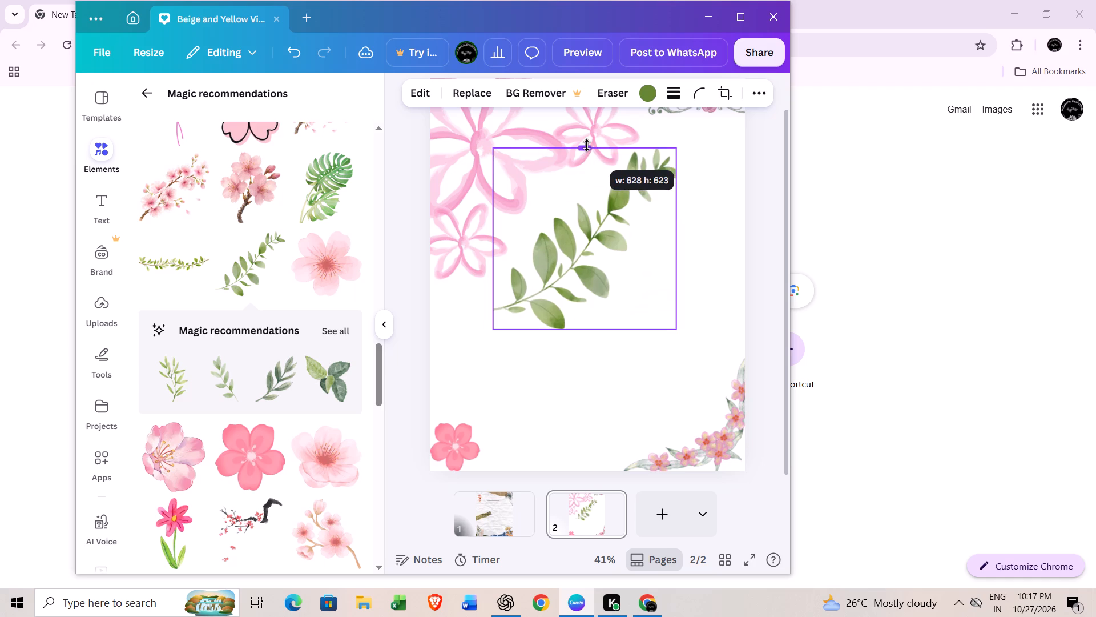
{"action": "left_click_drag", "start_coordinate": [587, 145], "coordinate": [586, 145]}
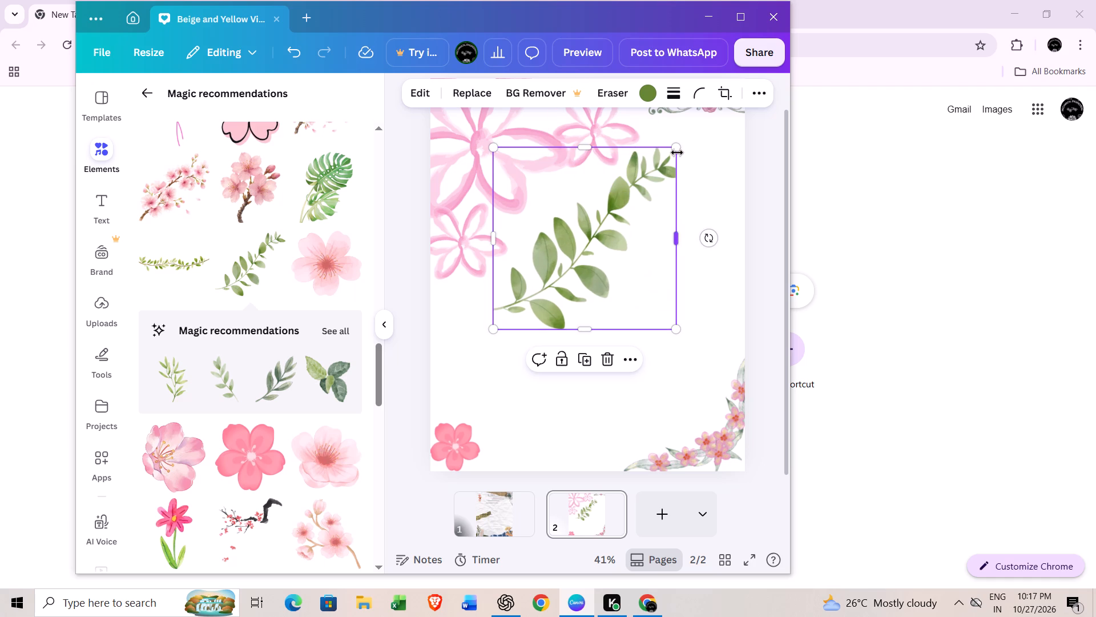
Shrink the leafy branch proportionally to a small sprig and place it beside the solid pink flower in page 2's lower-left corner.
{"action": "left_click_drag", "start_coordinate": [677, 145], "coordinate": [582, 343]}
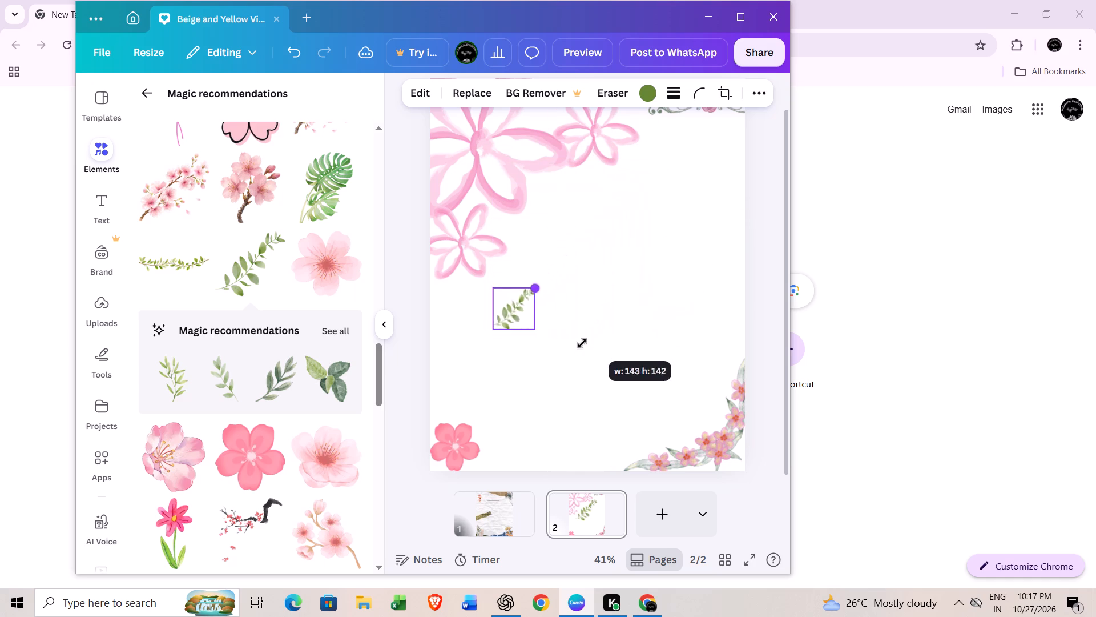
{"action": "left_click_drag", "start_coordinate": [582, 343], "coordinate": [587, 307]}
{"action": "left_click_drag", "start_coordinate": [553, 303], "coordinate": [553, 316]}
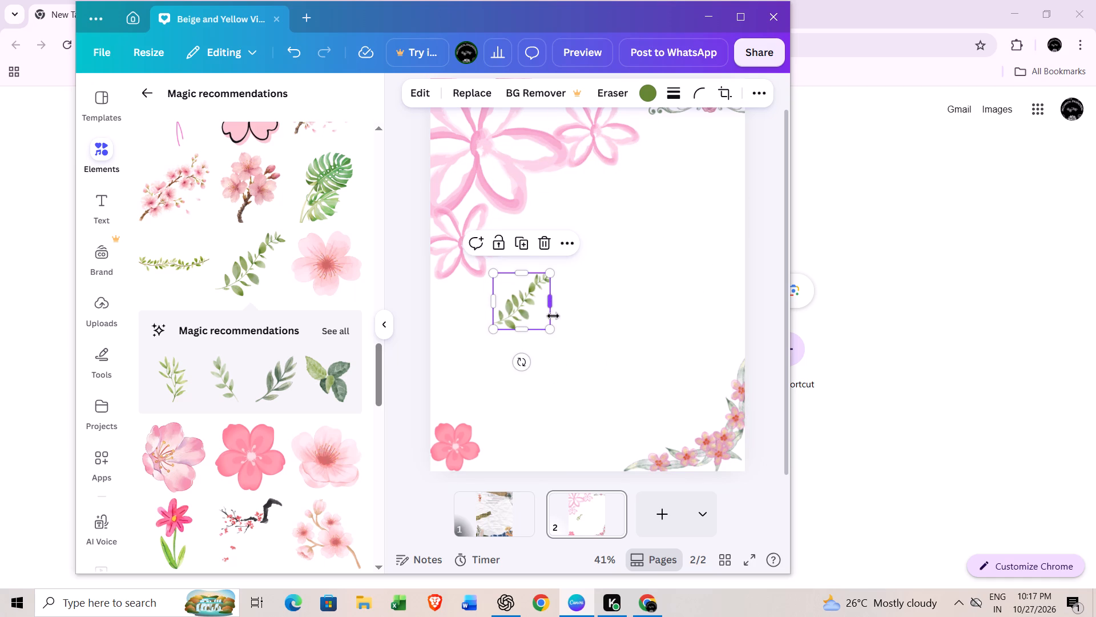
{"action": "left_click_drag", "start_coordinate": [553, 316], "coordinate": [553, 410]}
{"action": "left_click_drag", "start_coordinate": [509, 300], "coordinate": [496, 454]}
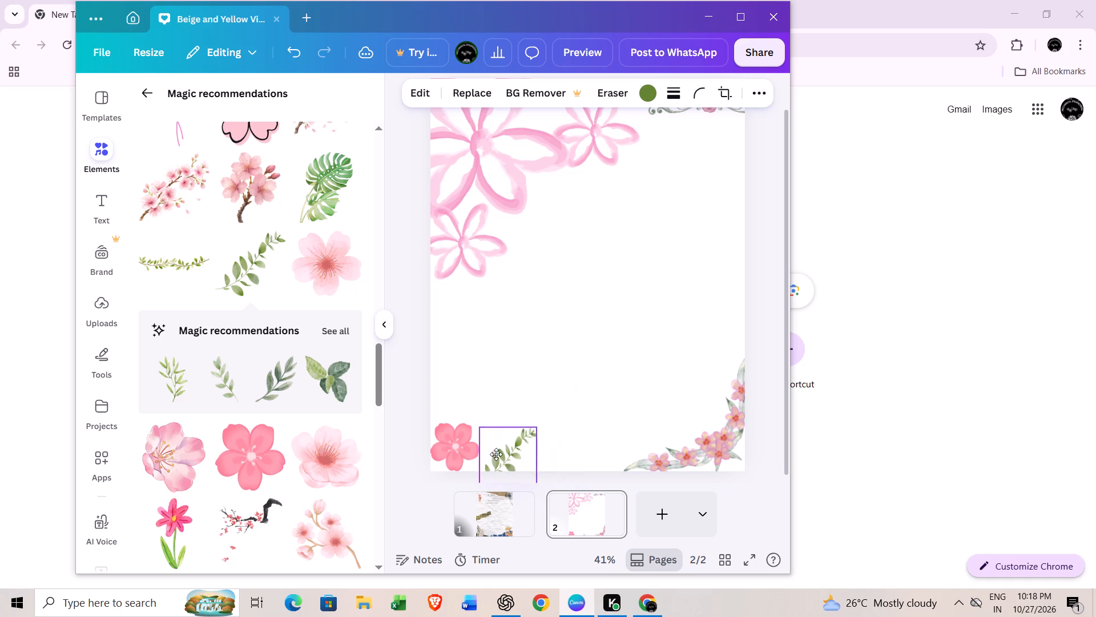
{"action": "left_click_drag", "start_coordinate": [496, 454], "coordinate": [486, 402]}
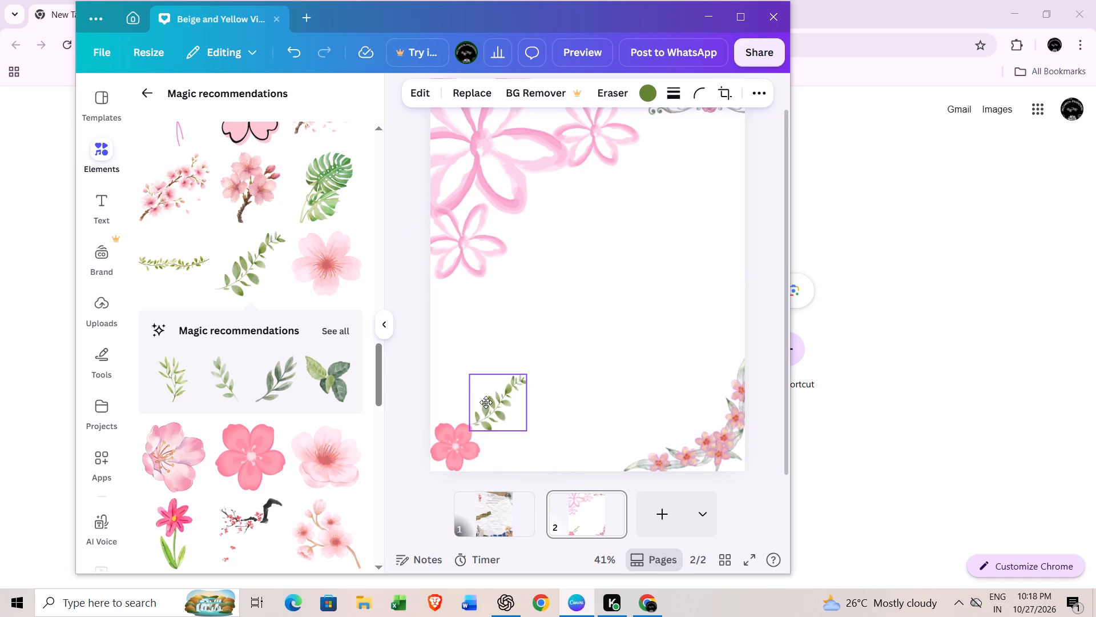
{"action": "left_click_drag", "start_coordinate": [486, 402], "coordinate": [489, 418]}
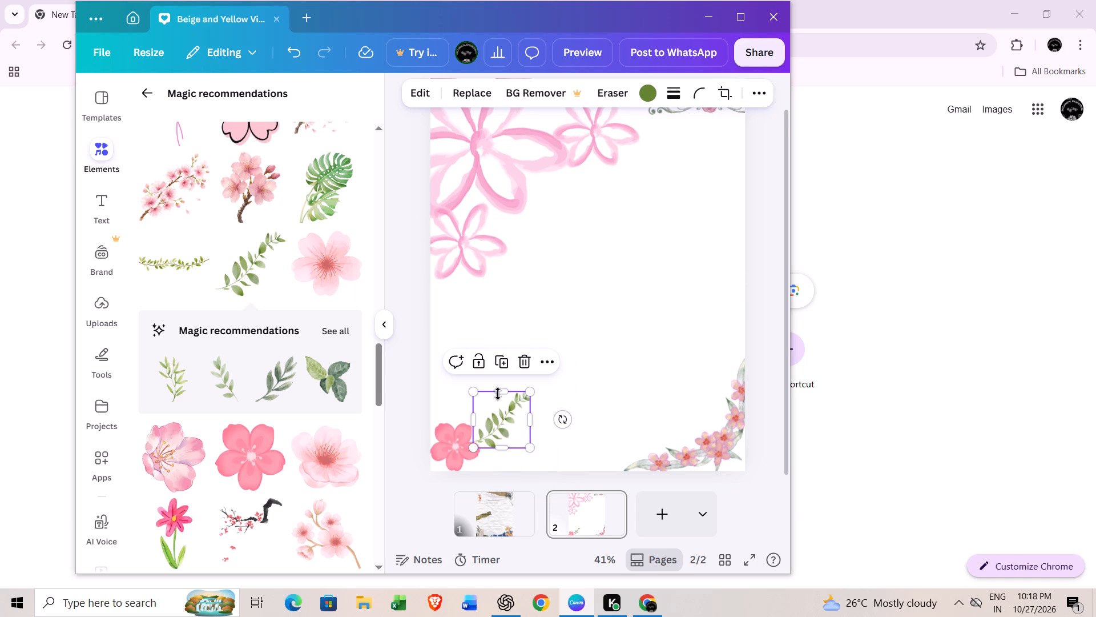
{"action": "left_click", "coordinate": [588, 359]}
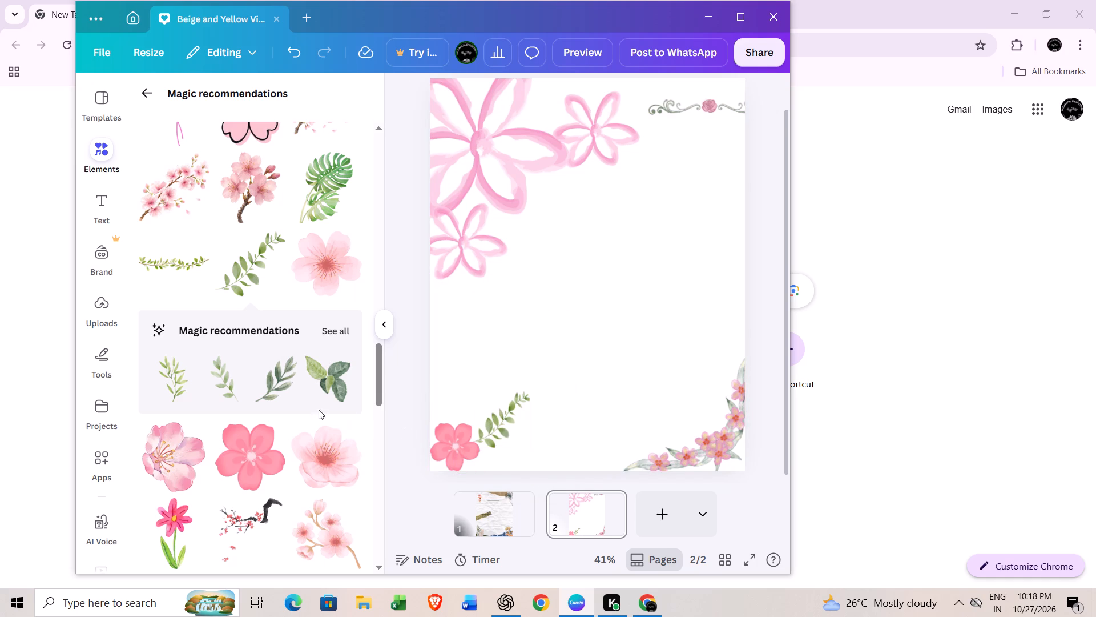
Add the upright green leaf sprig from the Magic recommendations to page 2, shrink it to about a third of the page width and place it below the outlined flowers.
{"action": "left_click", "coordinate": [223, 386]}
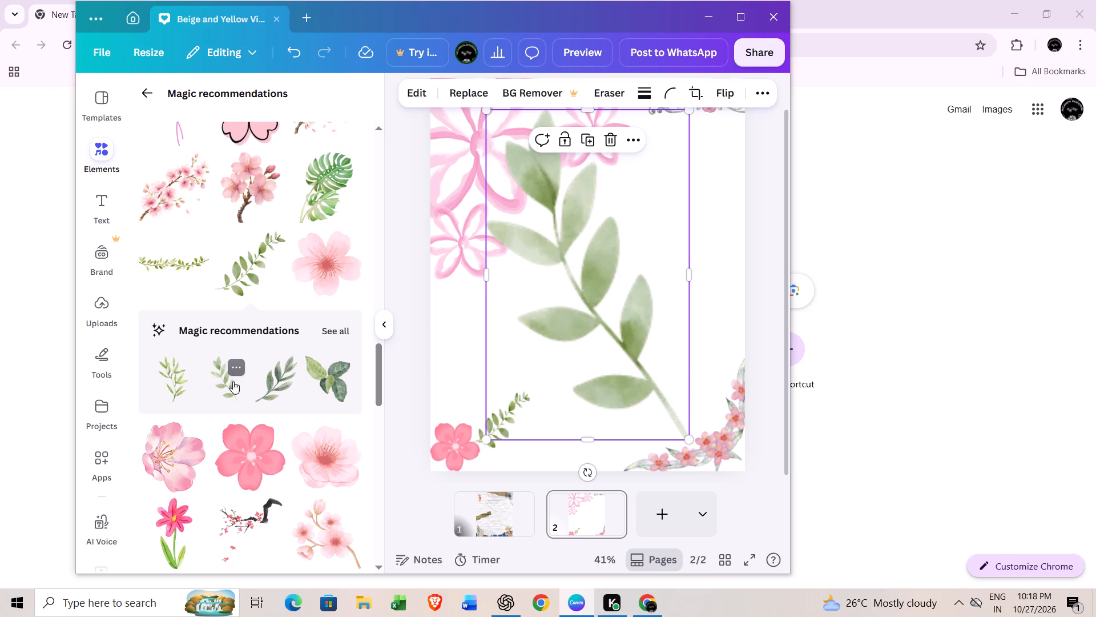
{"action": "left_click_drag", "start_coordinate": [522, 194], "coordinate": [586, 351]}
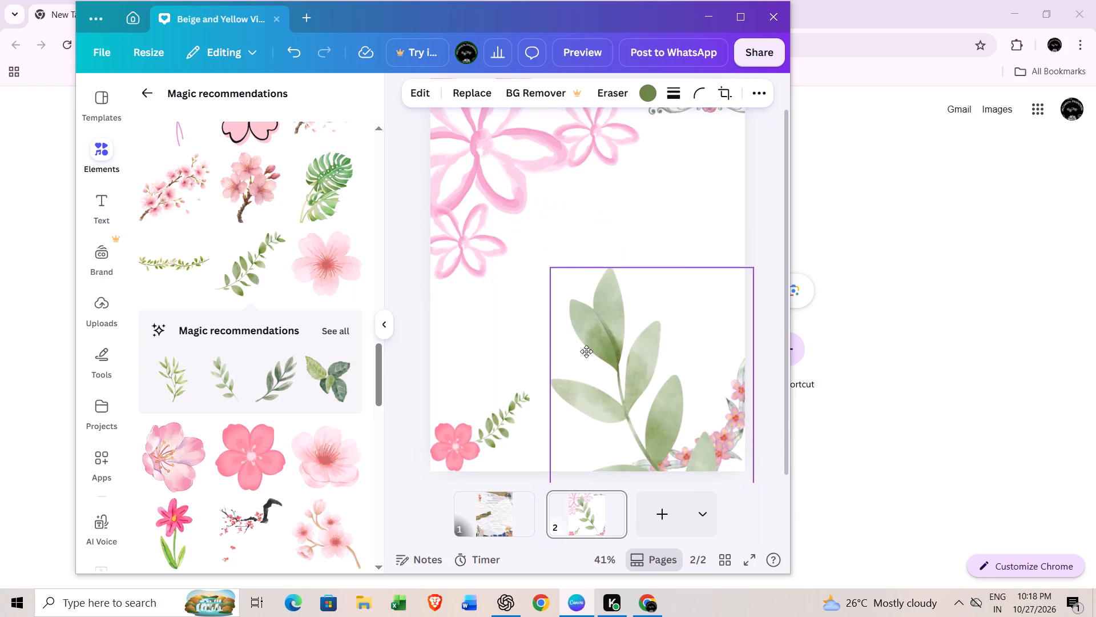
{"action": "left_click_drag", "start_coordinate": [586, 351], "coordinate": [586, 338]}
{"action": "left_click_drag", "start_coordinate": [553, 251], "coordinate": [573, 360]}
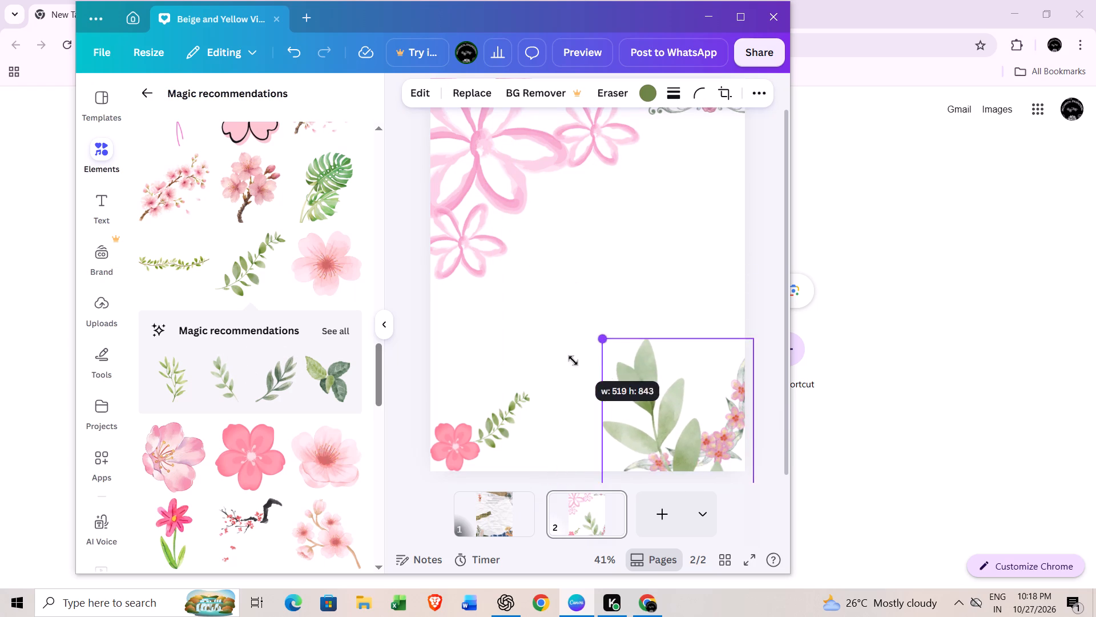
{"action": "left_click_drag", "start_coordinate": [573, 360], "coordinate": [589, 458]}
{"action": "left_click_drag", "start_coordinate": [722, 442], "coordinate": [536, 181]}
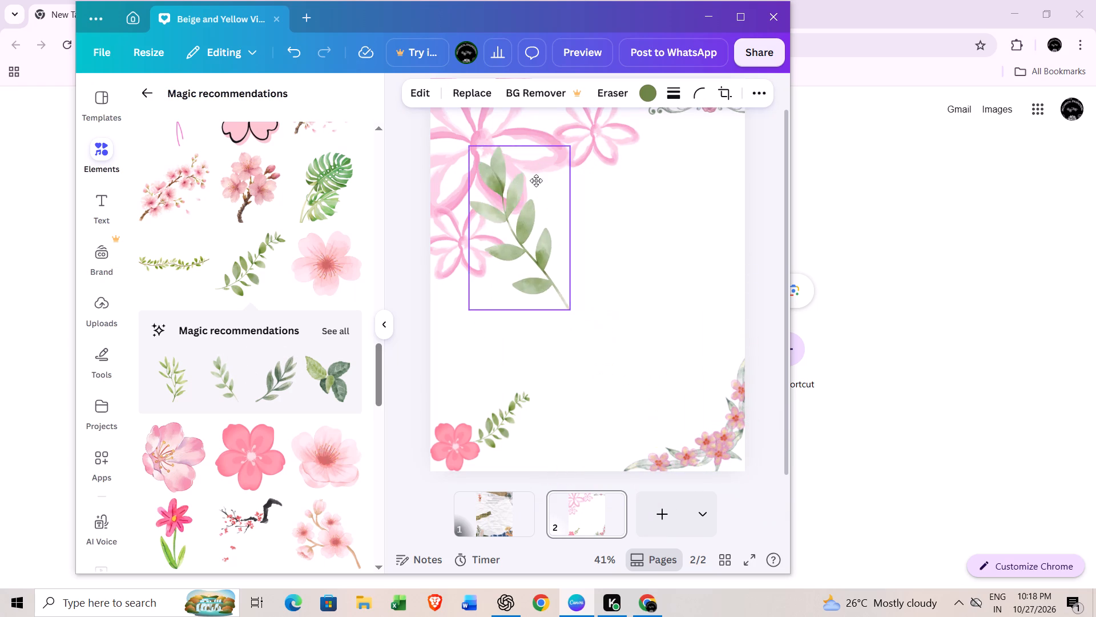
{"action": "left_click_drag", "start_coordinate": [536, 181], "coordinate": [551, 236]}
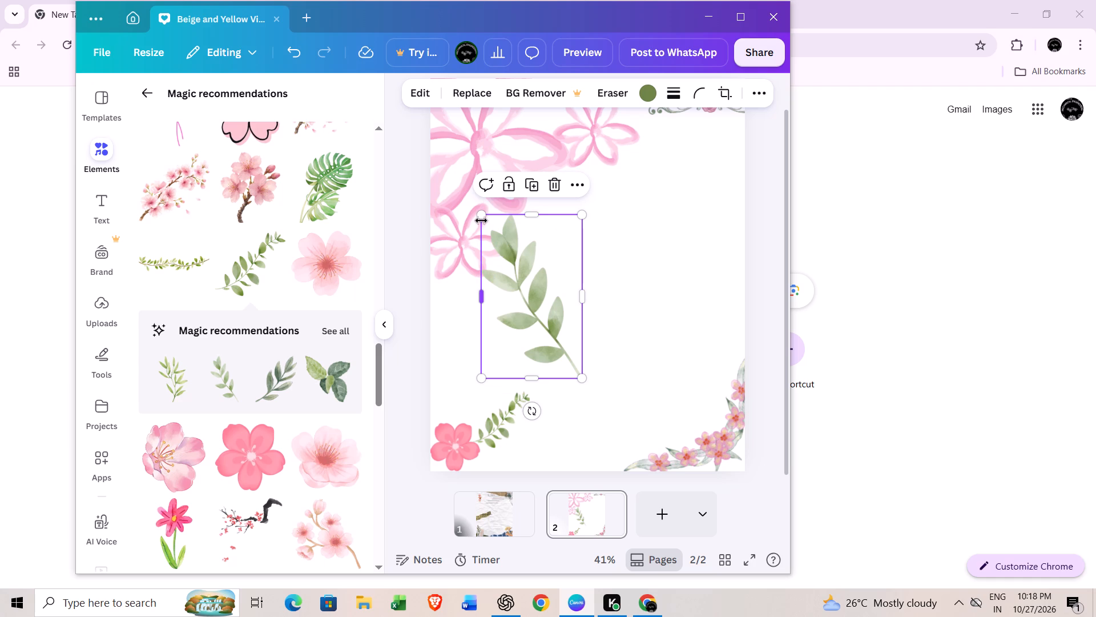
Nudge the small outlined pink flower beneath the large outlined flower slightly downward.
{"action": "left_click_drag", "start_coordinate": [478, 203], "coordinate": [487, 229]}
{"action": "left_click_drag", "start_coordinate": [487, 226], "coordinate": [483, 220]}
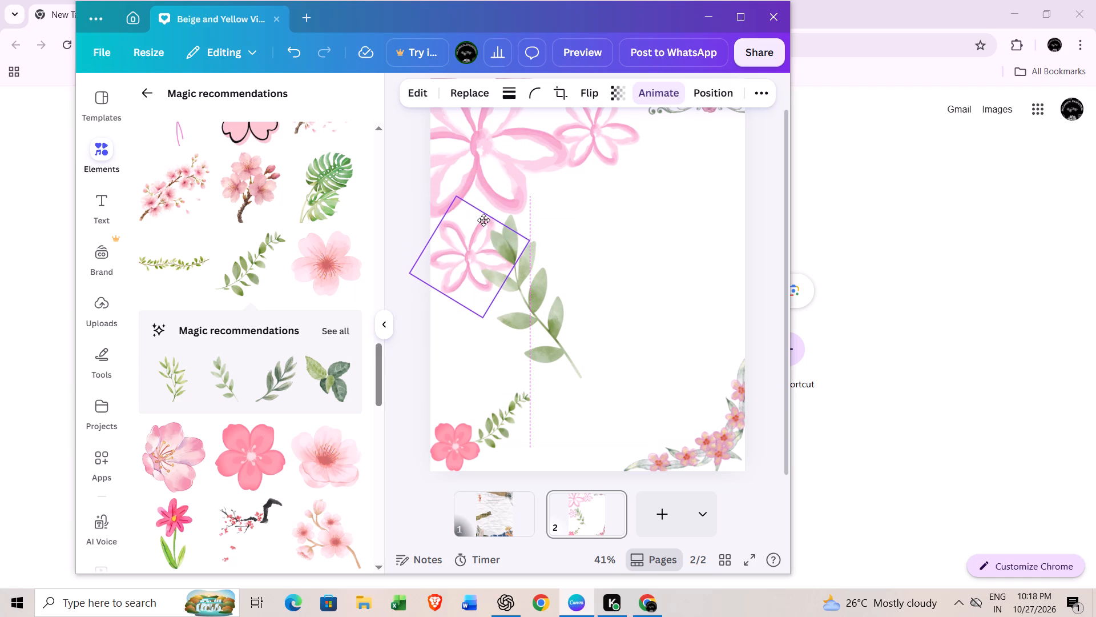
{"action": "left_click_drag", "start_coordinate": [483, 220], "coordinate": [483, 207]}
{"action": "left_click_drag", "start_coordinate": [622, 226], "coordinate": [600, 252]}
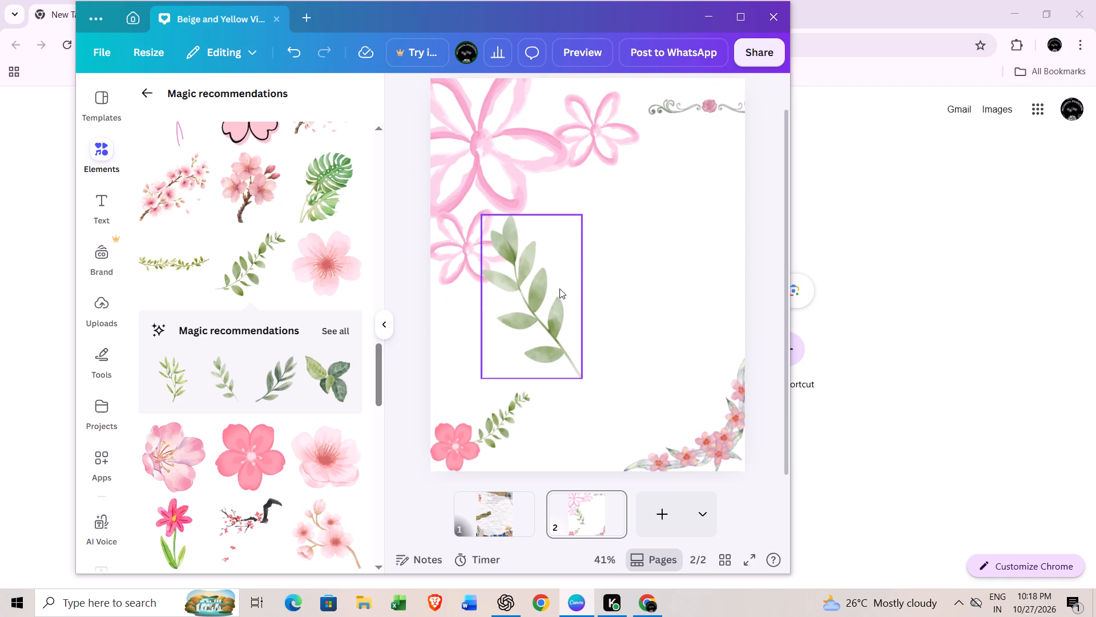
Shrink the new leaf sprig to about a tenth of the page width and place it just above the solid pink flower at page 2's left edge.
{"action": "left_click_drag", "start_coordinate": [547, 291], "coordinate": [554, 324]}
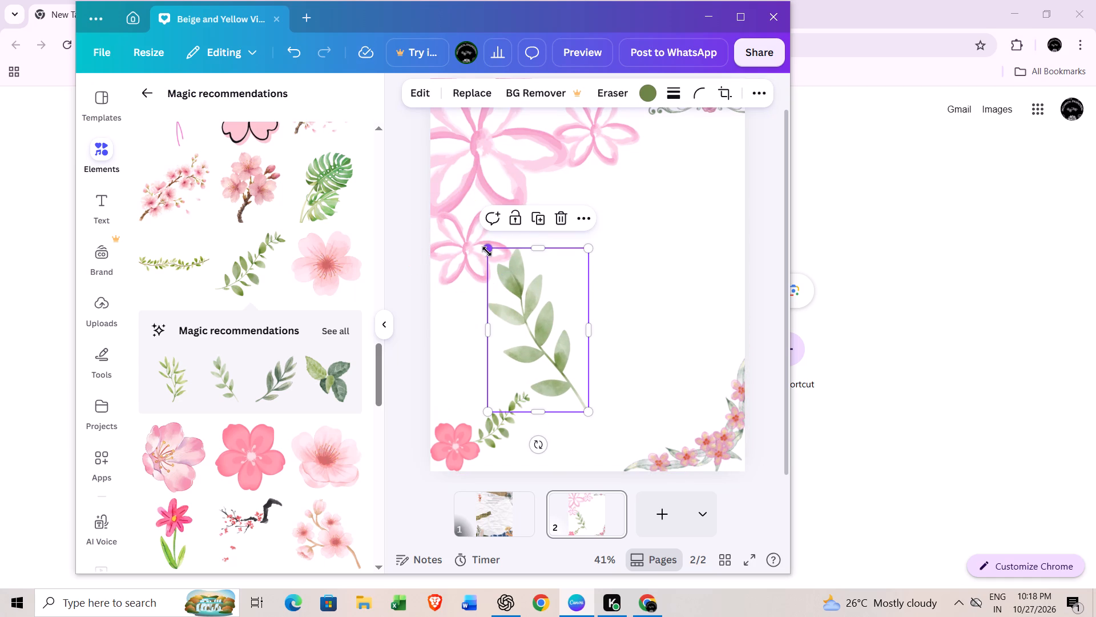
{"action": "left_click_drag", "start_coordinate": [487, 251], "coordinate": [554, 376]}
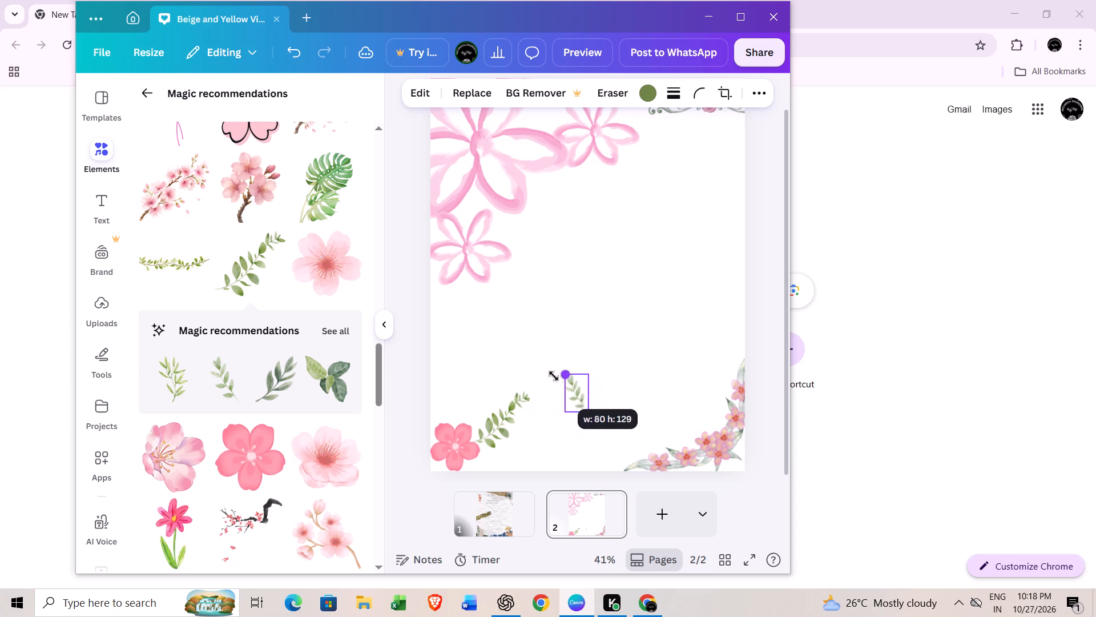
{"action": "left_click_drag", "start_coordinate": [554, 376], "coordinate": [553, 375]}
{"action": "left_click_drag", "start_coordinate": [574, 396], "coordinate": [493, 419]}
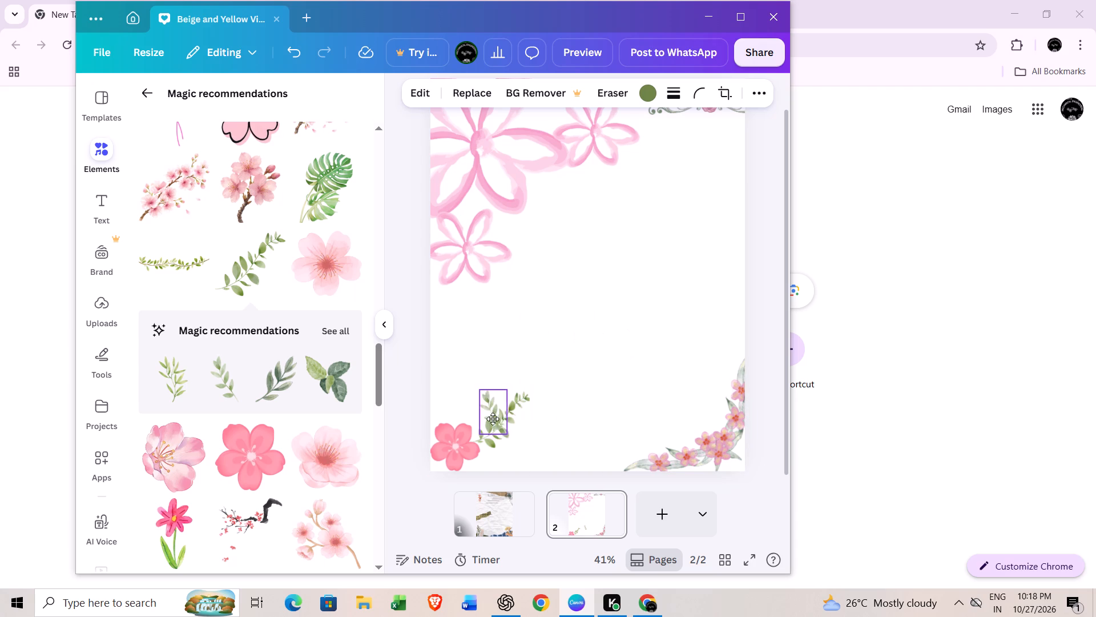
{"action": "left_click_drag", "start_coordinate": [493, 419], "coordinate": [433, 432]}
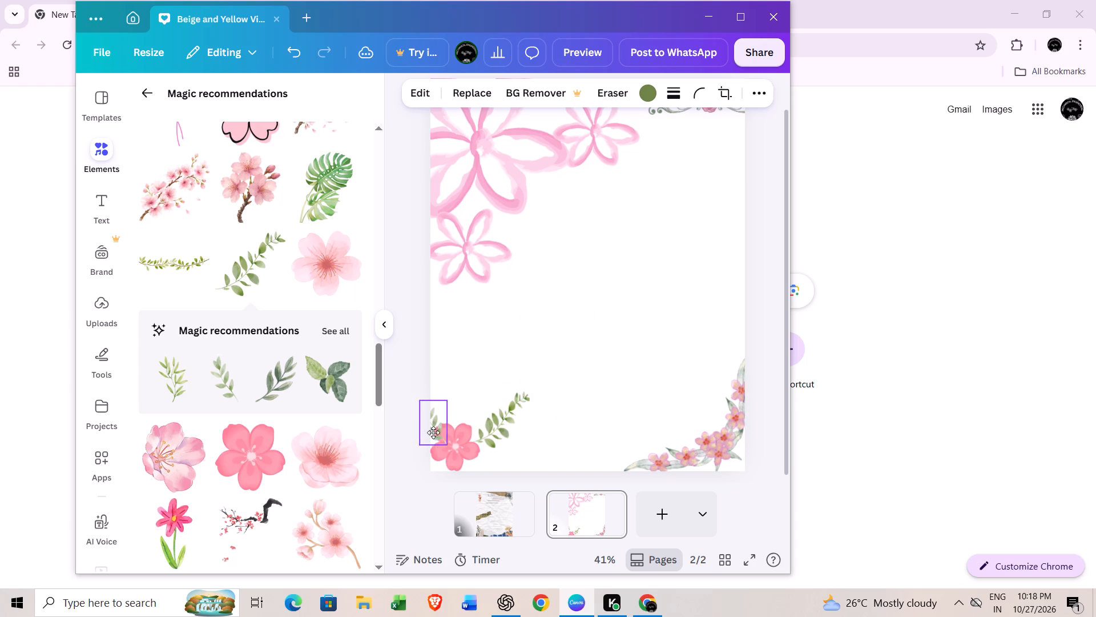
{"action": "left_click_drag", "start_coordinate": [433, 432], "coordinate": [440, 415]}
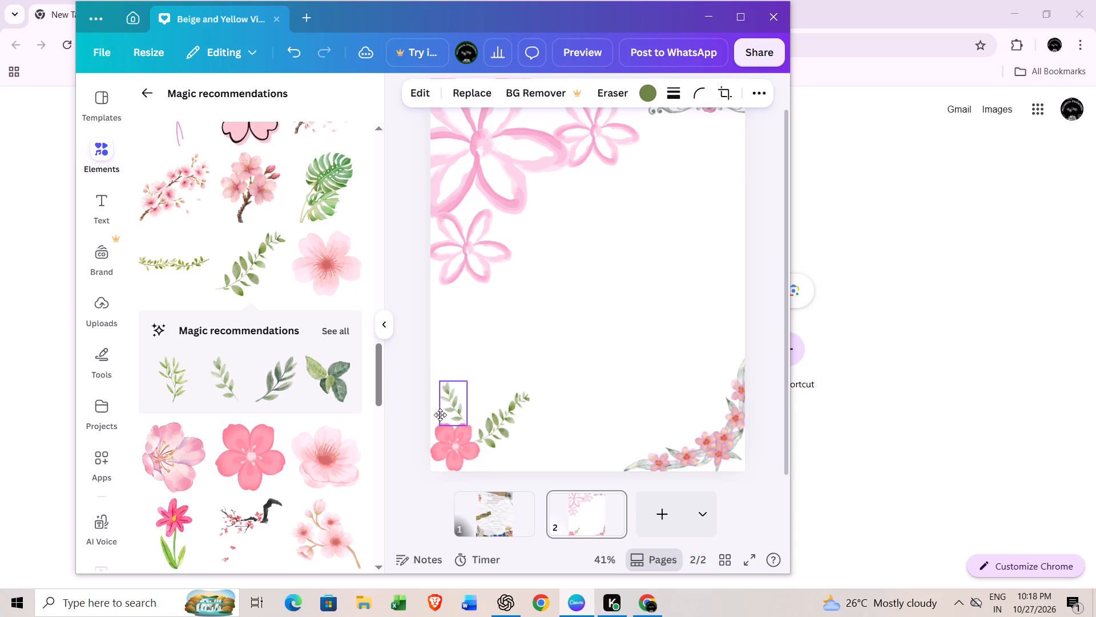
{"action": "left_click_drag", "start_coordinate": [440, 415], "coordinate": [437, 386]}
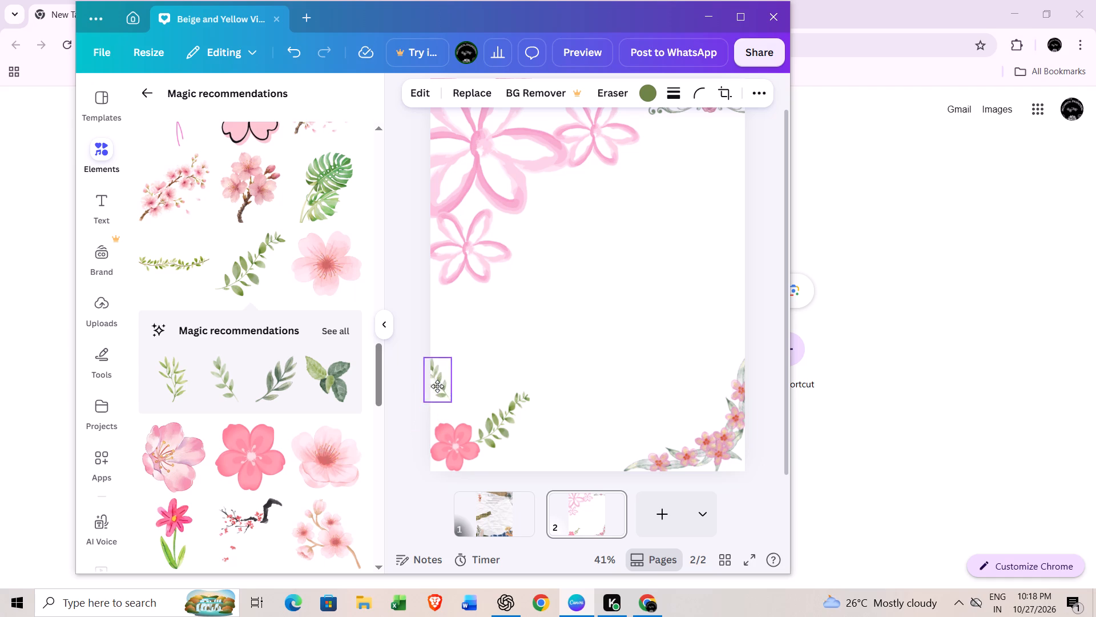
{"action": "left_click_drag", "start_coordinate": [437, 386], "coordinate": [457, 370]}
{"action": "left_click_drag", "start_coordinate": [457, 358], "coordinate": [463, 403]}
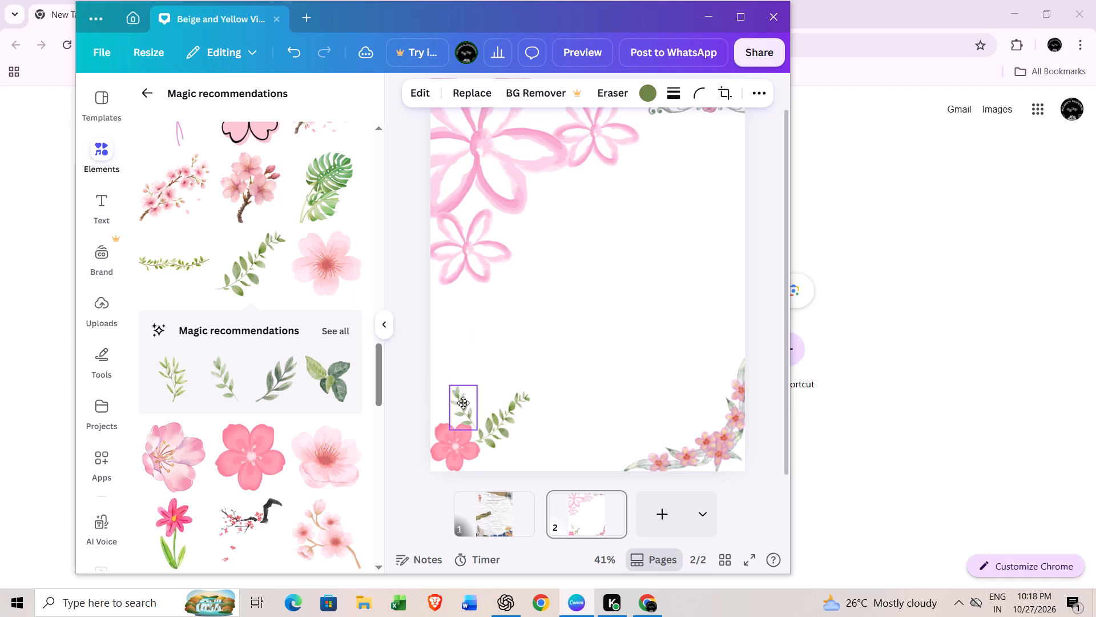
{"action": "left_click_drag", "start_coordinate": [463, 403], "coordinate": [430, 409]}
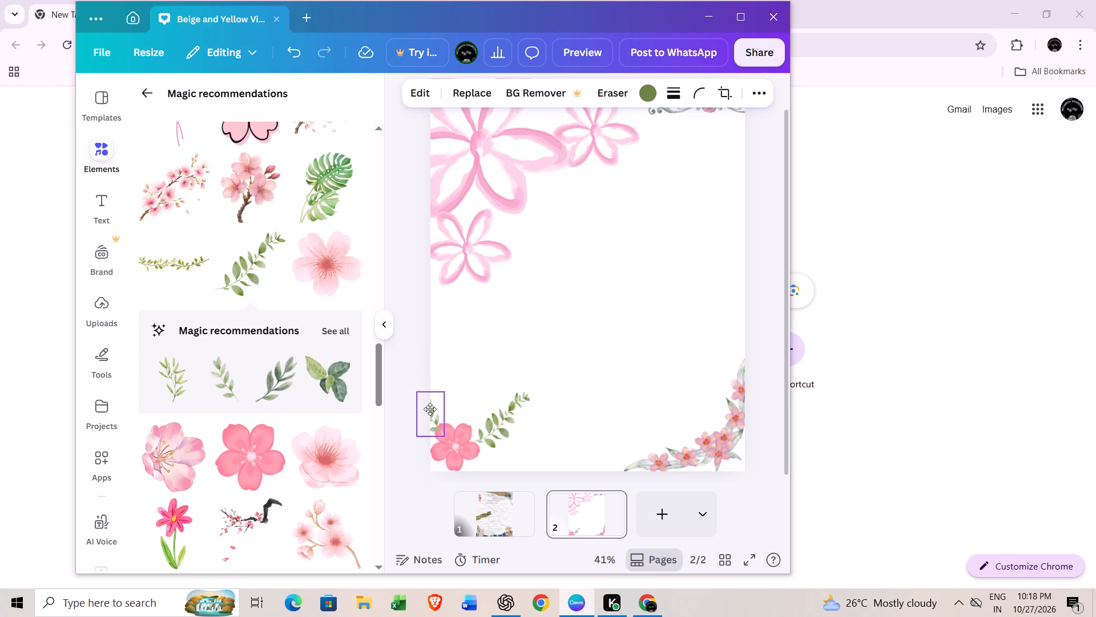
{"action": "left_click_drag", "start_coordinate": [430, 409], "coordinate": [446, 392]}
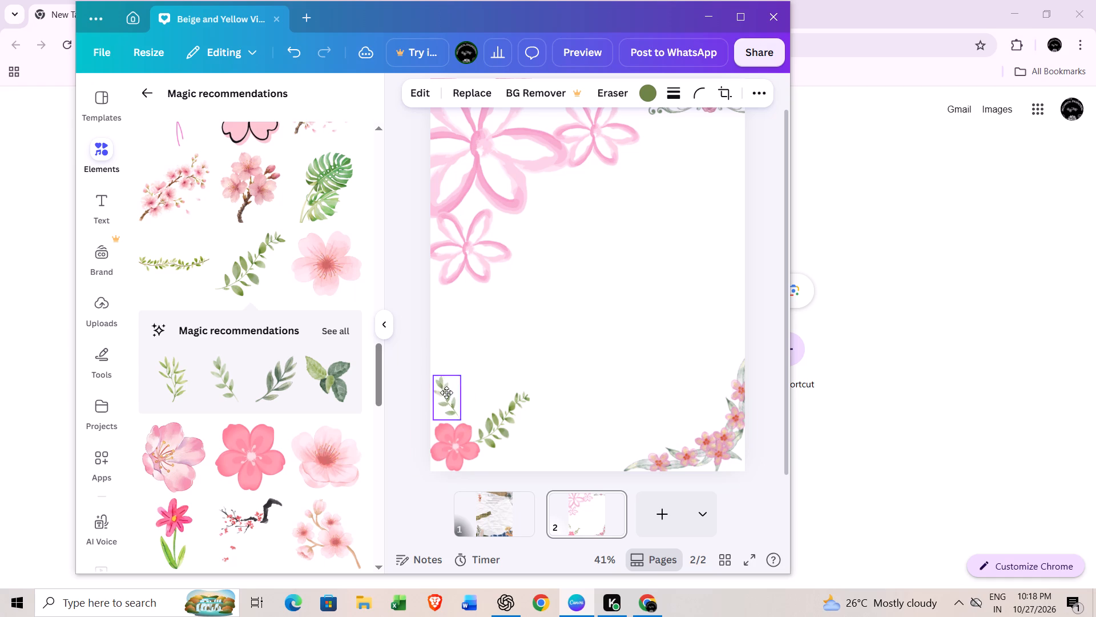
{"action": "left_click_drag", "start_coordinate": [446, 392], "coordinate": [444, 400]}
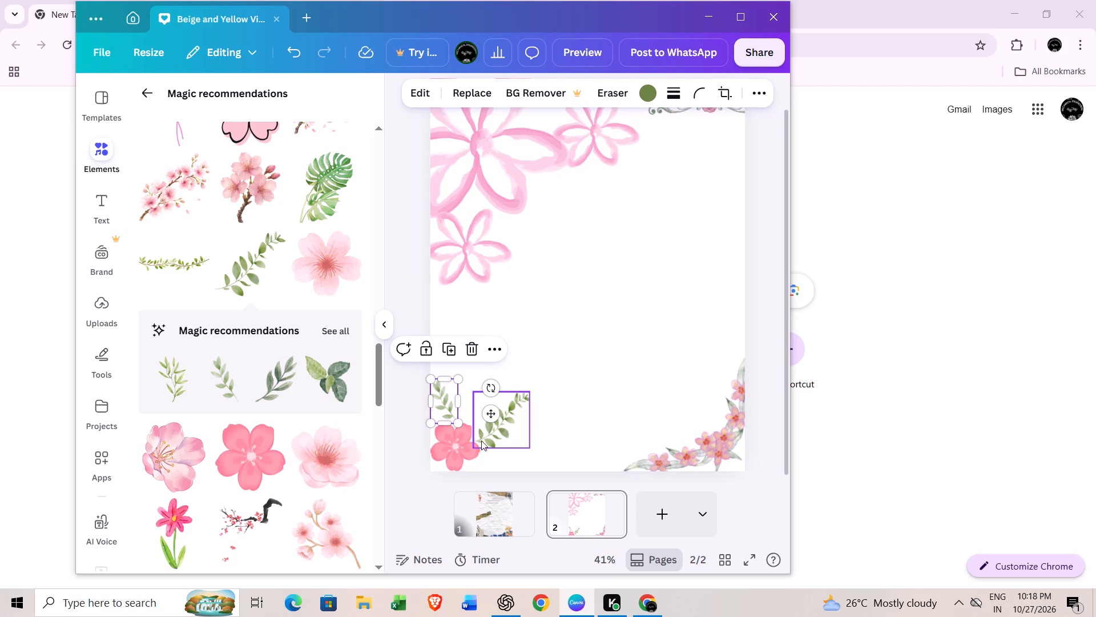
Move the large and lower small outlined pink flowers together slightly inward and down from page 2's upper-left corner, and deselect them.
{"action": "left_click_drag", "start_coordinate": [519, 244], "coordinate": [521, 253]}
{"action": "left_click_drag", "start_coordinate": [523, 255], "coordinate": [521, 226]}
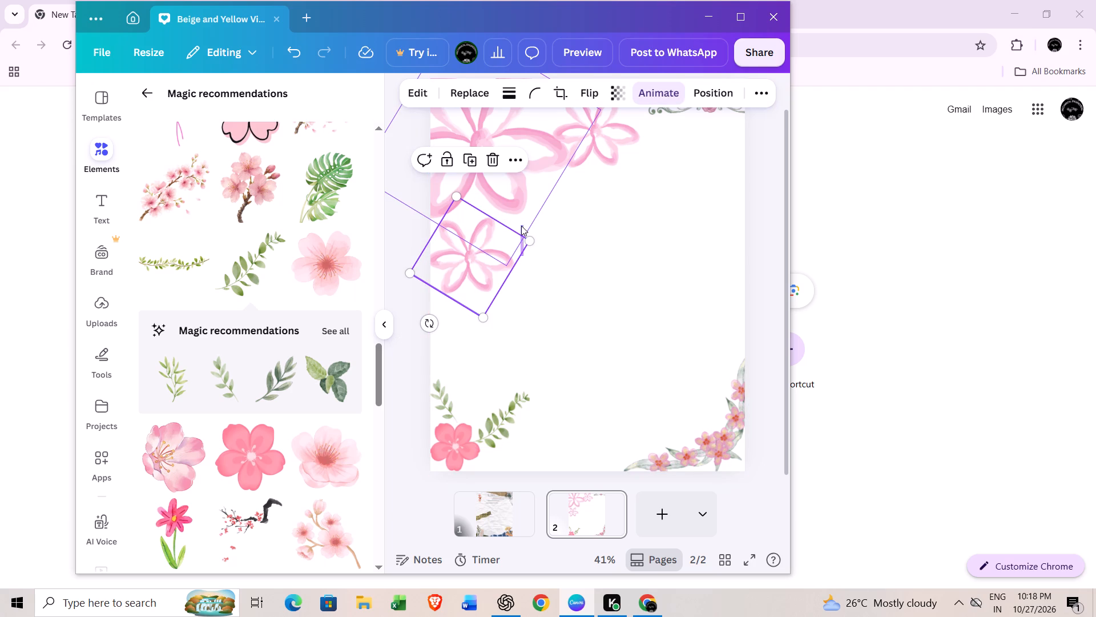
{"action": "left_click_drag", "start_coordinate": [521, 226], "coordinate": [518, 225]}
{"action": "left_click_drag", "start_coordinate": [481, 258], "coordinate": [484, 235]}
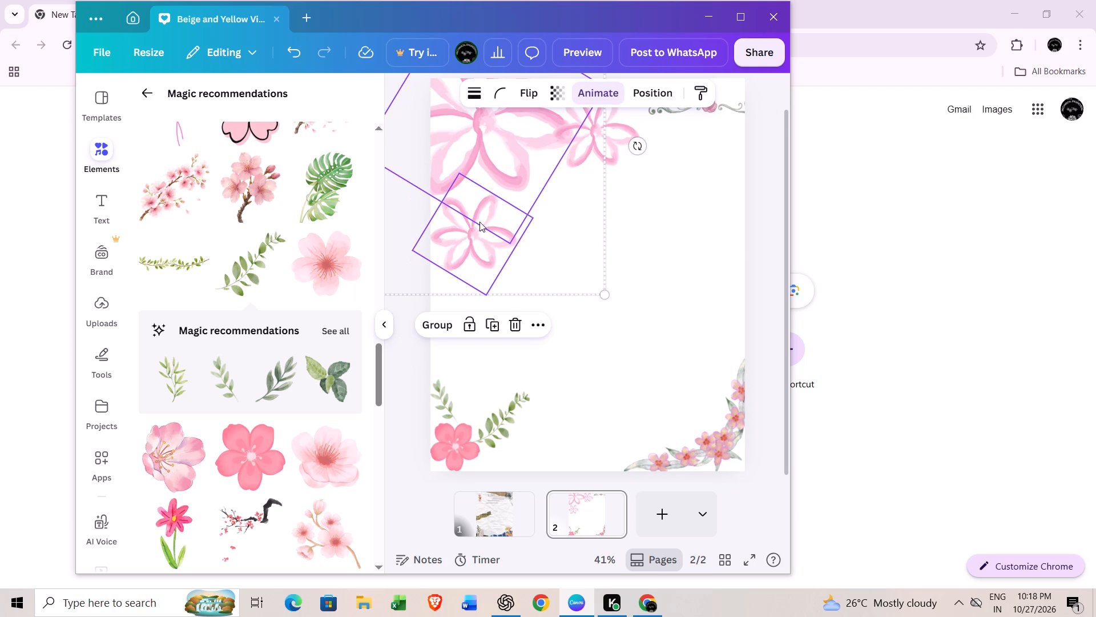
{"action": "left_click_drag", "start_coordinate": [479, 218], "coordinate": [486, 244]}
{"action": "left_click_drag", "start_coordinate": [560, 241], "coordinate": [598, 242]}
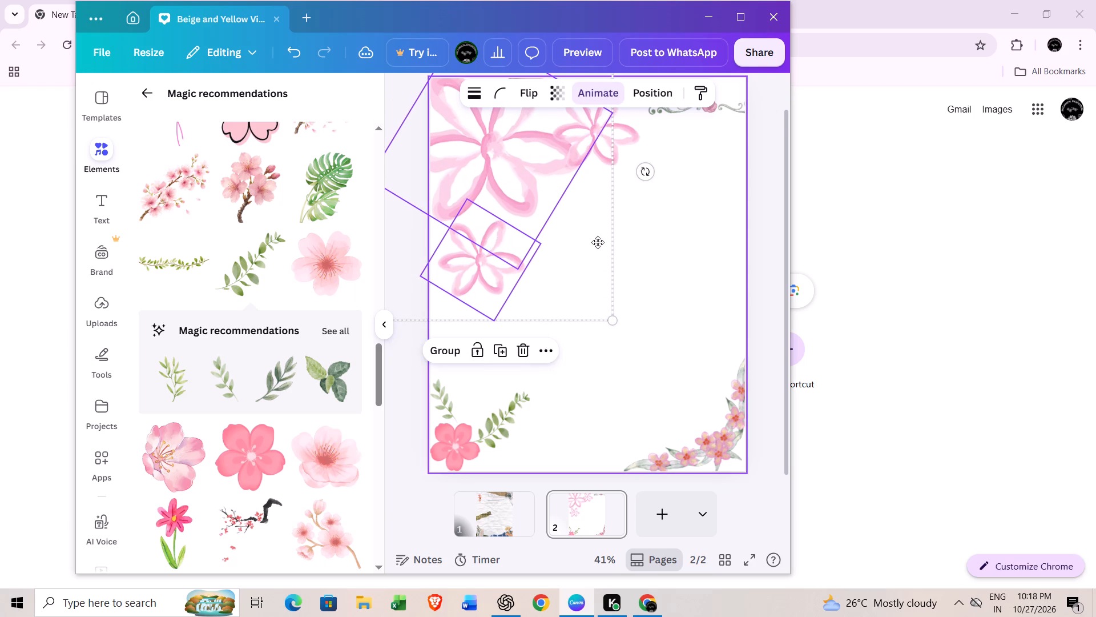
{"action": "left_click_drag", "start_coordinate": [598, 242], "coordinate": [616, 239]}
{"action": "left_click_drag", "start_coordinate": [591, 242], "coordinate": [536, 250]}
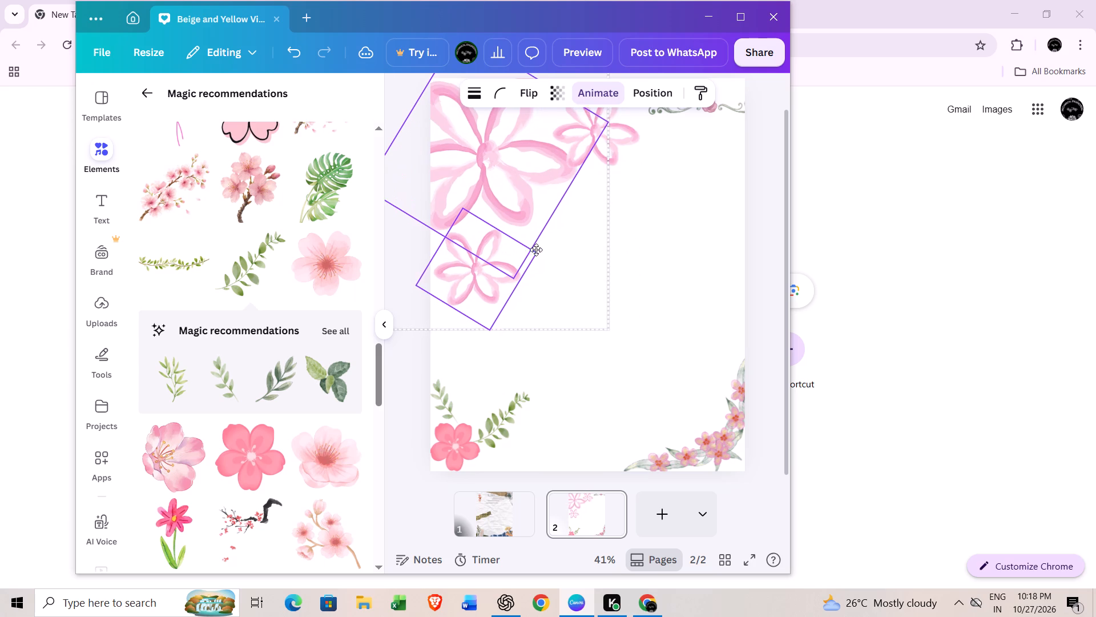
{"action": "left_click_drag", "start_coordinate": [536, 250], "coordinate": [538, 248]}
{"action": "left_click", "coordinate": [635, 220]}
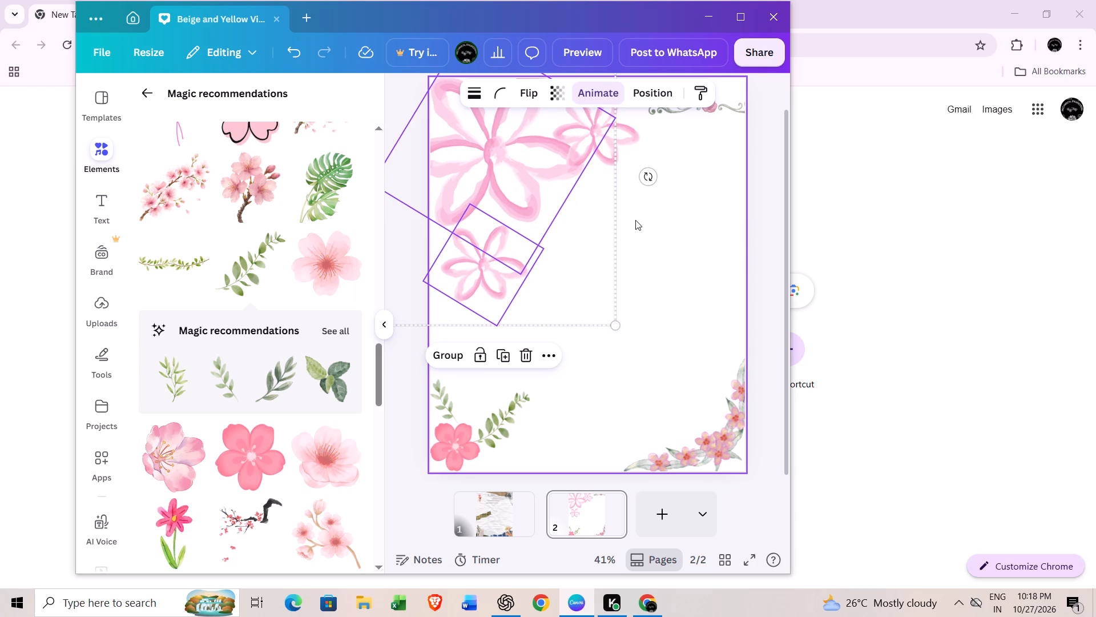
{"action": "left_click", "coordinate": [696, 191]}
{"action": "left_click", "coordinate": [644, 178]}
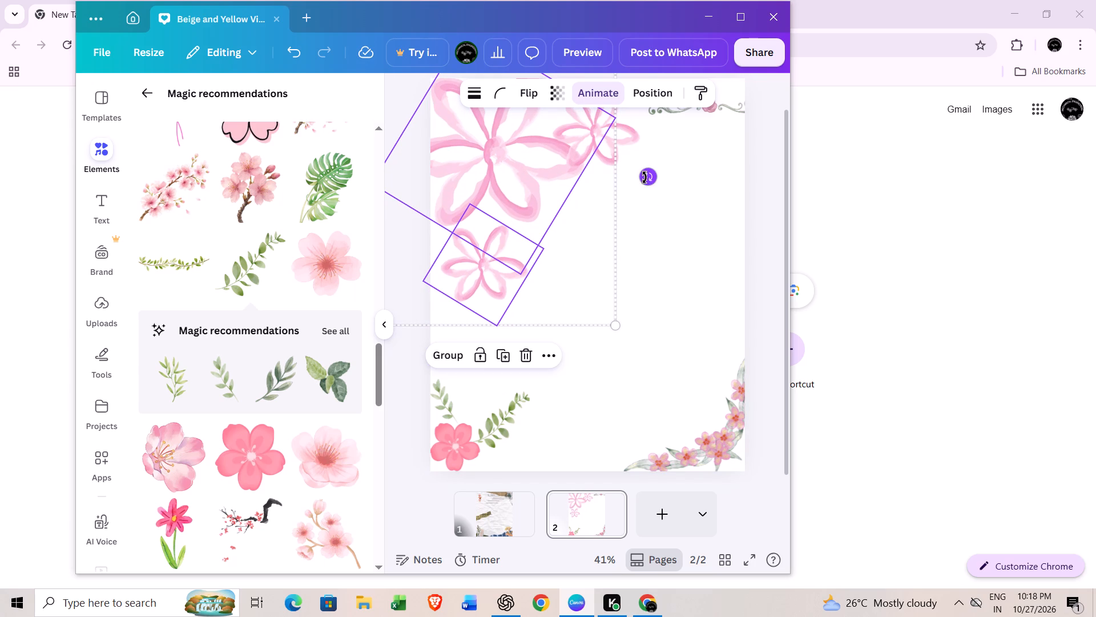
{"action": "left_click_drag", "start_coordinate": [654, 276], "coordinate": [658, 281]}
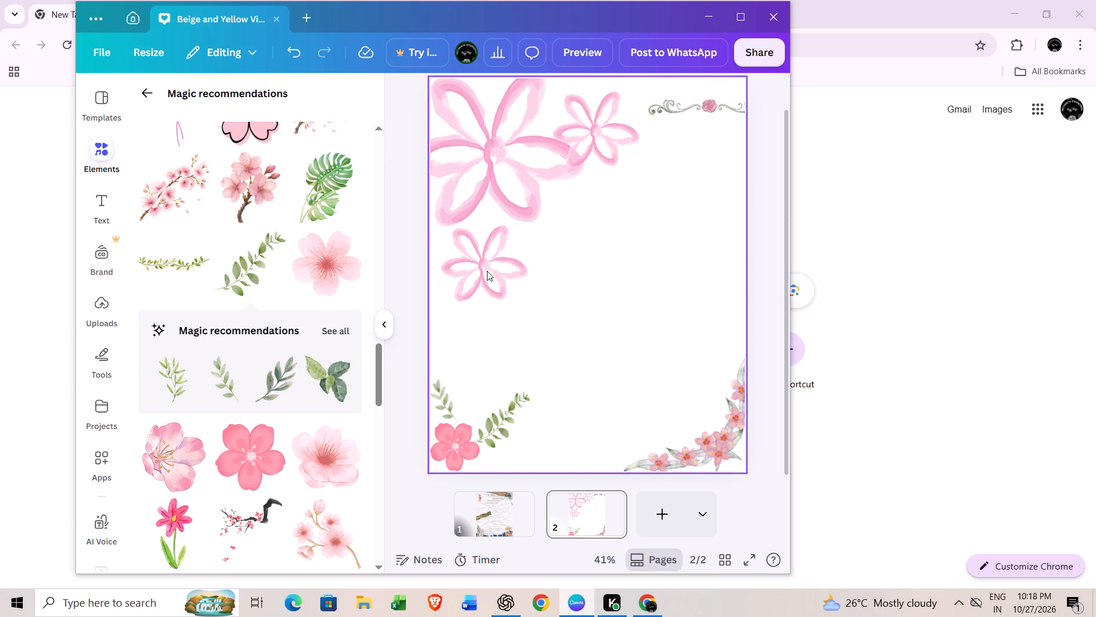
Move the lower small outlined flower up and inward to overlap the lower petals of the large outlined flower.
{"action": "left_click_drag", "start_coordinate": [484, 272], "coordinate": [486, 260]}
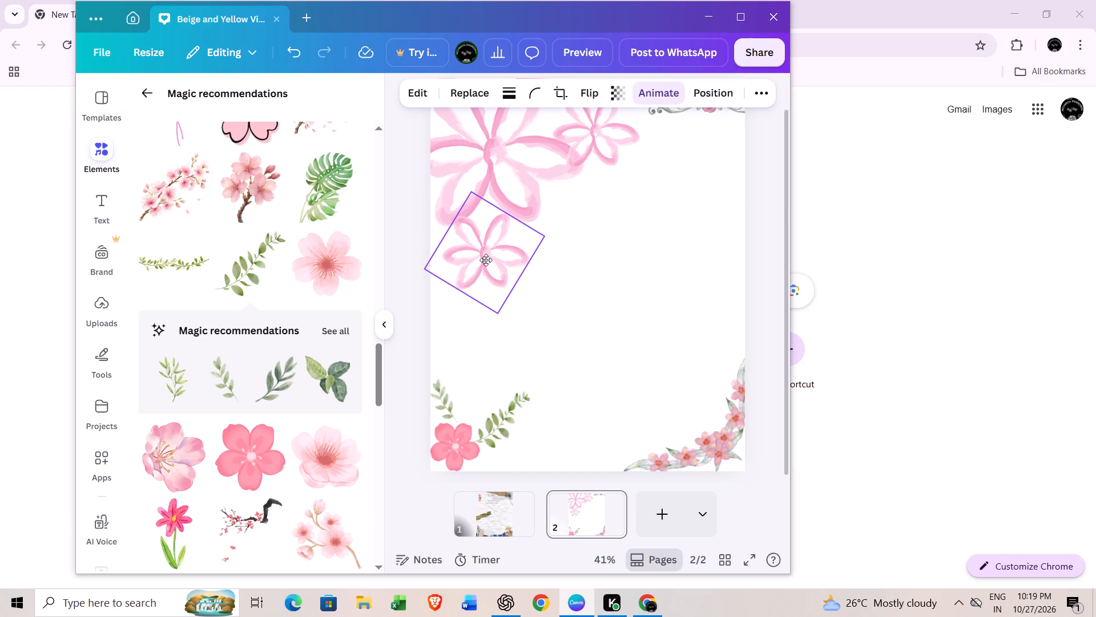
{"action": "left_click_drag", "start_coordinate": [486, 260], "coordinate": [499, 239]}
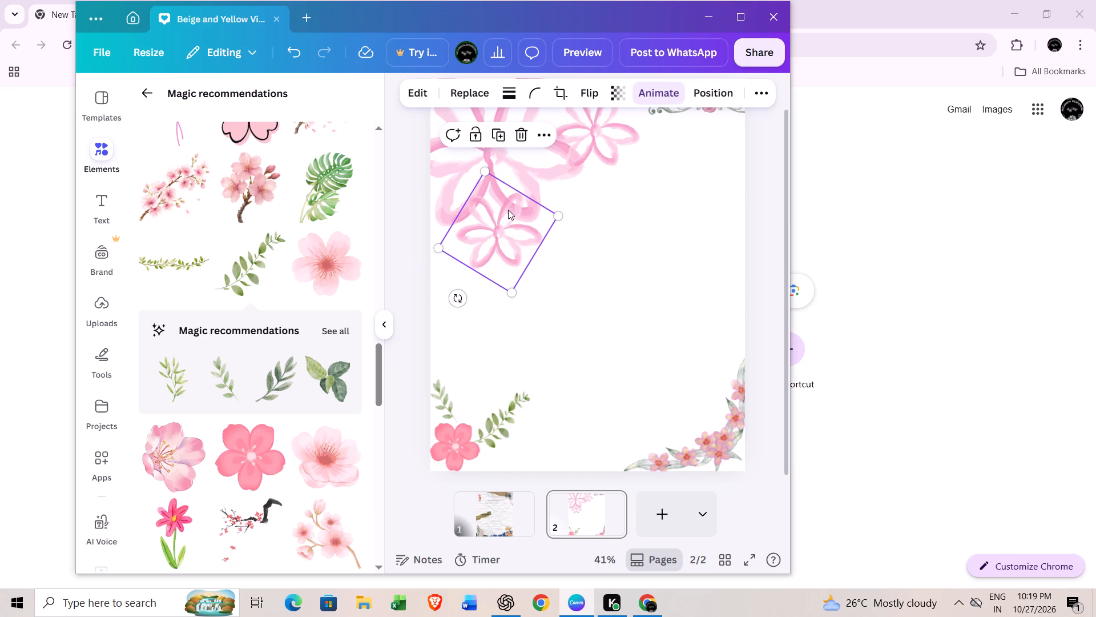
Move the lower small outlined pink flower down to page 2's left edge, just below the large outlined flower, and deselect it.
{"action": "left_click_drag", "start_coordinate": [494, 219], "coordinate": [468, 246]}
{"action": "left_click", "coordinate": [641, 230]}
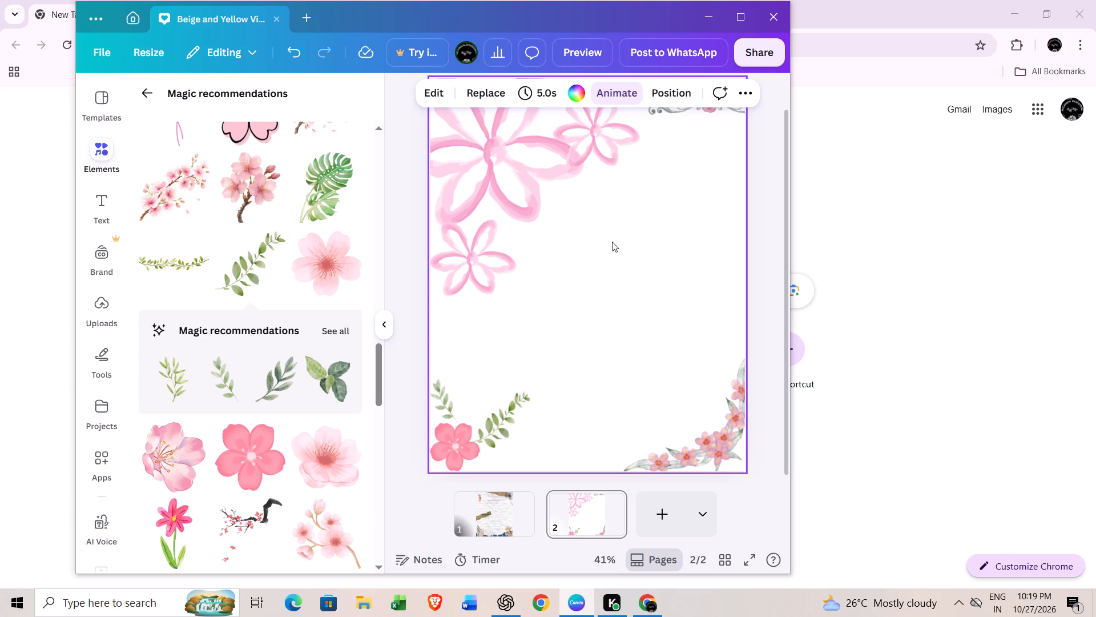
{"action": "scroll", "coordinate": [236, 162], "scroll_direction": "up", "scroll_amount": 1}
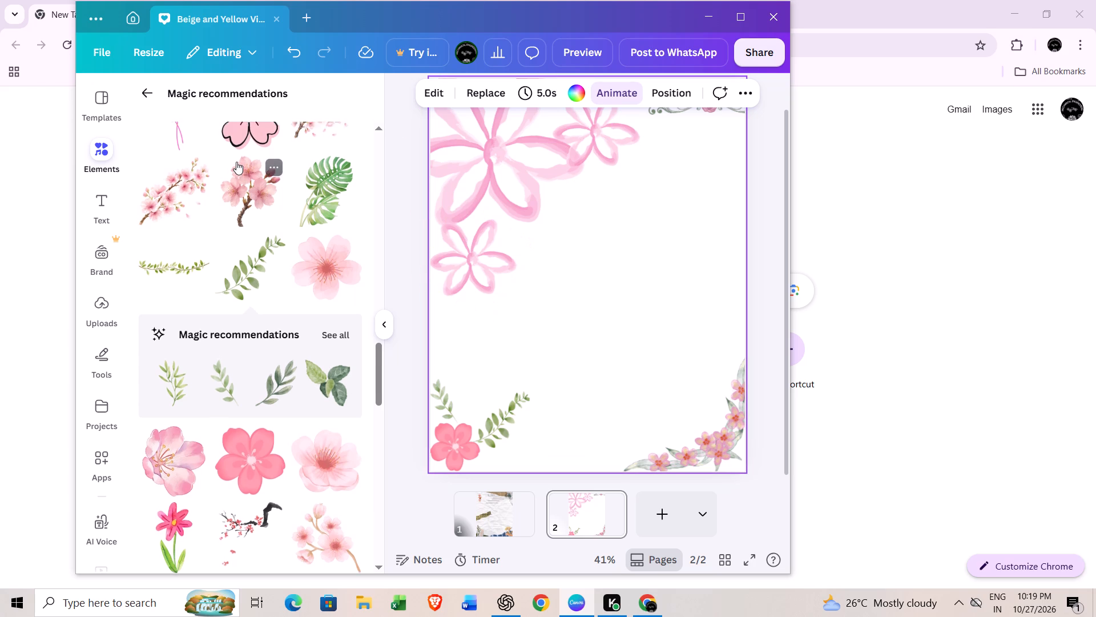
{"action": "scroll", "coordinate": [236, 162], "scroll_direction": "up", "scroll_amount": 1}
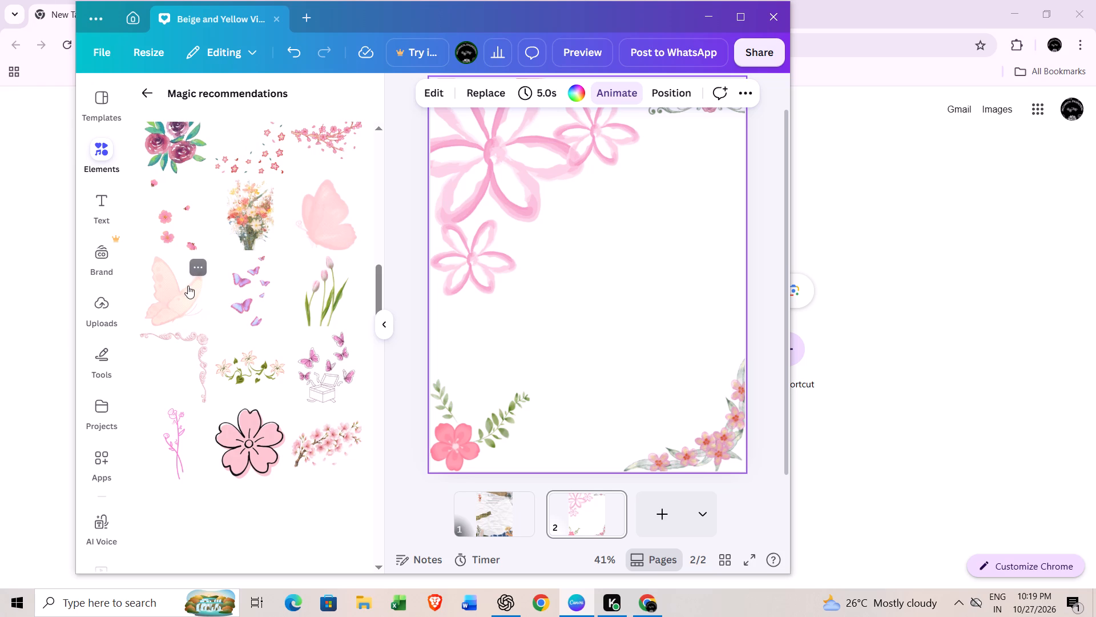
Switch to Chrome, search Google for instagram, open the Instagram site and go to the account's own profile.
{"action": "left_click", "coordinate": [647, 603]}
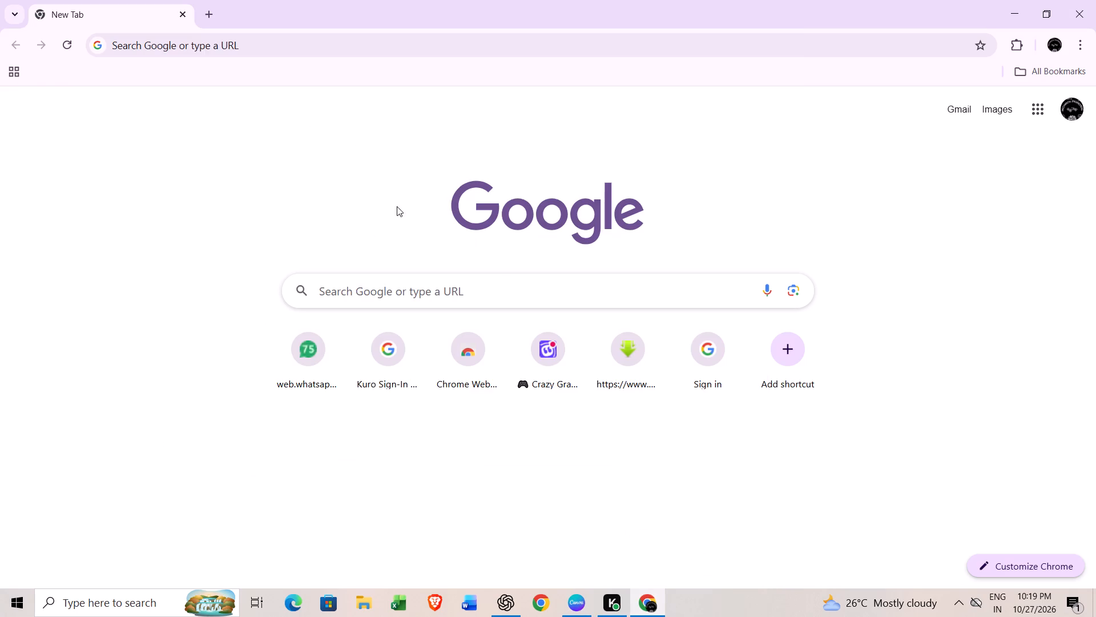
{"action": "left_click", "coordinate": [436, 291]}
{"action": "left_click", "coordinate": [409, 327]}
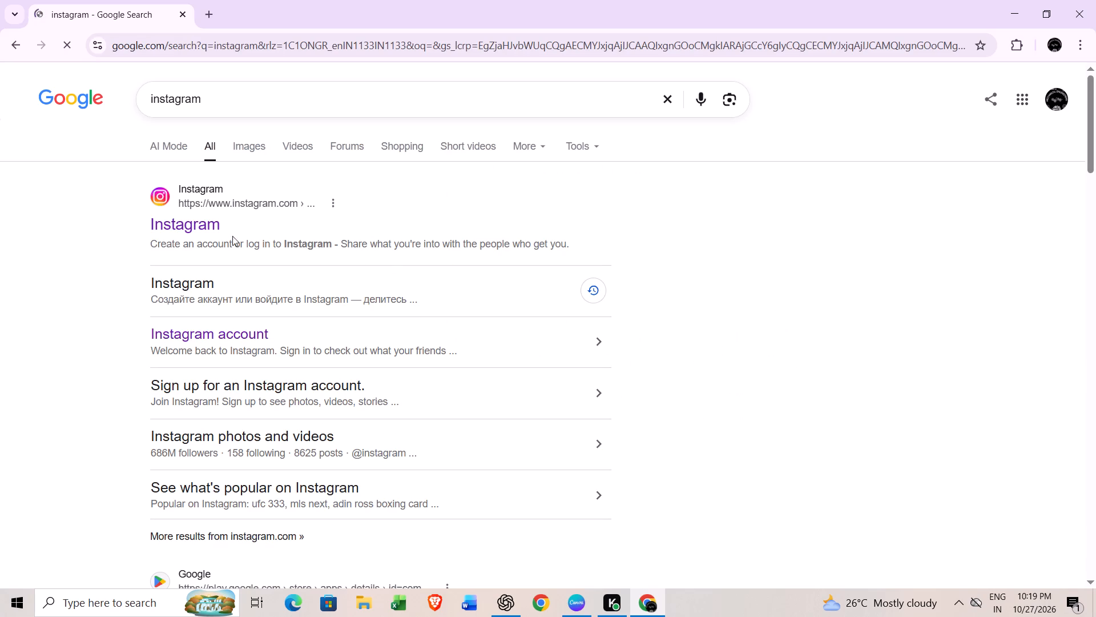
{"action": "left_click", "coordinate": [202, 231]}
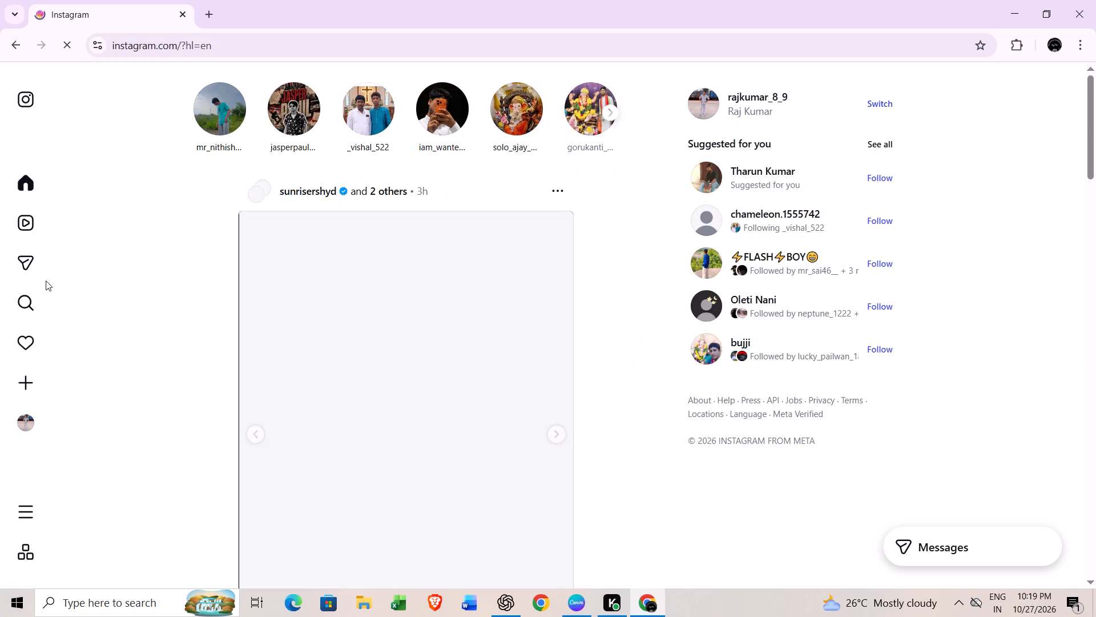
{"action": "left_click", "coordinate": [54, 420]}
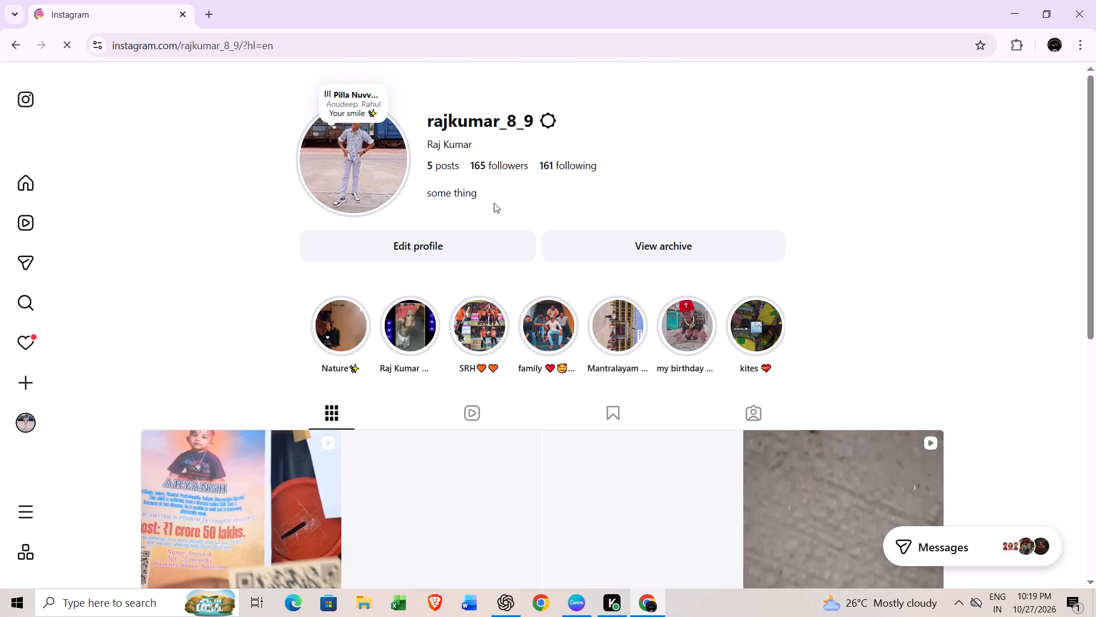
Watch the profile's Lambhodhara youth association video post with its sound on and the volume raised slightly, and close the post.
{"action": "scroll", "coordinate": [489, 249], "scroll_direction": "down", "scroll_amount": 1}
{"action": "scroll", "coordinate": [666, 236], "scroll_direction": "down", "scroll_amount": 1}
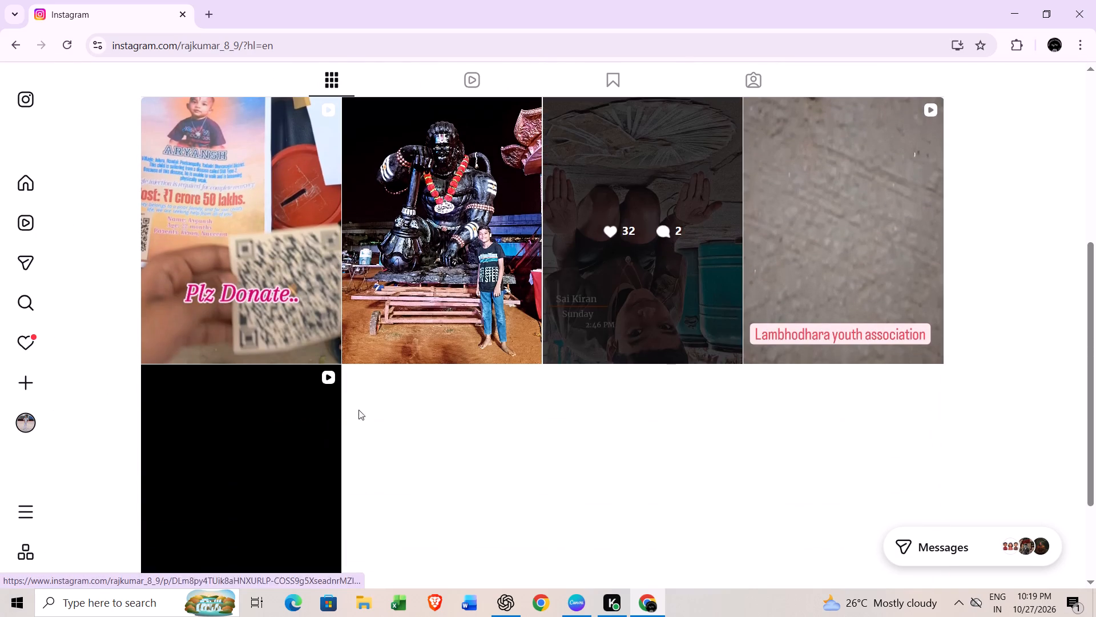
{"action": "scroll", "coordinate": [965, 326], "scroll_direction": "up", "scroll_amount": 1}
{"action": "left_click", "coordinate": [893, 339]}
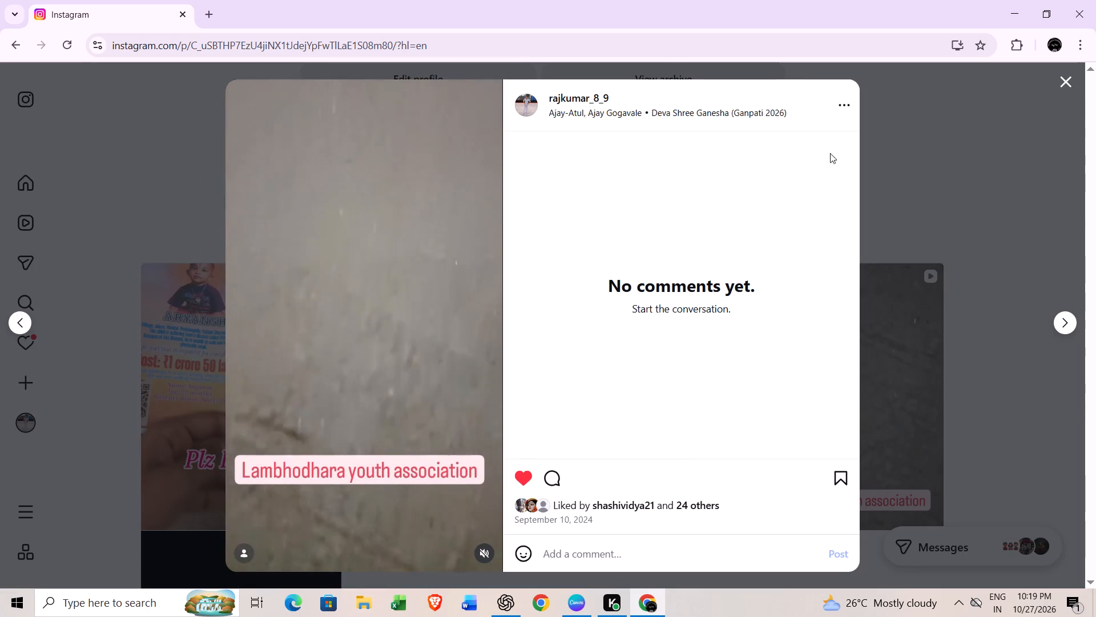
{"action": "left_click", "coordinate": [843, 101]}
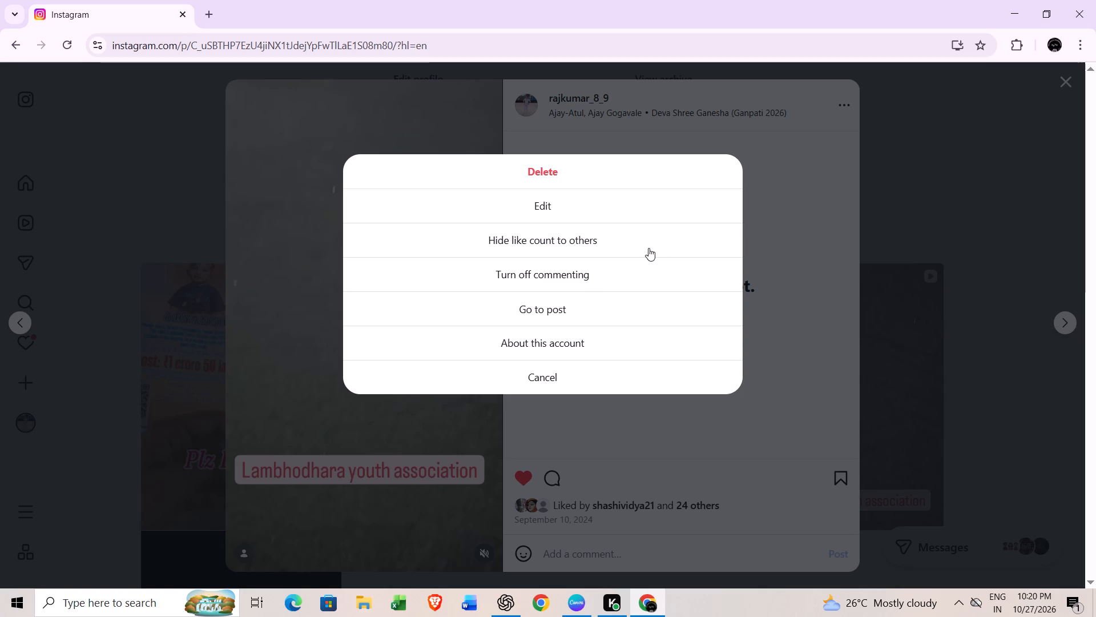
{"action": "left_click", "coordinate": [1046, 178]}
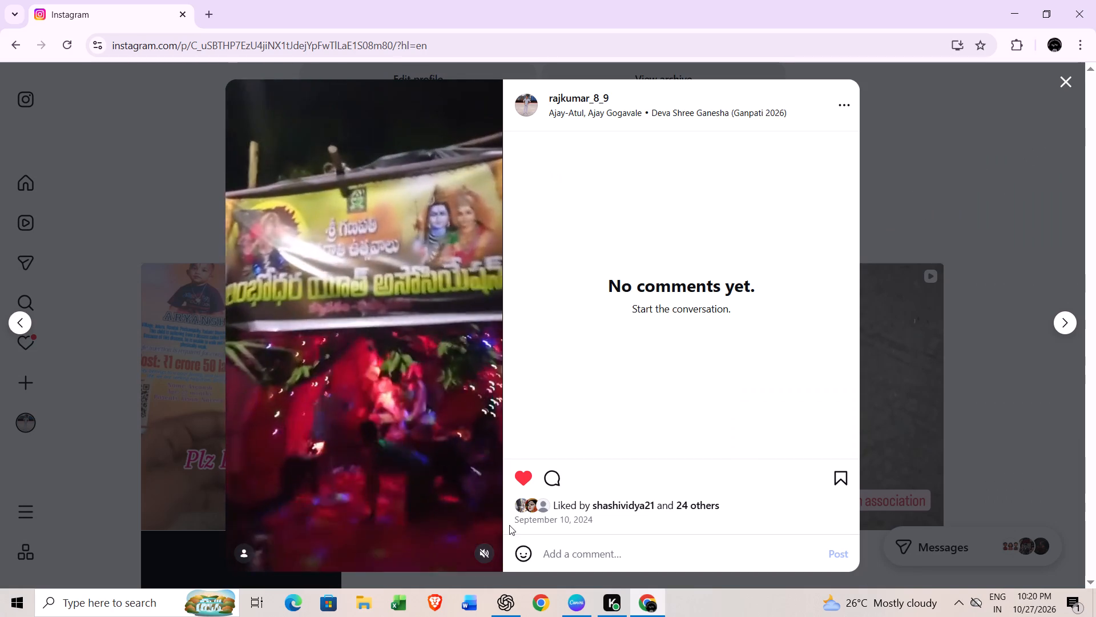
{"action": "left_click", "coordinate": [485, 549]}
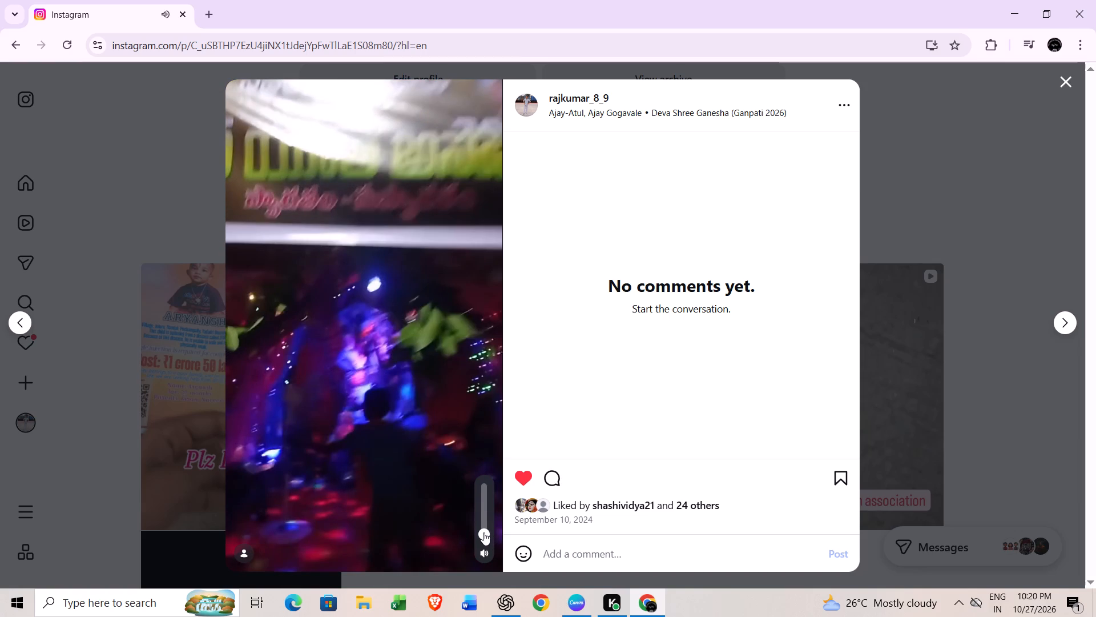
{"action": "left_click_drag", "start_coordinate": [483, 532], "coordinate": [480, 520]}
{"action": "left_click", "coordinate": [403, 481]}
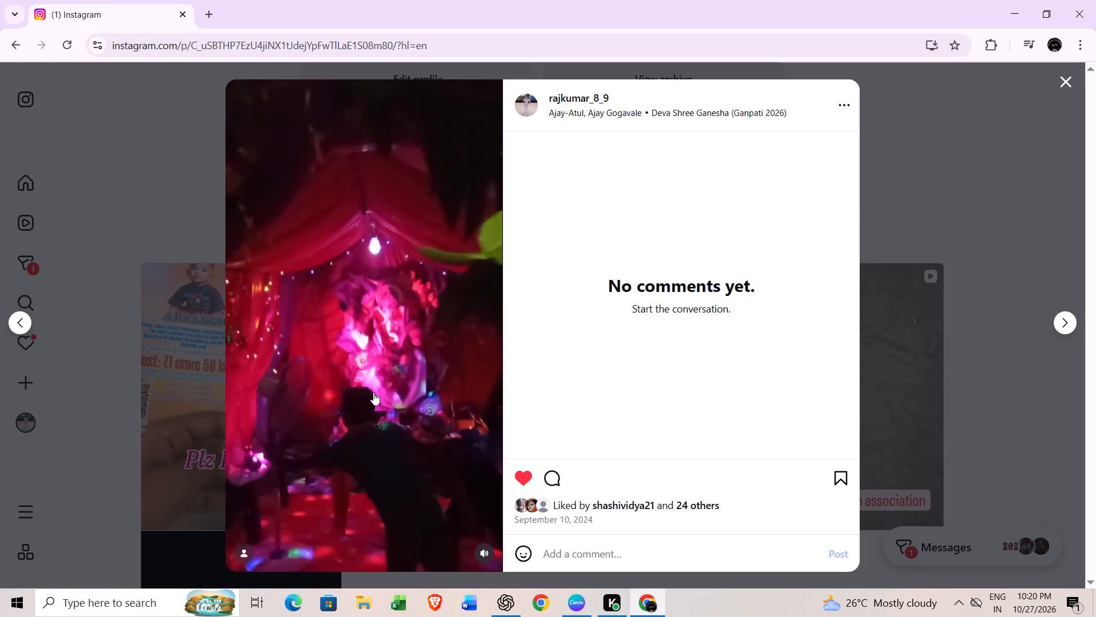
{"action": "left_click", "coordinate": [1067, 91]}
Open the Instagram direct messages inbox from the profile page.
{"action": "scroll", "coordinate": [667, 330], "scroll_direction": "up", "scroll_amount": 5}
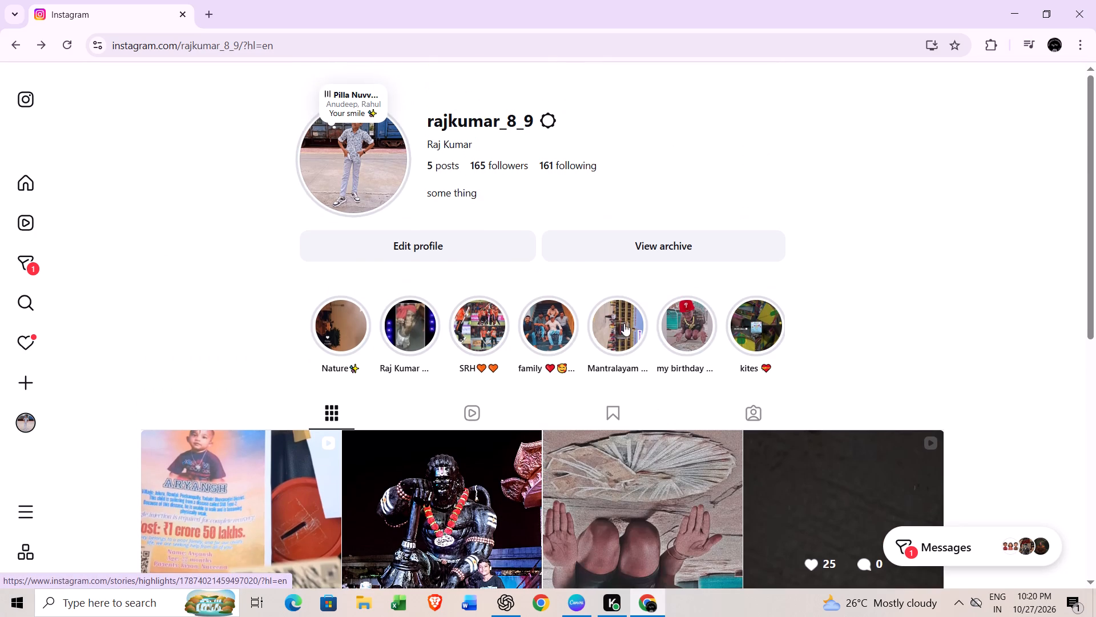
{"action": "left_click", "coordinate": [37, 265]}
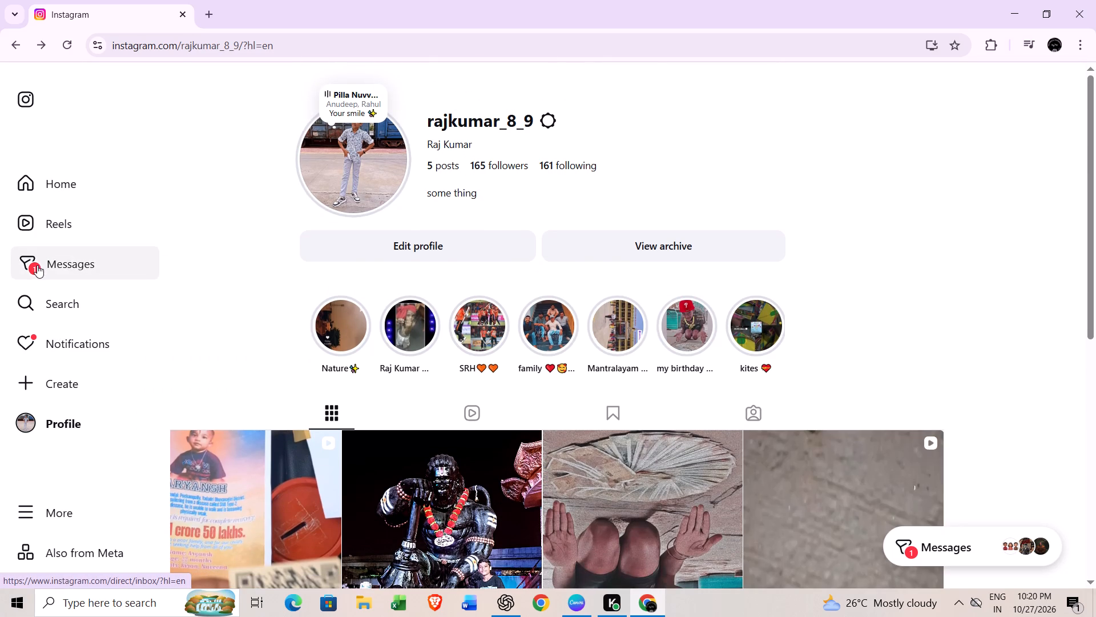
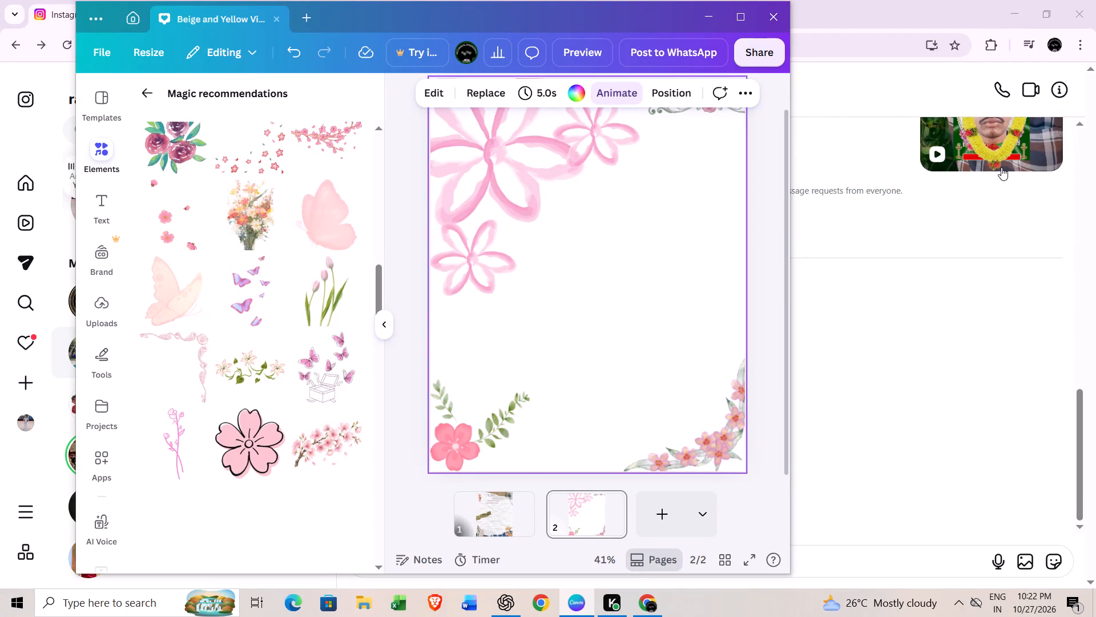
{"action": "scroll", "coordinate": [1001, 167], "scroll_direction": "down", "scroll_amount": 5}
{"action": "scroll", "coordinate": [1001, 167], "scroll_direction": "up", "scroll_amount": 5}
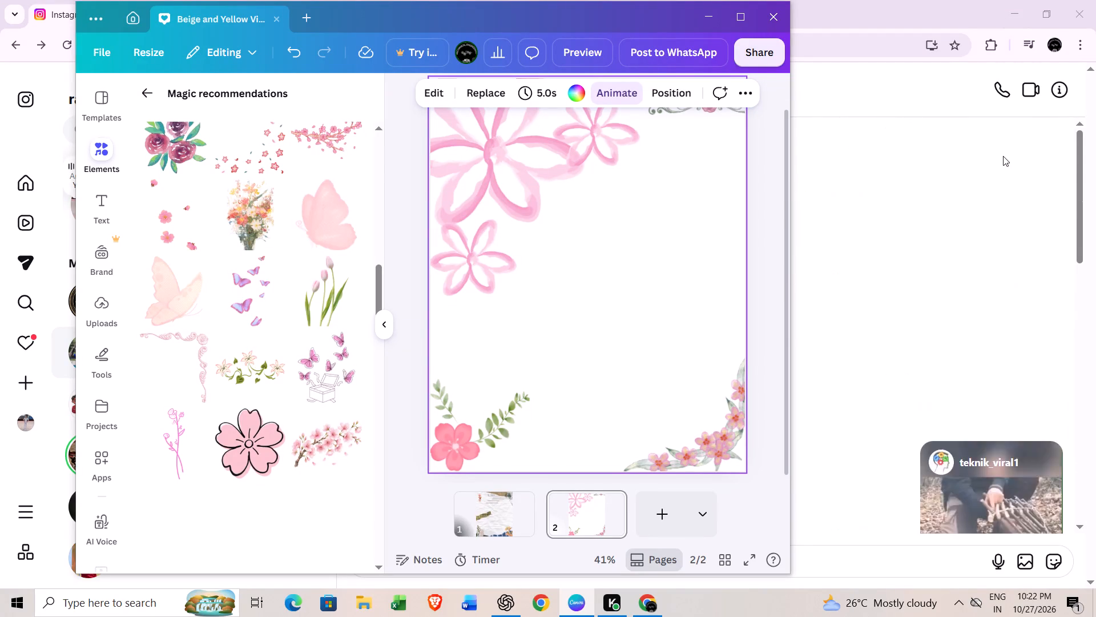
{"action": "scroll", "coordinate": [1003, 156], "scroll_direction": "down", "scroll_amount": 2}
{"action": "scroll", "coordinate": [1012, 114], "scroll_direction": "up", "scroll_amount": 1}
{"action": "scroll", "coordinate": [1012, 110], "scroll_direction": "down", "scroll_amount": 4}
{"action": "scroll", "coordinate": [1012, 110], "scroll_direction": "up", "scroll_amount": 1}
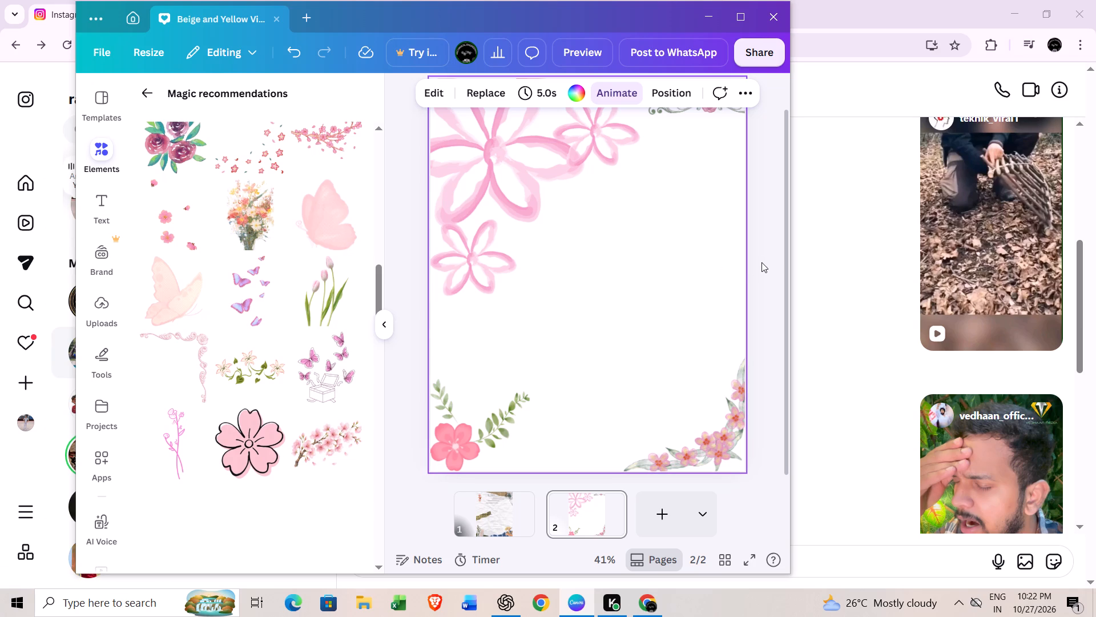
Nudge the rose scroll ornament in page 2's upper-right corner slightly upward, closer to the page's top edge, and deselect it.
{"action": "left_click_drag", "start_coordinate": [746, 255], "coordinate": [730, 249]}
{"action": "left_click_drag", "start_coordinate": [730, 249], "coordinate": [765, 219]}
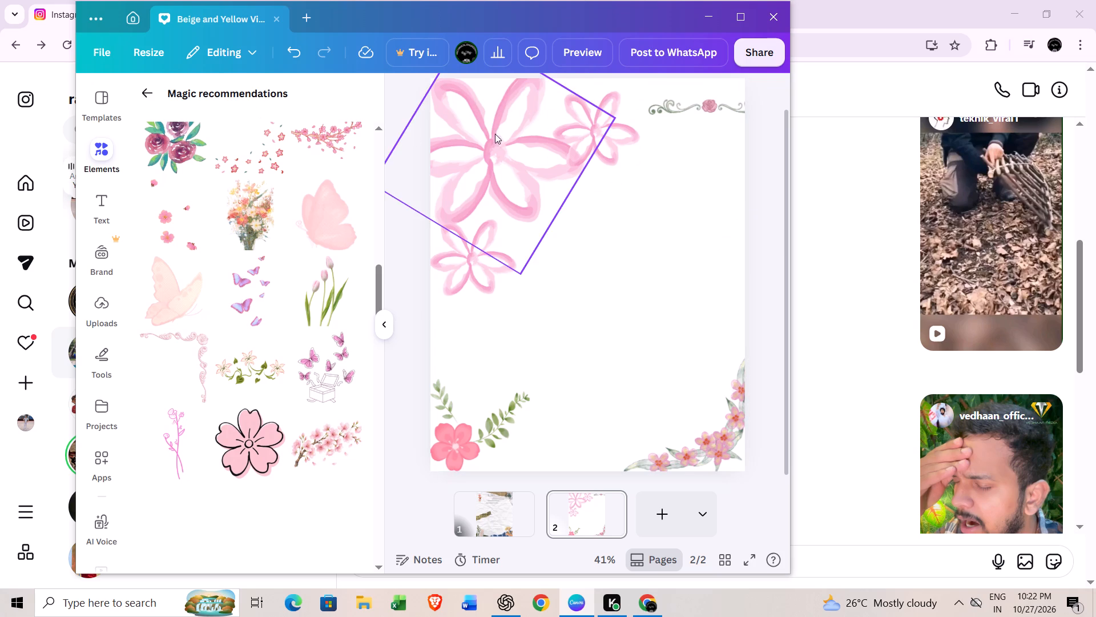
{"action": "left_click", "coordinate": [663, 102]}
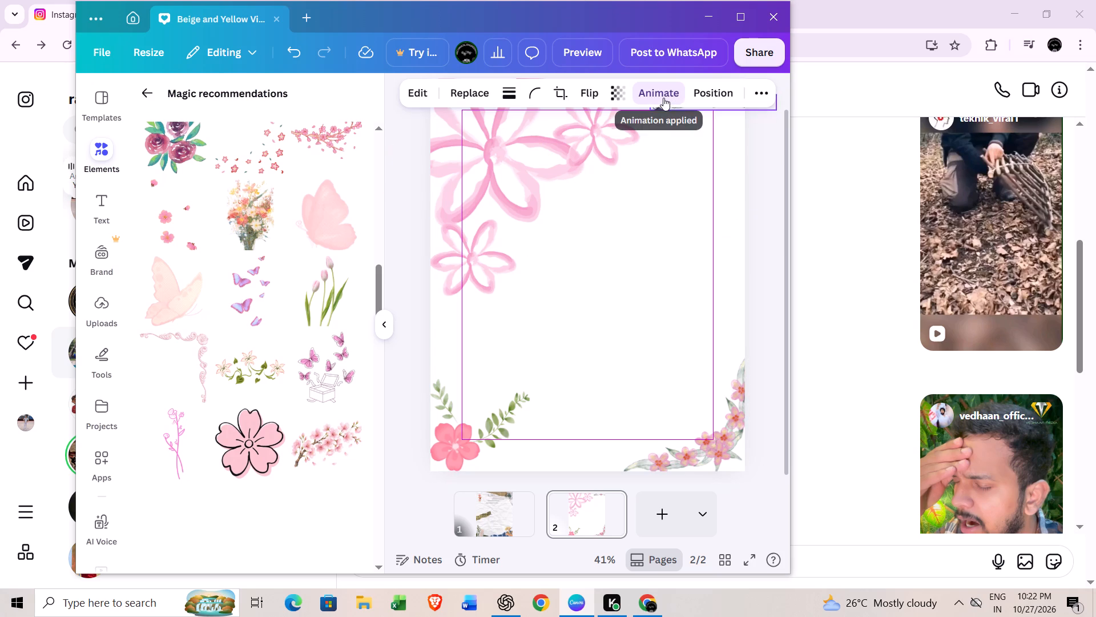
{"action": "left_click", "coordinate": [682, 280]}
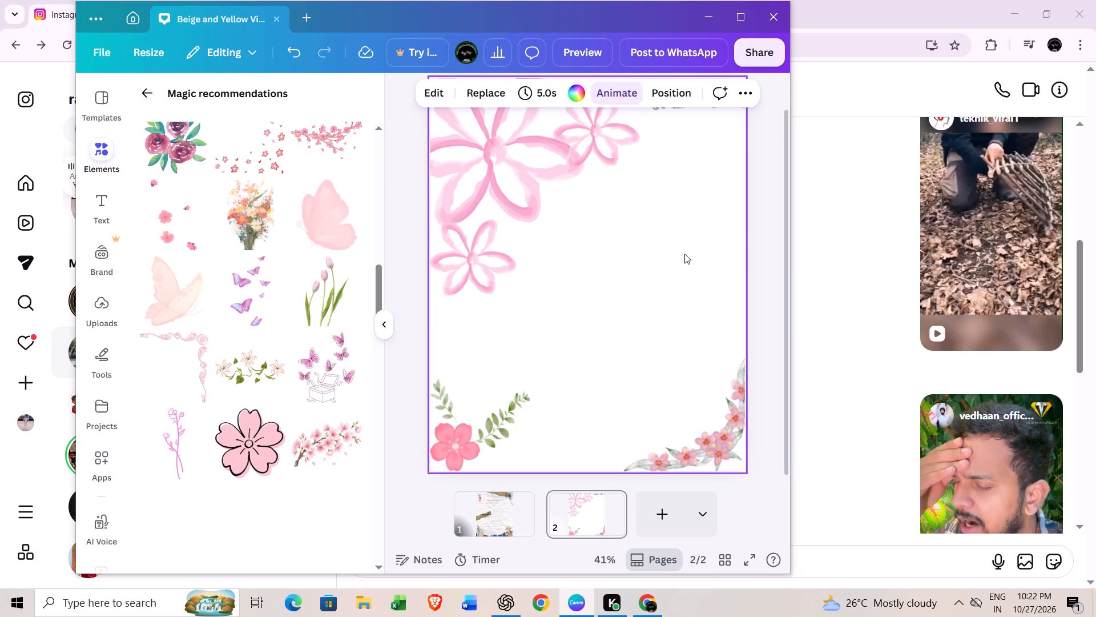
{"action": "left_click_drag", "start_coordinate": [699, 169], "coordinate": [712, 126]}
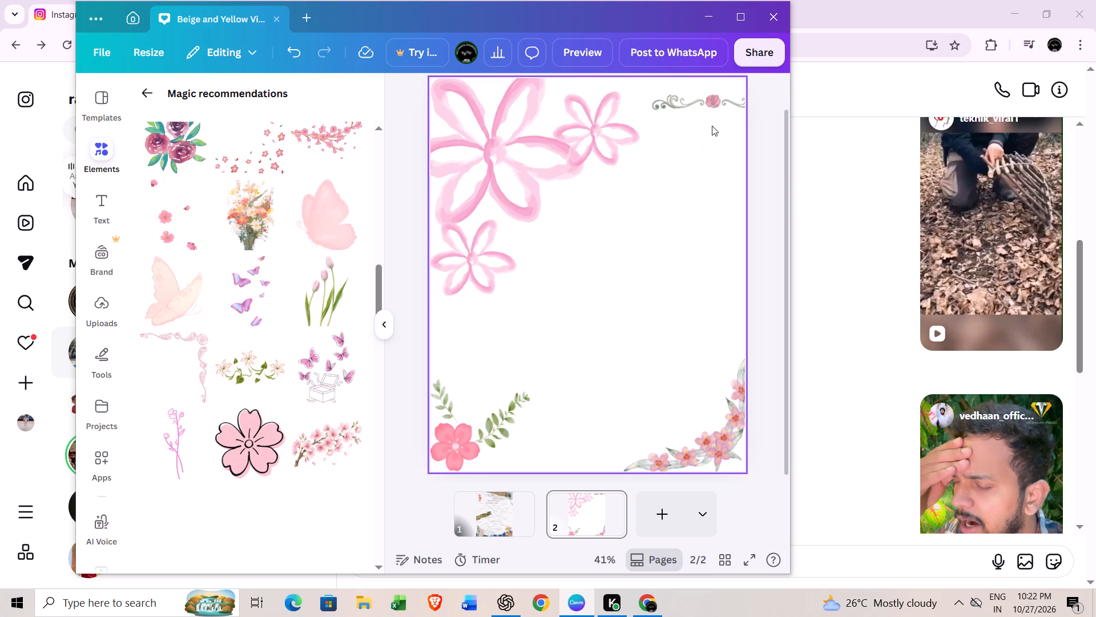
{"action": "left_click_drag", "start_coordinate": [687, 104], "coordinate": [688, 100]}
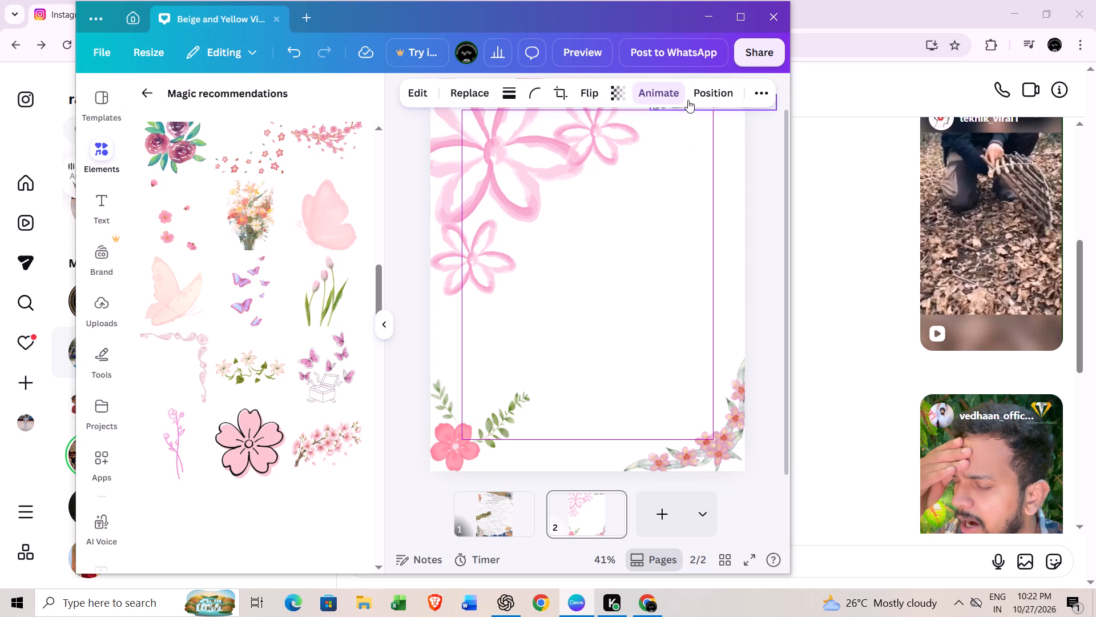
{"action": "left_click_drag", "start_coordinate": [688, 100], "coordinate": [688, 94]}
{"action": "left_click", "coordinate": [658, 211]}
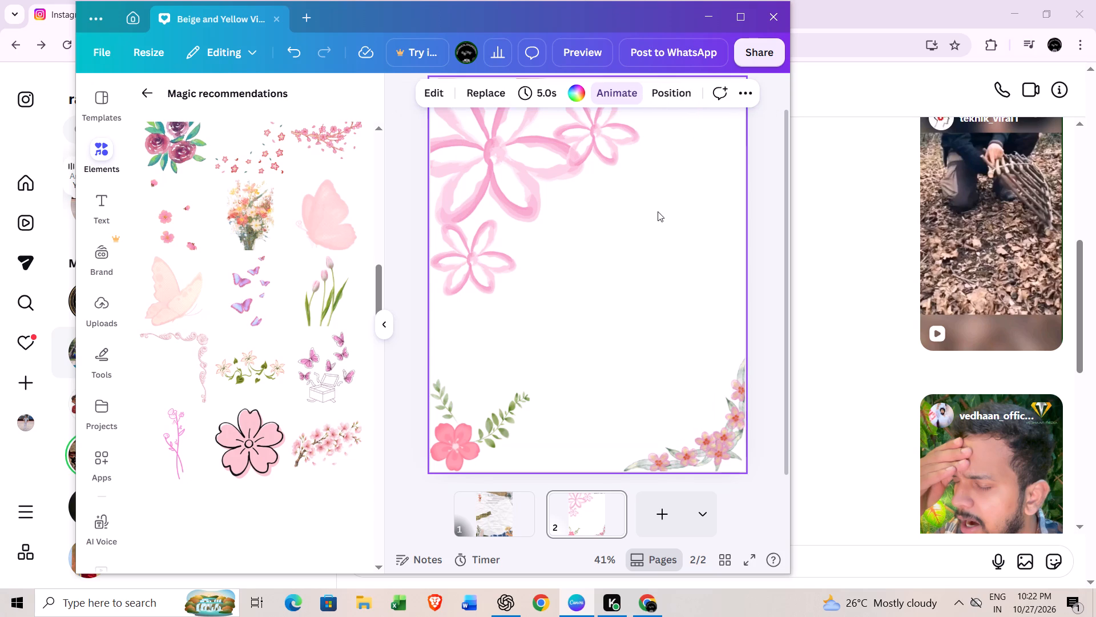
{"action": "left_click", "coordinate": [658, 208]}
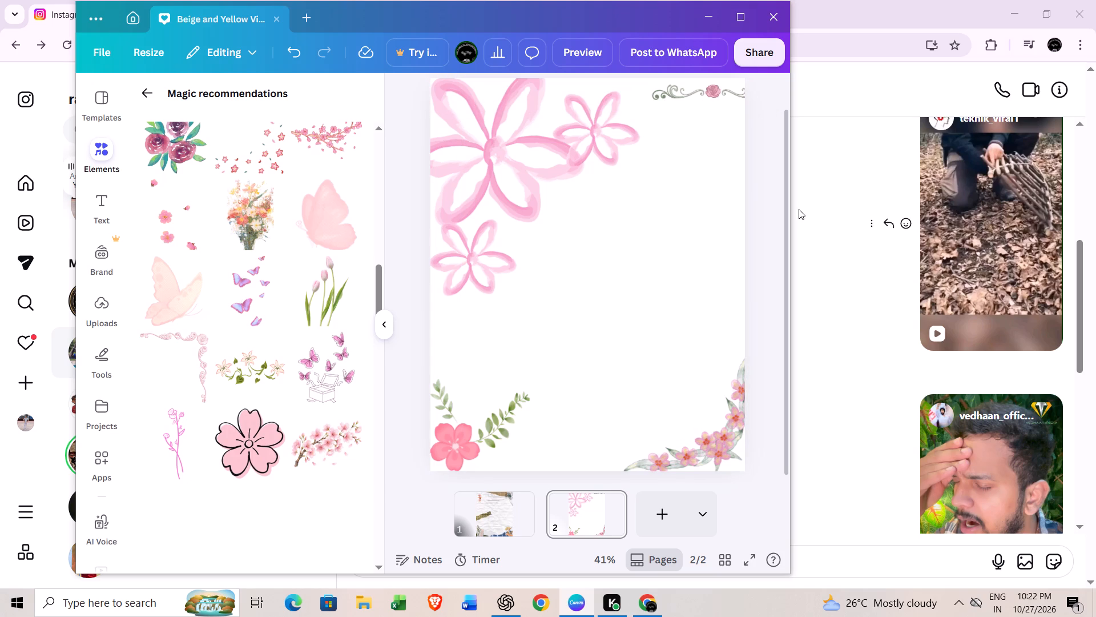
Select the rose scroll ornament in page 2's upper-right corner again.
{"action": "left_click_drag", "start_coordinate": [723, 83], "coordinate": [723, 83]}
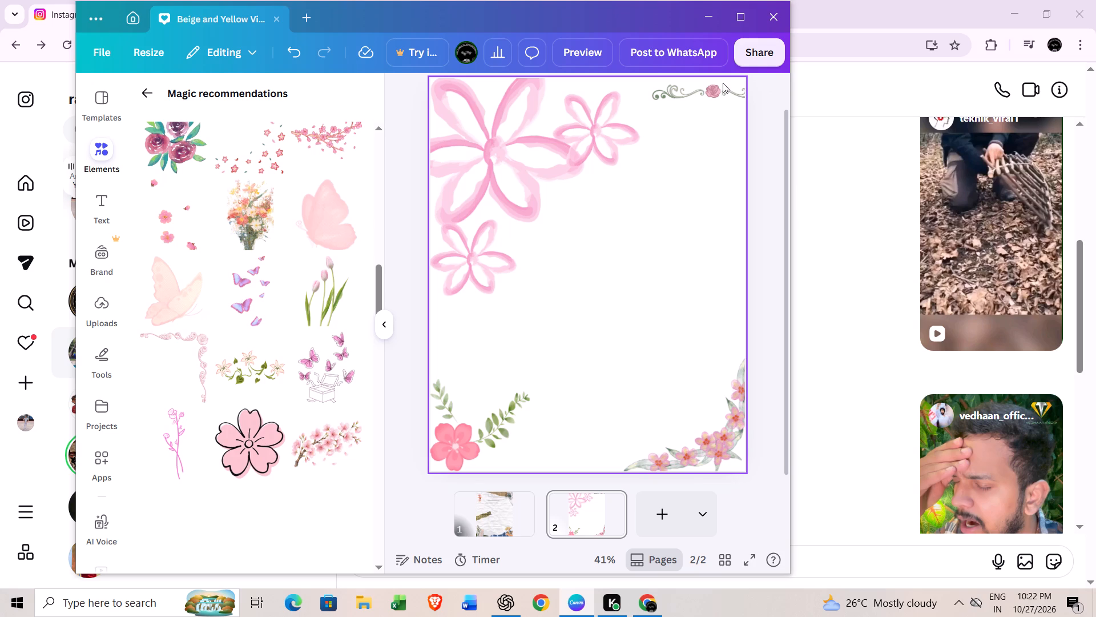
{"action": "left_click_drag", "start_coordinate": [723, 83], "coordinate": [702, 77]}
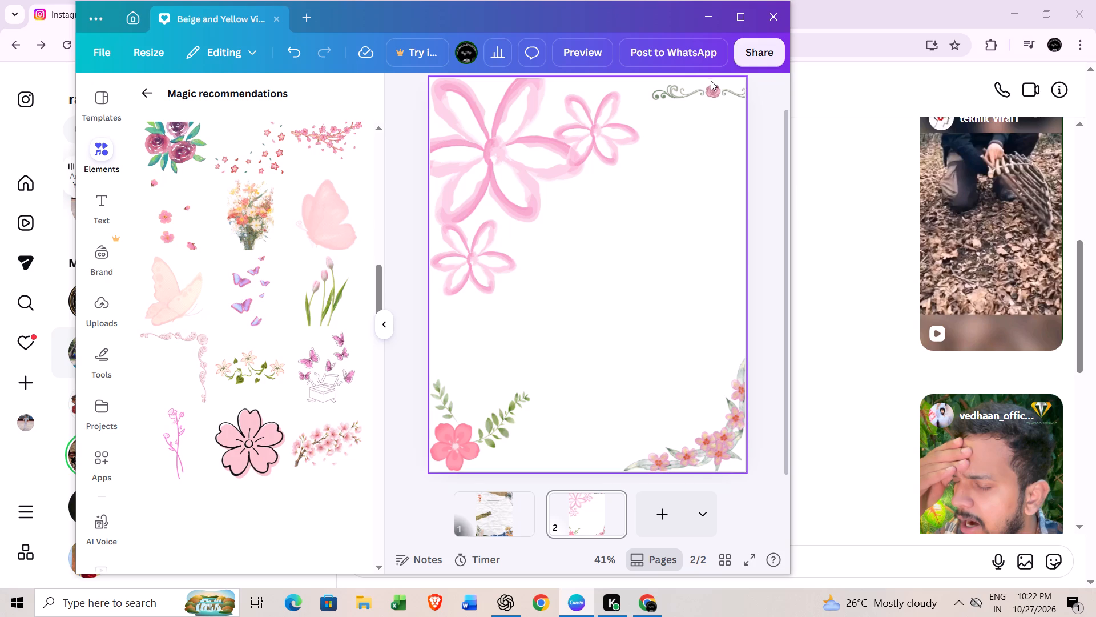
{"action": "left_click", "coordinate": [710, 86]}
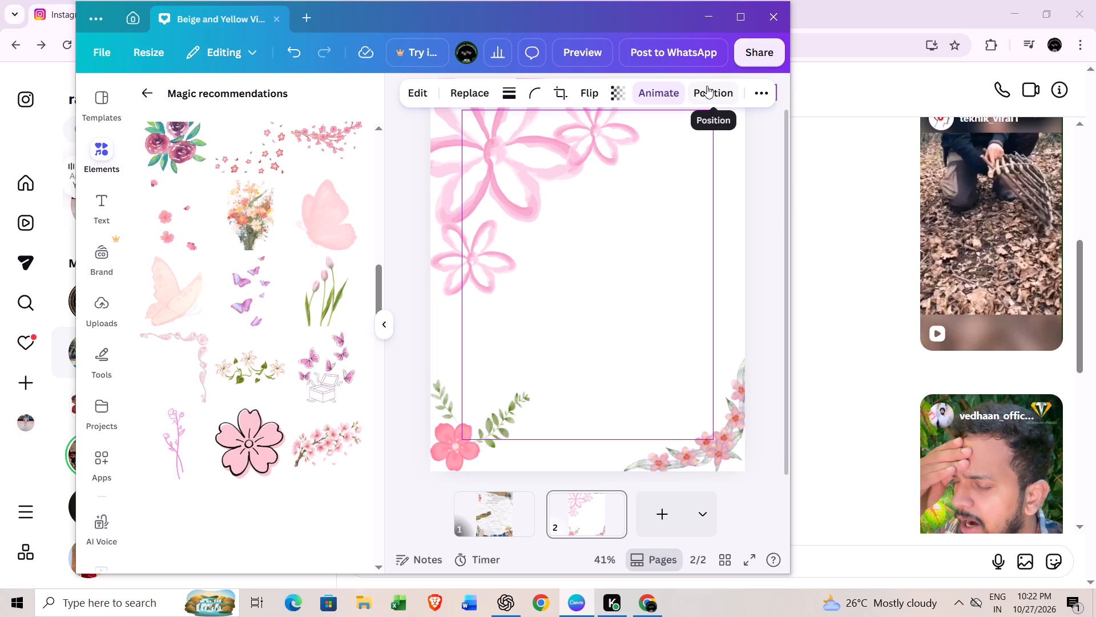
Move the rose scroll divider fully inside page 2's upper-right corner, flush with the page edges, and deselect it.
{"action": "left_click", "coordinate": [686, 133]}
{"action": "left_click", "coordinate": [686, 132]}
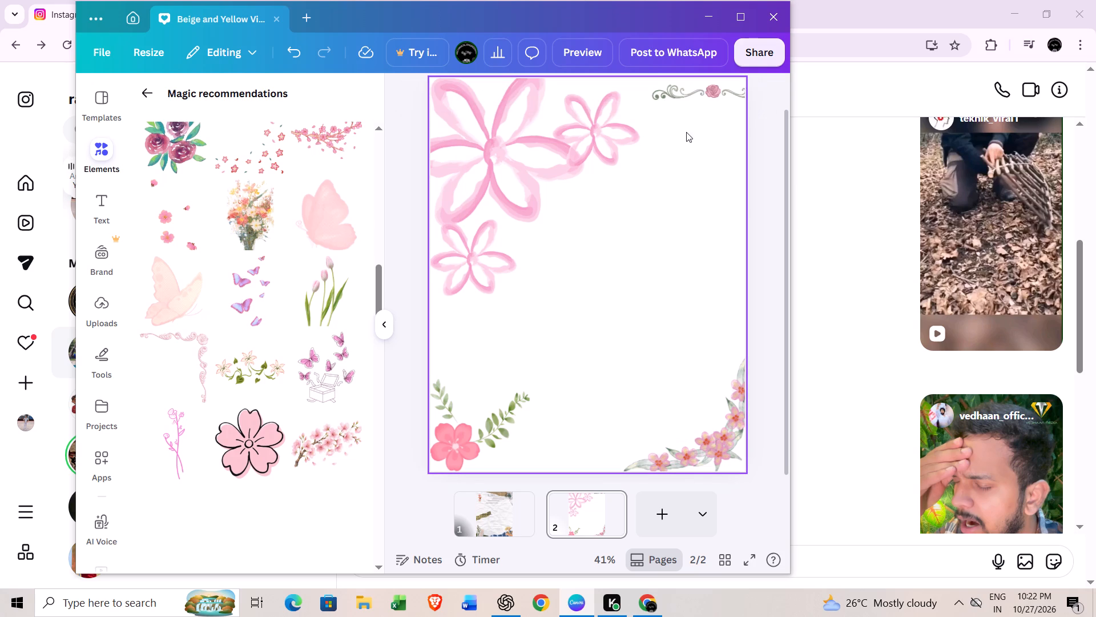
{"action": "scroll", "coordinate": [686, 131], "scroll_direction": "down", "scroll_amount": 2}
{"action": "left_click_drag", "start_coordinate": [703, 86], "coordinate": [688, 82]}
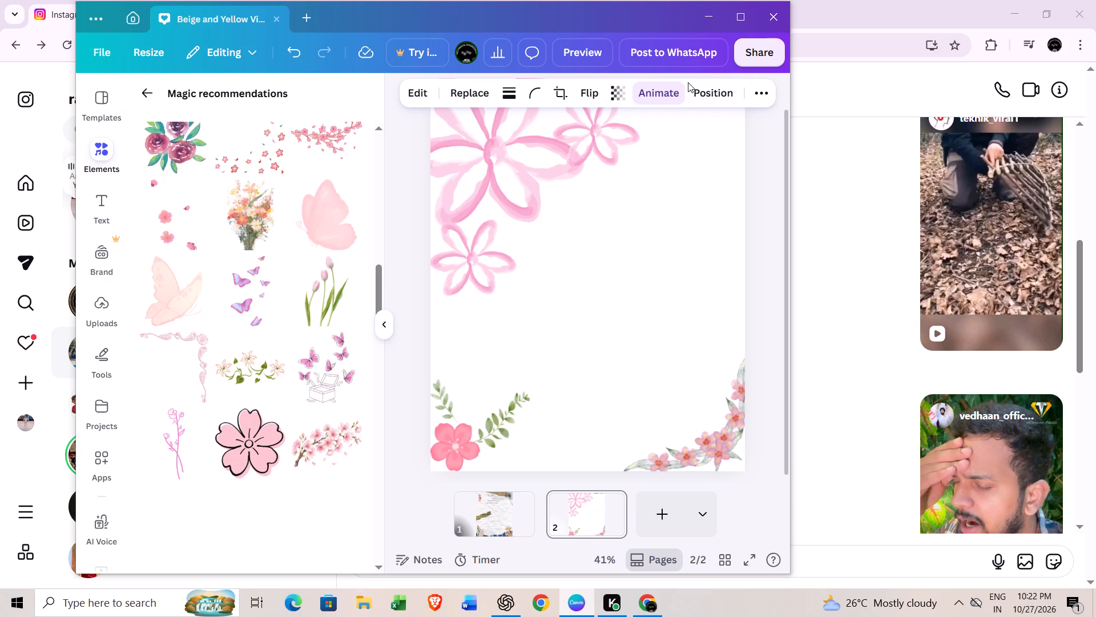
{"action": "left_click_drag", "start_coordinate": [688, 82], "coordinate": [674, 122]}
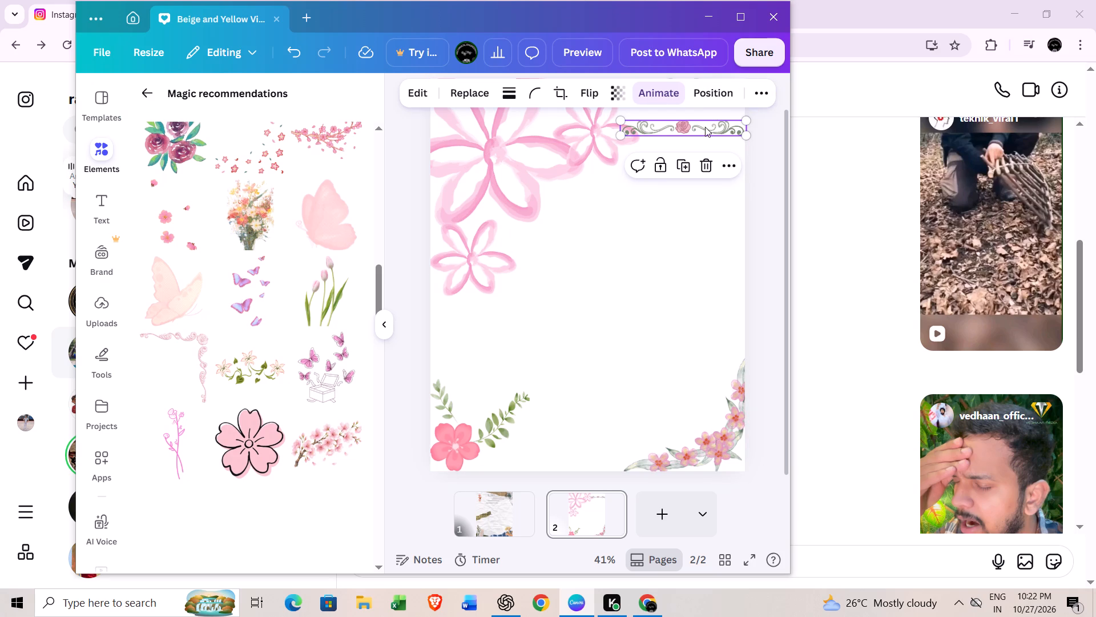
{"action": "left_click_drag", "start_coordinate": [700, 134], "coordinate": [702, 97]}
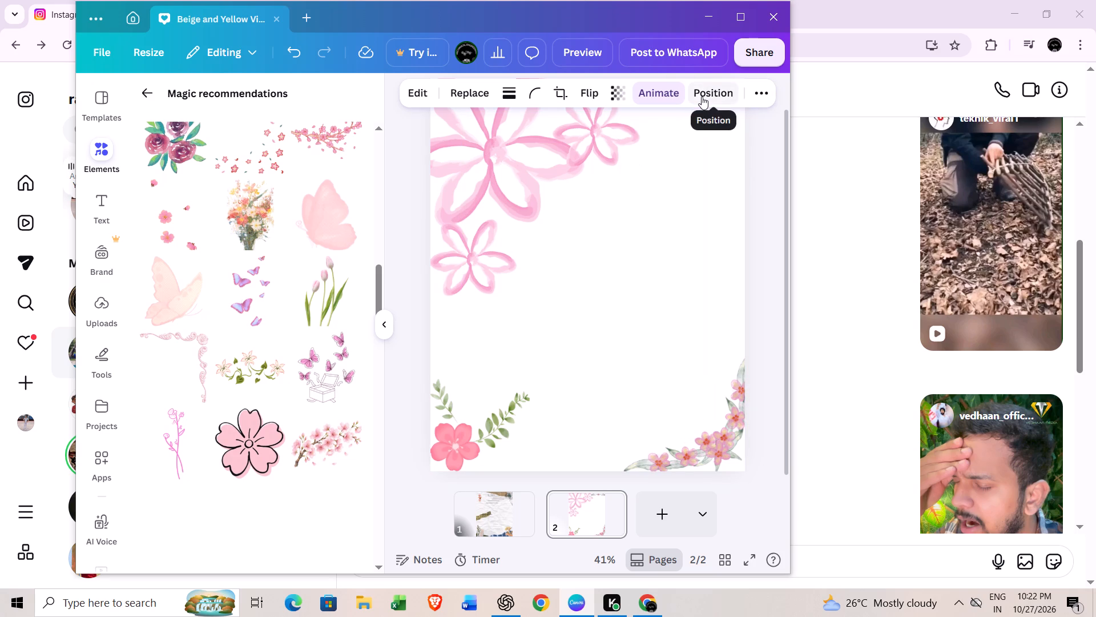
{"action": "left_click_drag", "start_coordinate": [702, 97], "coordinate": [702, 96]}
{"action": "left_click", "coordinate": [691, 151]}
{"action": "left_click", "coordinate": [691, 150]}
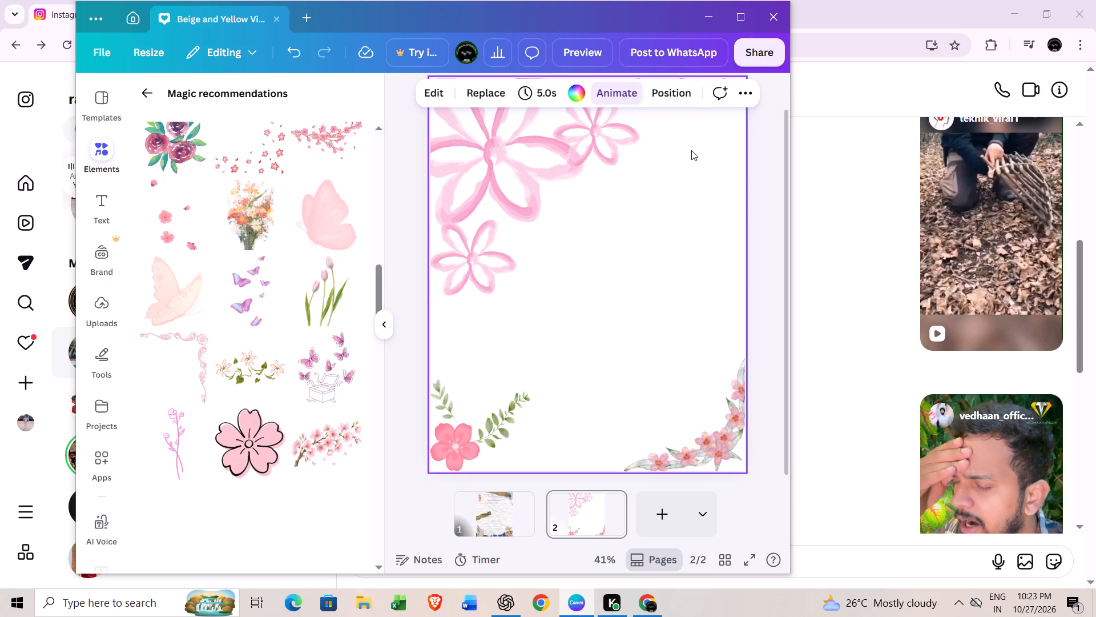
{"action": "left_click", "coordinate": [674, 187]}
{"action": "scroll", "coordinate": [674, 187], "scroll_direction": "down", "scroll_amount": 5}
{"action": "scroll", "coordinate": [674, 187], "scroll_direction": "up", "scroll_amount": 4}
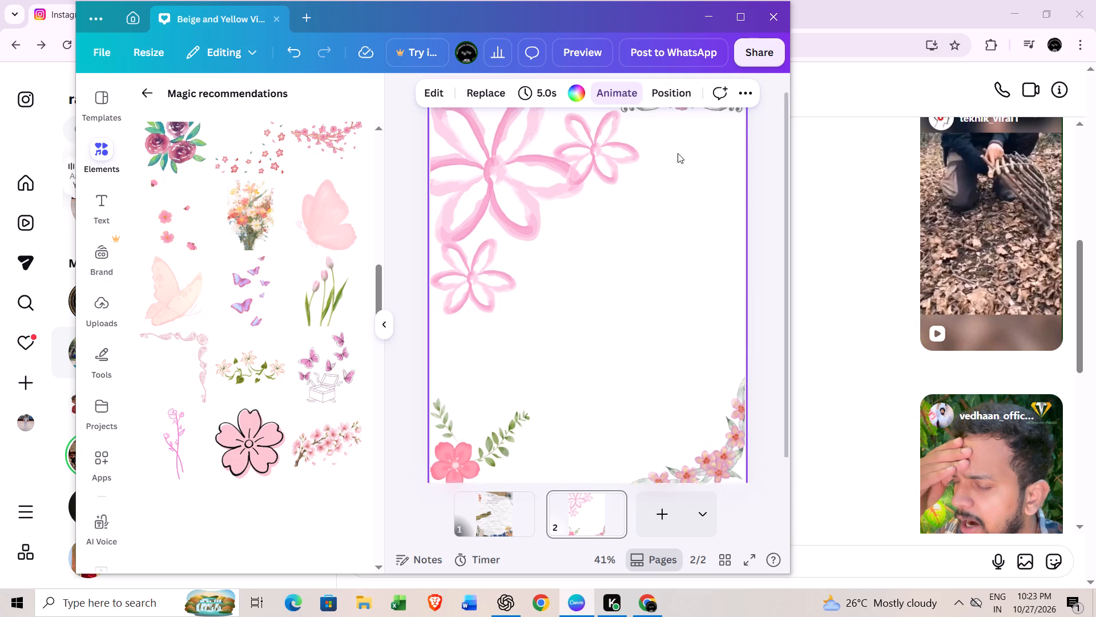
{"action": "scroll", "coordinate": [578, 339], "scroll_direction": "down", "scroll_amount": 2}
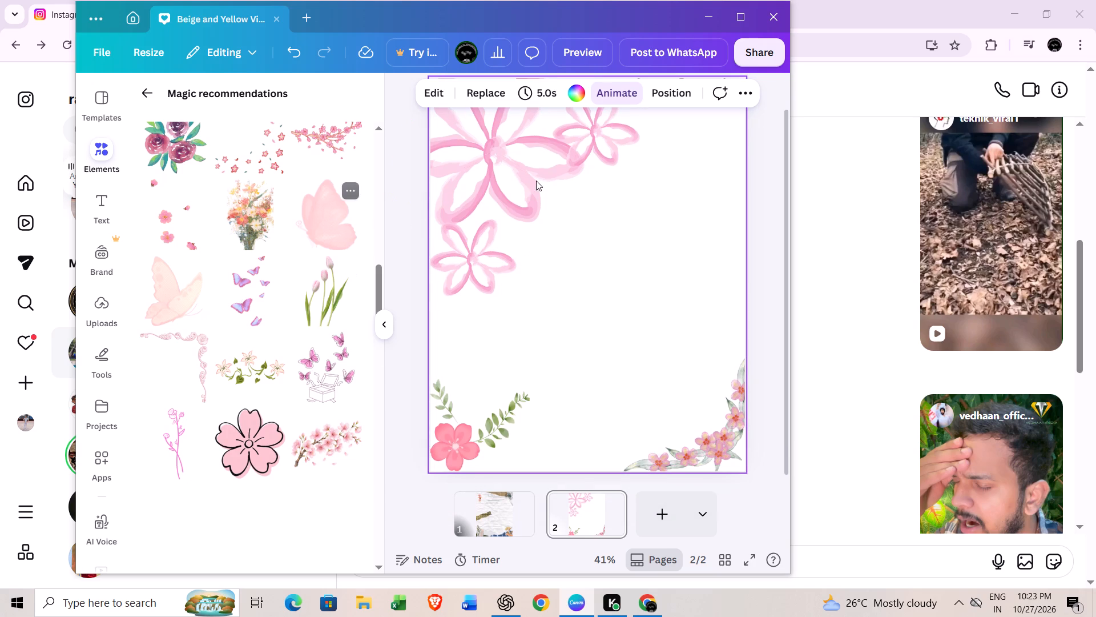
Maximize the Canva design window.
{"action": "left_click", "coordinate": [750, 9]}
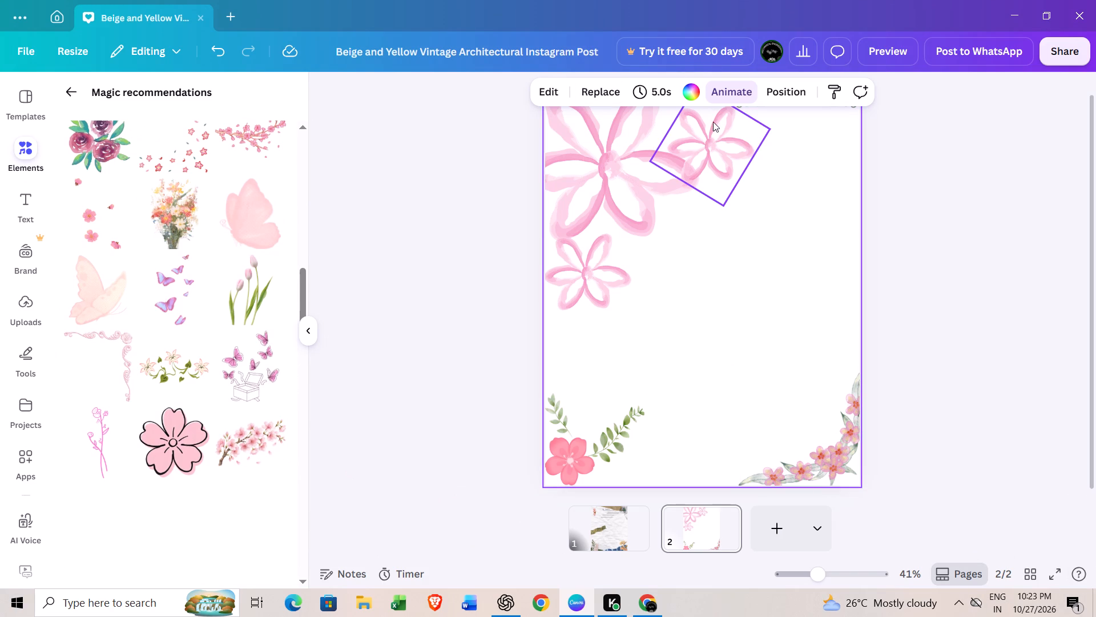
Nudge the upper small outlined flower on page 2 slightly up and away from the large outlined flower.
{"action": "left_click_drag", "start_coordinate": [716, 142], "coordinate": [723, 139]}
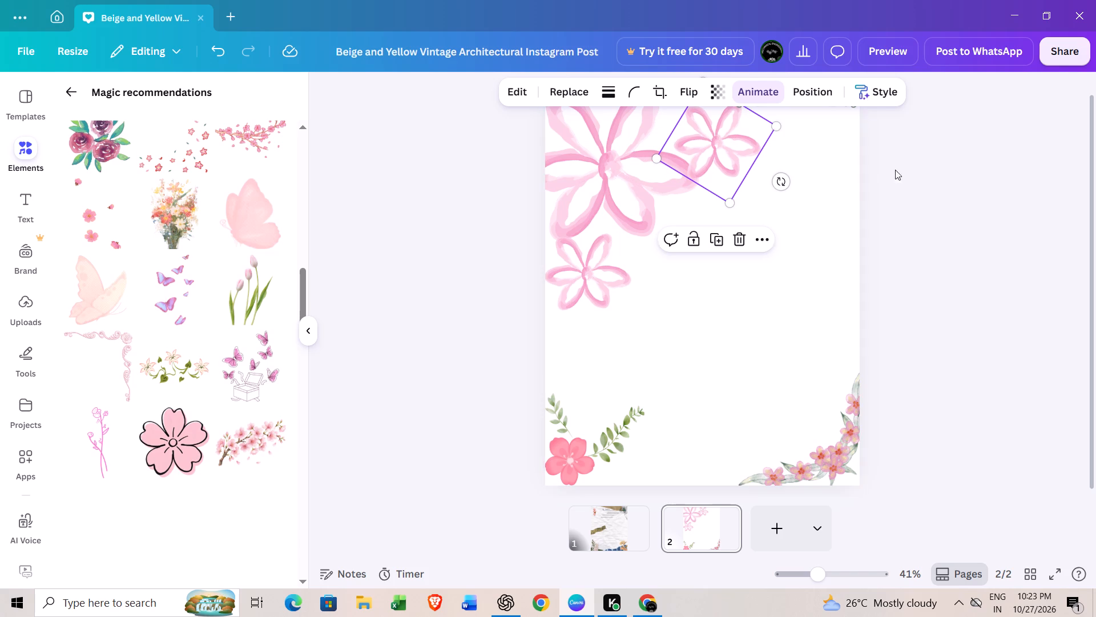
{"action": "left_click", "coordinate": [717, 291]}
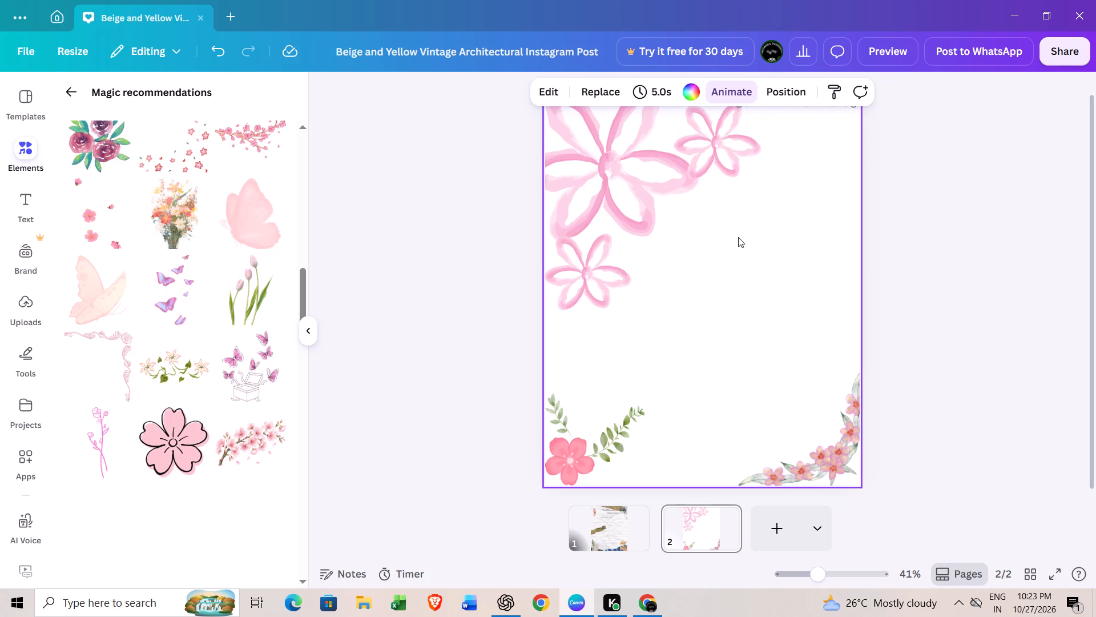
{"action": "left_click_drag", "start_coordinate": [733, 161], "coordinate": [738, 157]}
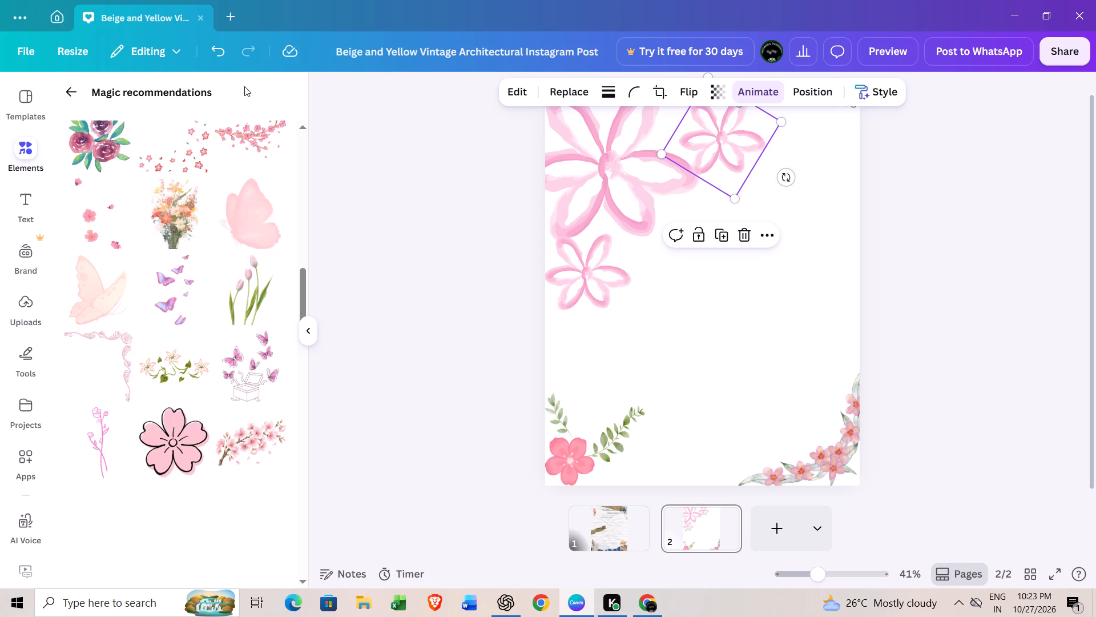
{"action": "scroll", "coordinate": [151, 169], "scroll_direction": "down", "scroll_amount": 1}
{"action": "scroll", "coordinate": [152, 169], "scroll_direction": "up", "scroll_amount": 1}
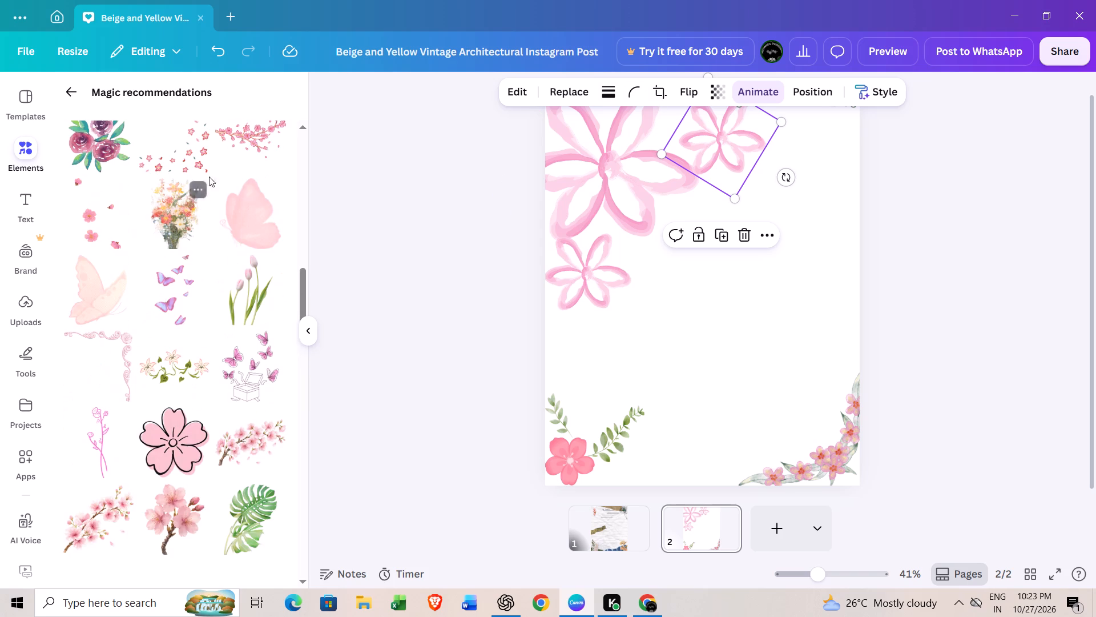
Shrink the large outlined pink flower slightly and shift it back toward page 2's left edge.
{"action": "left_click", "coordinate": [565, 183]}
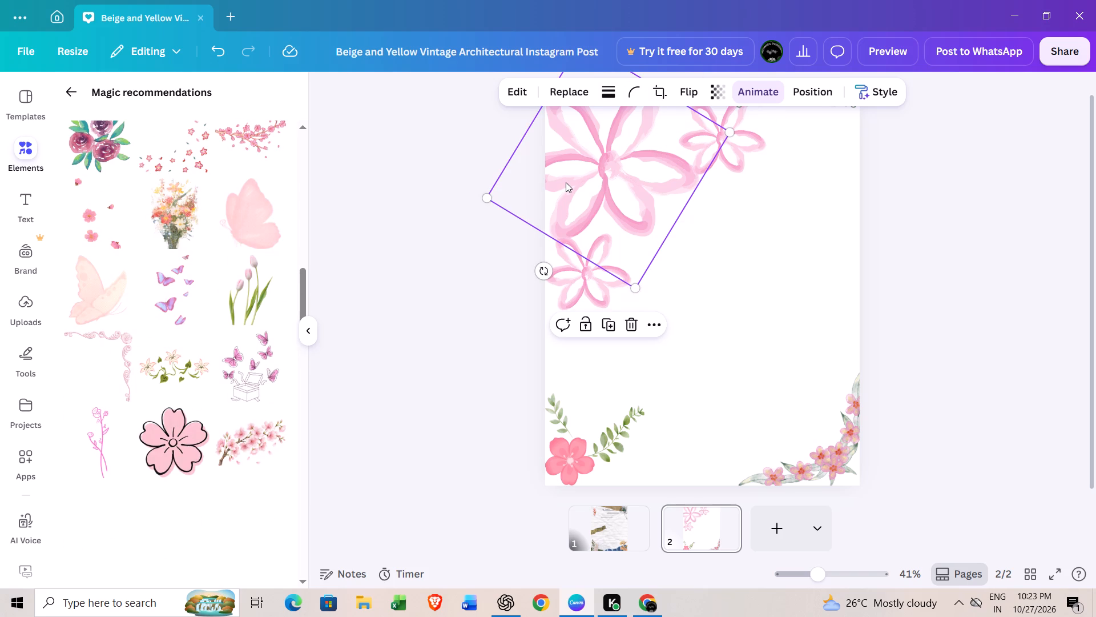
{"action": "scroll", "coordinate": [573, 184], "scroll_direction": "down", "scroll_amount": 3}
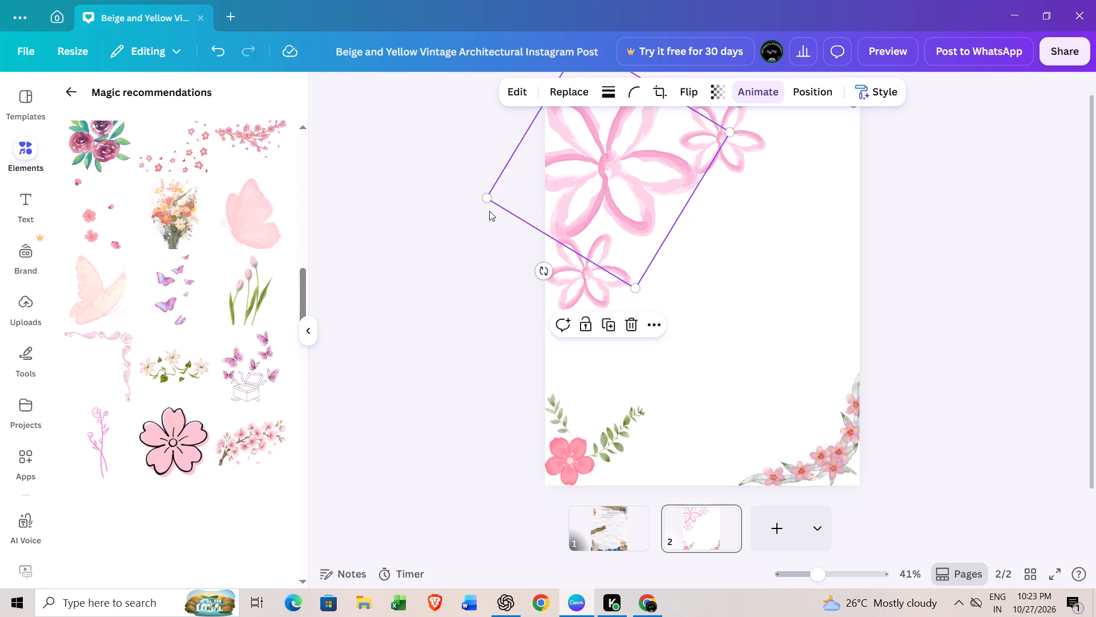
{"action": "left_click", "coordinate": [489, 200]}
{"action": "left_click_drag", "start_coordinate": [489, 198], "coordinate": [526, 192]}
{"action": "left_click_drag", "start_coordinate": [648, 184], "coordinate": [624, 182]}
Shrink the upper small outlined flower slightly and place it near page 2's top edge, touching the large flower's right-hand petal.
{"action": "left_click_drag", "start_coordinate": [743, 143], "coordinate": [723, 139]}
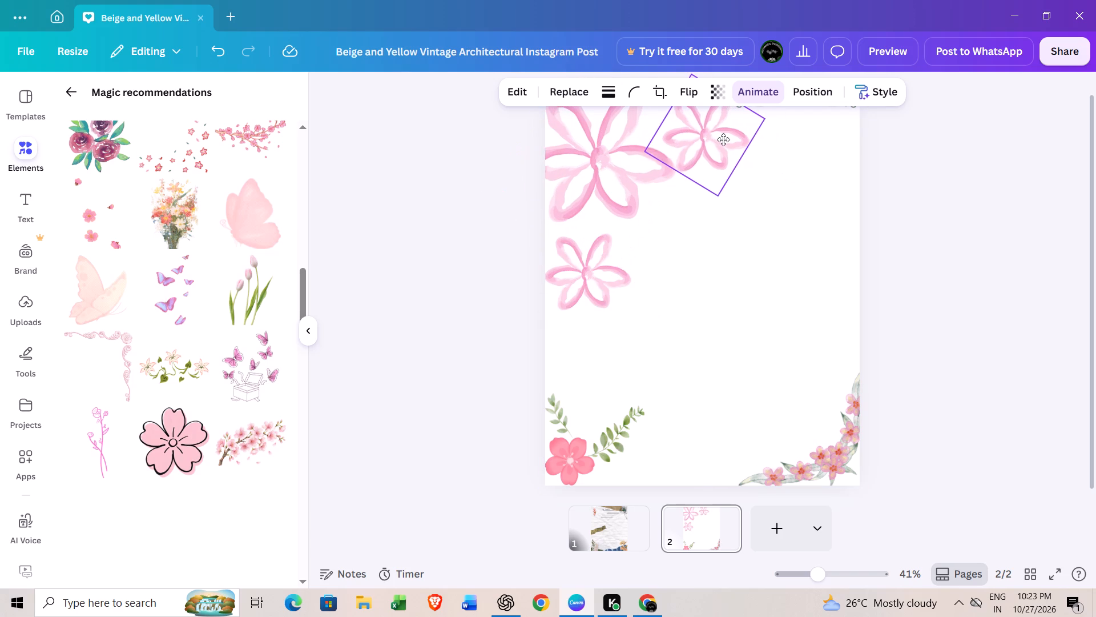
{"action": "left_click_drag", "start_coordinate": [723, 139], "coordinate": [734, 137]}
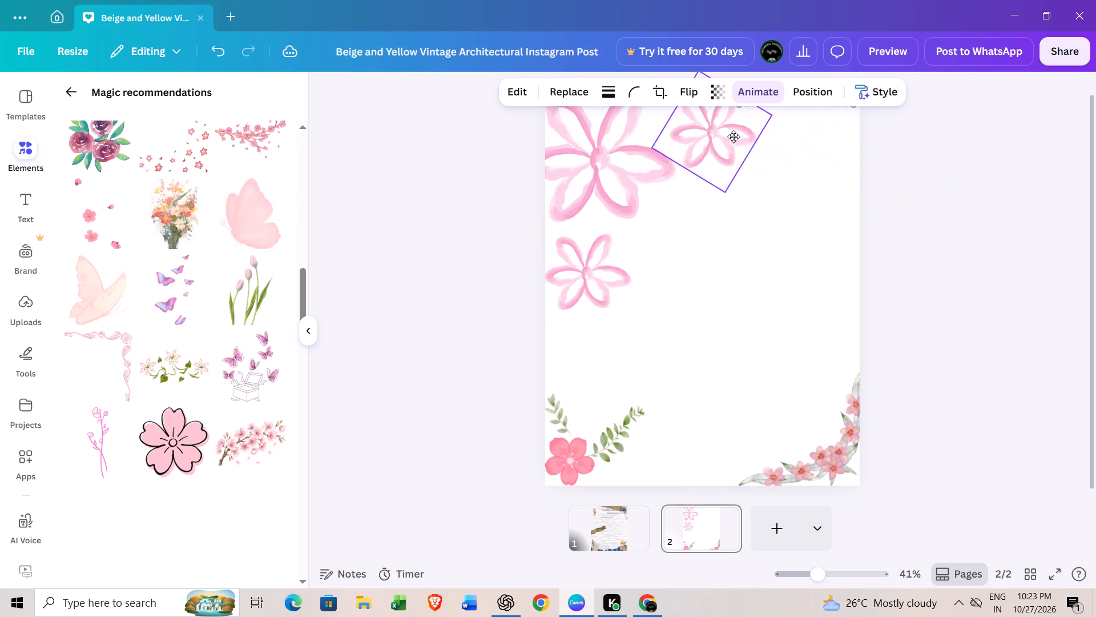
{"action": "left_click_drag", "start_coordinate": [734, 137], "coordinate": [727, 189]}
{"action": "left_click_drag", "start_coordinate": [690, 123], "coordinate": [690, 122]}
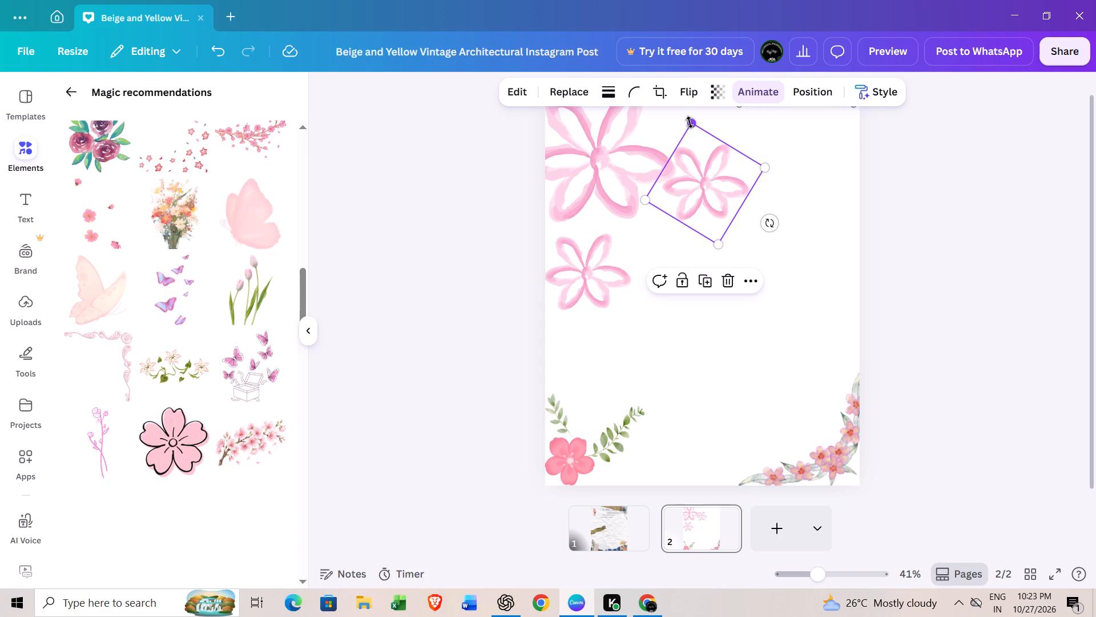
{"action": "left_click_drag", "start_coordinate": [690, 122], "coordinate": [690, 133]}
{"action": "left_click_drag", "start_coordinate": [700, 149], "coordinate": [700, 143]}
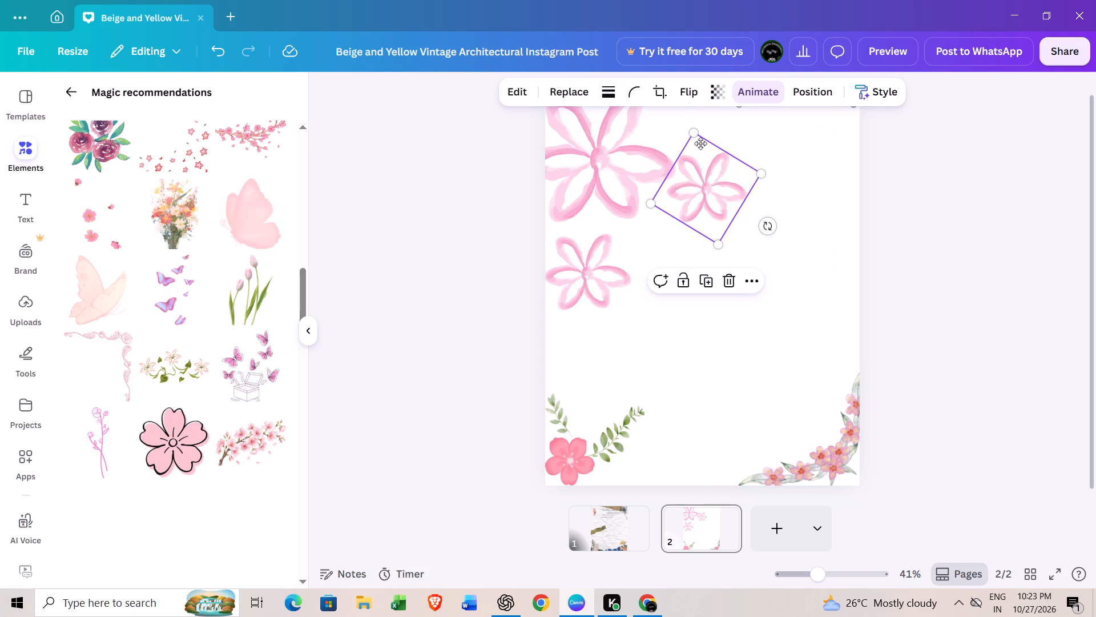
{"action": "left_click_drag", "start_coordinate": [700, 143], "coordinate": [710, 104]}
{"action": "left_click_drag", "start_coordinate": [713, 142], "coordinate": [712, 142]}
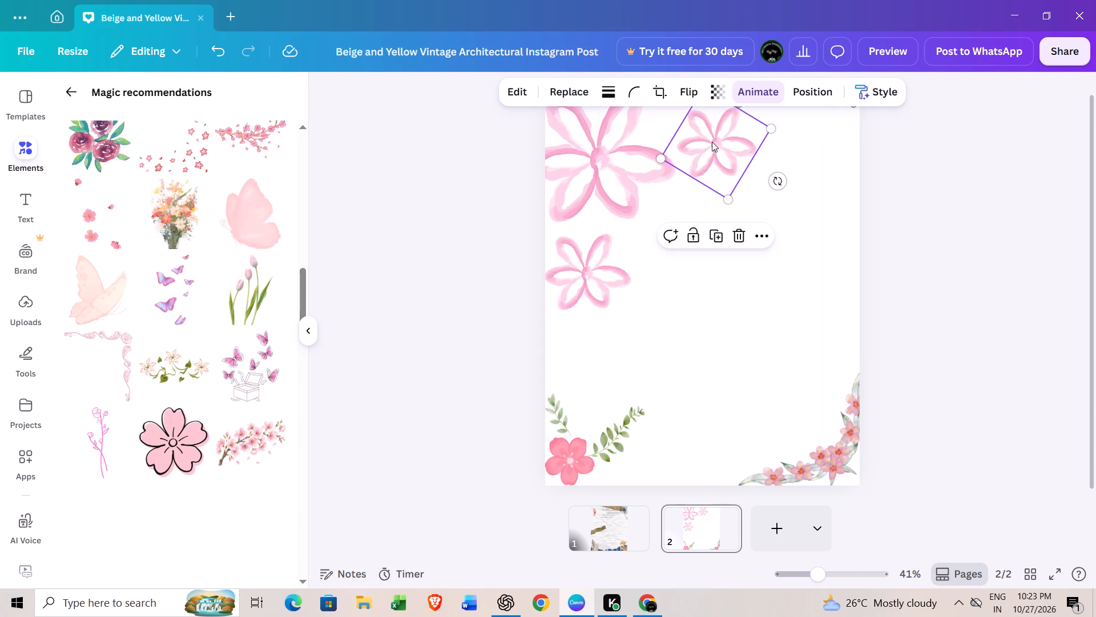
{"action": "left_click_drag", "start_coordinate": [712, 142], "coordinate": [691, 125]}
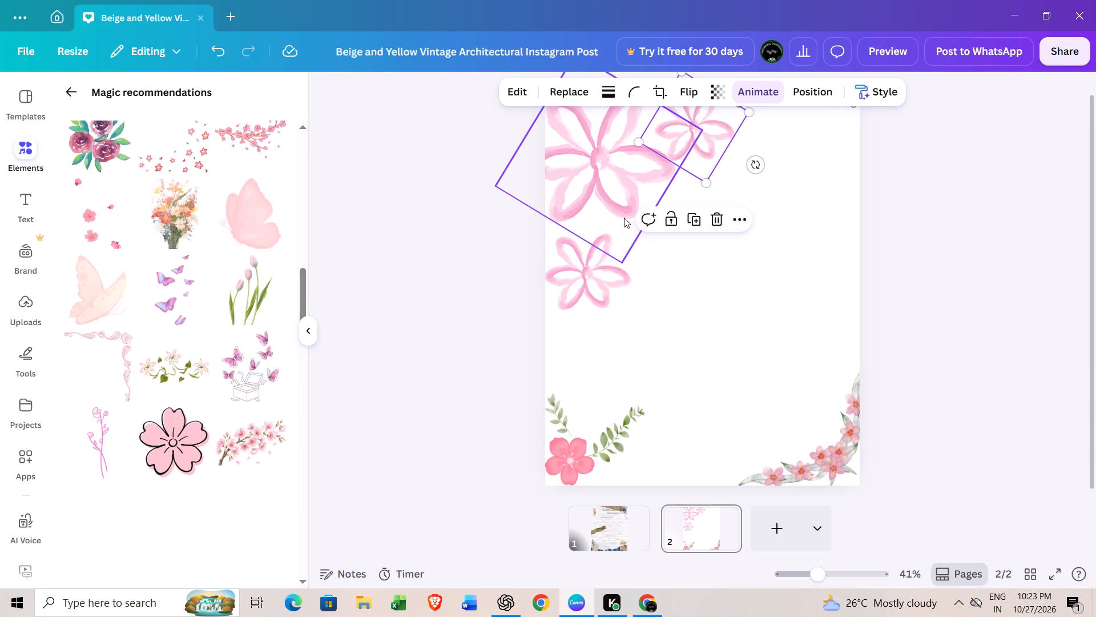
Move the lower small outlined flower up to sit just beneath the large flower's lower petals at page 2's left edge.
{"action": "left_click_drag", "start_coordinate": [596, 303], "coordinate": [597, 271]}
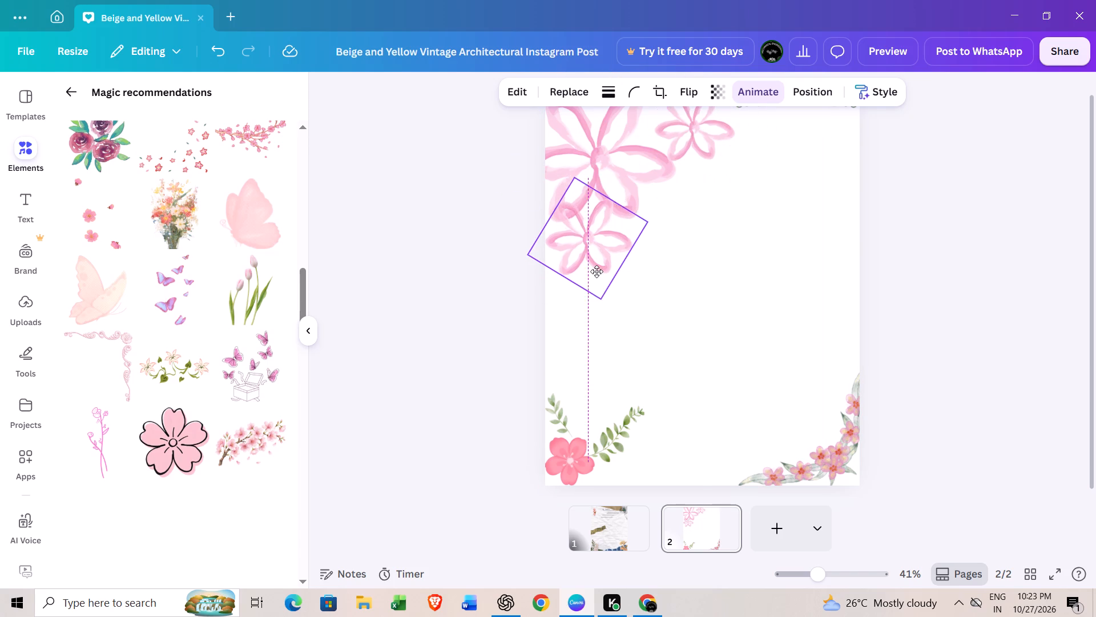
{"action": "left_click_drag", "start_coordinate": [597, 271], "coordinate": [593, 288]}
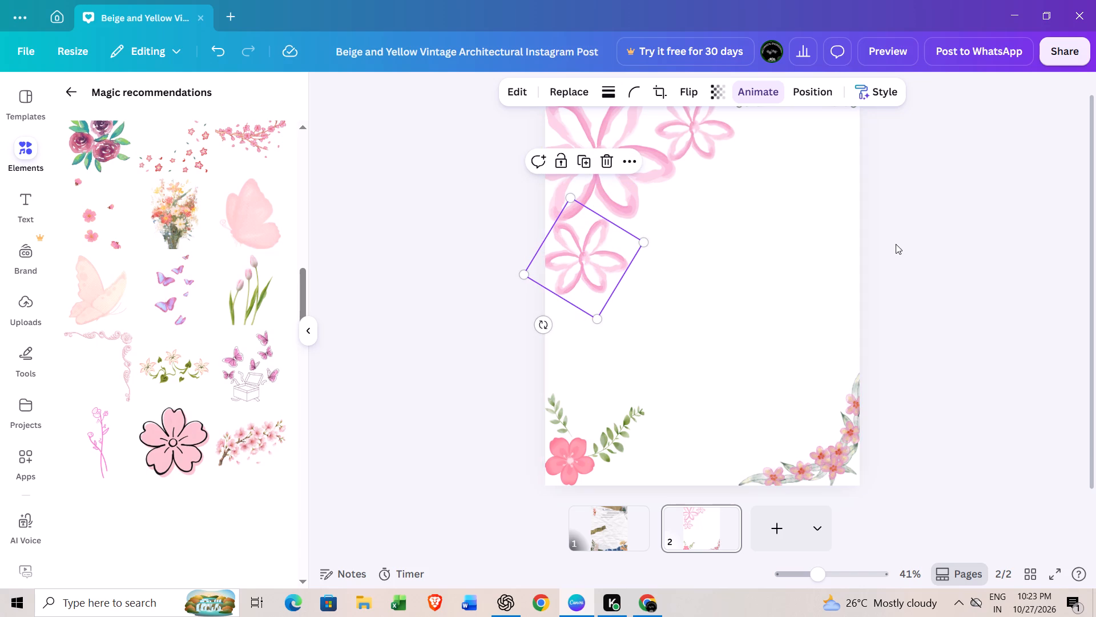
Add the solid pink butterfly to page 2, shrink it to about a fifth of the page width and place it just below the rose divider.
{"action": "left_click_drag", "start_coordinate": [241, 214], "coordinate": [243, 214]}
{"action": "left_click_drag", "start_coordinate": [243, 214], "coordinate": [744, 275]}
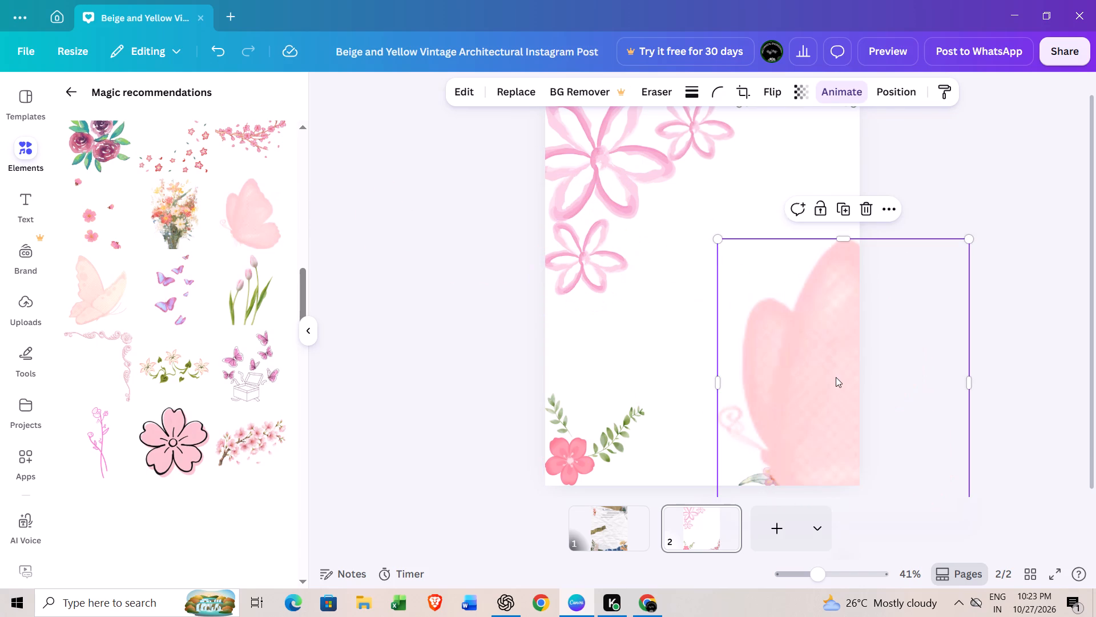
{"action": "left_click_drag", "start_coordinate": [832, 371], "coordinate": [777, 268]}
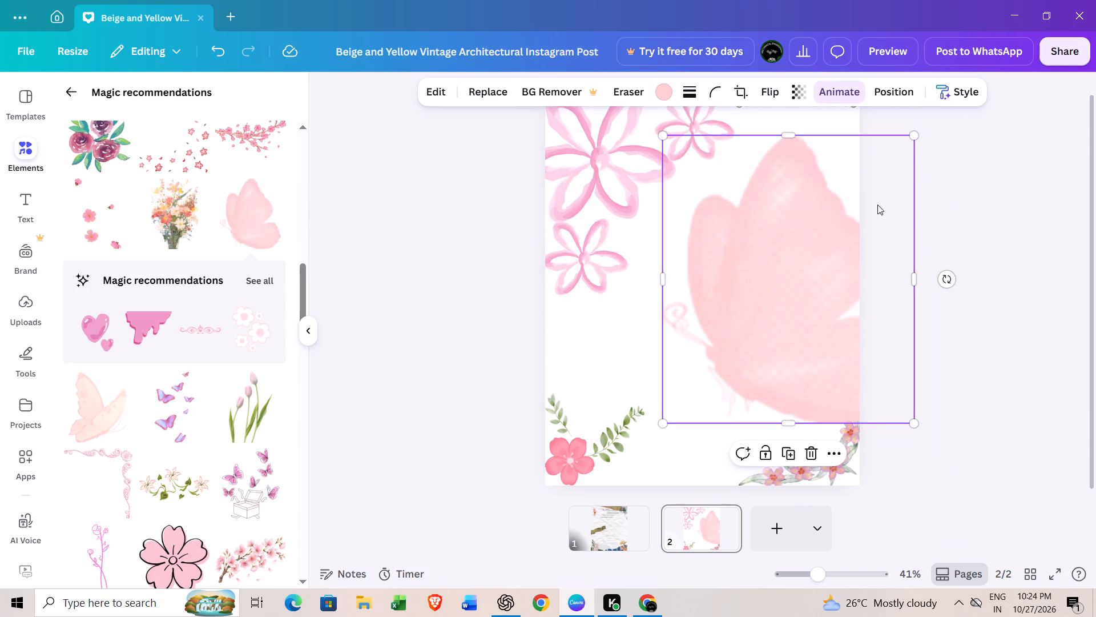
{"action": "left_click_drag", "start_coordinate": [920, 136], "coordinate": [872, 227]}
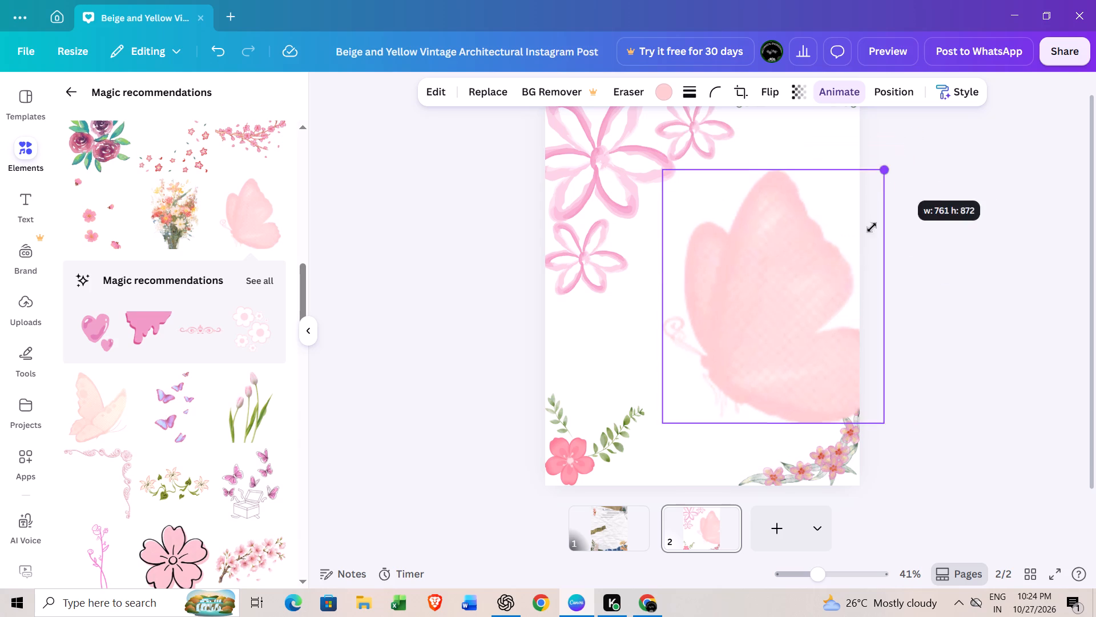
{"action": "left_click_drag", "start_coordinate": [872, 227], "coordinate": [802, 410]}
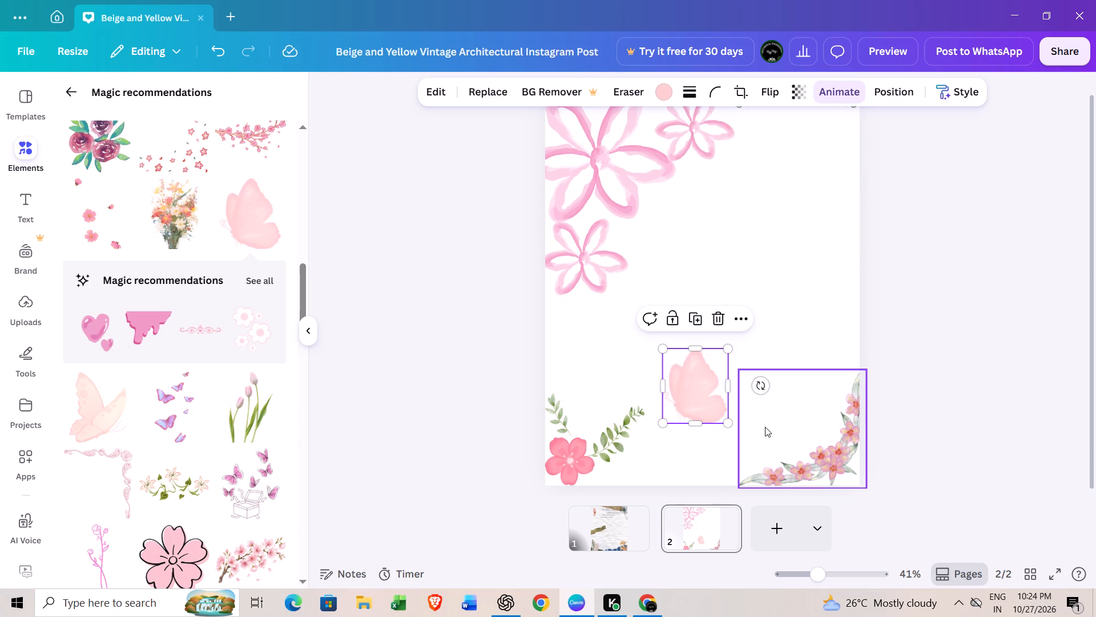
{"action": "left_click_drag", "start_coordinate": [700, 387], "coordinate": [821, 132]}
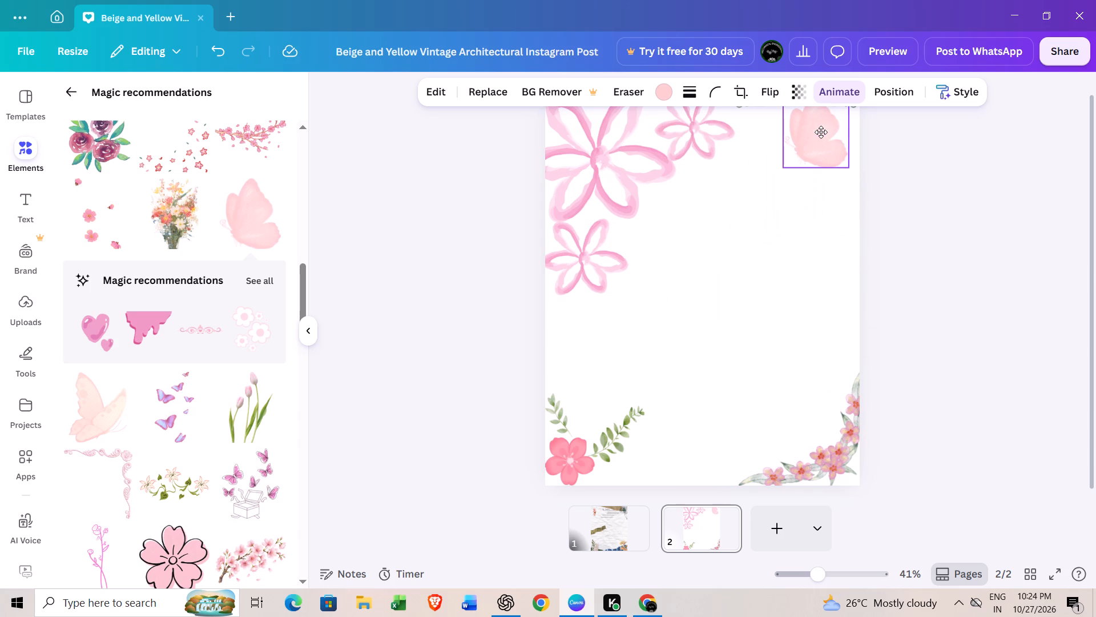
{"action": "left_click_drag", "start_coordinate": [821, 132], "coordinate": [831, 144]}
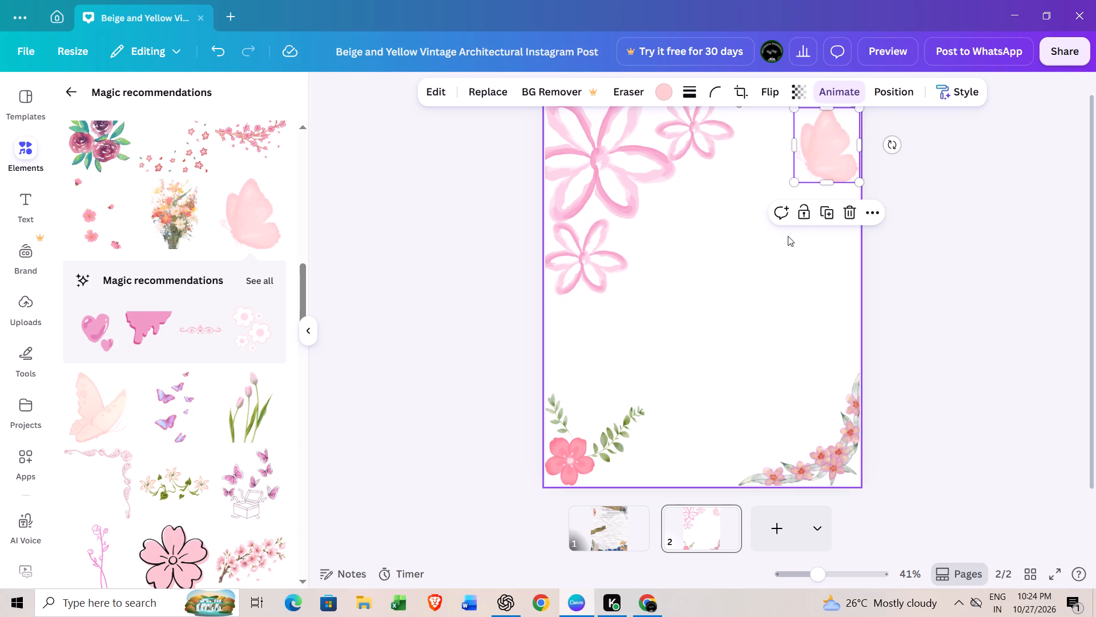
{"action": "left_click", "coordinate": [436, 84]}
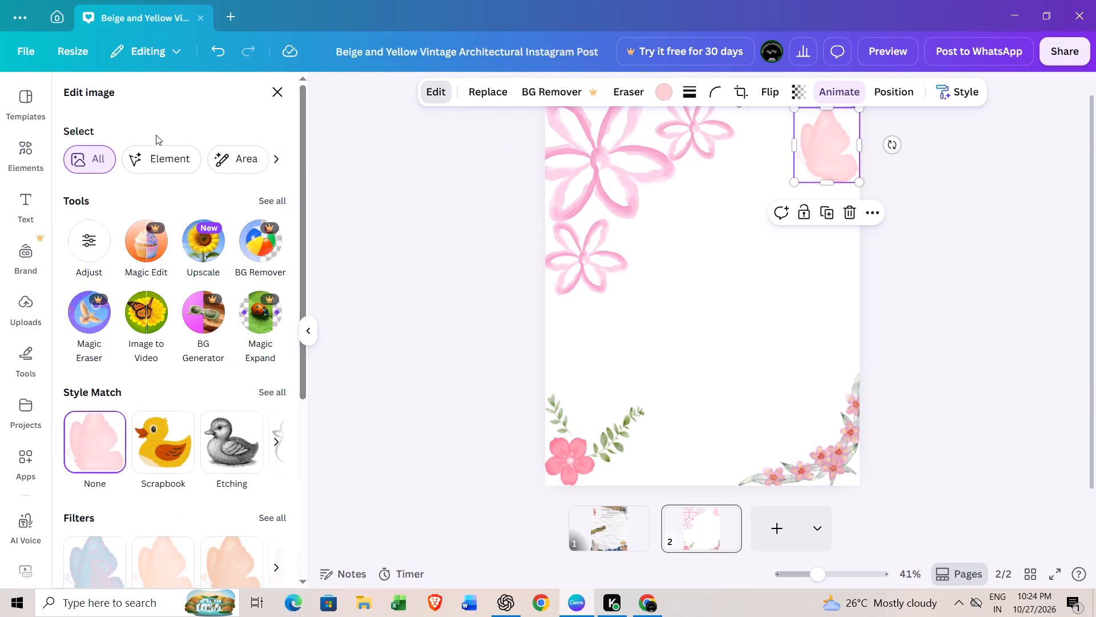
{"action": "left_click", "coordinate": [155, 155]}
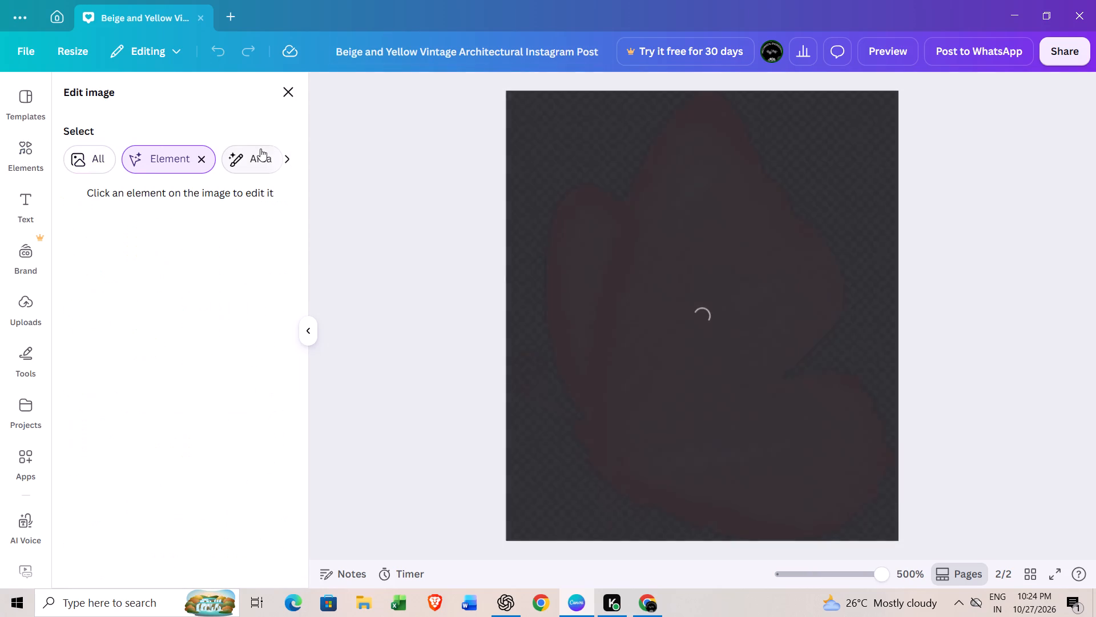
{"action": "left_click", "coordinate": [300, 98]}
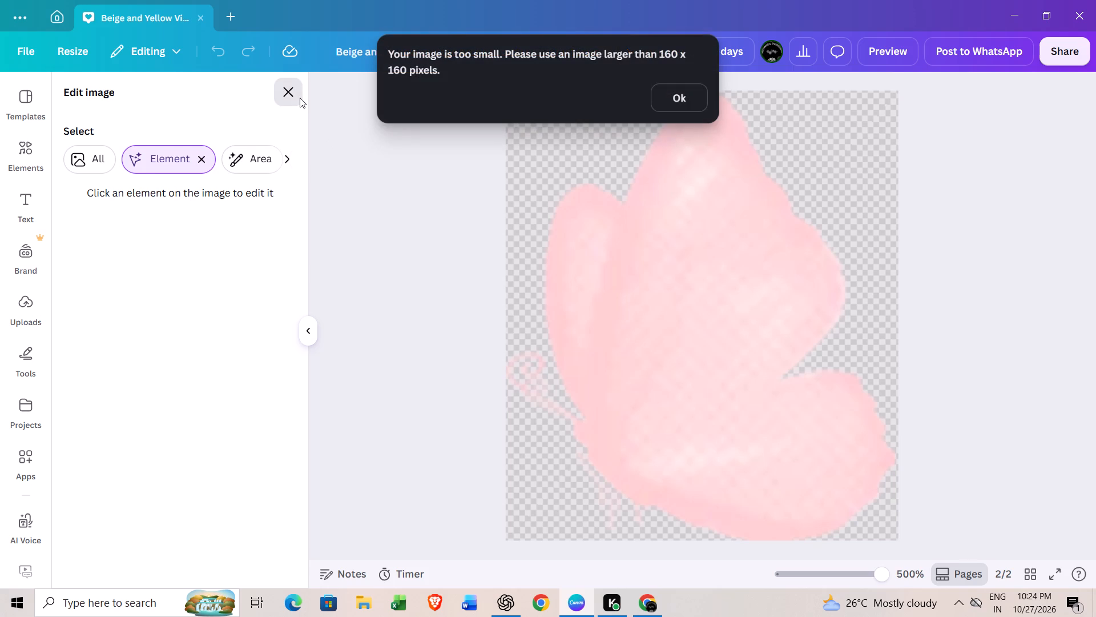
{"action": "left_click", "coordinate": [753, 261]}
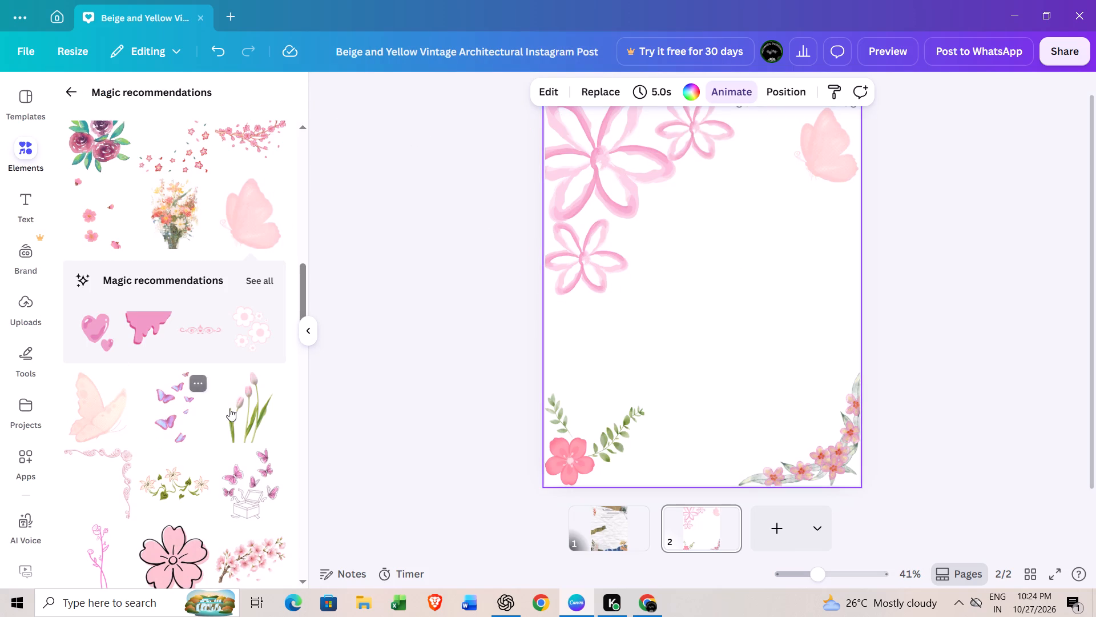
Add the pink heart scroll ornament, size it to about 40% of page 2's width and place it along the bottom edge between the flower decorations.
{"action": "left_click", "coordinate": [199, 326]}
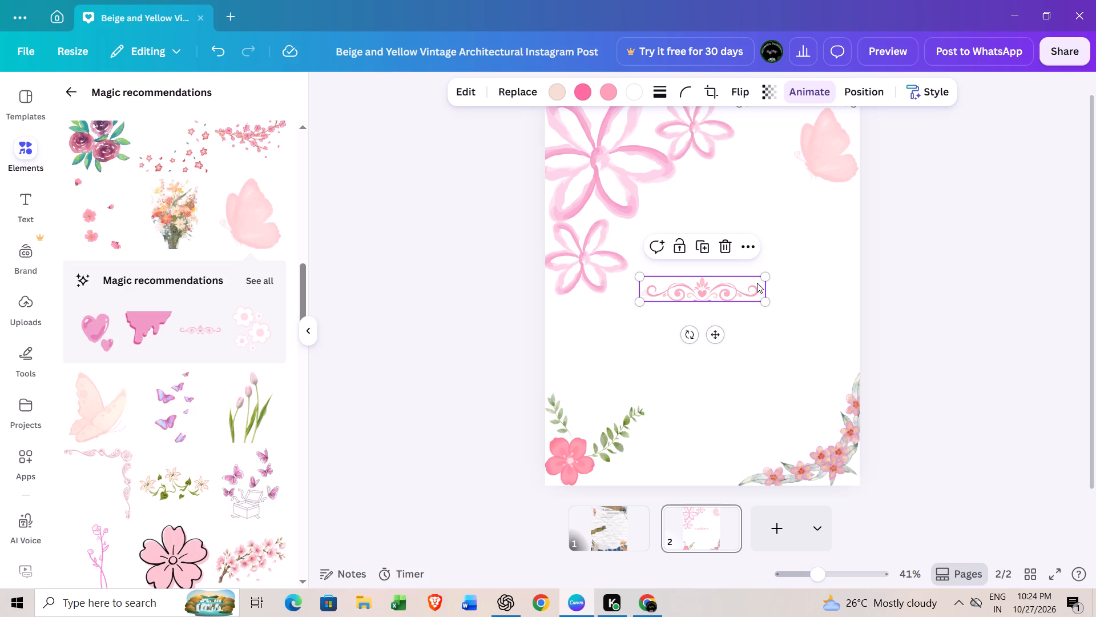
{"action": "left_click_drag", "start_coordinate": [765, 282], "coordinate": [682, 286]}
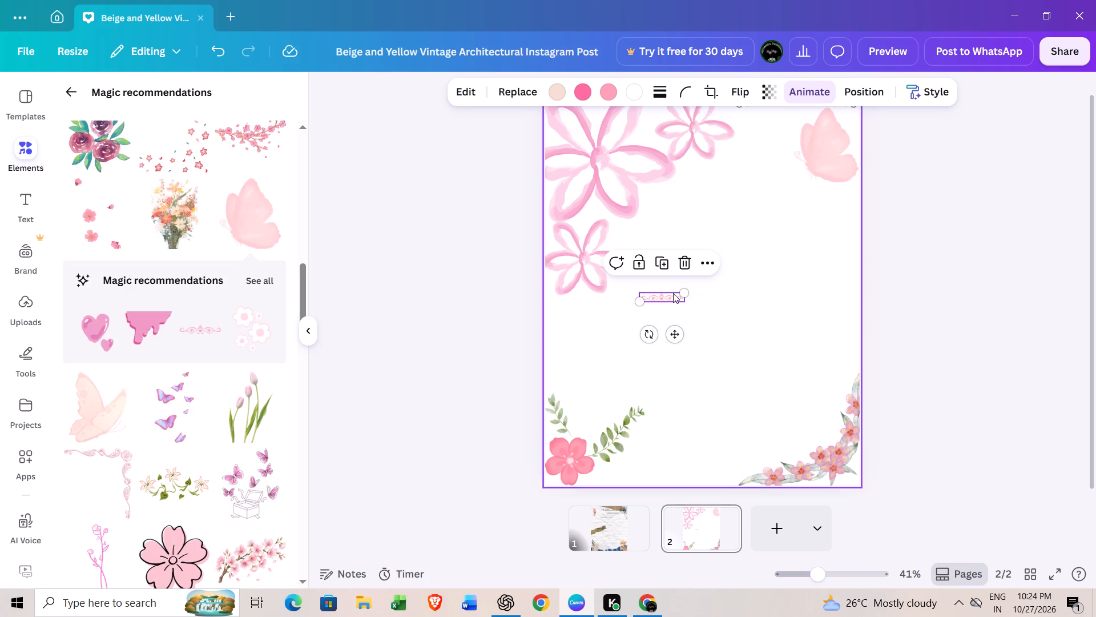
{"action": "left_click_drag", "start_coordinate": [673, 293], "coordinate": [654, 466]}
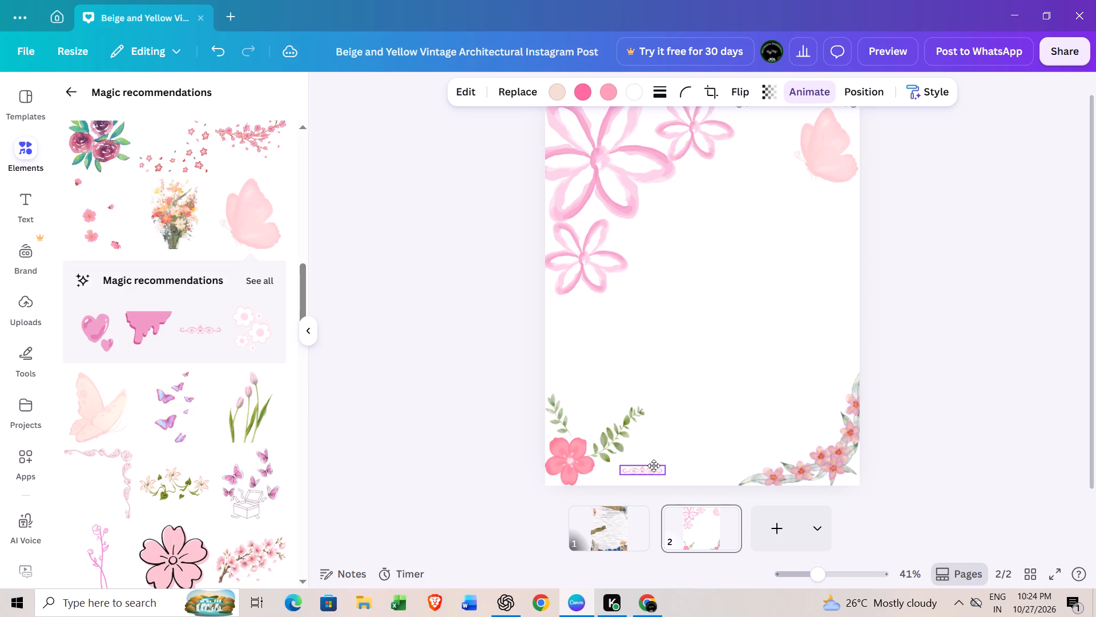
{"action": "left_click_drag", "start_coordinate": [654, 466], "coordinate": [654, 472]}
{"action": "left_click_drag", "start_coordinate": [654, 472], "coordinate": [683, 469]}
{"action": "left_click_drag", "start_coordinate": [696, 468], "coordinate": [725, 466]}
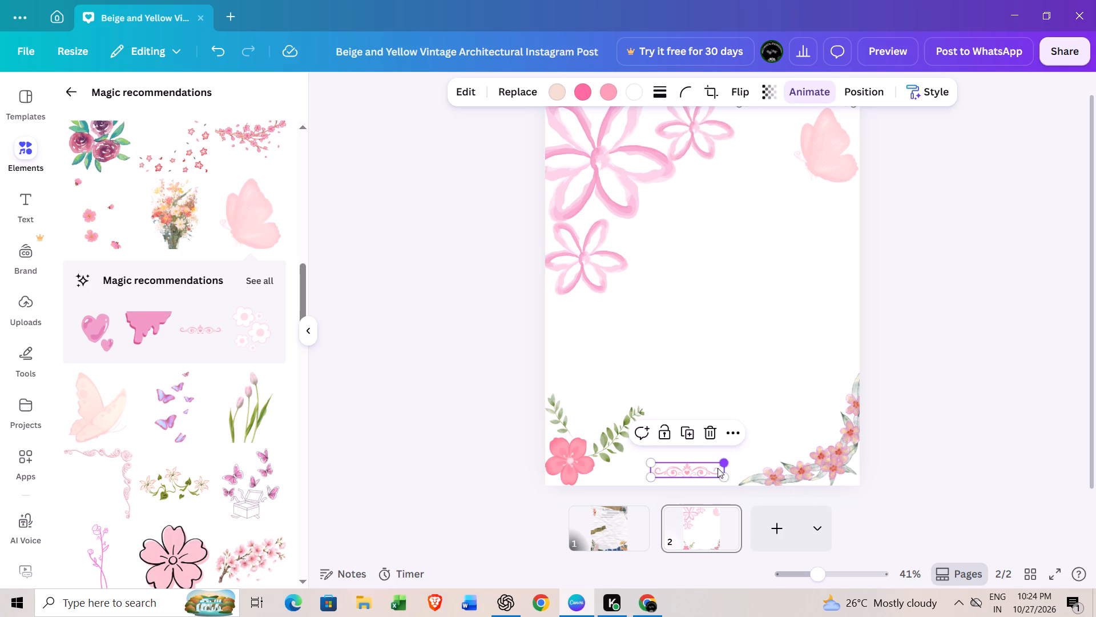
{"action": "left_click_drag", "start_coordinate": [655, 475], "coordinate": [596, 478]}
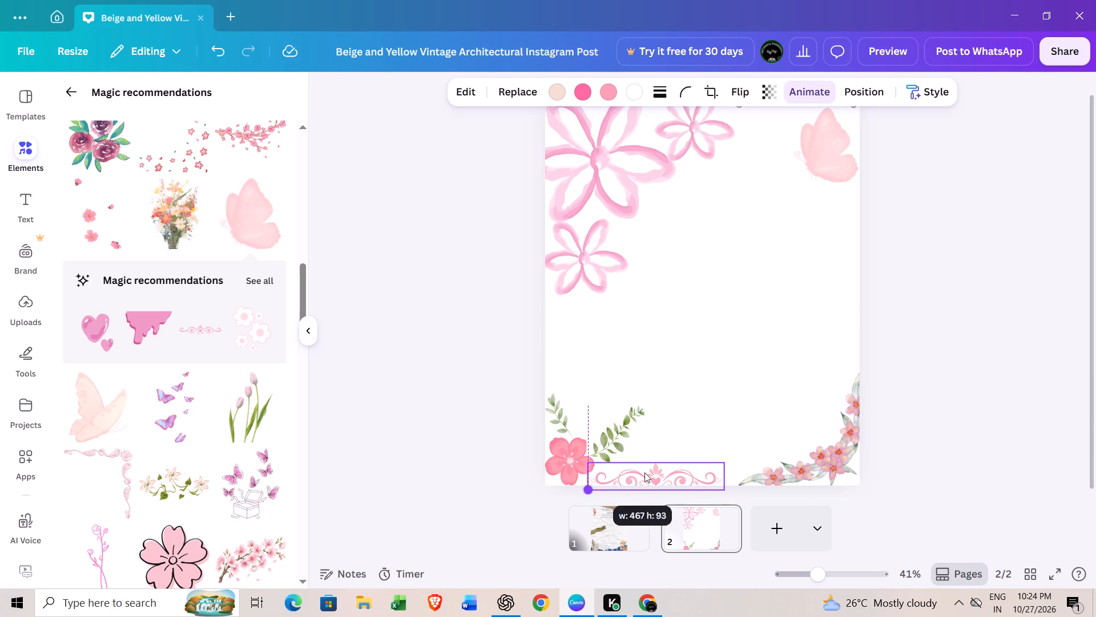
{"action": "left_click", "coordinate": [795, 420]}
{"action": "left_click", "coordinate": [706, 370]}
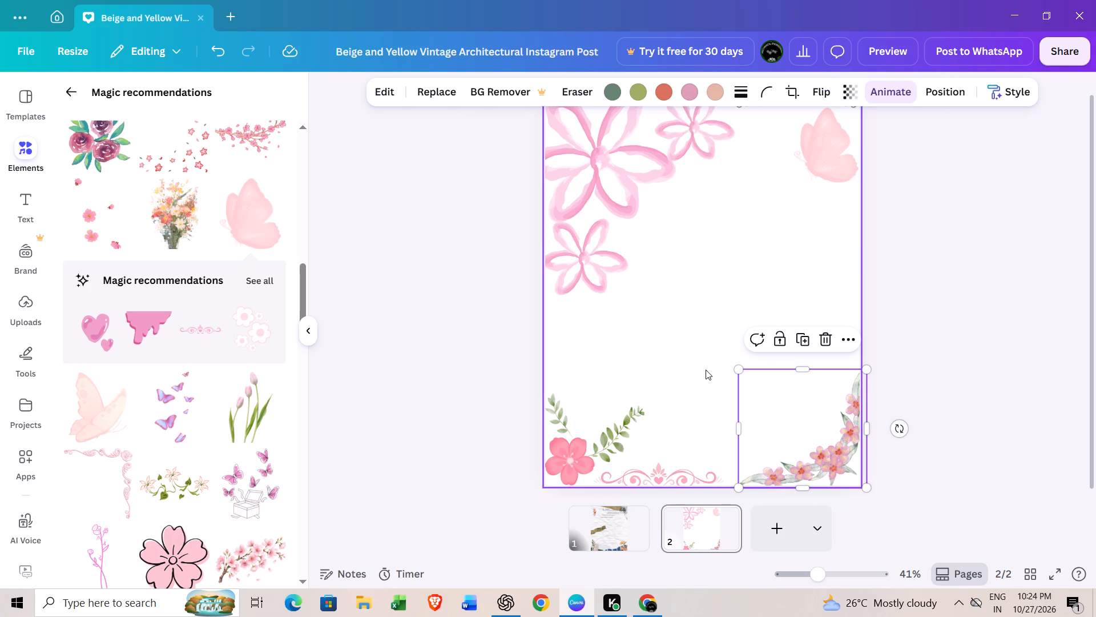
{"action": "left_click", "coordinate": [719, 312]}
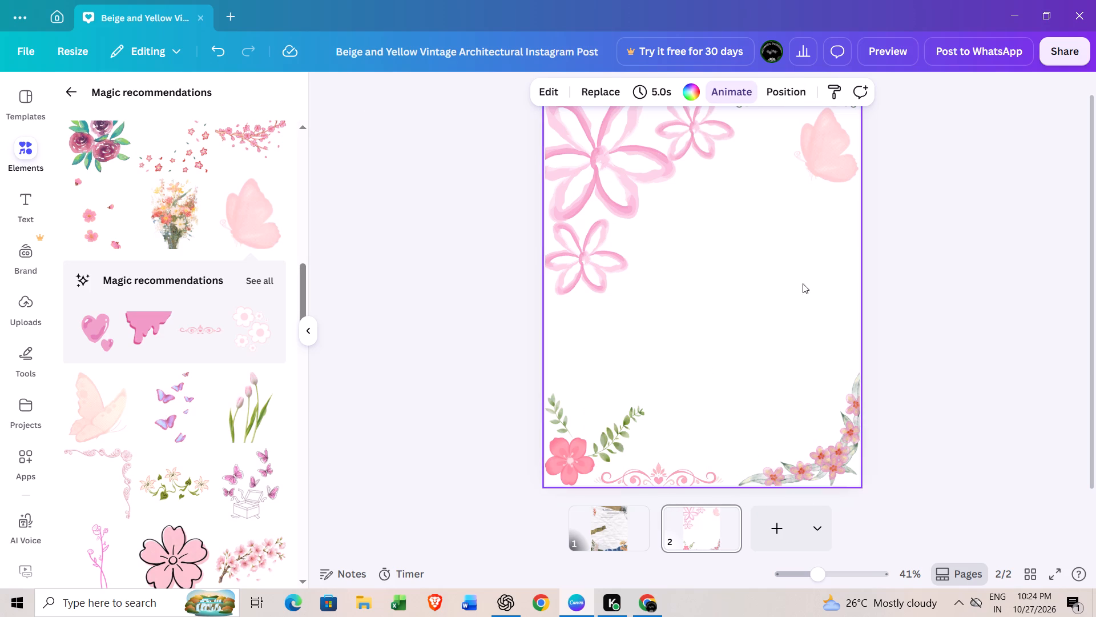
Move the pink butterfly inward and down from page 2's upper-right corner, clear of the rose divider, and deselect it.
{"action": "left_click_drag", "start_coordinate": [831, 153], "coordinate": [831, 145]}
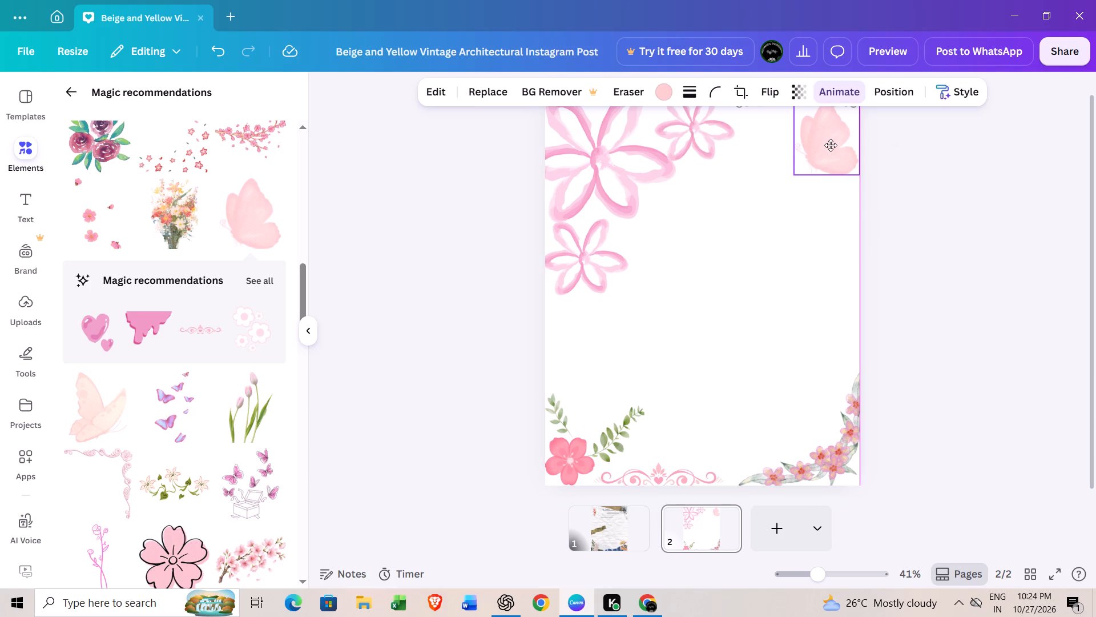
{"action": "left_click_drag", "start_coordinate": [831, 145], "coordinate": [831, 142]}
{"action": "left_click_drag", "start_coordinate": [817, 145], "coordinate": [739, 500]}
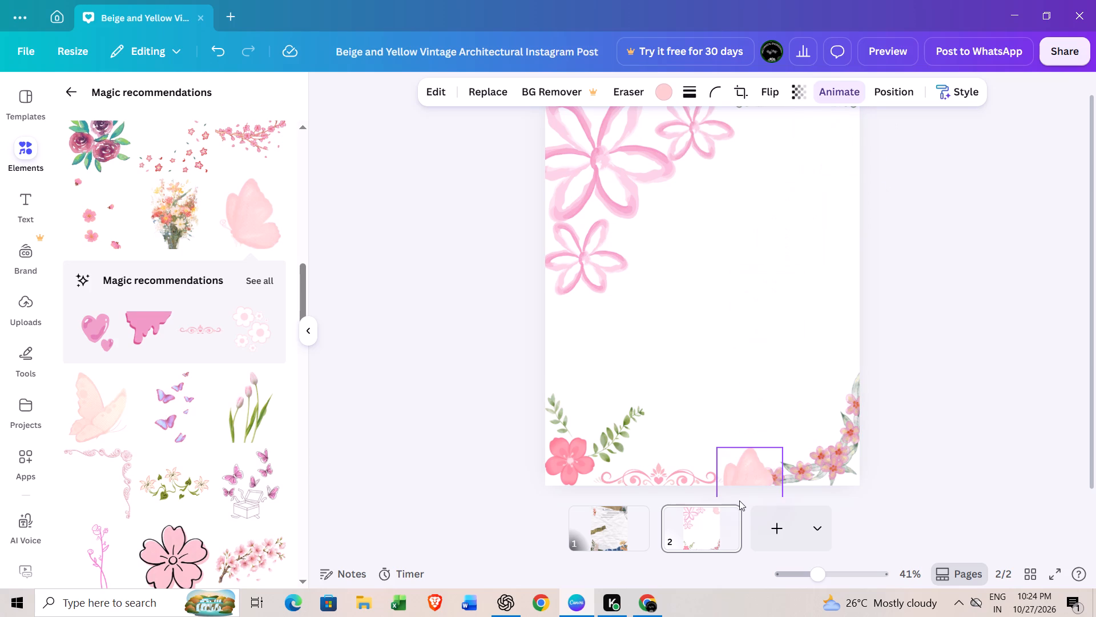
{"action": "left_click_drag", "start_coordinate": [739, 500], "coordinate": [823, 154]}
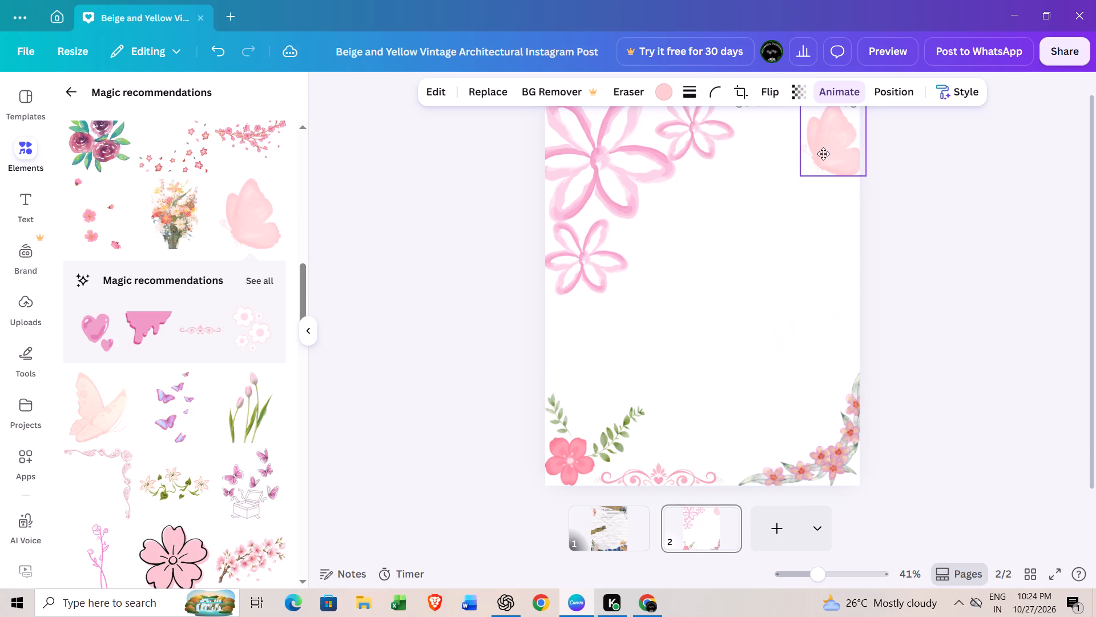
{"action": "left_click_drag", "start_coordinate": [823, 154], "coordinate": [762, 197]}
{"action": "left_click_drag", "start_coordinate": [751, 488], "coordinate": [763, 438]}
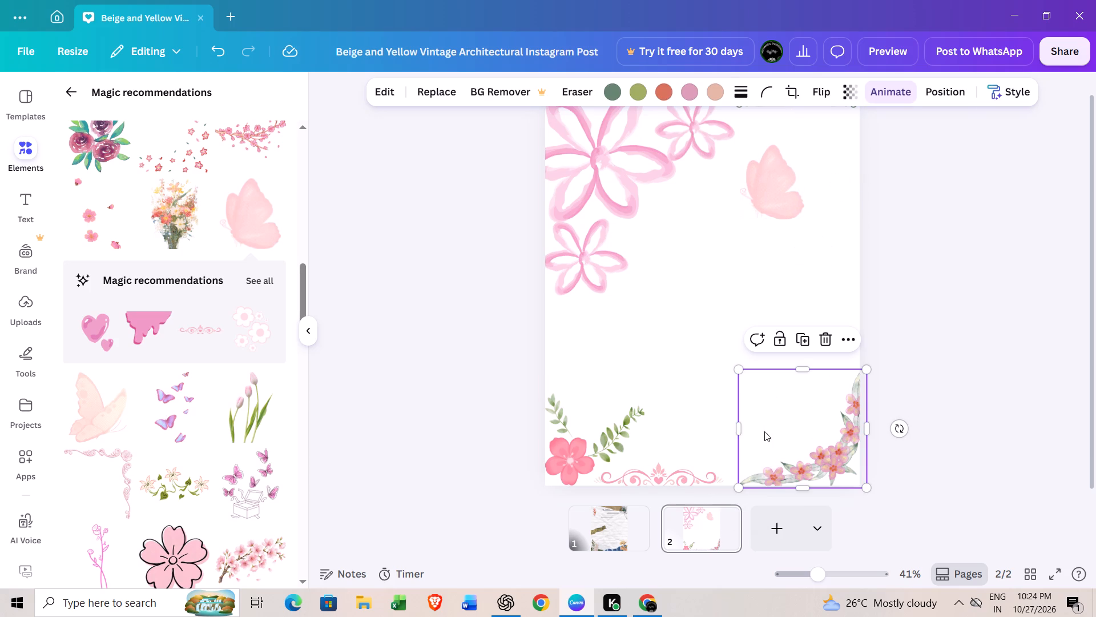
{"action": "left_click", "coordinate": [722, 399]}
{"action": "left_click", "coordinate": [745, 329]}
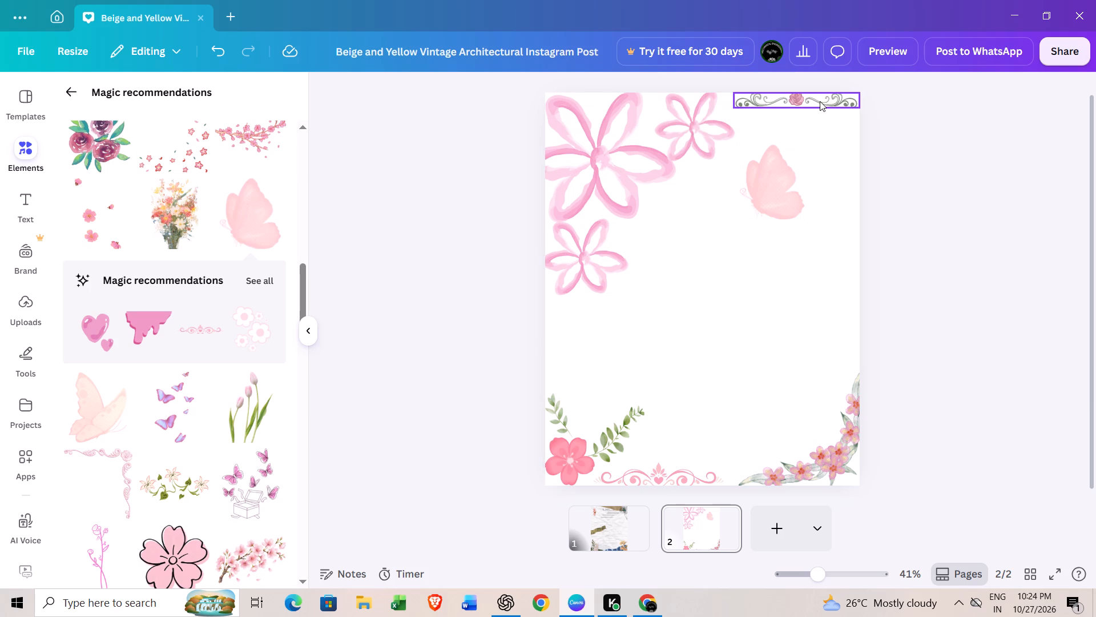
Nudge the rose scroll divider slightly down from page 2's top edge.
{"action": "left_click_drag", "start_coordinate": [820, 101], "coordinate": [820, 106]}
{"action": "left_click", "coordinate": [768, 238]}
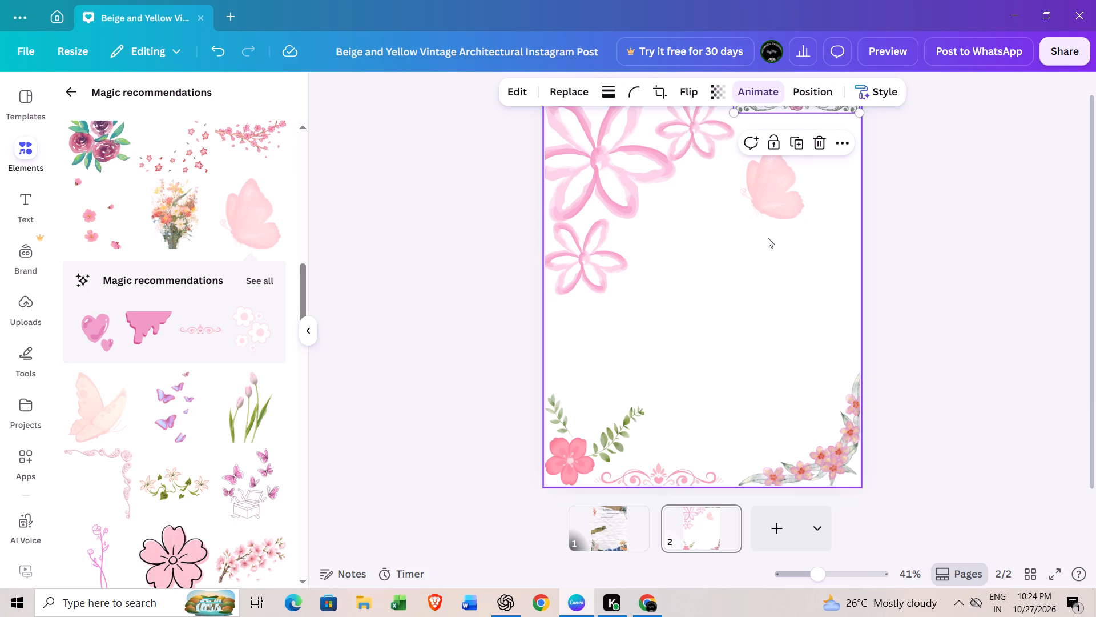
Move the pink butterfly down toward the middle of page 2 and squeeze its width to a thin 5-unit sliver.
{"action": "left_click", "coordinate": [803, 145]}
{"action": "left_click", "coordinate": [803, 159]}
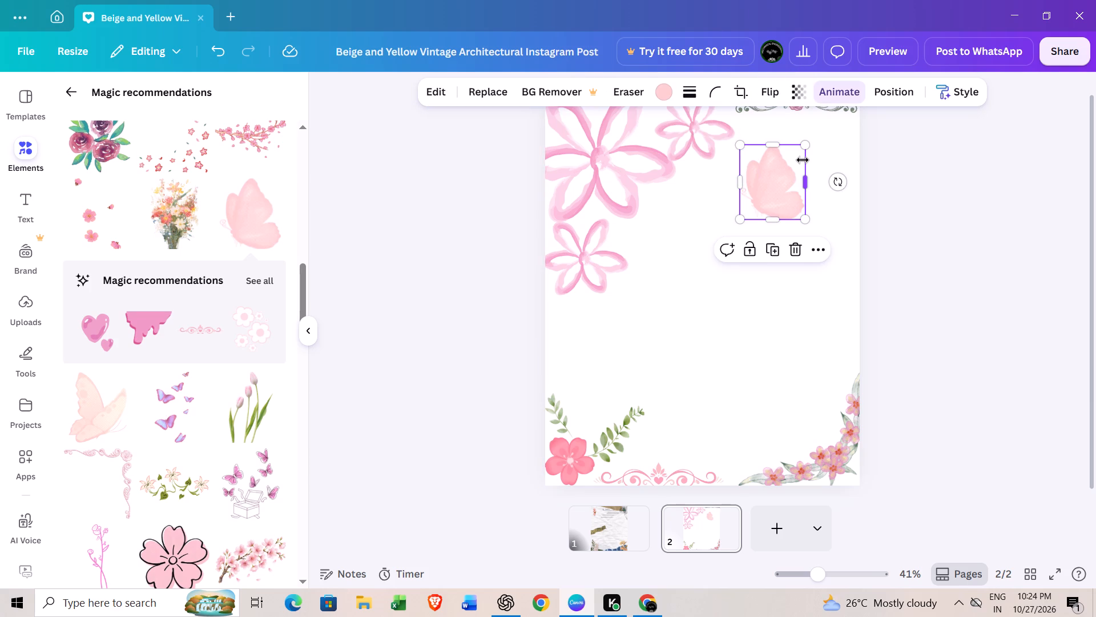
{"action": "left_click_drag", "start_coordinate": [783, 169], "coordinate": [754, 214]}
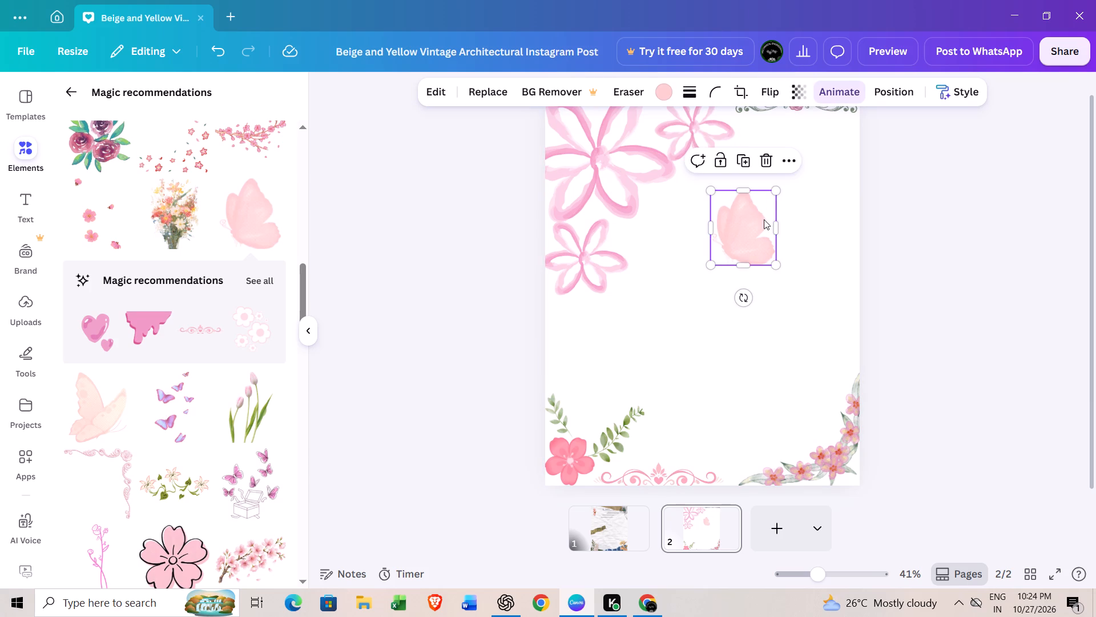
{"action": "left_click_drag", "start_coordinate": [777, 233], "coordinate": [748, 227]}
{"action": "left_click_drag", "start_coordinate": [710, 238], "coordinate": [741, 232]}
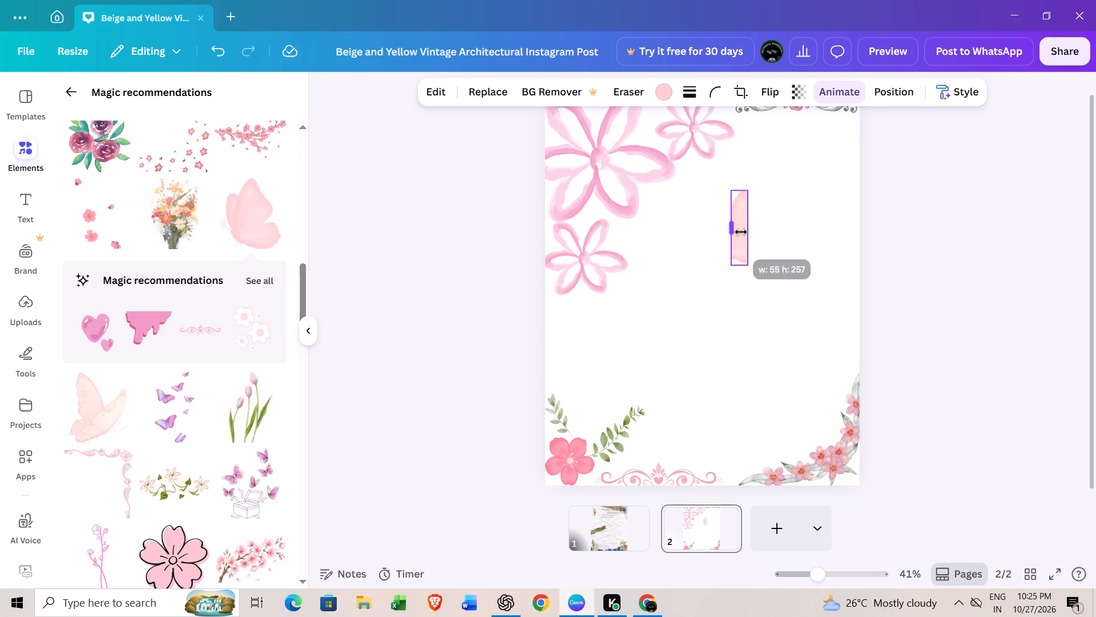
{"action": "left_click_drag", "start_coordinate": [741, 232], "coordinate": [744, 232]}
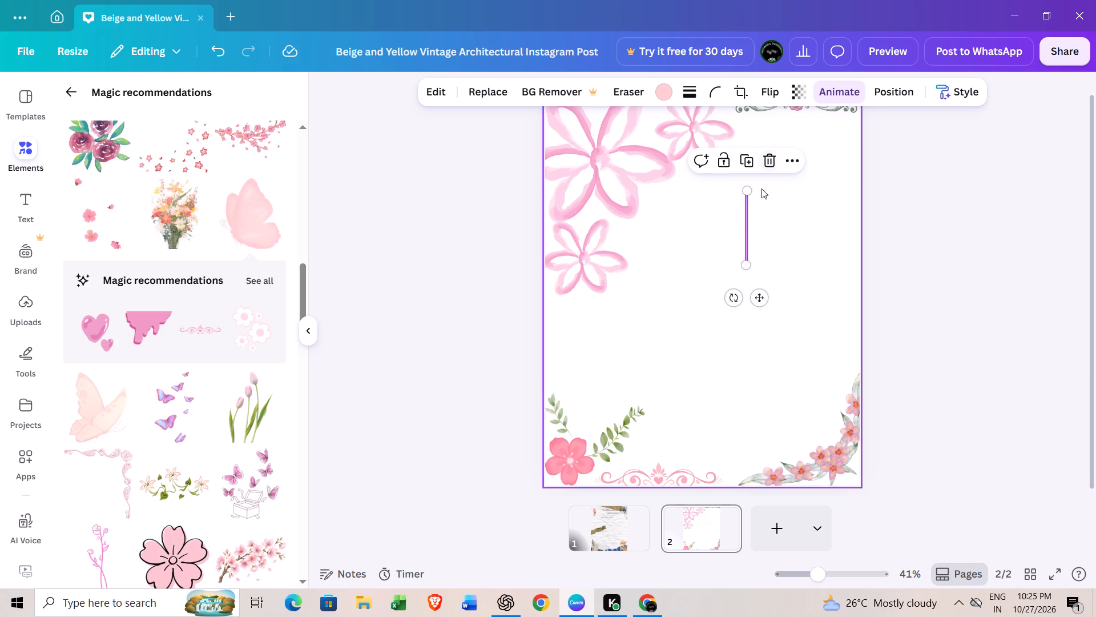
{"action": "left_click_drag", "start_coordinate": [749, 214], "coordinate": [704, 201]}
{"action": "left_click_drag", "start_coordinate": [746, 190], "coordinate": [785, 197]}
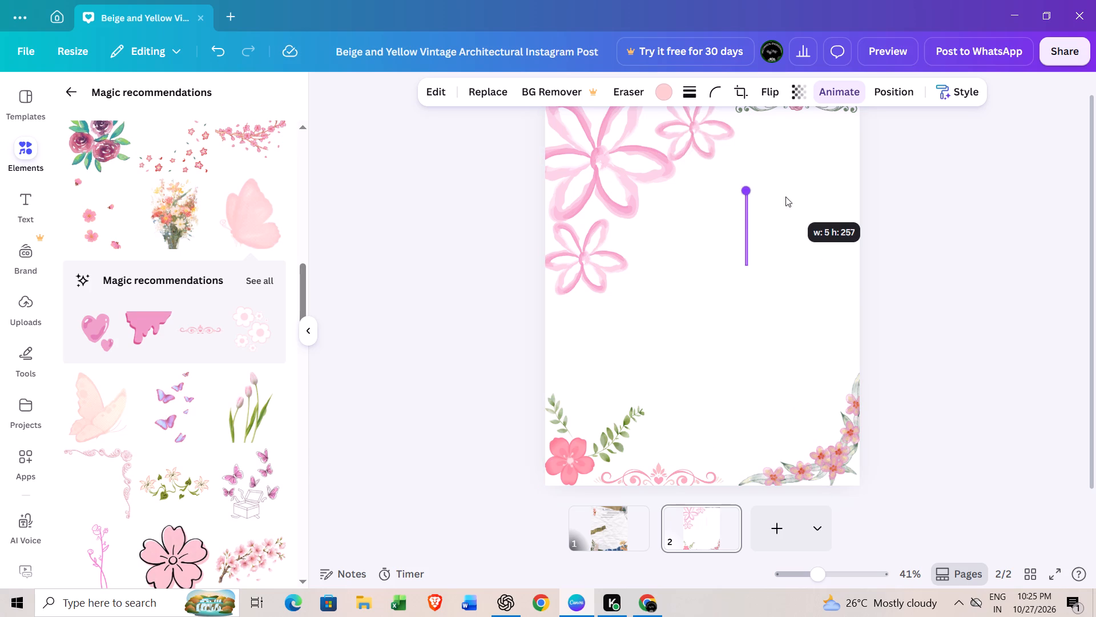
Delete the narrowed pink butterfly from page 2.
{"action": "left_click", "coordinate": [769, 159]}
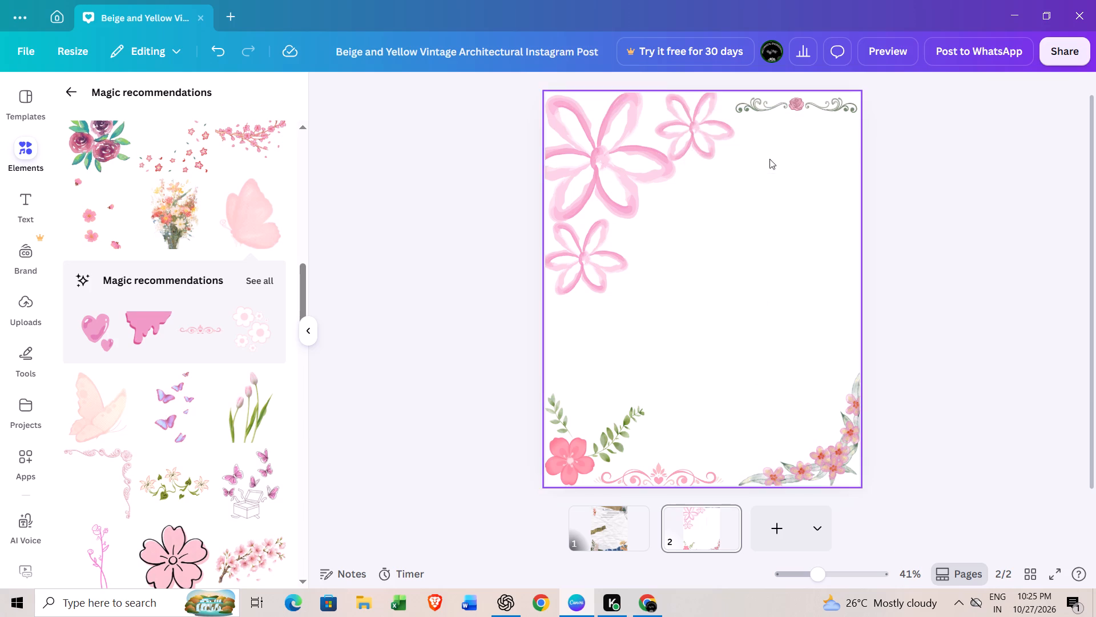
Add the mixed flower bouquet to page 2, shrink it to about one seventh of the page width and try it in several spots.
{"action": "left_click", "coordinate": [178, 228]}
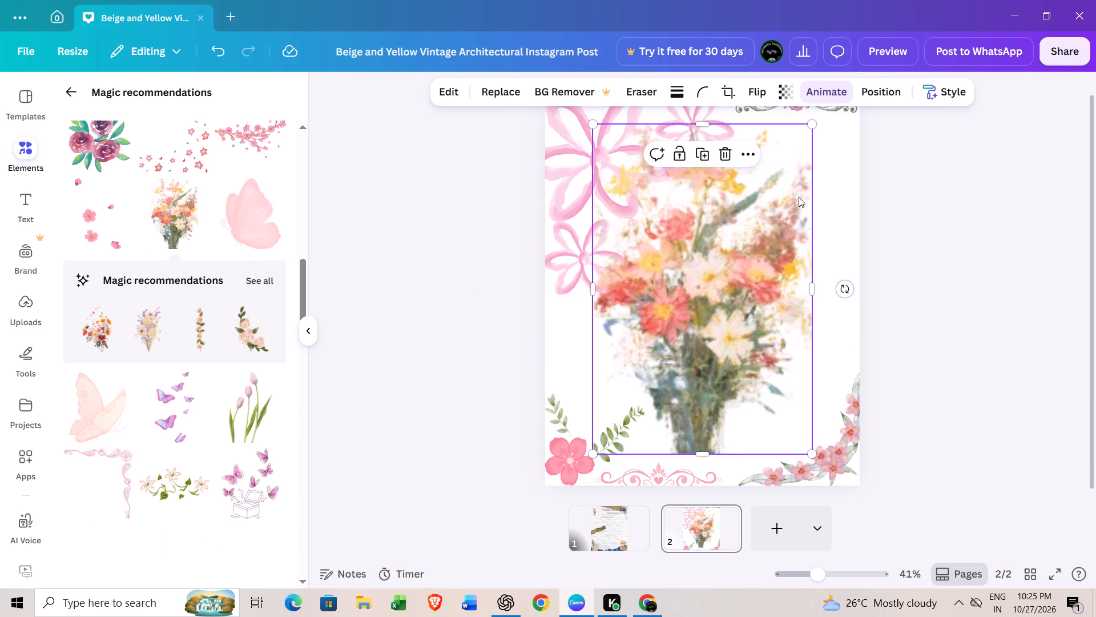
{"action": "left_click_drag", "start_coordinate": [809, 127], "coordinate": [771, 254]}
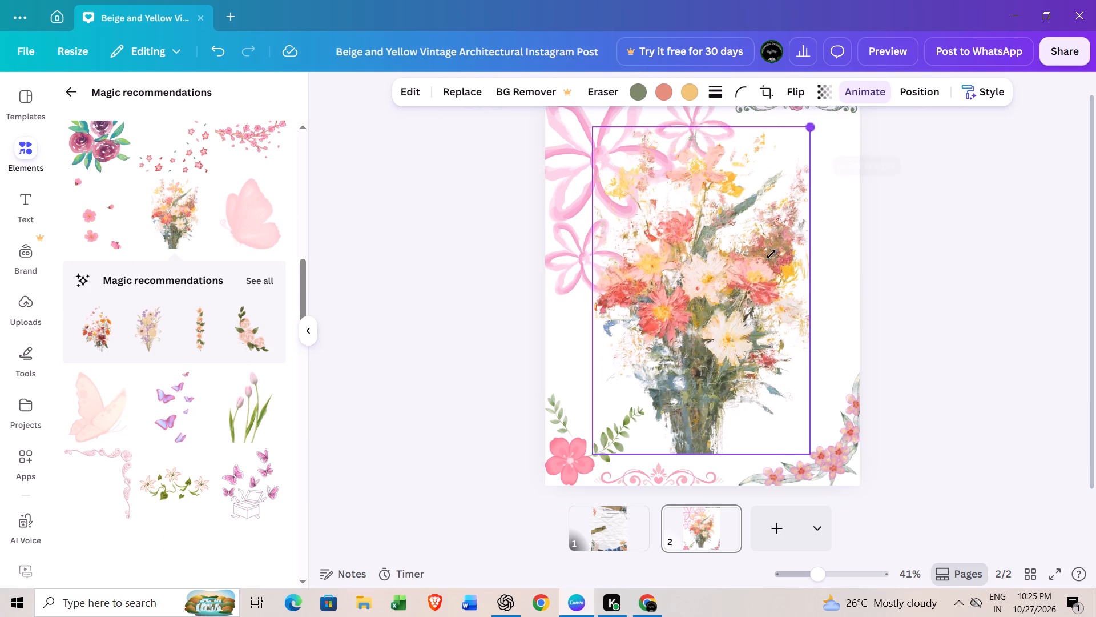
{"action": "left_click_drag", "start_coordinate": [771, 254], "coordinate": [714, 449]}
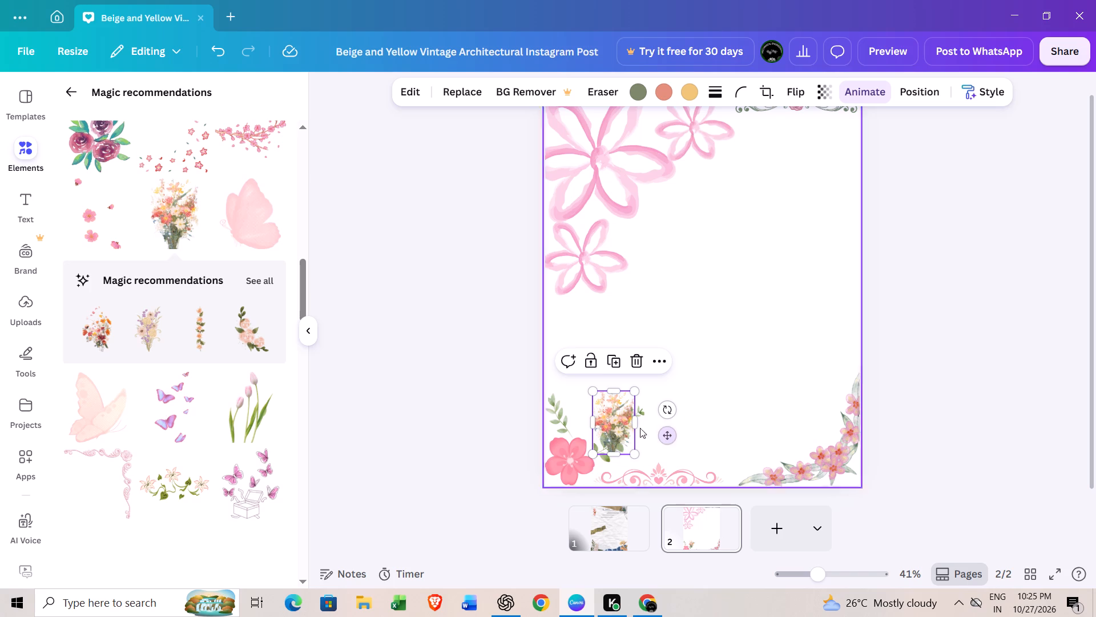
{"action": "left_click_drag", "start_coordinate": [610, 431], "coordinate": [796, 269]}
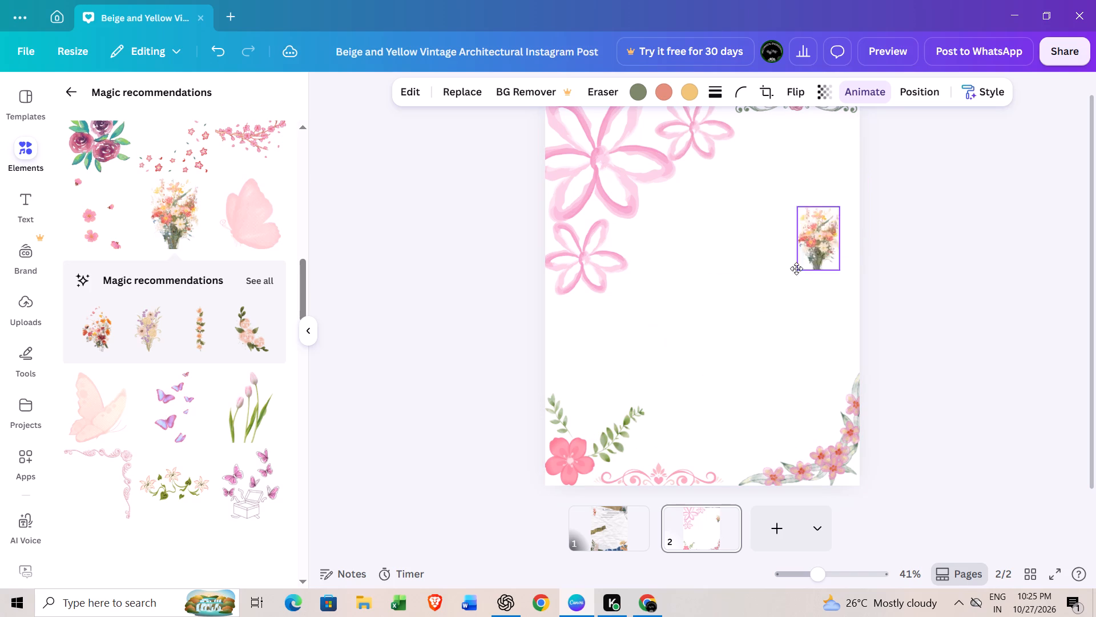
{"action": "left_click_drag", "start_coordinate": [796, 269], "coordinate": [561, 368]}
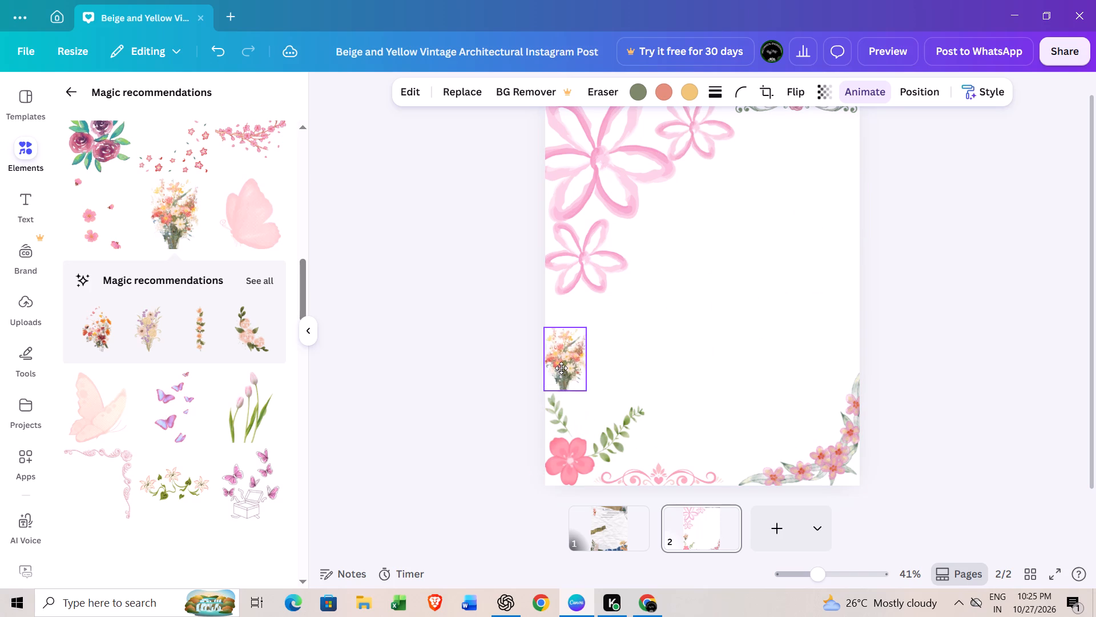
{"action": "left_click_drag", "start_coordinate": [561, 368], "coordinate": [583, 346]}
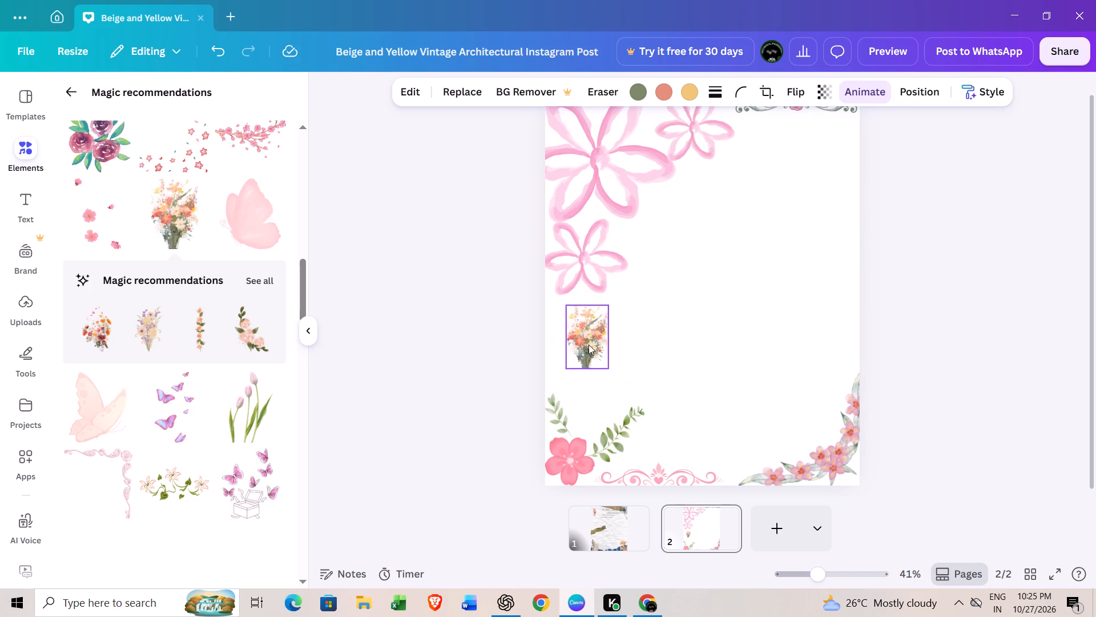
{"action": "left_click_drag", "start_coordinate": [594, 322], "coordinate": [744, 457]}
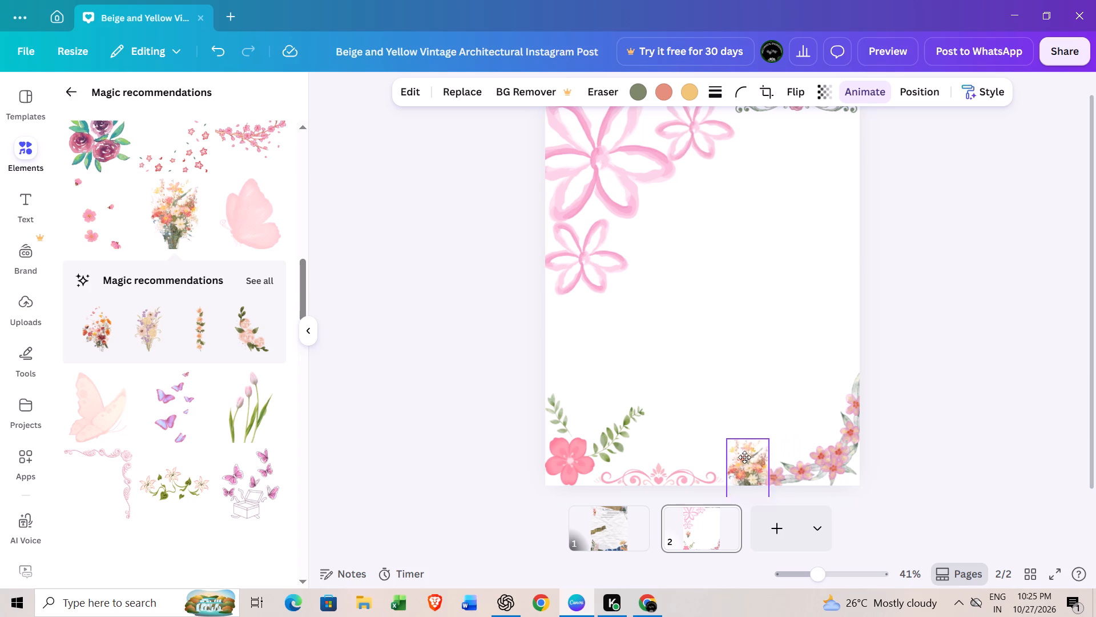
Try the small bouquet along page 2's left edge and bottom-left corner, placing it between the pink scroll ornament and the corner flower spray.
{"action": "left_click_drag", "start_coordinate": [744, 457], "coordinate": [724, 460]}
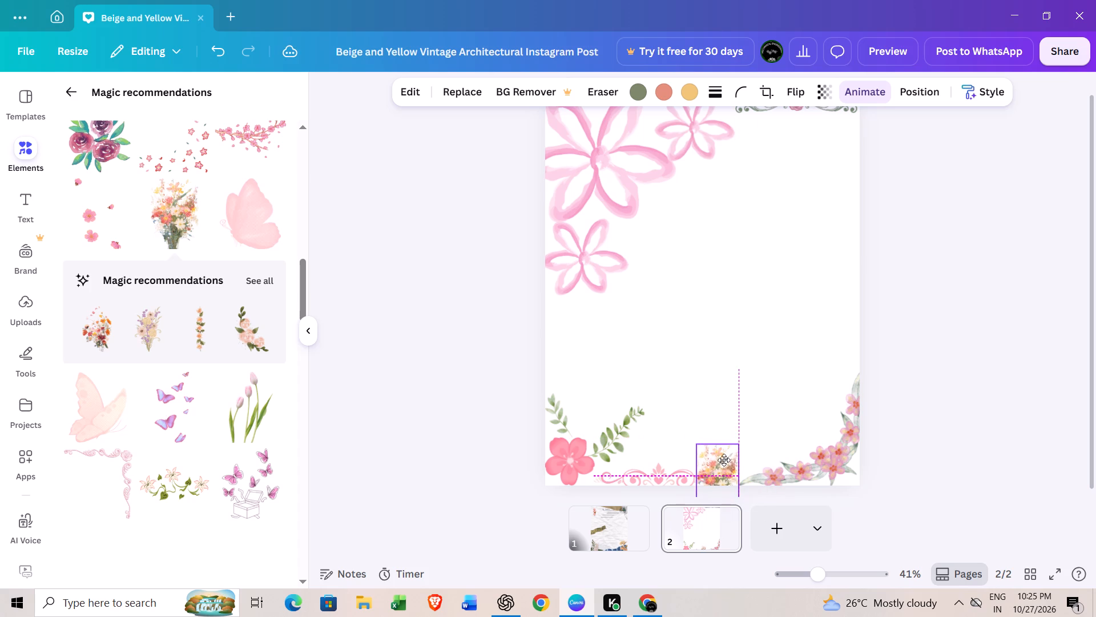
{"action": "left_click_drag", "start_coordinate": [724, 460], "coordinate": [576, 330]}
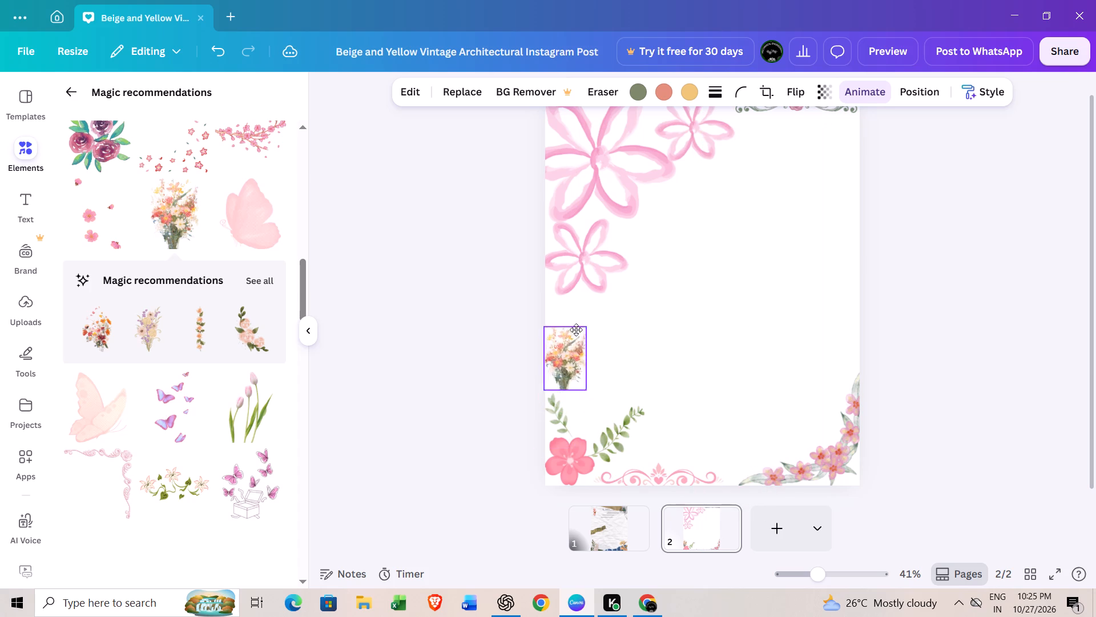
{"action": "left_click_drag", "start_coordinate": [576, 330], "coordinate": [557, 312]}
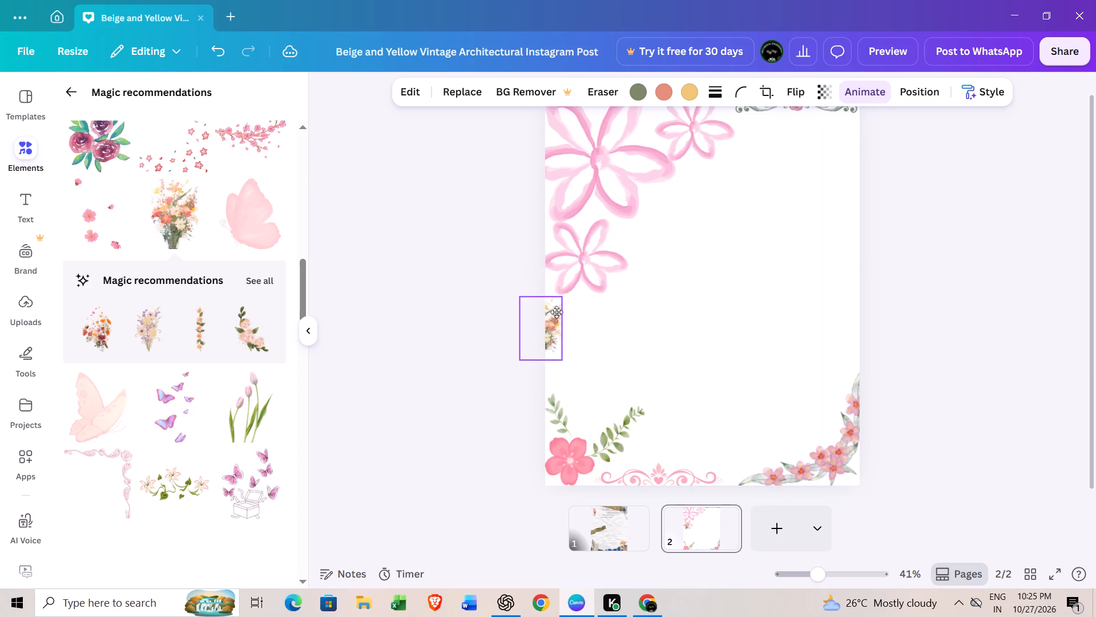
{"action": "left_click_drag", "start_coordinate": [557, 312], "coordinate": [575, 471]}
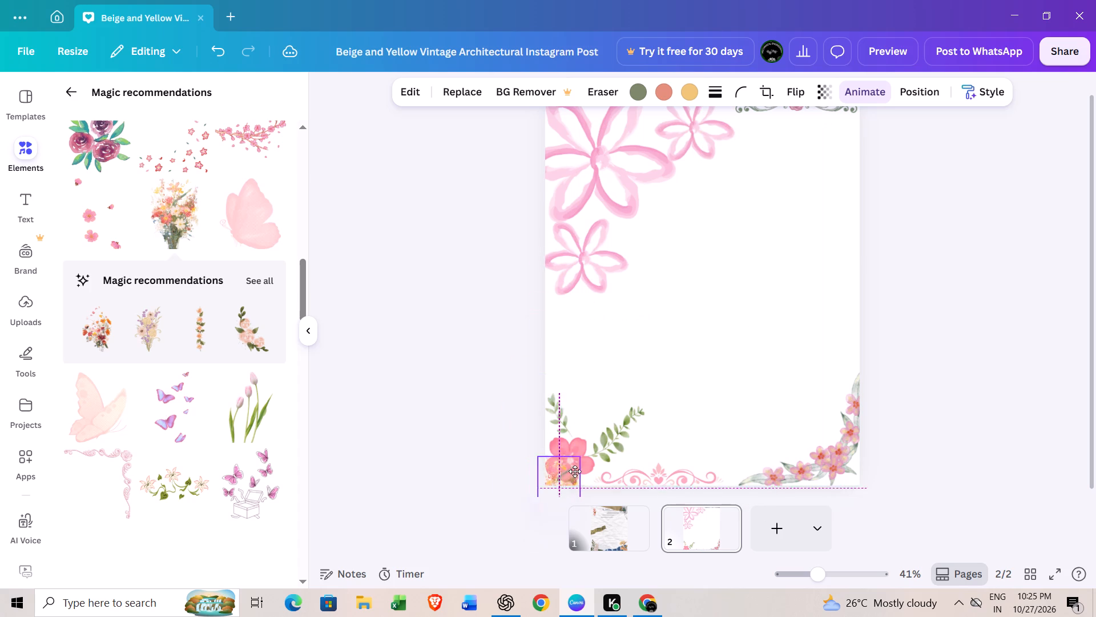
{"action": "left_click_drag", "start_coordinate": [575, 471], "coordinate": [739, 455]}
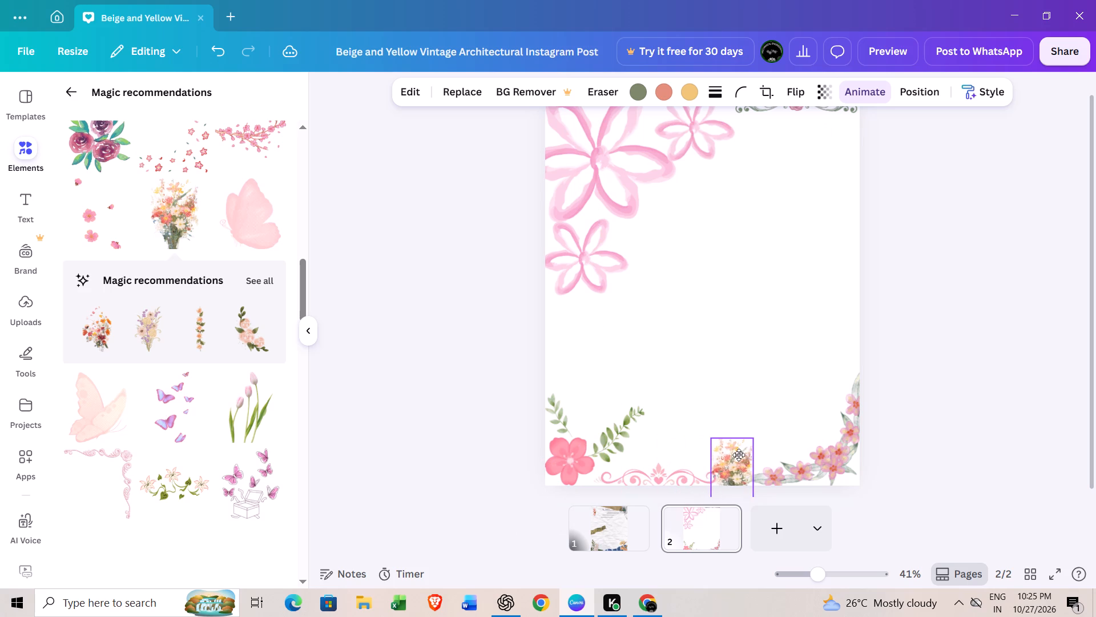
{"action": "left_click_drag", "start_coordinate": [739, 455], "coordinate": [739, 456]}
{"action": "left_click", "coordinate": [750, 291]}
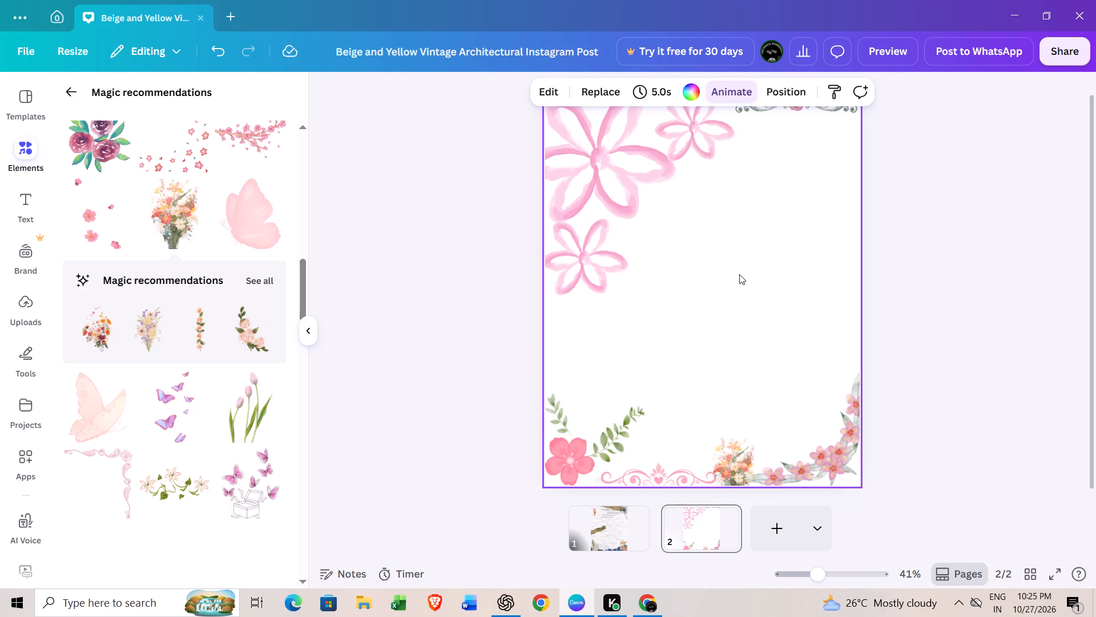
Delete the small mixed flower bouquet from the bottom of page 2.
{"action": "left_click", "coordinate": [736, 474]}
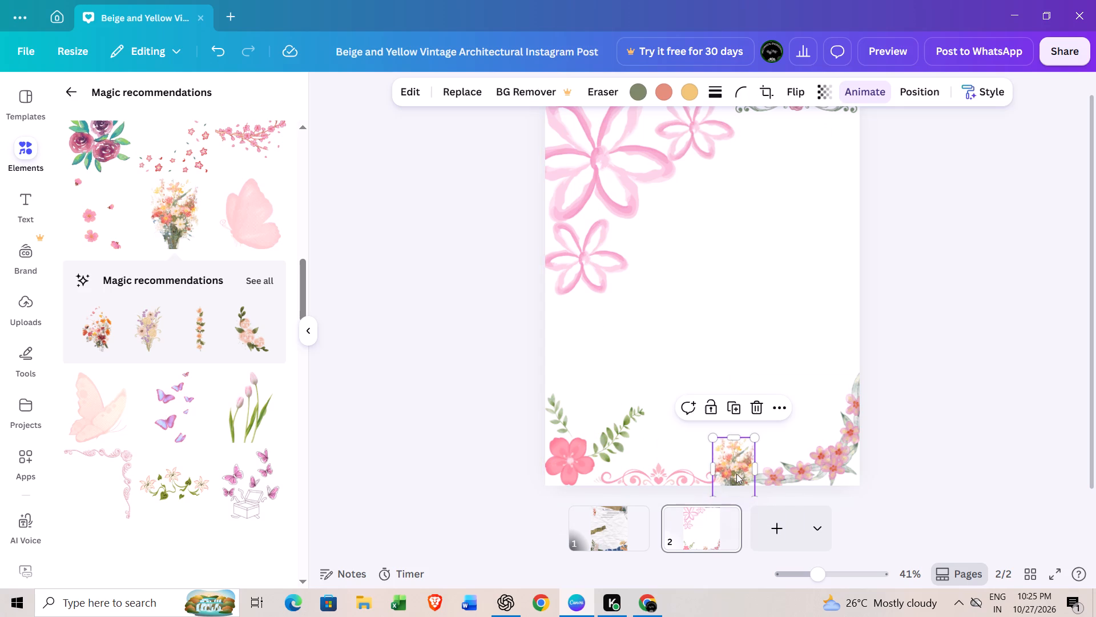
{"action": "left_click", "coordinate": [753, 402]}
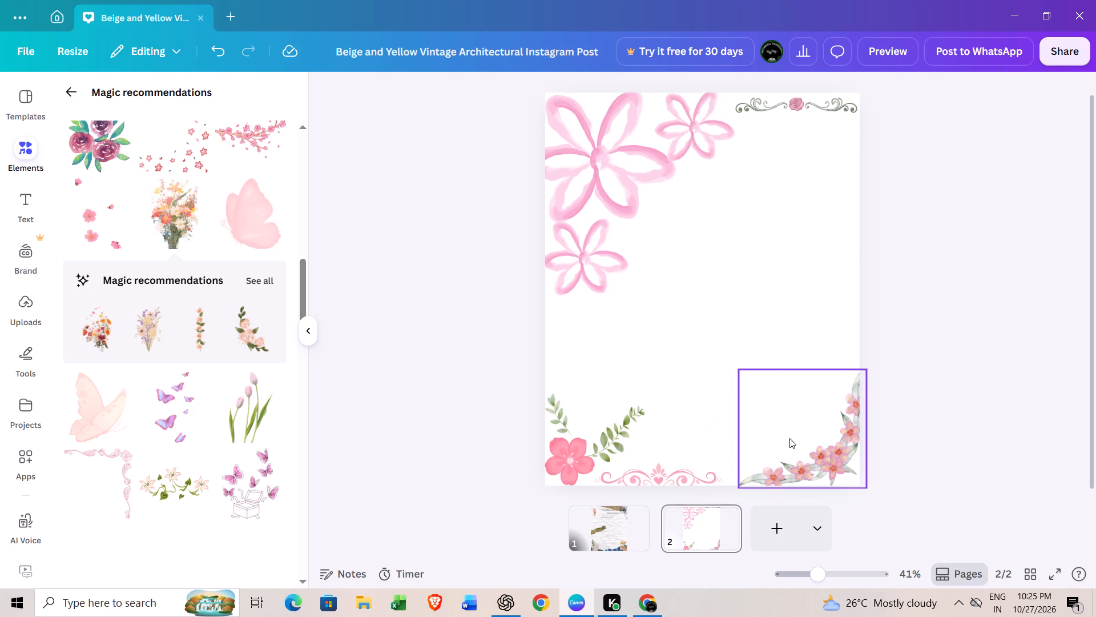
Delete the pink flower spray from page 2's bottom-right corner.
{"action": "left_click", "coordinate": [796, 447]}
{"action": "left_click", "coordinate": [827, 336]}
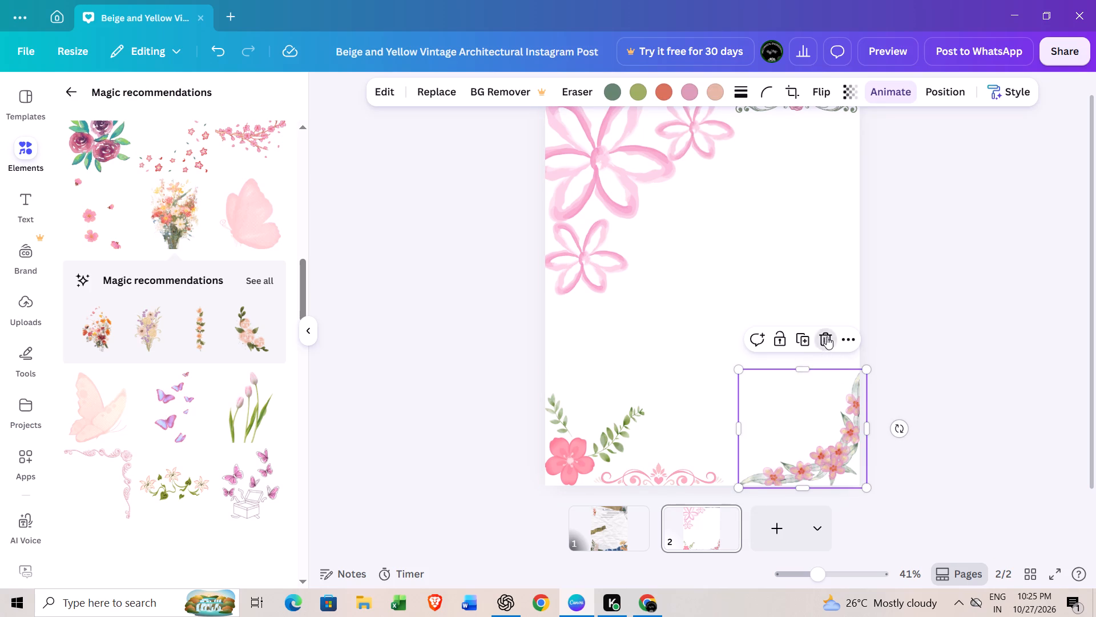
Move the pink scroll ornament along page 2's bottom edge into the bottom-right corner.
{"action": "left_click_drag", "start_coordinate": [661, 474], "coordinate": [751, 476]}
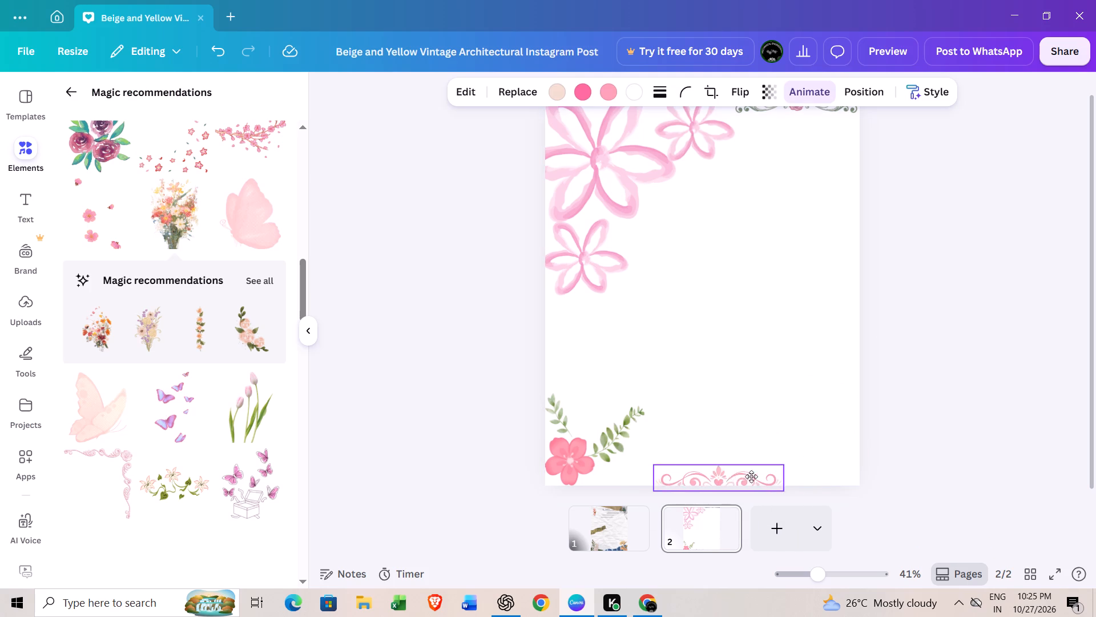
{"action": "left_click_drag", "start_coordinate": [751, 476], "coordinate": [792, 470]}
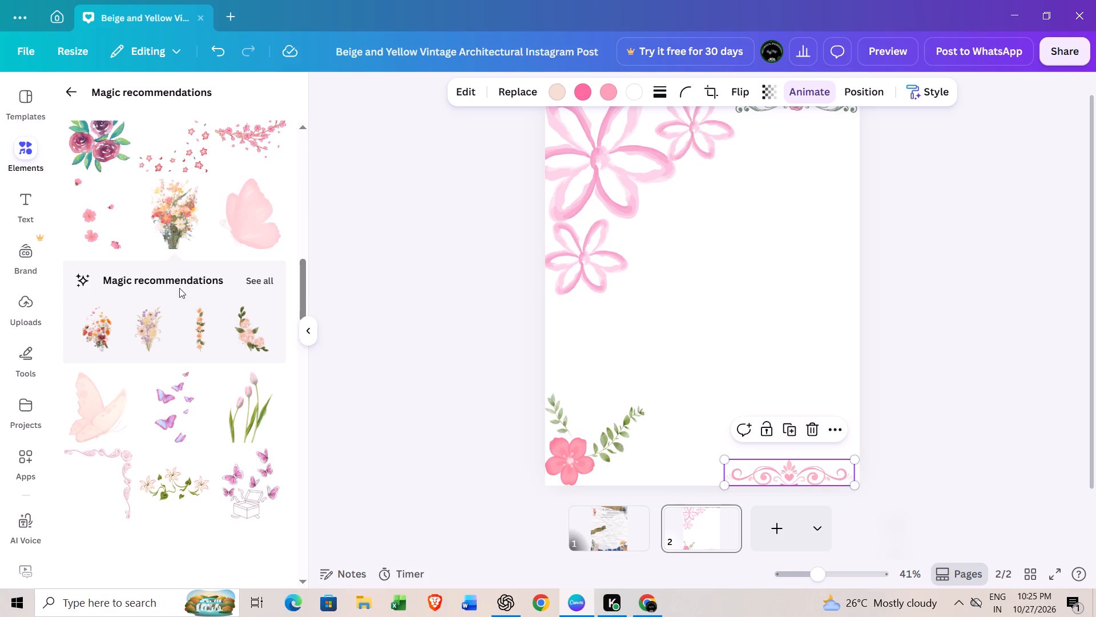
Add the three pink tulips to page 2 and move them down so the stems run past the page's bottom edge.
{"action": "left_click", "coordinate": [231, 412]}
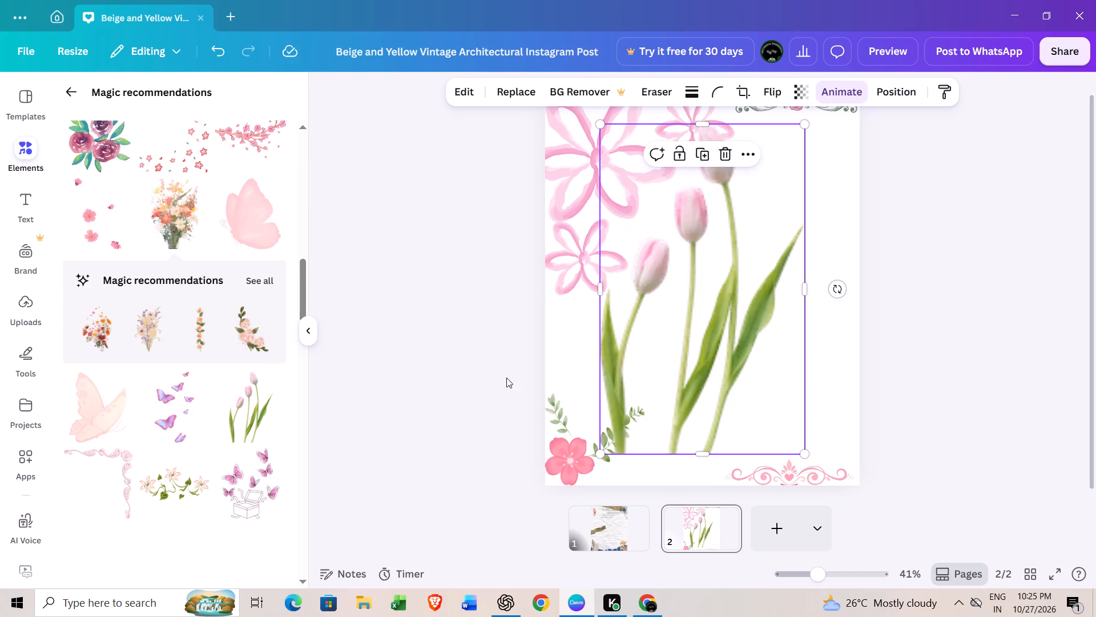
{"action": "left_click_drag", "start_coordinate": [752, 206], "coordinate": [765, 295]}
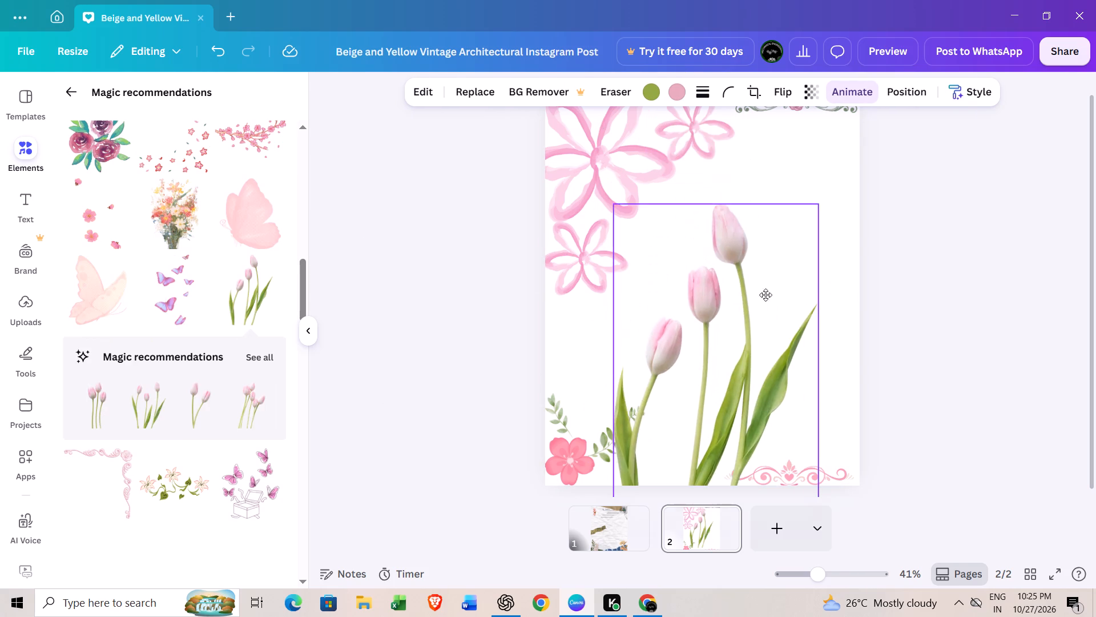
{"action": "left_click_drag", "start_coordinate": [765, 295], "coordinate": [763, 269]}
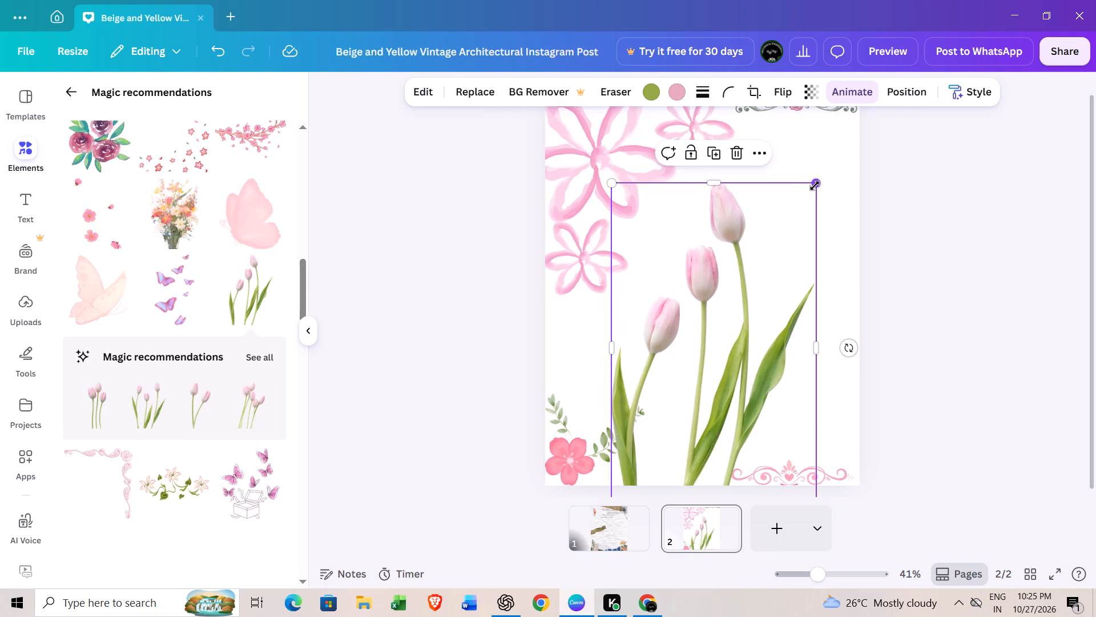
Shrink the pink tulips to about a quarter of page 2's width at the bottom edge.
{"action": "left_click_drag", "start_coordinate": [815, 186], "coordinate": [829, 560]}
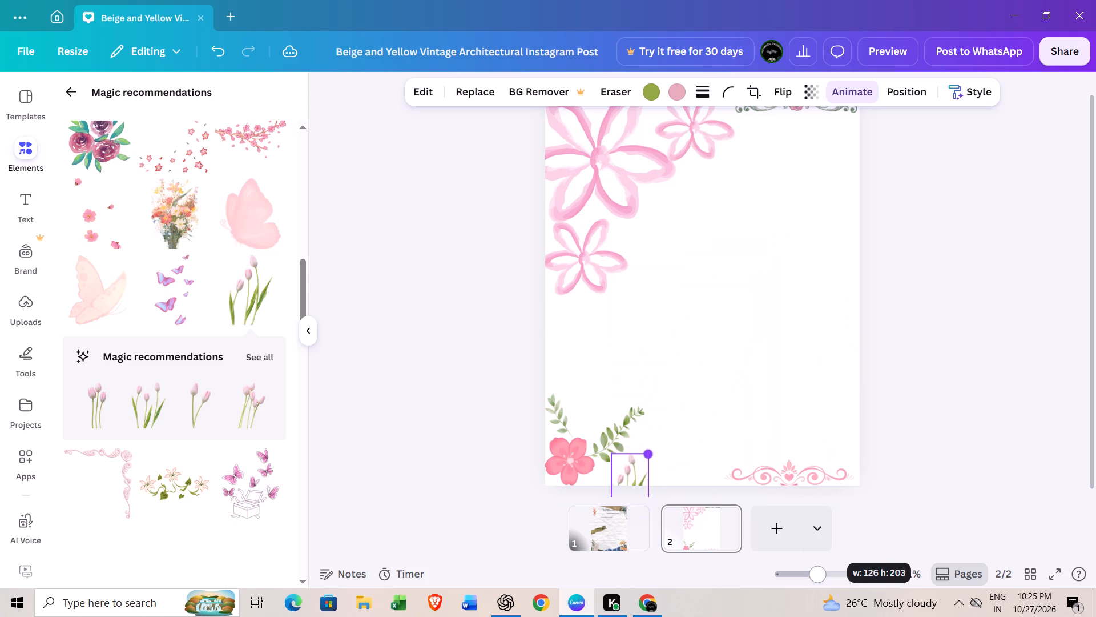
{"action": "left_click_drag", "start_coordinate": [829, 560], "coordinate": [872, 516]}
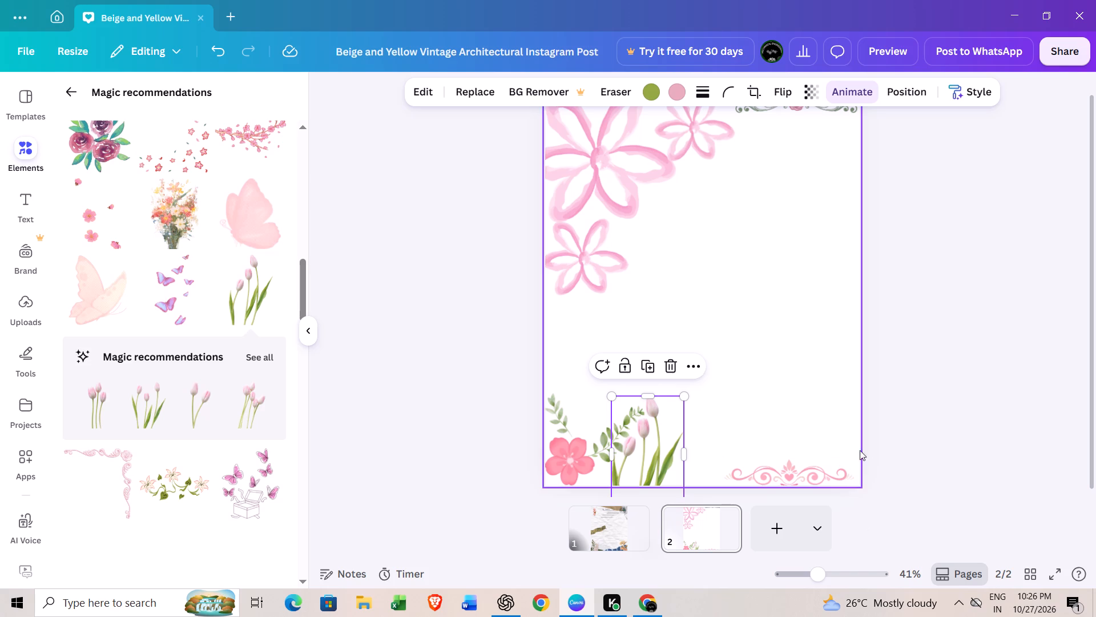
Delete the pink tulips from page 2.
{"action": "left_click", "coordinate": [706, 366]}
{"action": "left_click", "coordinate": [698, 376]}
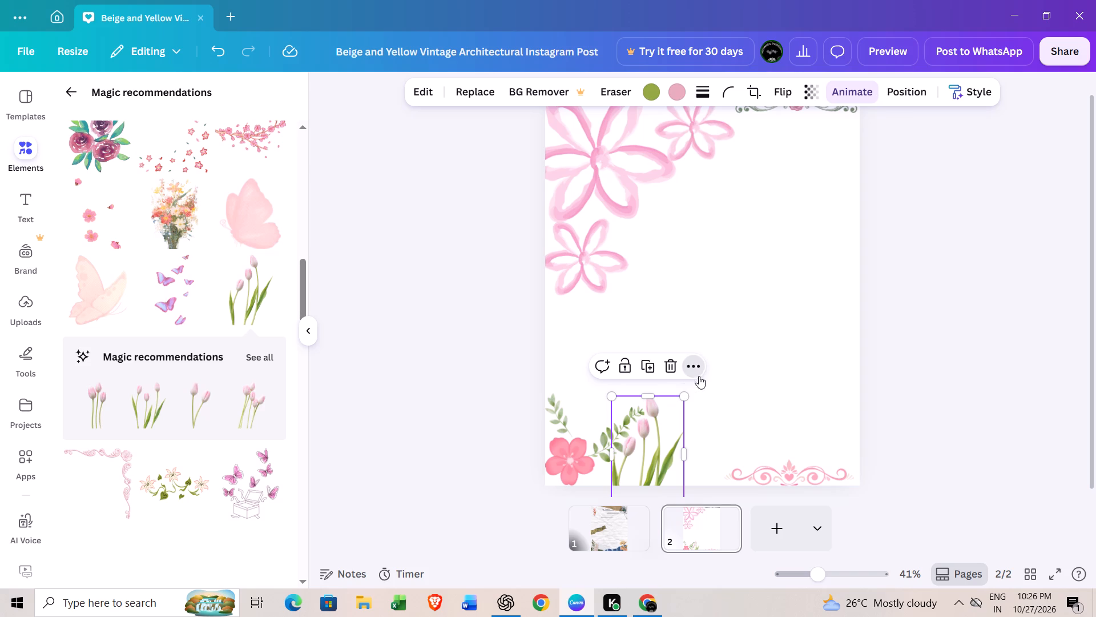
{"action": "scroll", "coordinate": [700, 358], "scroll_direction": "down", "scroll_amount": 1}
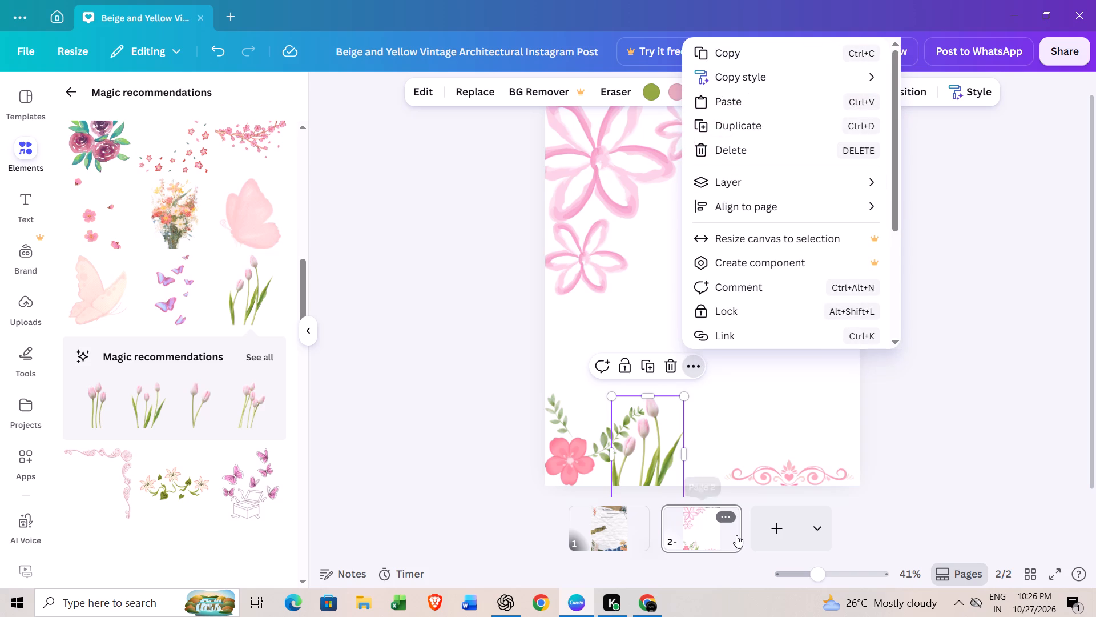
{"action": "left_click", "coordinate": [671, 375]}
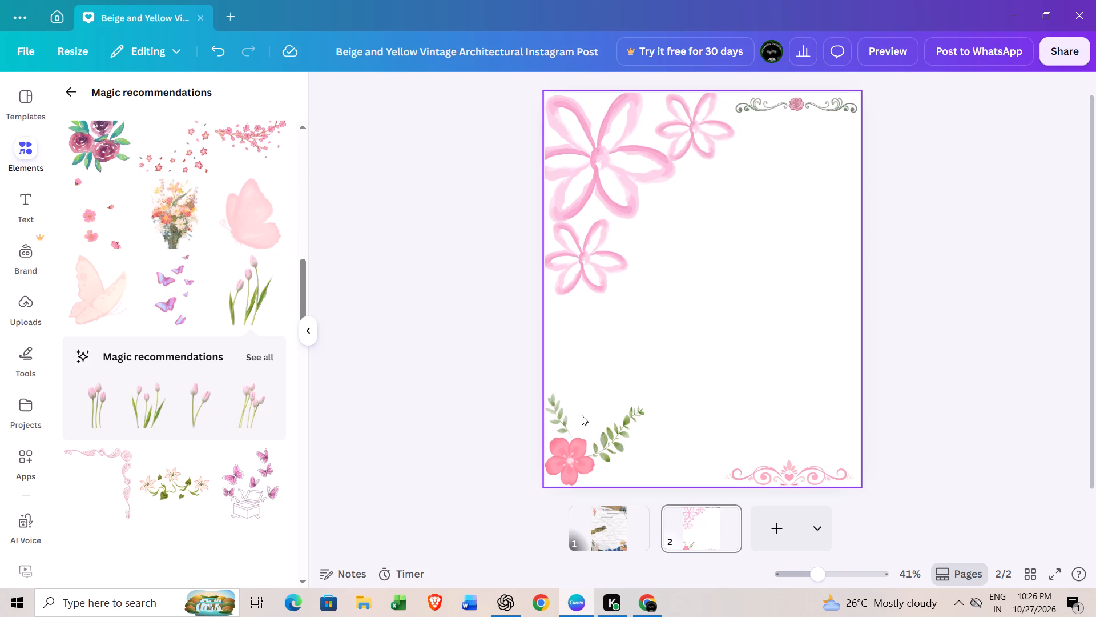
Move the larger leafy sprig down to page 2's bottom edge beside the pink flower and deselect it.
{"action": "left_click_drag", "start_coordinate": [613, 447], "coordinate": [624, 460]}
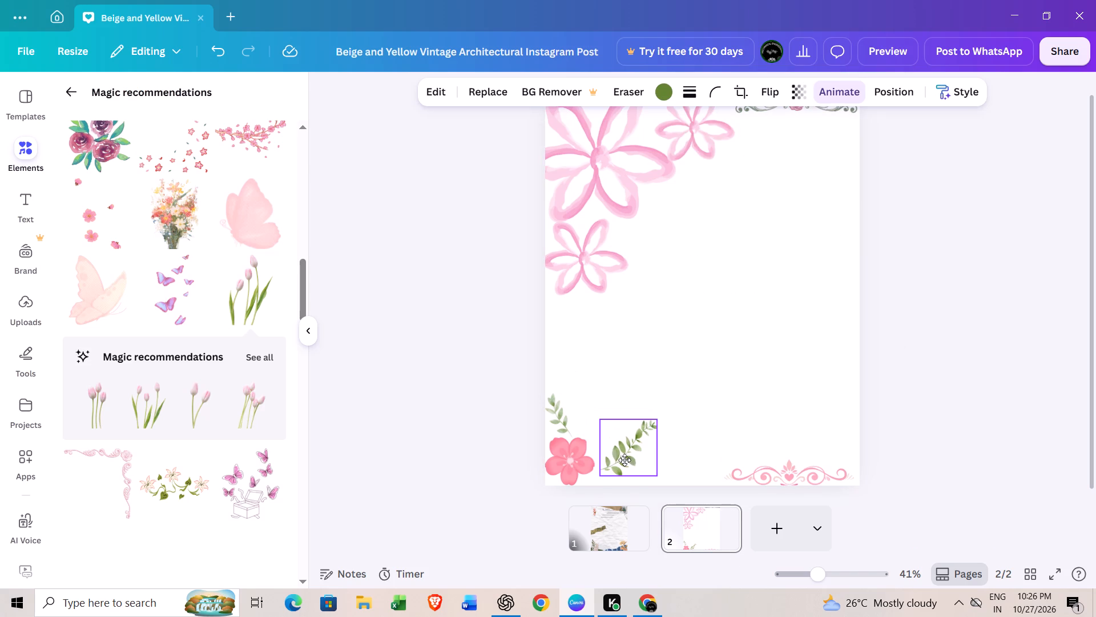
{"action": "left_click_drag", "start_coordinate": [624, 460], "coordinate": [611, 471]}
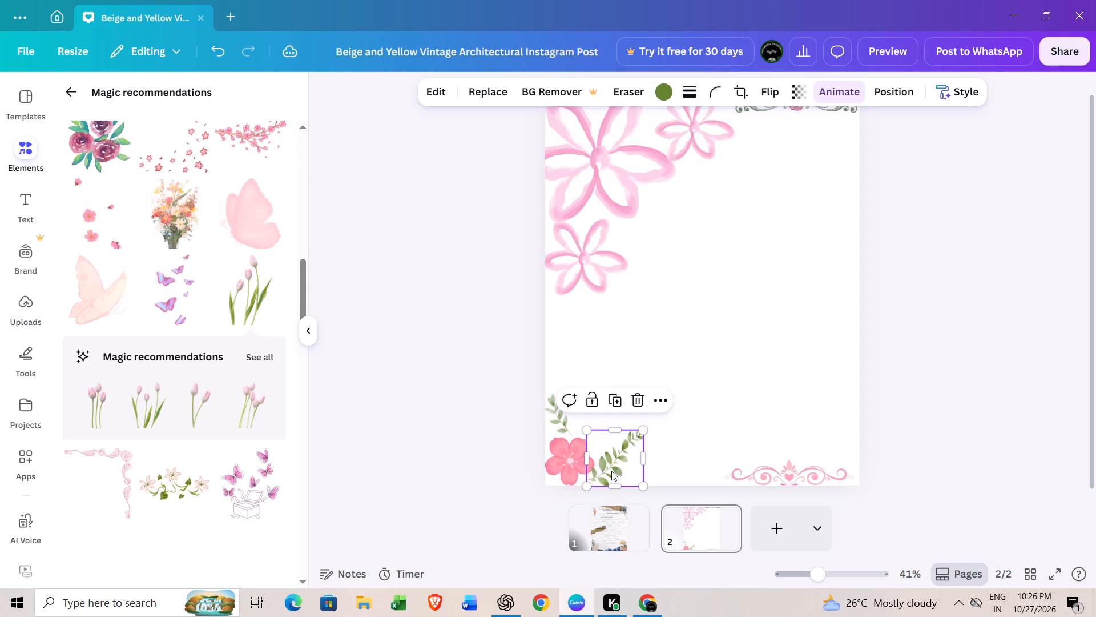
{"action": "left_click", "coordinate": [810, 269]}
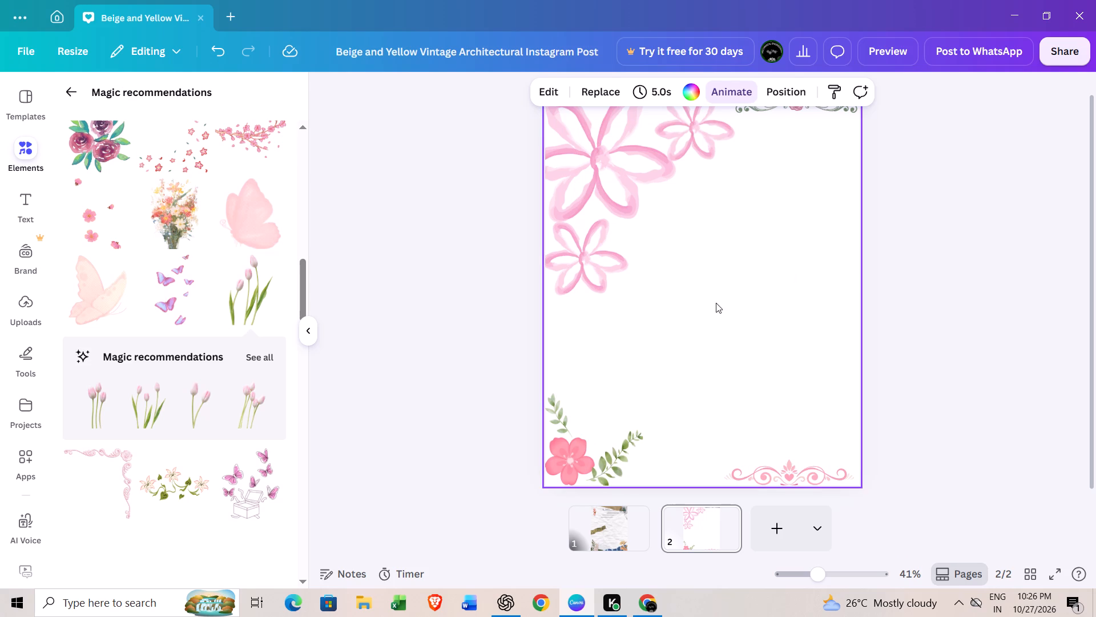
Delete the two leafy sprigs and the solid pink flower from page 2's lower-left corner.
{"action": "left_click_drag", "start_coordinate": [606, 486], "coordinate": [678, 476]}
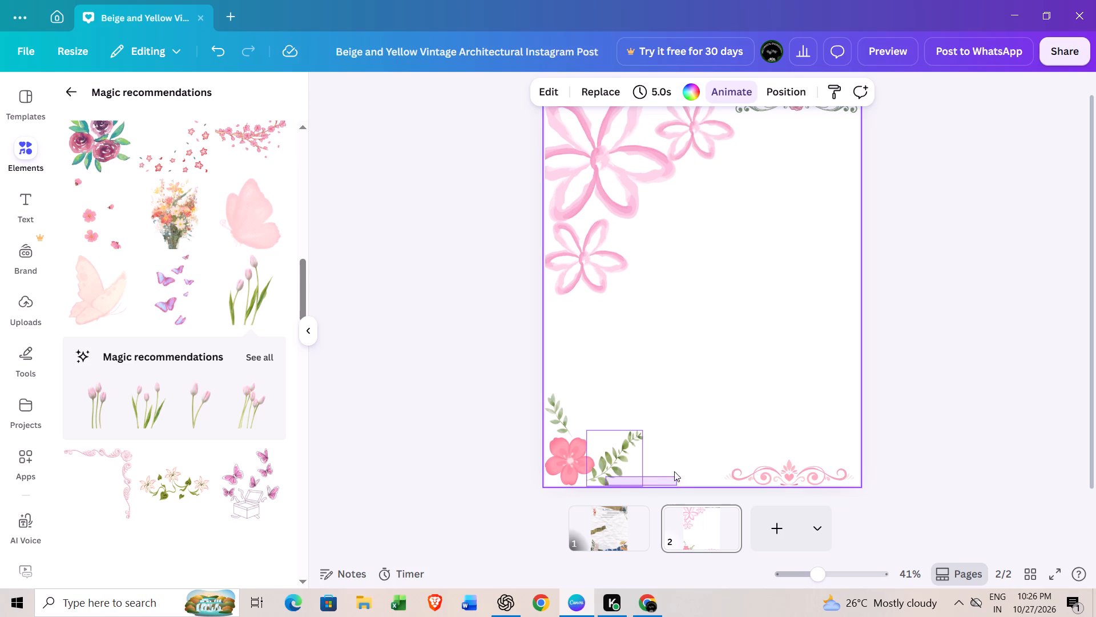
{"action": "left_click", "coordinate": [640, 391]}
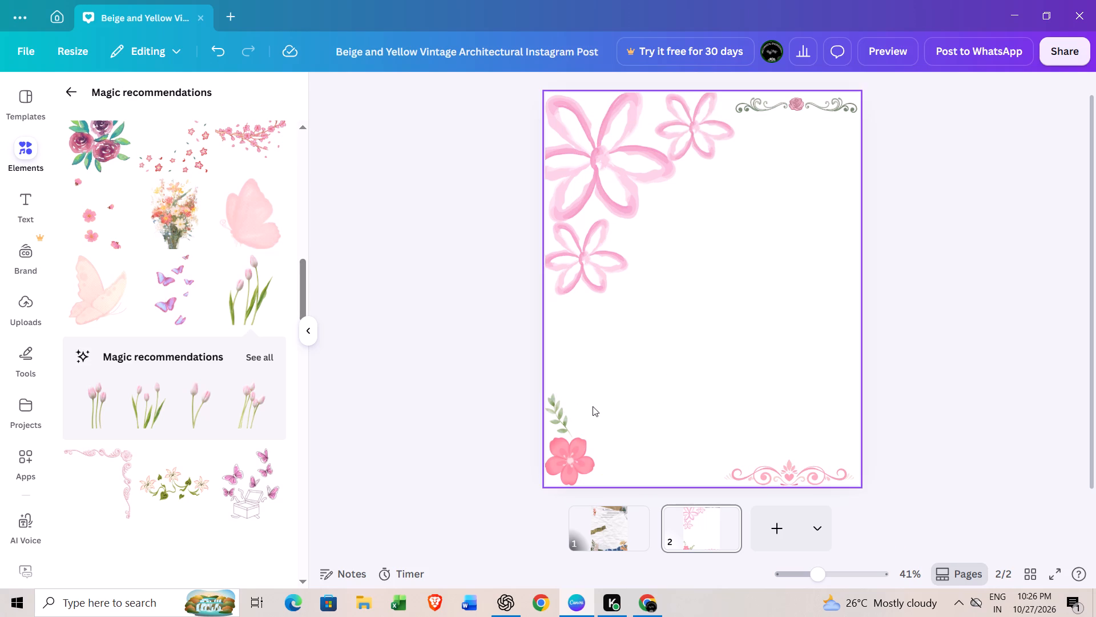
{"action": "left_click", "coordinate": [562, 418]}
{"action": "left_click", "coordinate": [591, 364]}
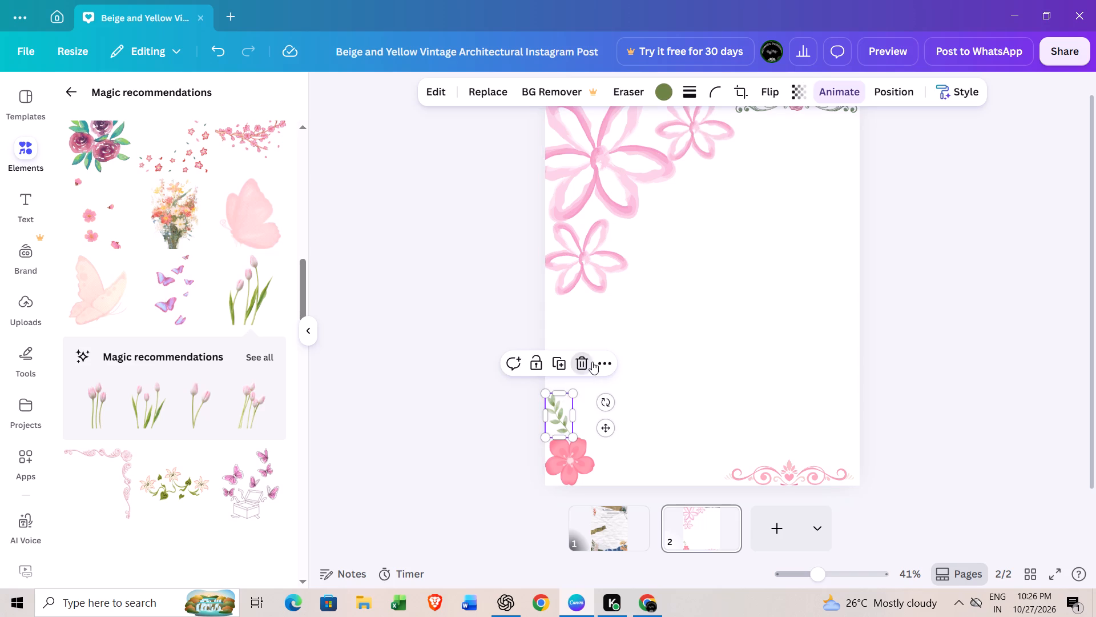
{"action": "left_click", "coordinate": [560, 442]}
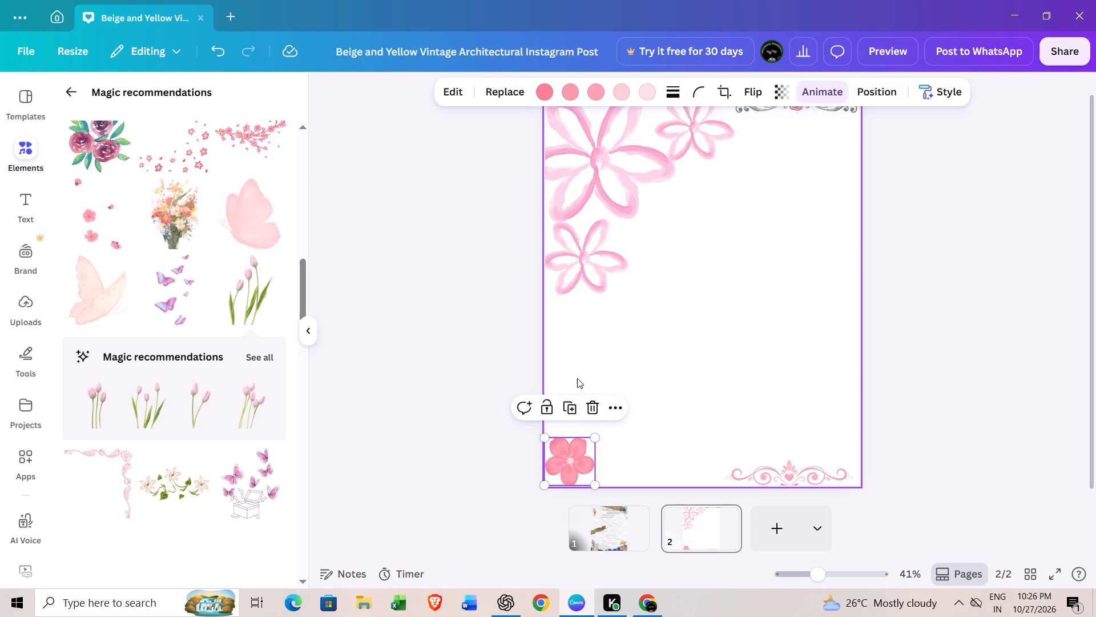
{"action": "left_click", "coordinate": [594, 414]}
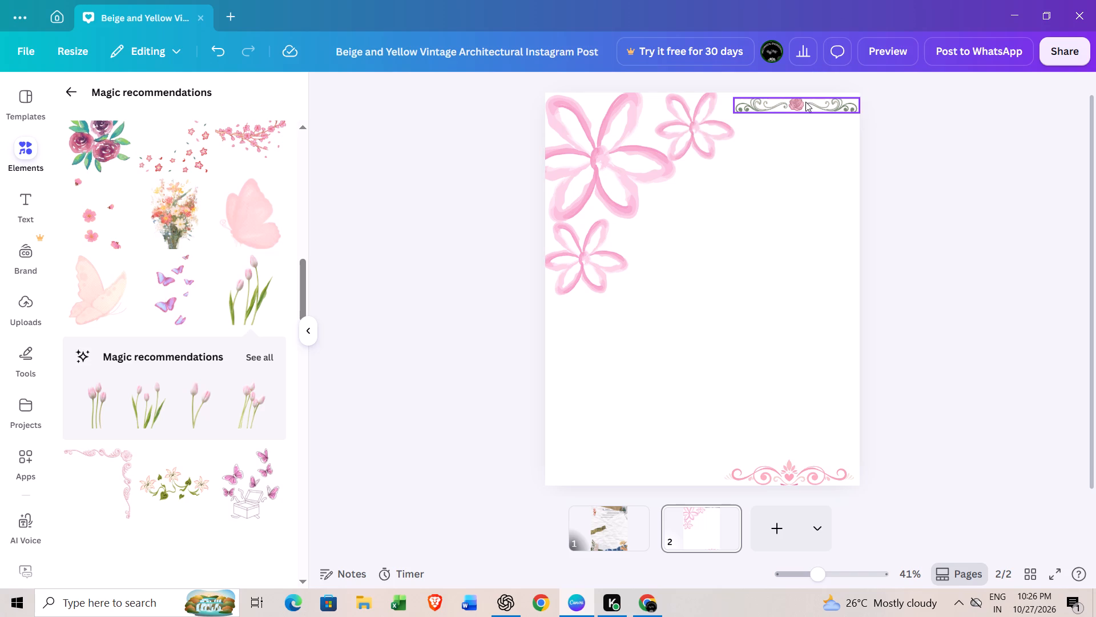
Remove the rose scroll divider from page 2's top edge.
{"action": "left_click_drag", "start_coordinate": [805, 102], "coordinate": [759, 564]}
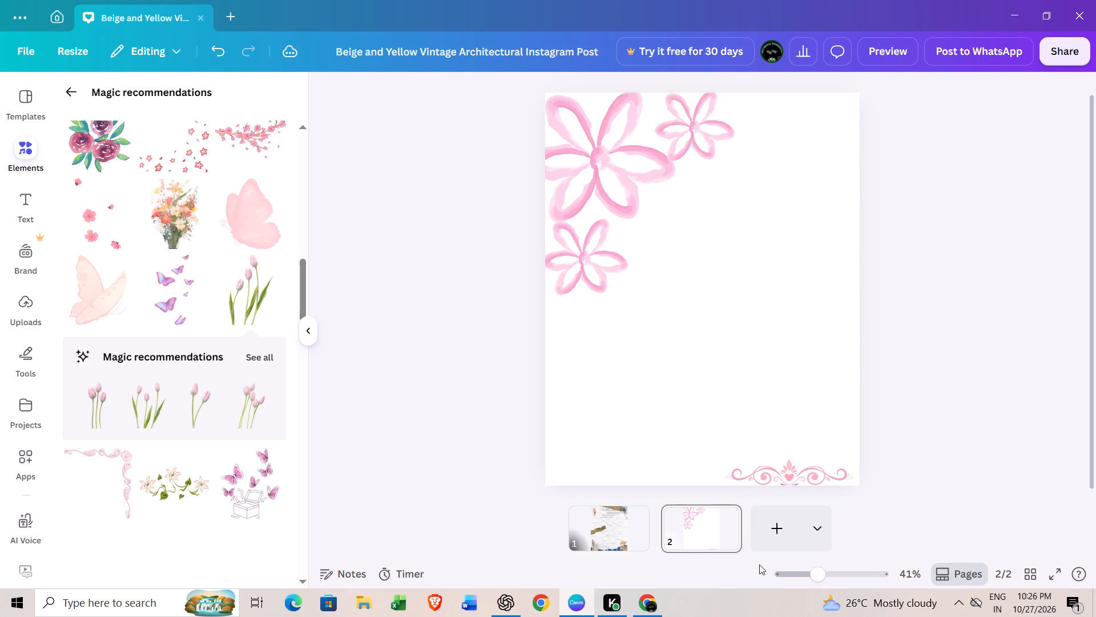
{"action": "left_click_drag", "start_coordinate": [751, 495], "coordinate": [760, 494]}
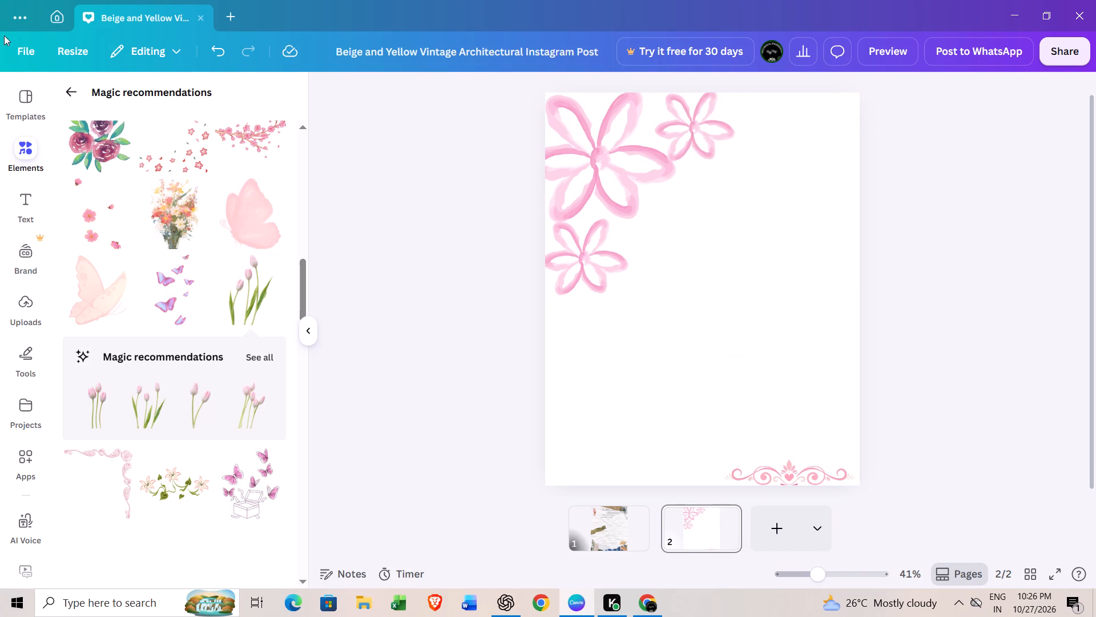
Open the text tools for adding text to page 2.
{"action": "left_click", "coordinate": [17, 214]}
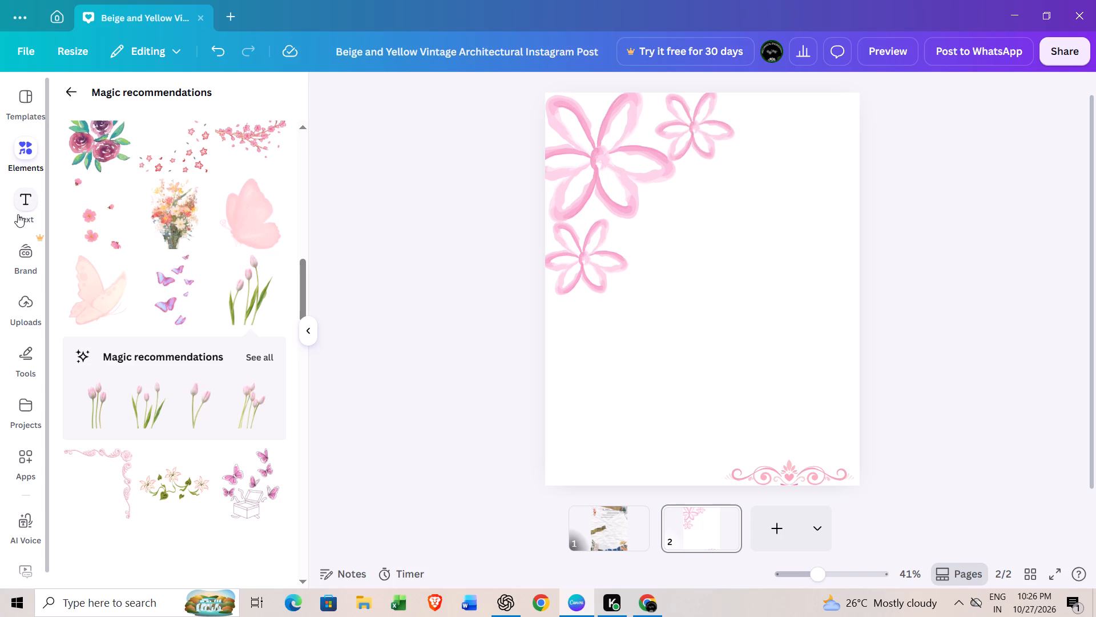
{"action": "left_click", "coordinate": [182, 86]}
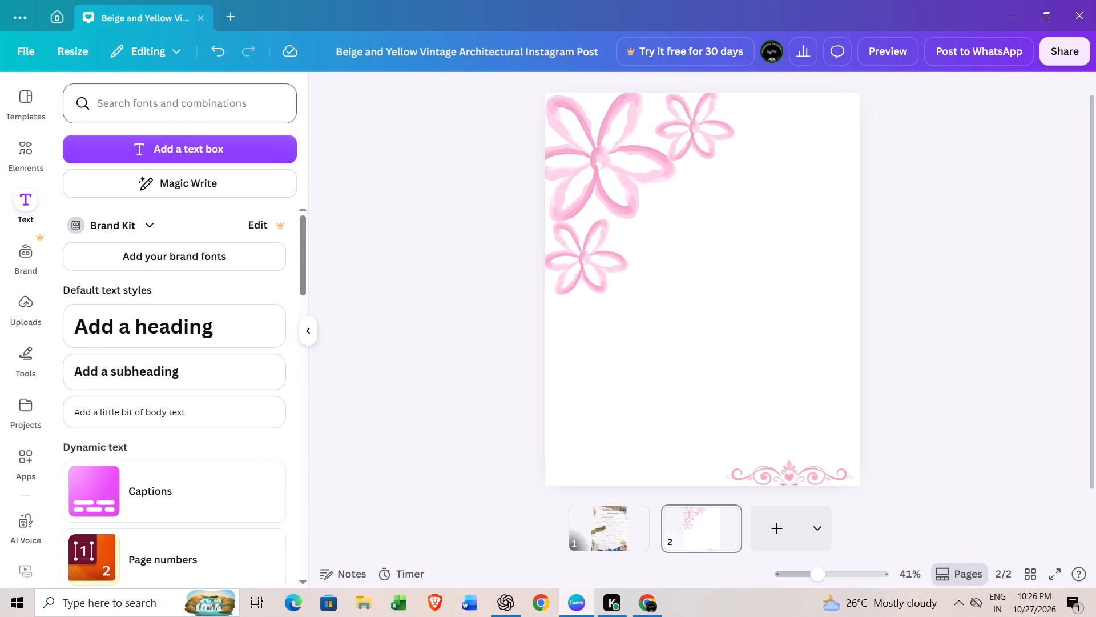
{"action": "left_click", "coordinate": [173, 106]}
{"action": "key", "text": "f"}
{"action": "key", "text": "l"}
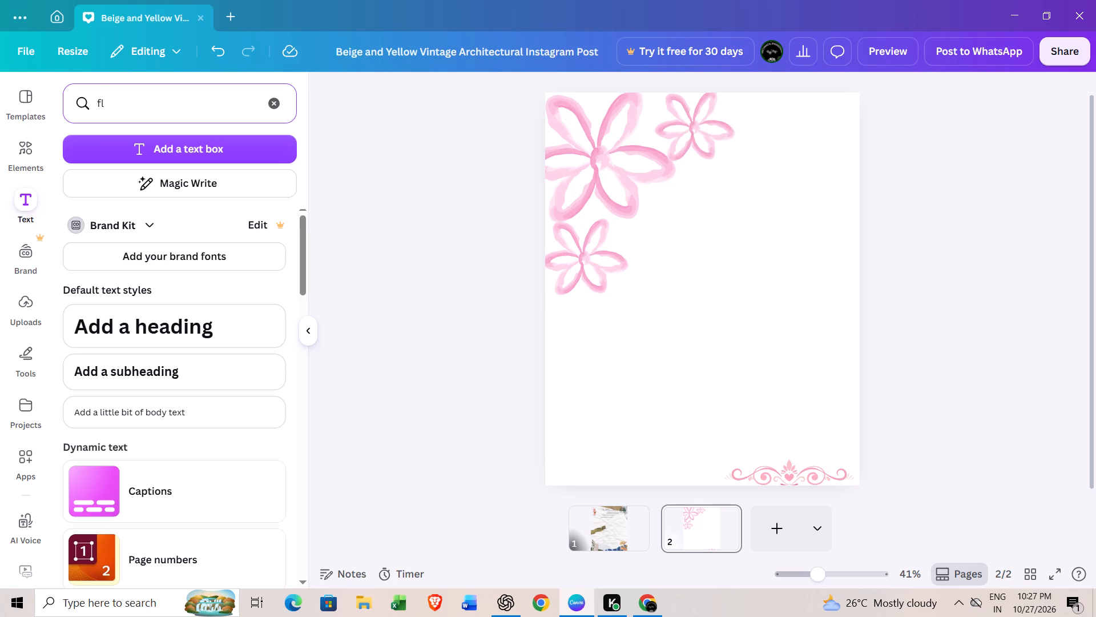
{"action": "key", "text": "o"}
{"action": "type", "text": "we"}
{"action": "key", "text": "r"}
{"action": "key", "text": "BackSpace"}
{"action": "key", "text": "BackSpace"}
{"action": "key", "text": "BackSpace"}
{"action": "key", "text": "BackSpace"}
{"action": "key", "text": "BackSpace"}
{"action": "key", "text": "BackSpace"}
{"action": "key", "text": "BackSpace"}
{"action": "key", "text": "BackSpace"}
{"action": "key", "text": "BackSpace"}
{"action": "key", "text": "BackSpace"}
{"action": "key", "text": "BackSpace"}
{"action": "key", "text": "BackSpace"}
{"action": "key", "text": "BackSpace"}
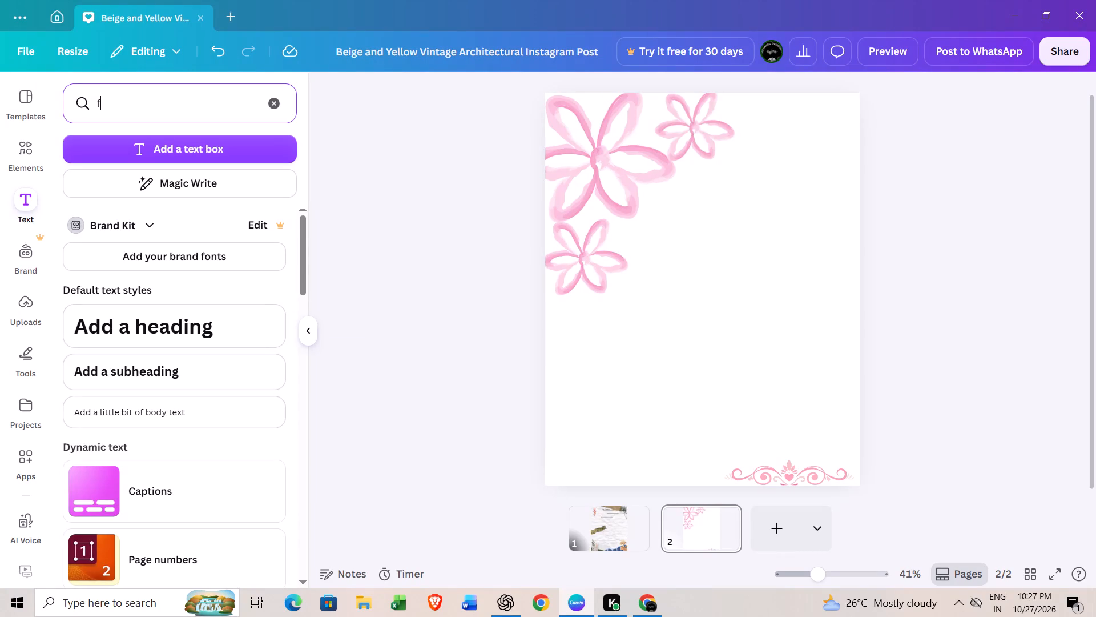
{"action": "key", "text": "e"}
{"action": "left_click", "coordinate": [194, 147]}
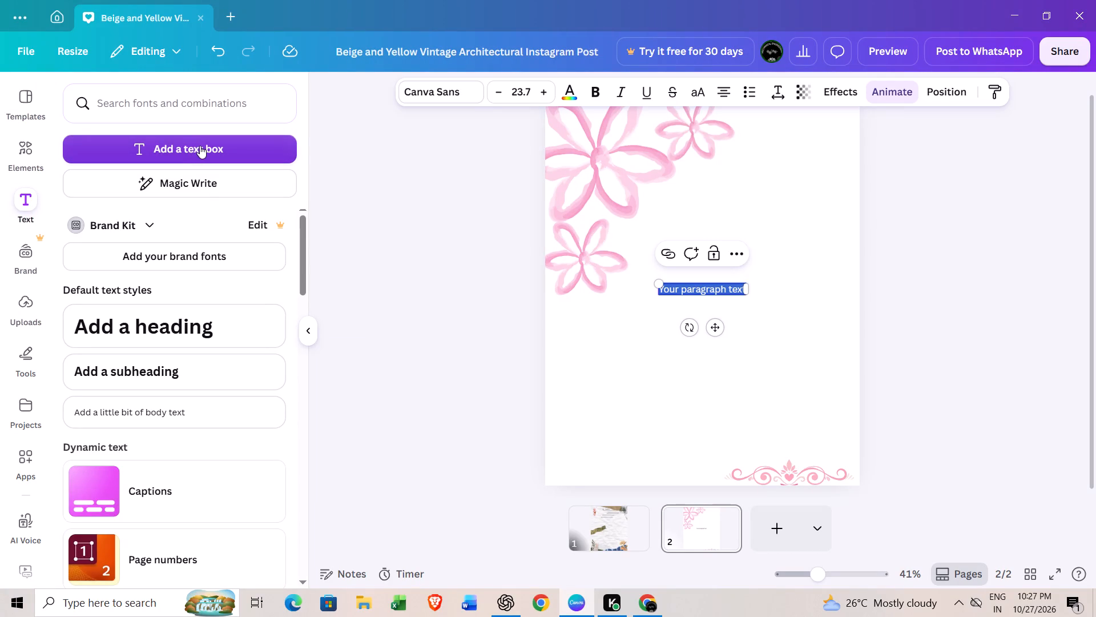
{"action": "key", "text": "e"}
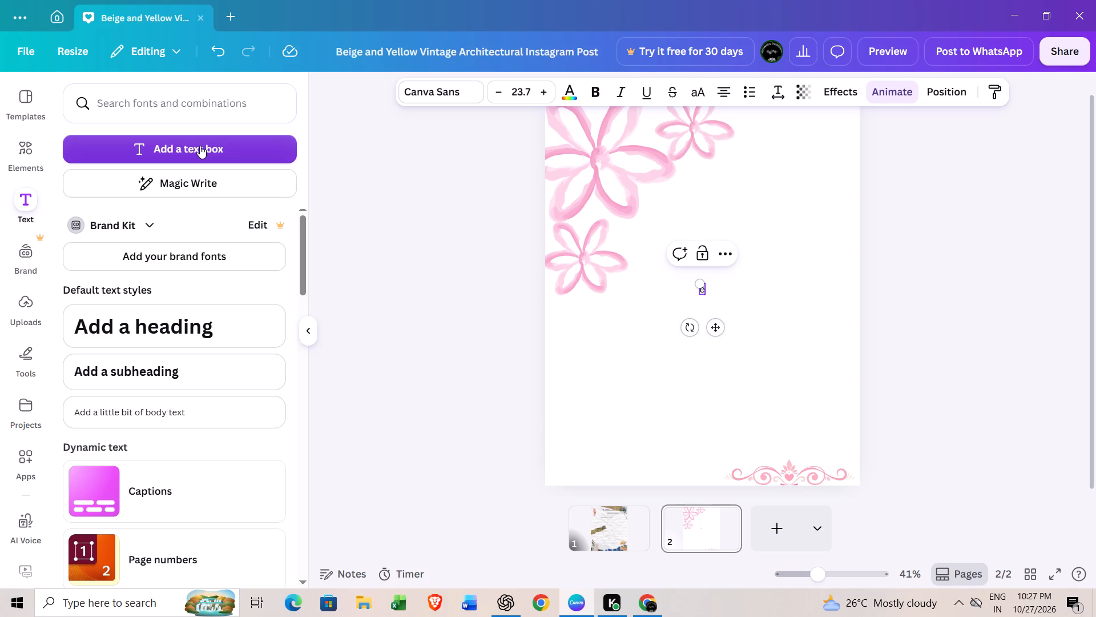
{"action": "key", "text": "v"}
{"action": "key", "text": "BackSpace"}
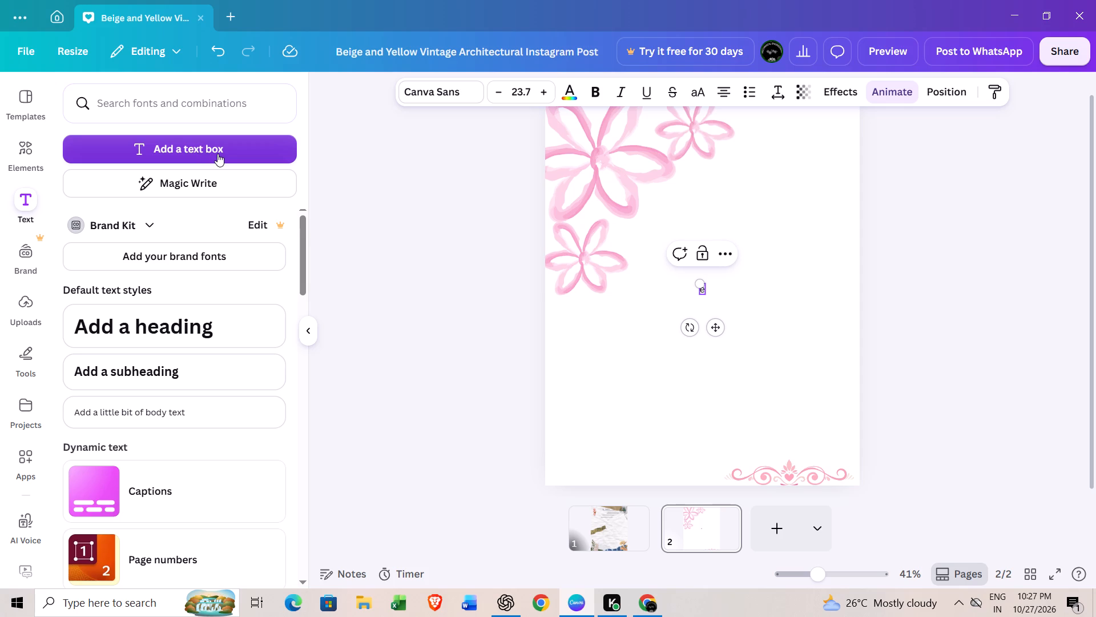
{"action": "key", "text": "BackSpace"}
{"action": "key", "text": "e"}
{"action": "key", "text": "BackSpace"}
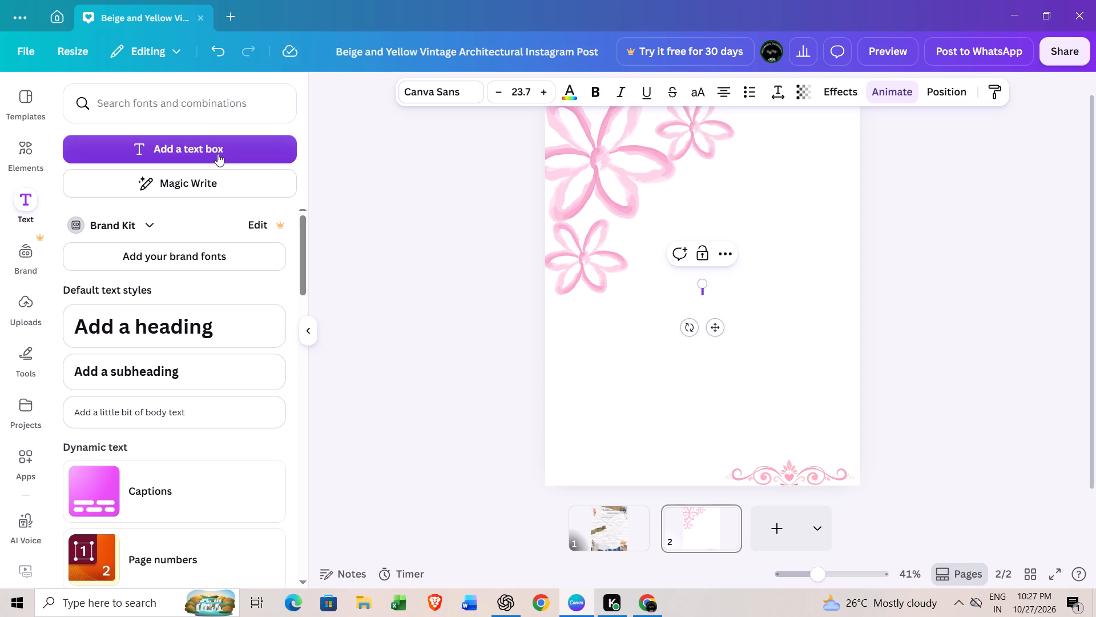
Add a text box in the middle of page 2 reading "Every flower blooms in its own time".
{"action": "left_click", "coordinate": [217, 154]}
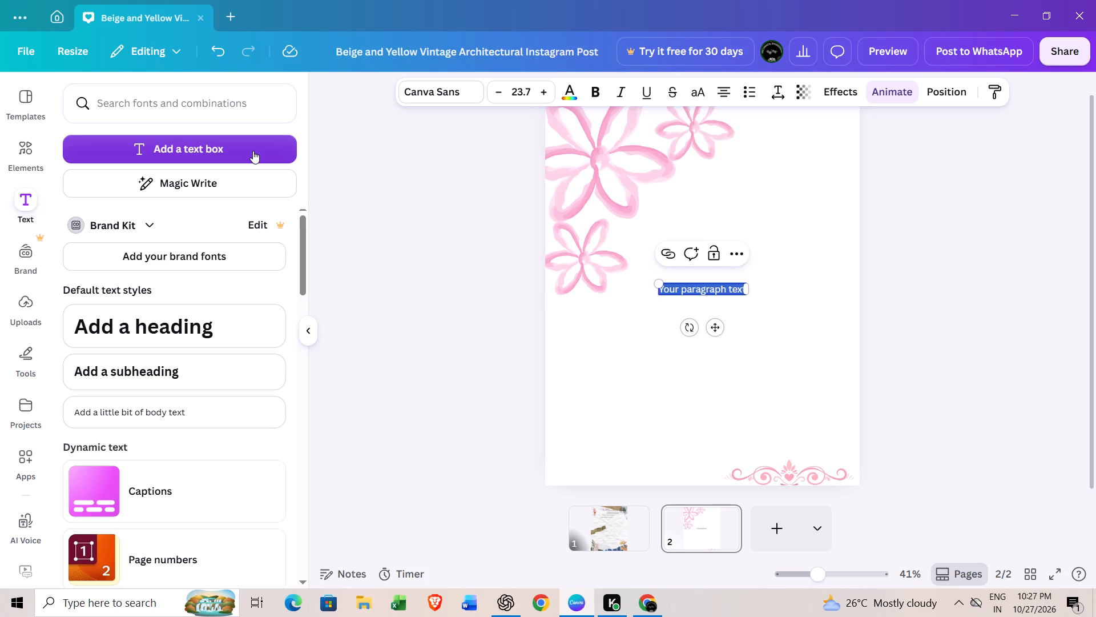
{"action": "key", "text": "shift+e"}
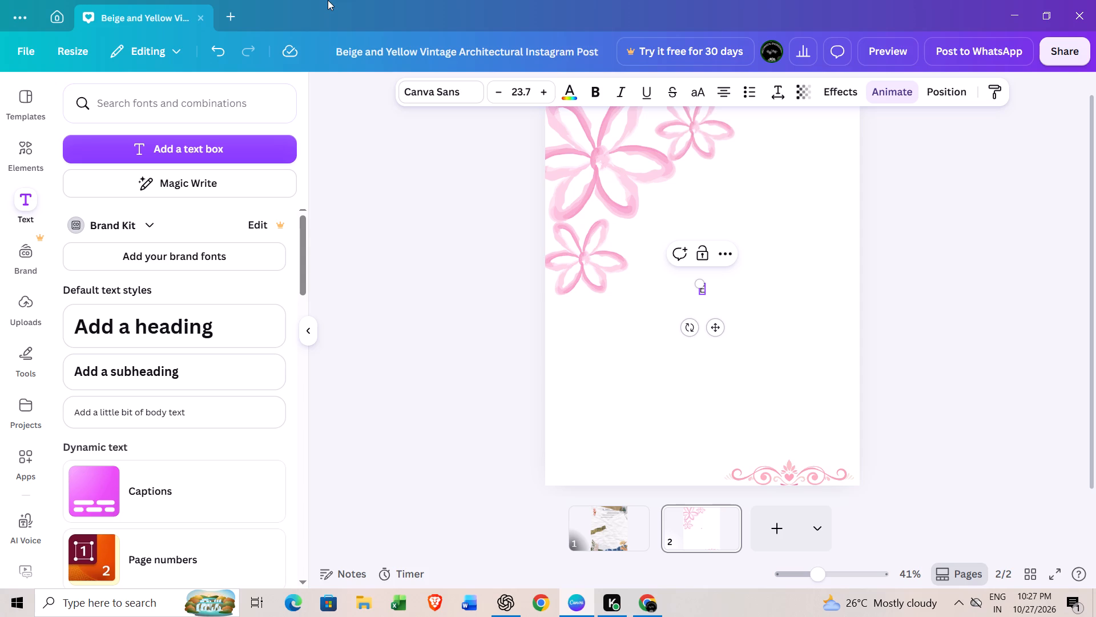
{"action": "type", "text": "very"}
{"action": "key", "text": "space"}
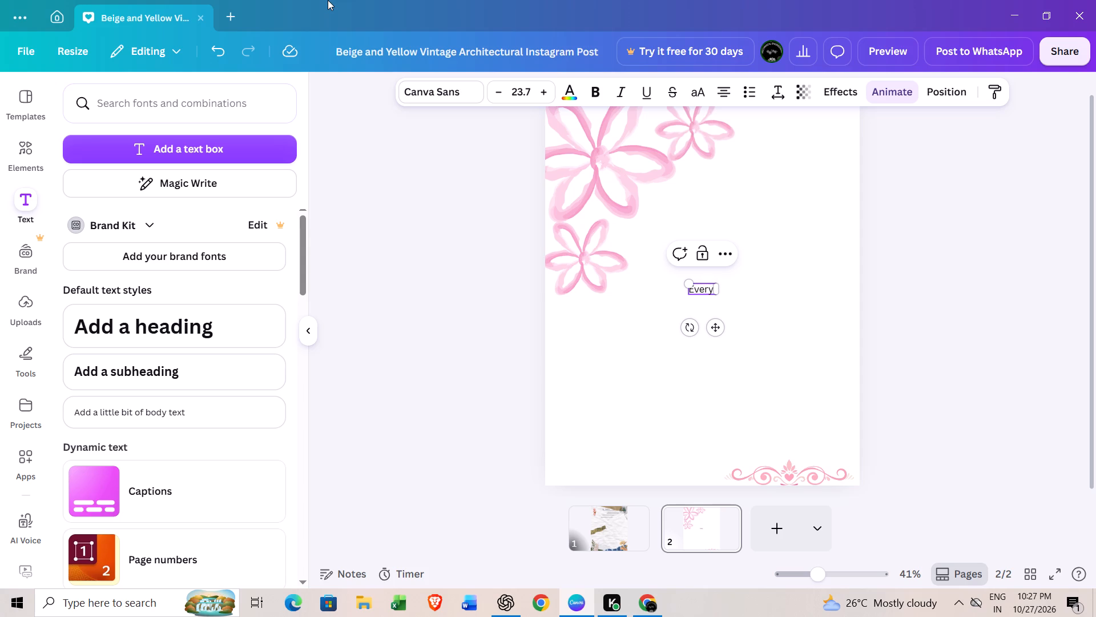
{"action": "key", "text": "f"}
{"action": "key", "text": "l"}
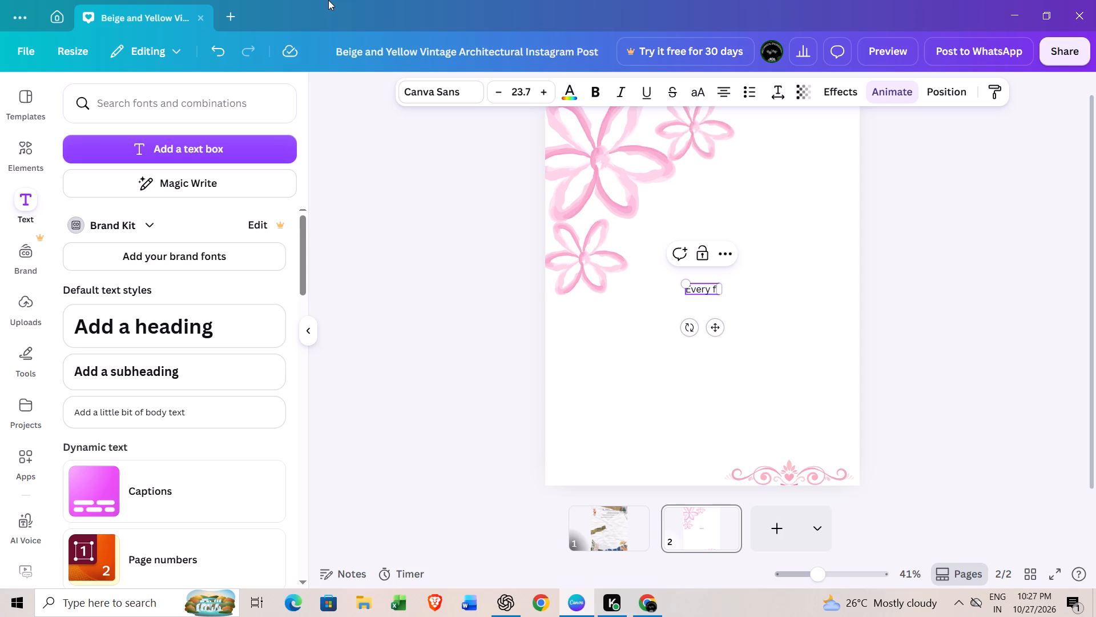
{"action": "key", "text": "l"}
{"action": "key", "text": "o"}
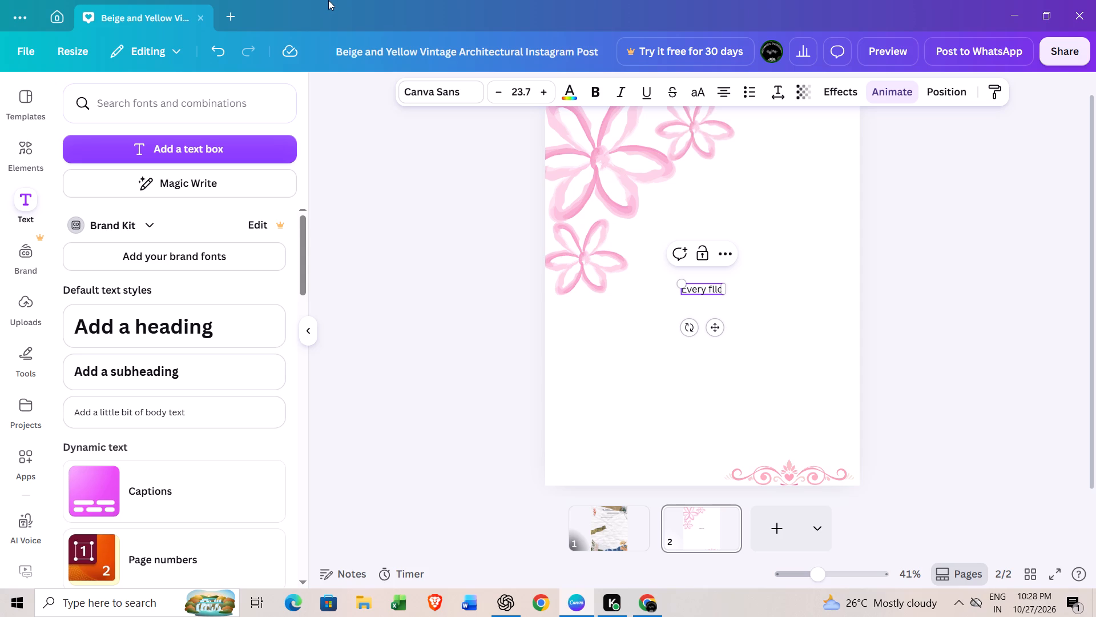
{"action": "key", "text": "BackSpace"}
{"action": "key", "text": "o"}
{"action": "key", "text": "BackSpace"}
{"action": "key", "text": "BackSpace"}
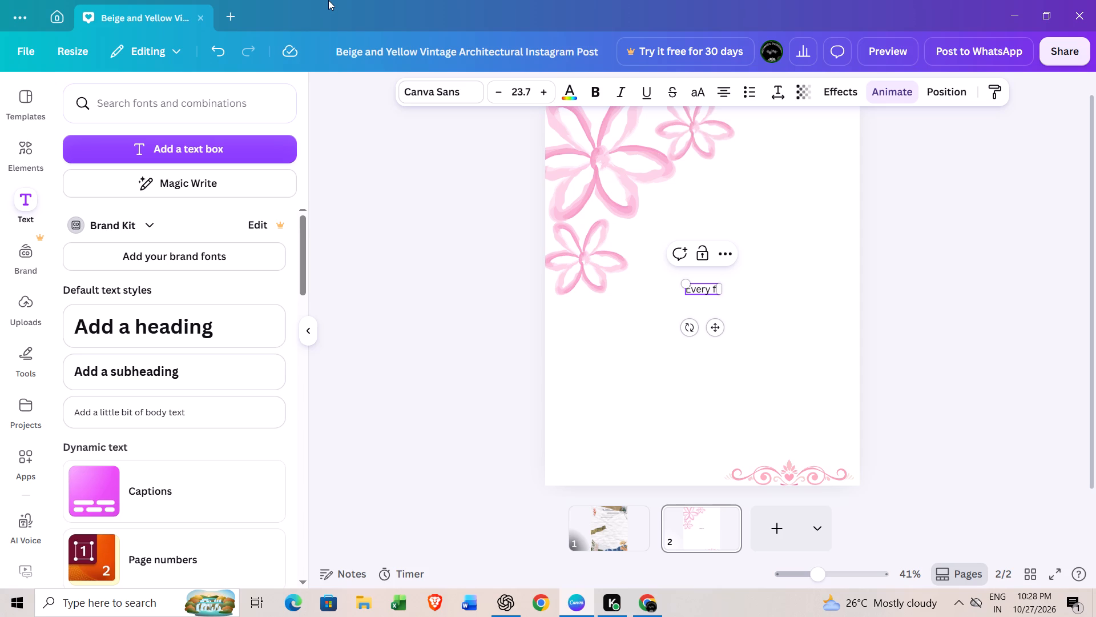
{"action": "key", "text": "p"}
{"action": "key", "text": "BackSpace"}
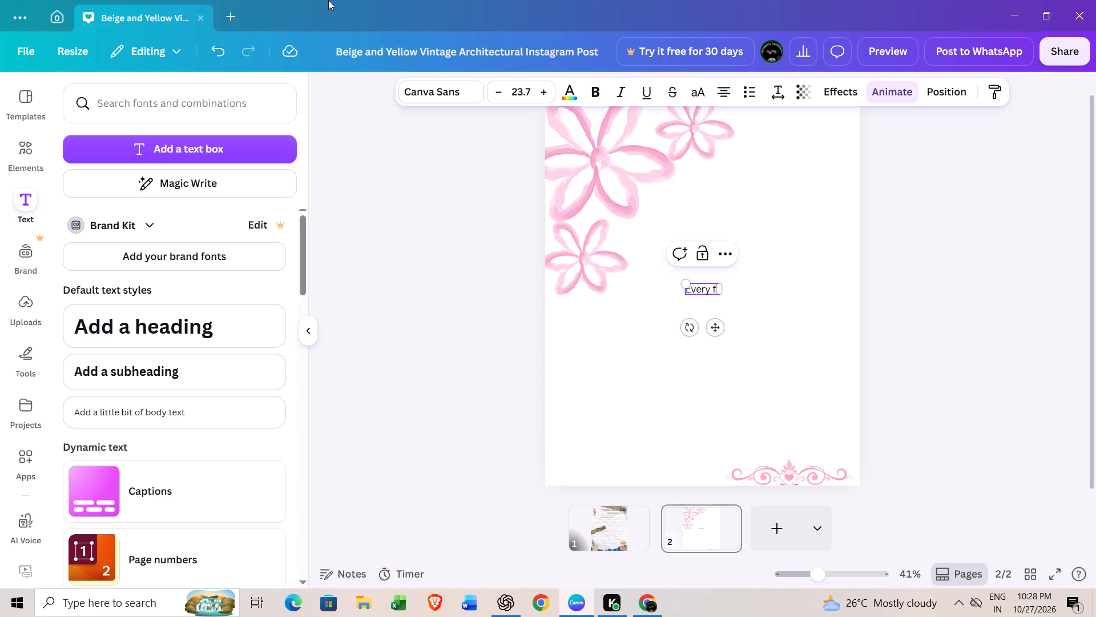
{"action": "key", "text": "o"}
{"action": "type", "text": "we"}
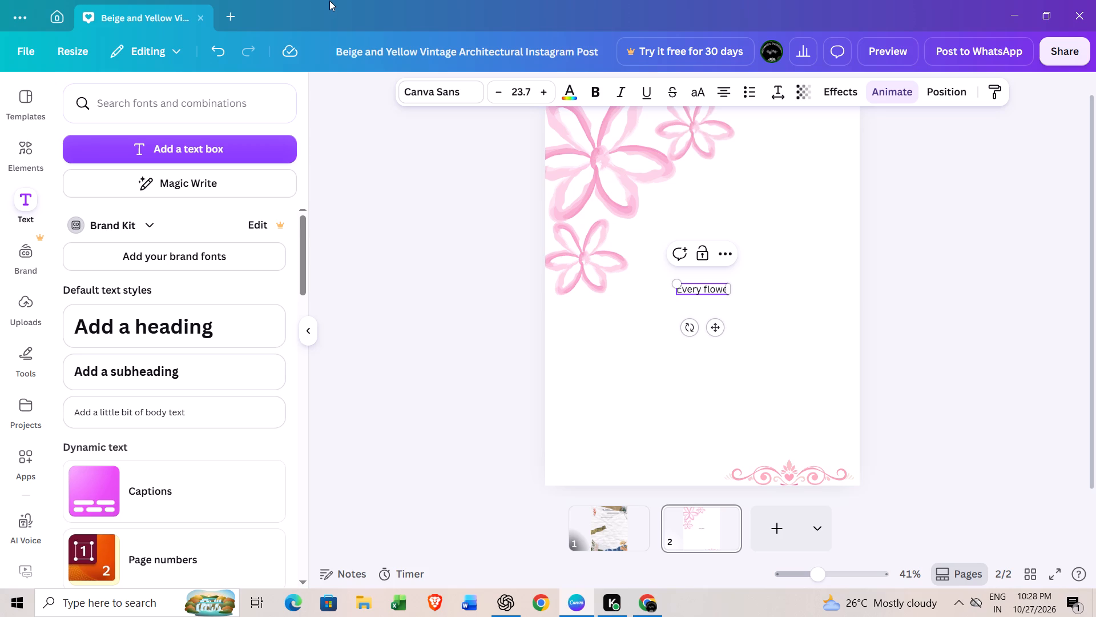
{"action": "key", "text": "r"}
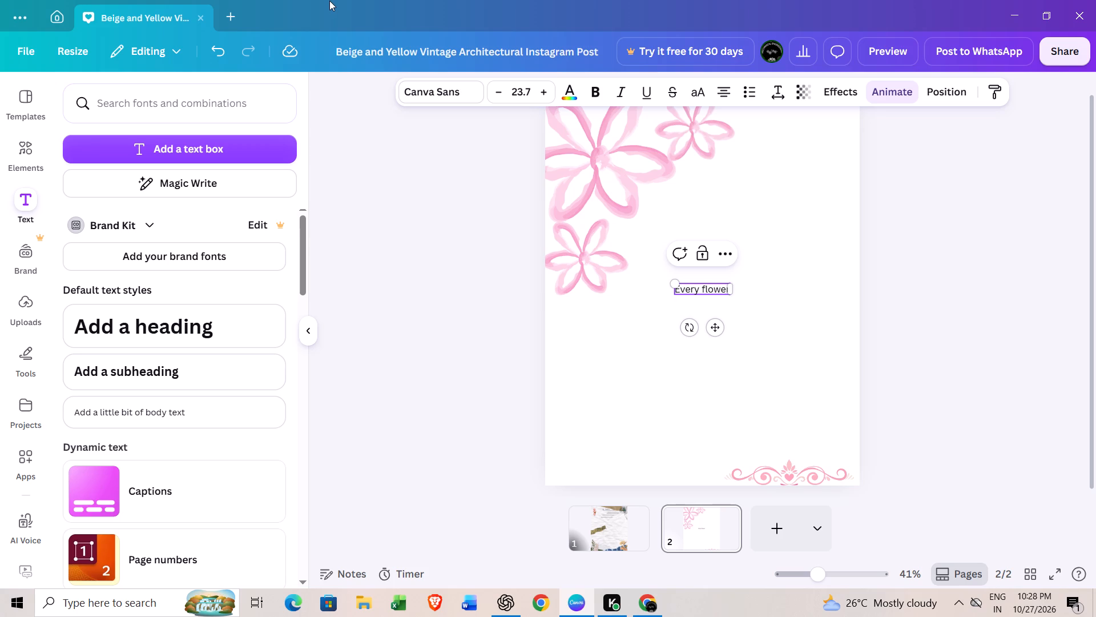
{"action": "key", "text": "space"}
{"action": "type", "text": "bl"}
{"action": "key", "text": "l"}
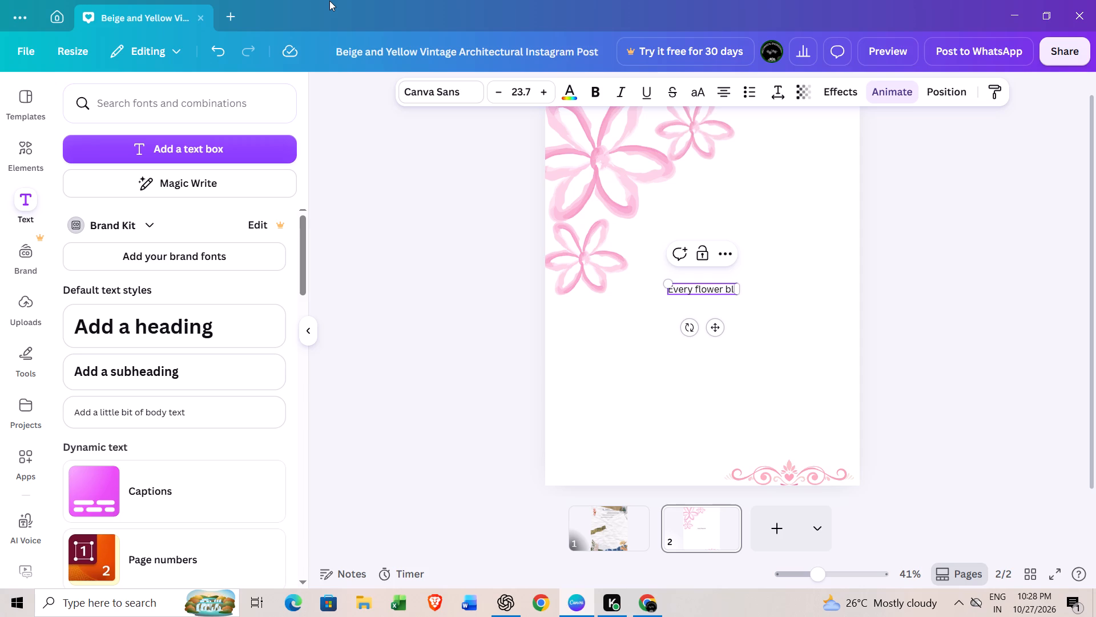
Complete the quote in page 2's middle text box so it reads "Every flower blooms in its own time".
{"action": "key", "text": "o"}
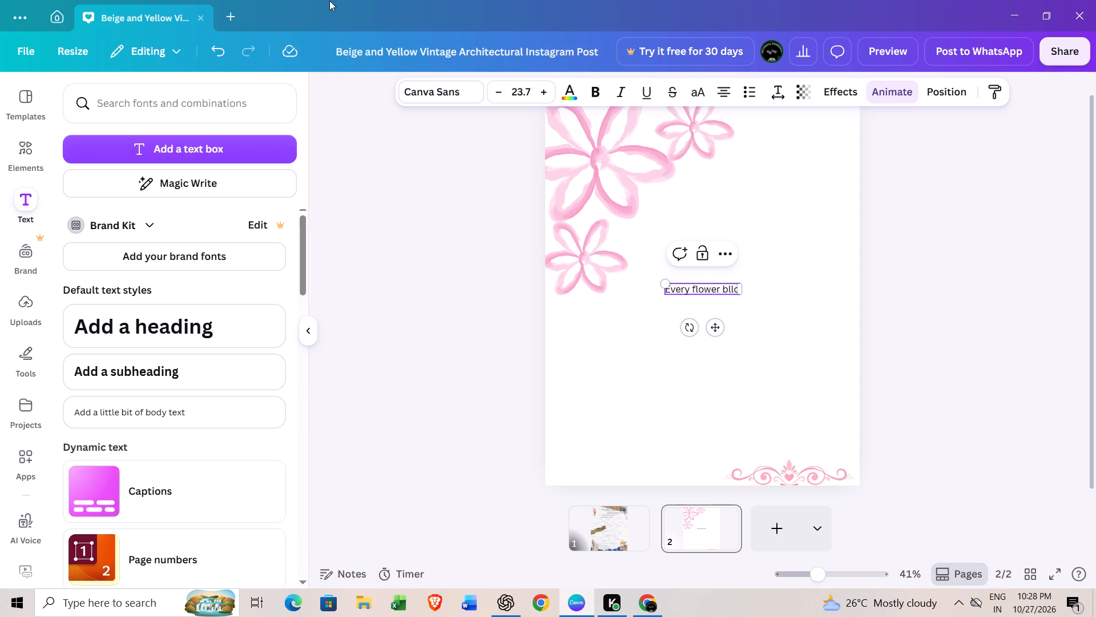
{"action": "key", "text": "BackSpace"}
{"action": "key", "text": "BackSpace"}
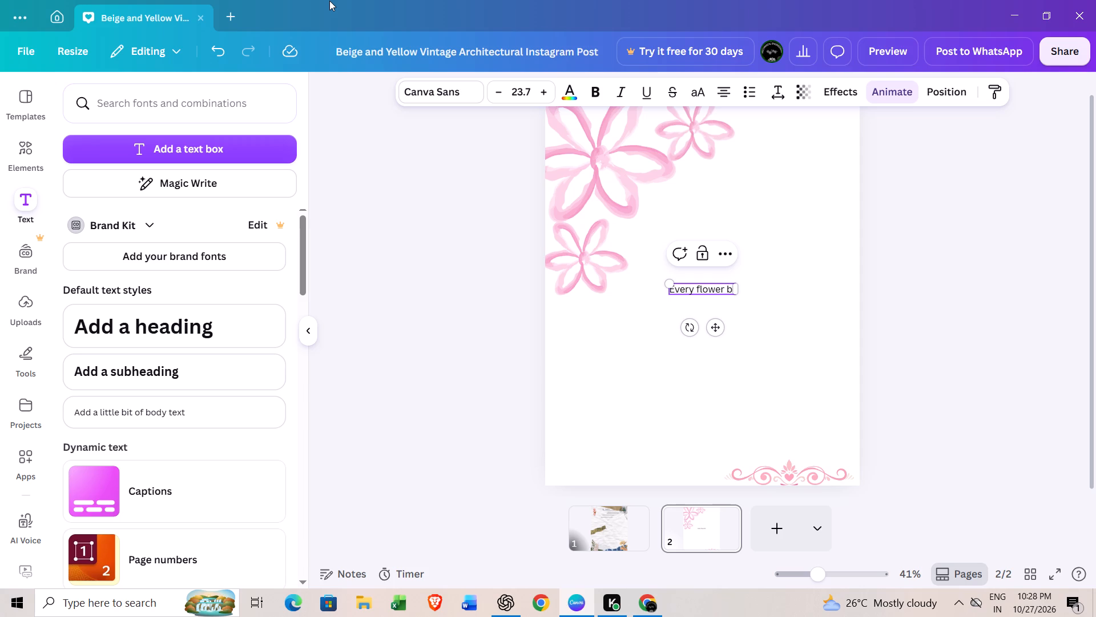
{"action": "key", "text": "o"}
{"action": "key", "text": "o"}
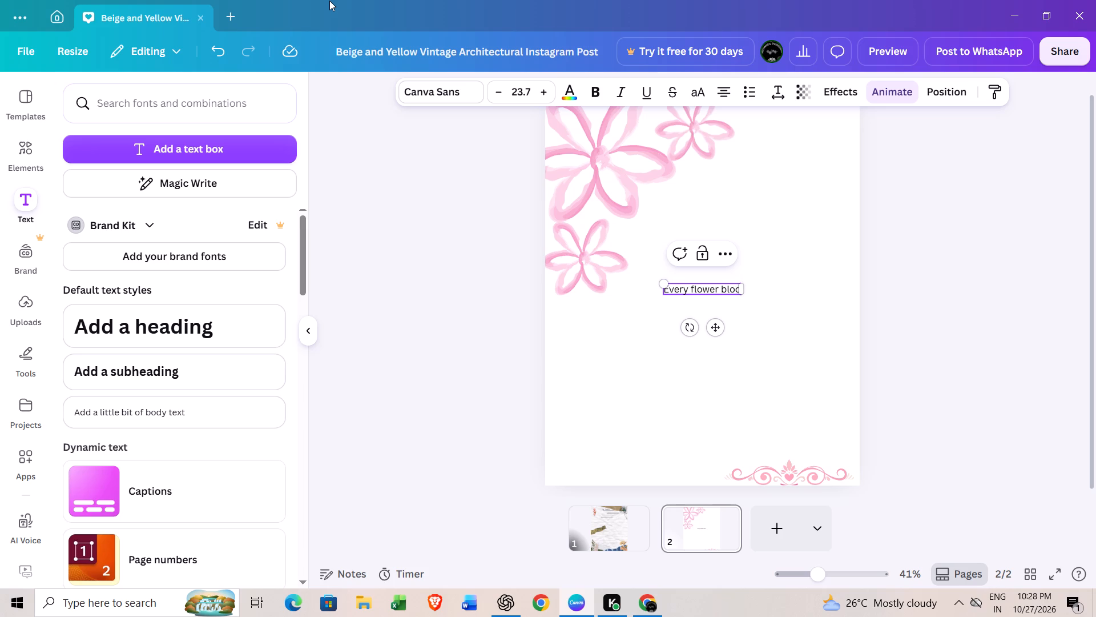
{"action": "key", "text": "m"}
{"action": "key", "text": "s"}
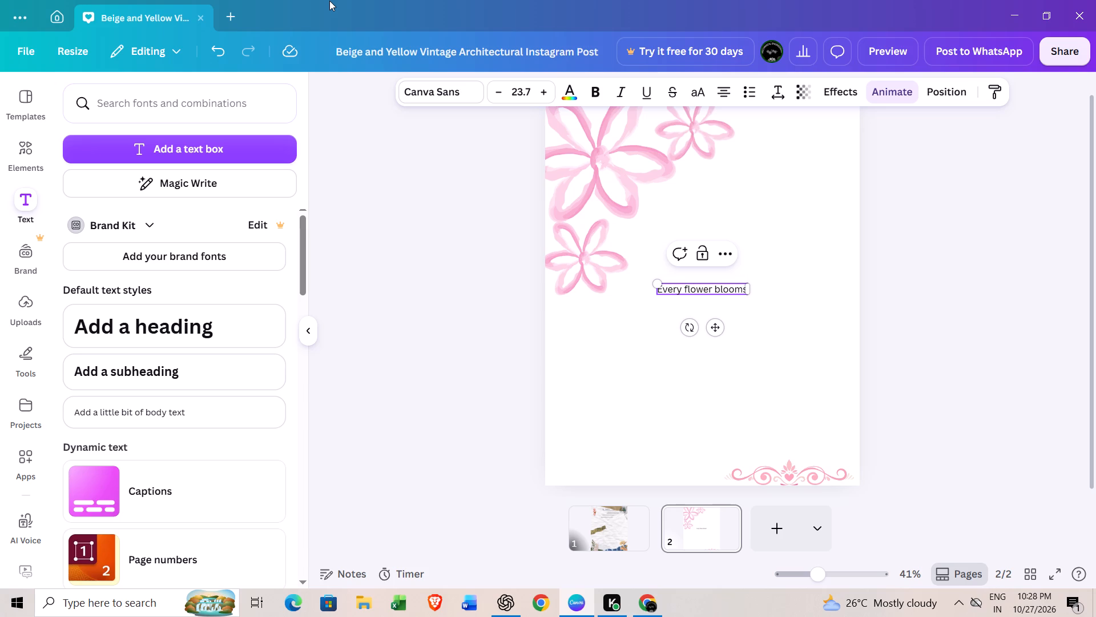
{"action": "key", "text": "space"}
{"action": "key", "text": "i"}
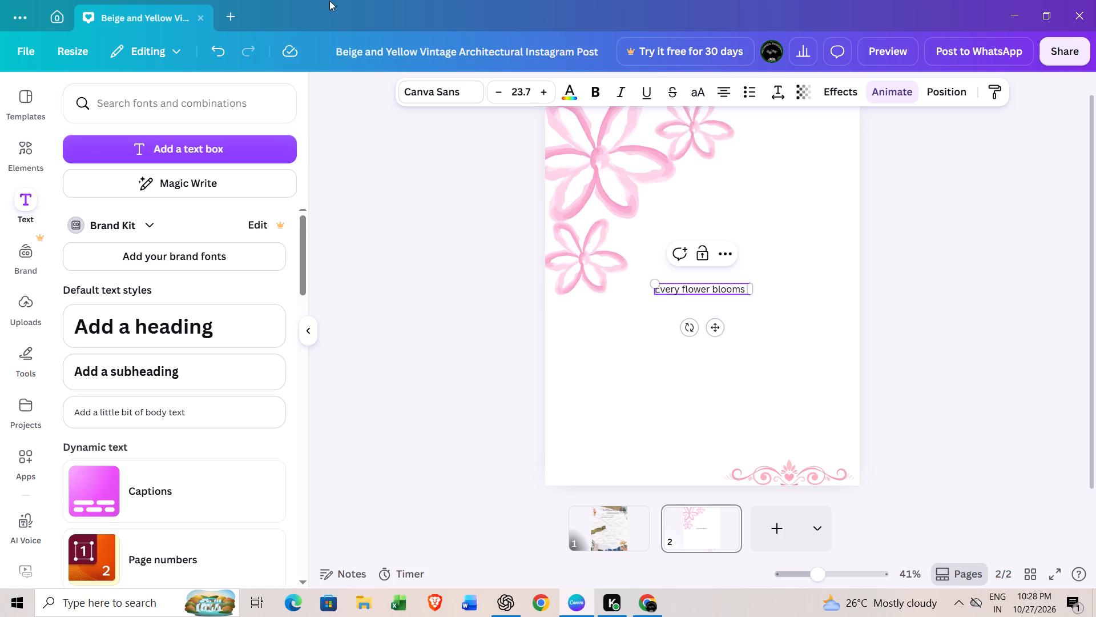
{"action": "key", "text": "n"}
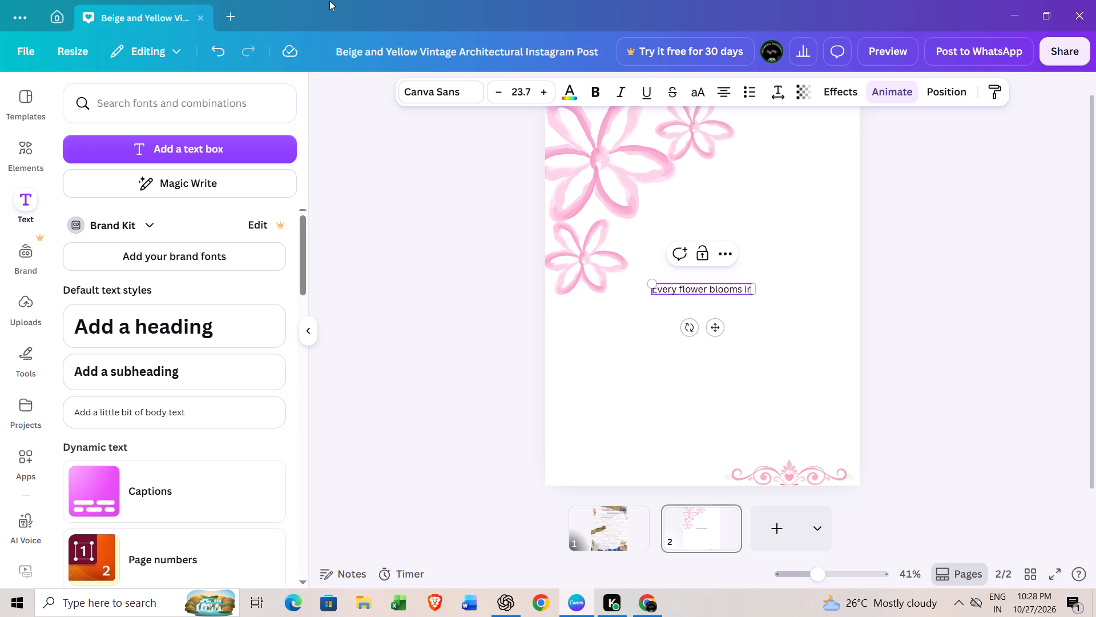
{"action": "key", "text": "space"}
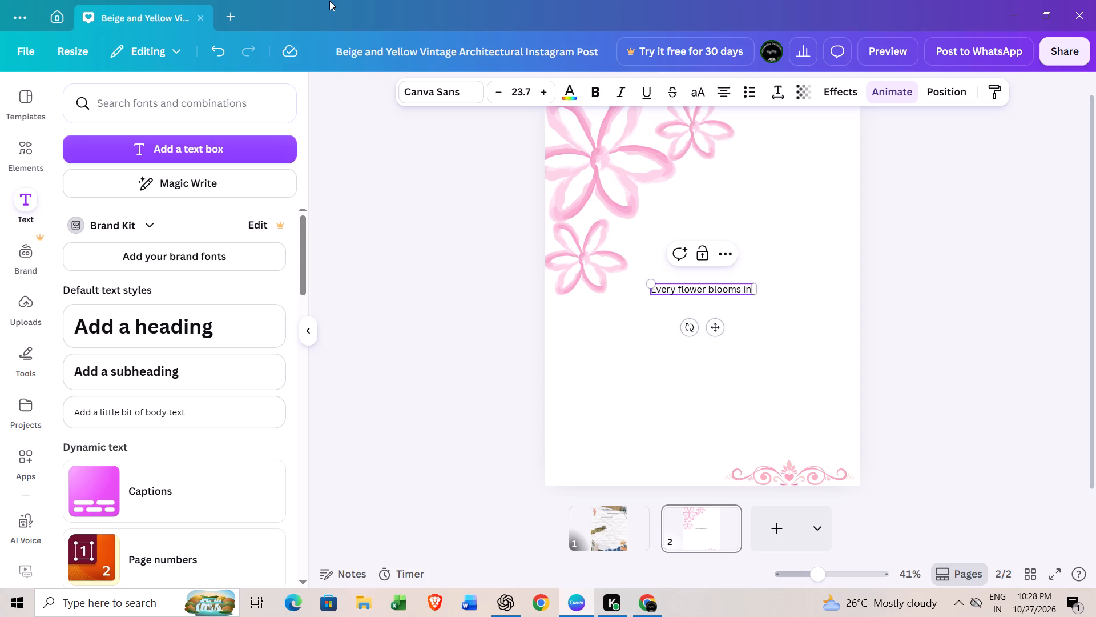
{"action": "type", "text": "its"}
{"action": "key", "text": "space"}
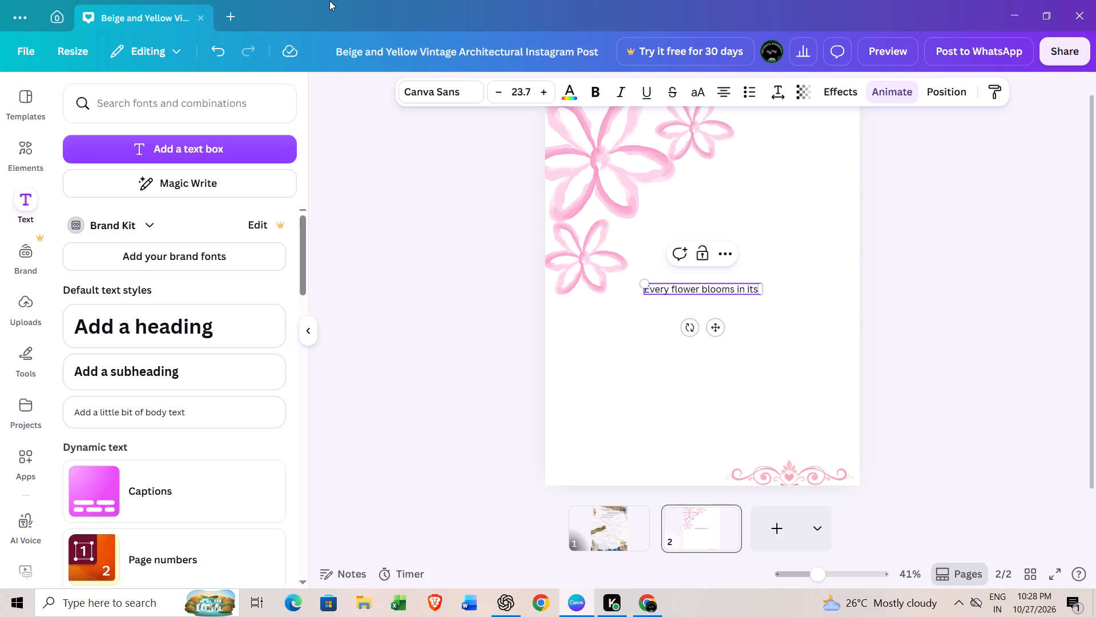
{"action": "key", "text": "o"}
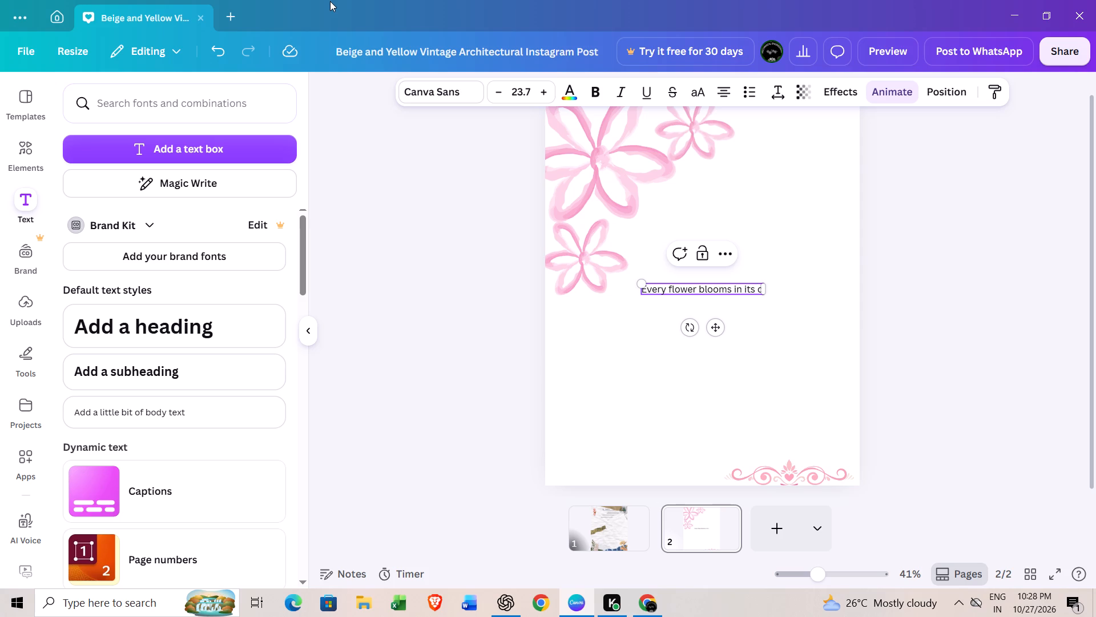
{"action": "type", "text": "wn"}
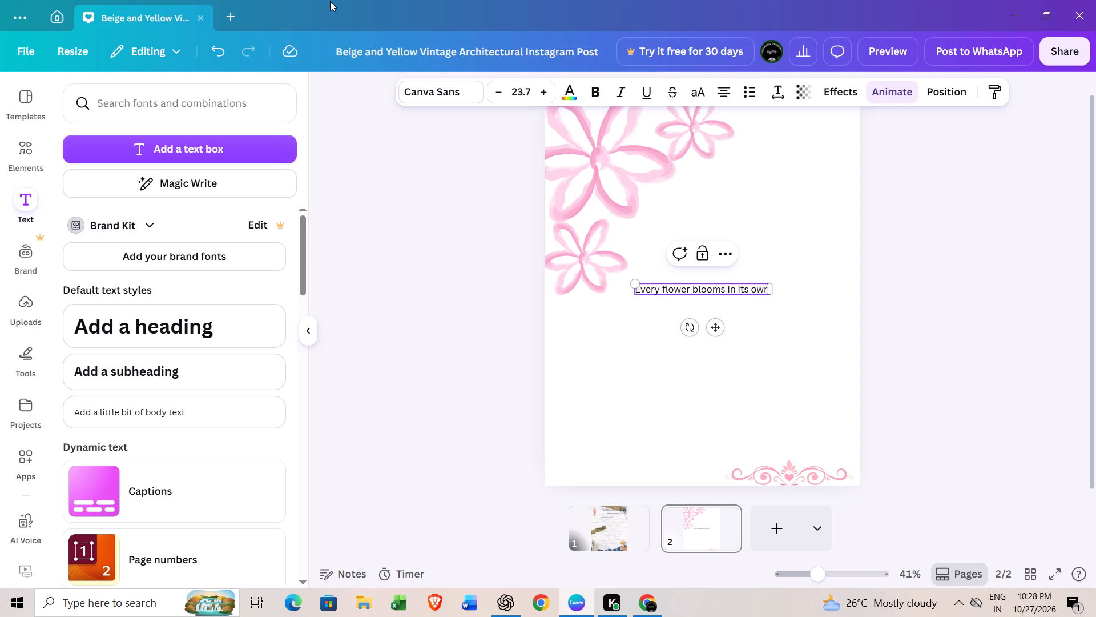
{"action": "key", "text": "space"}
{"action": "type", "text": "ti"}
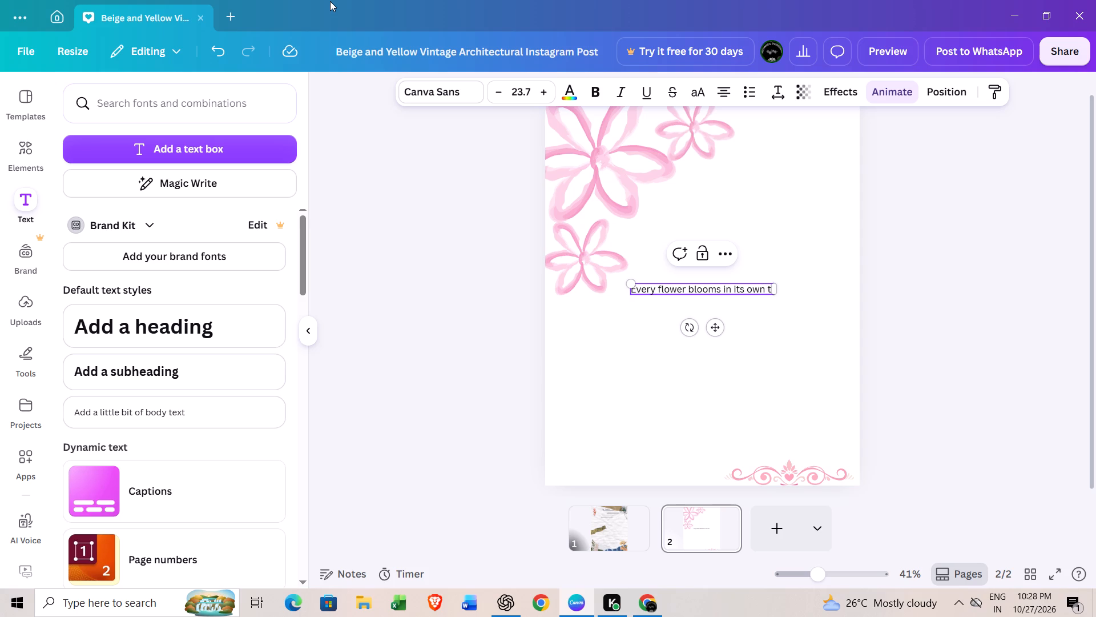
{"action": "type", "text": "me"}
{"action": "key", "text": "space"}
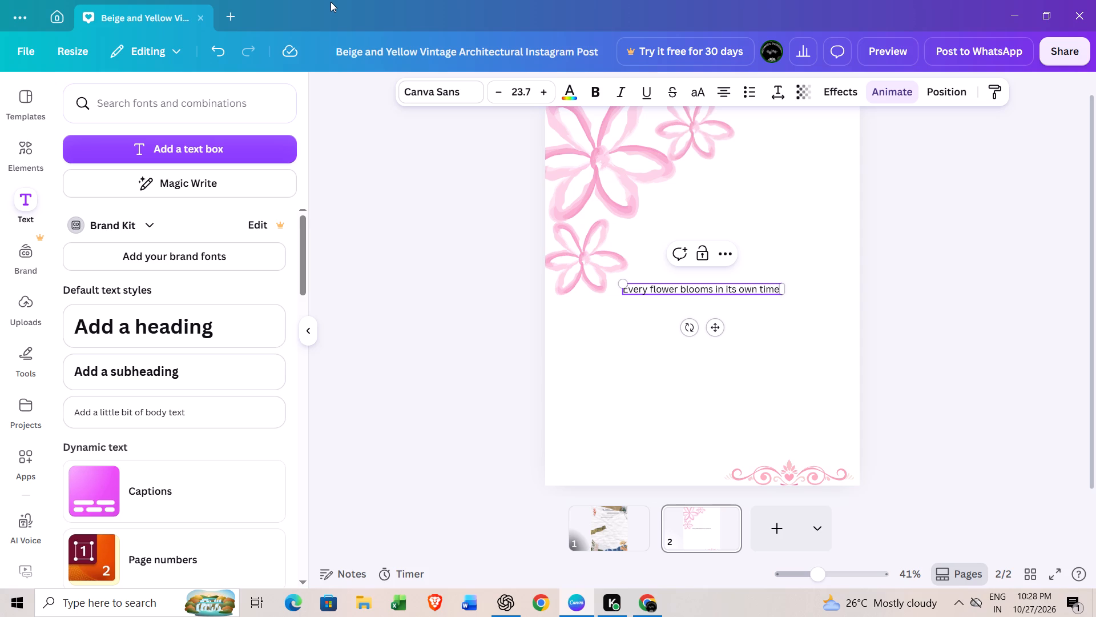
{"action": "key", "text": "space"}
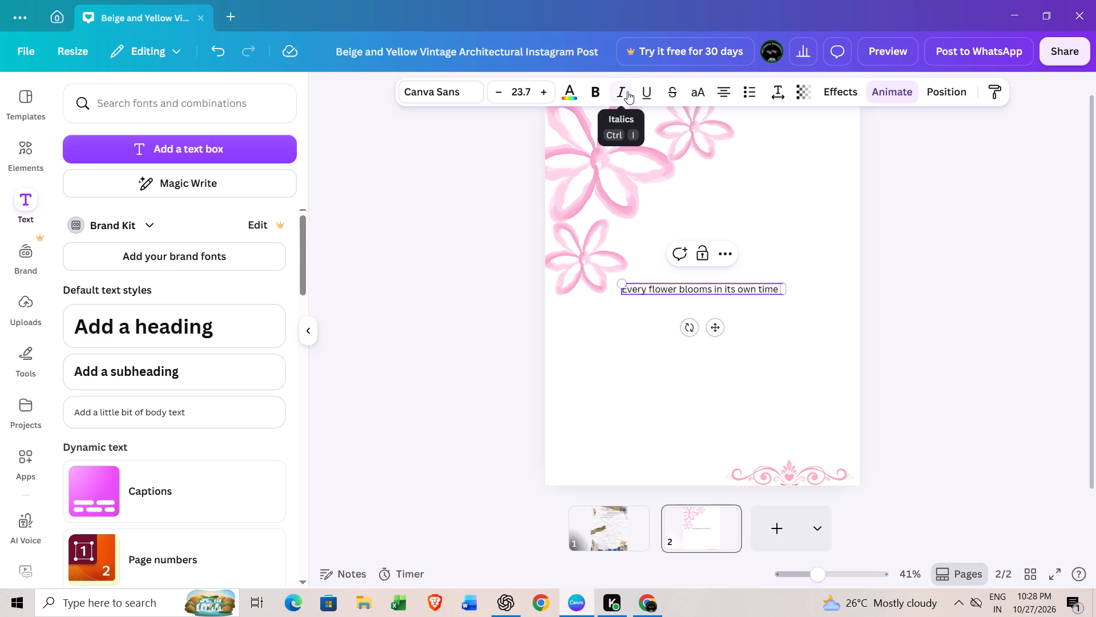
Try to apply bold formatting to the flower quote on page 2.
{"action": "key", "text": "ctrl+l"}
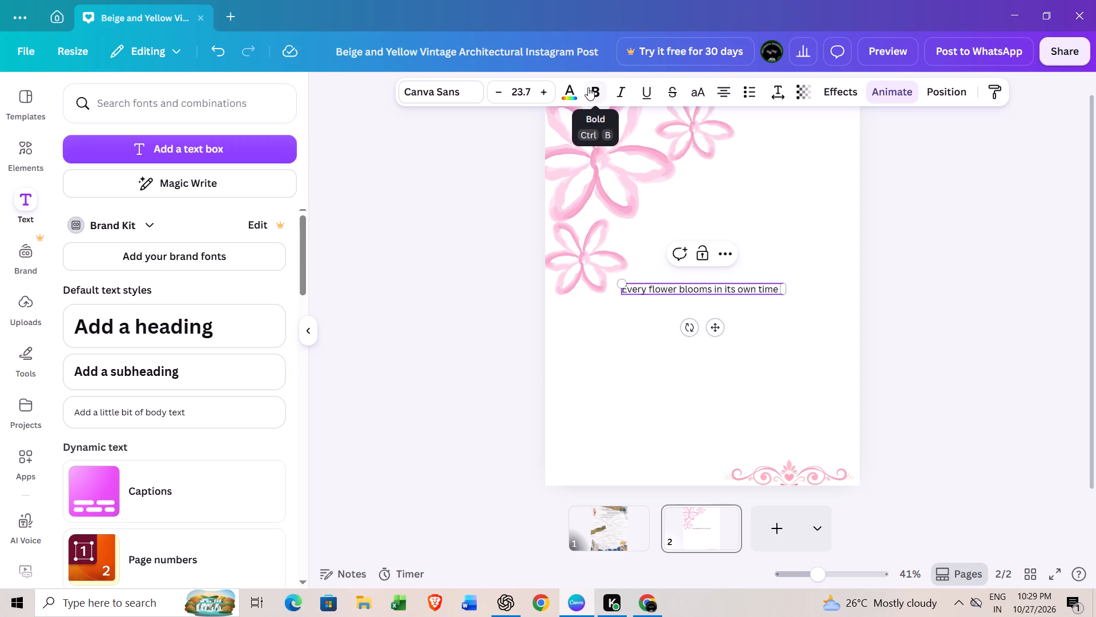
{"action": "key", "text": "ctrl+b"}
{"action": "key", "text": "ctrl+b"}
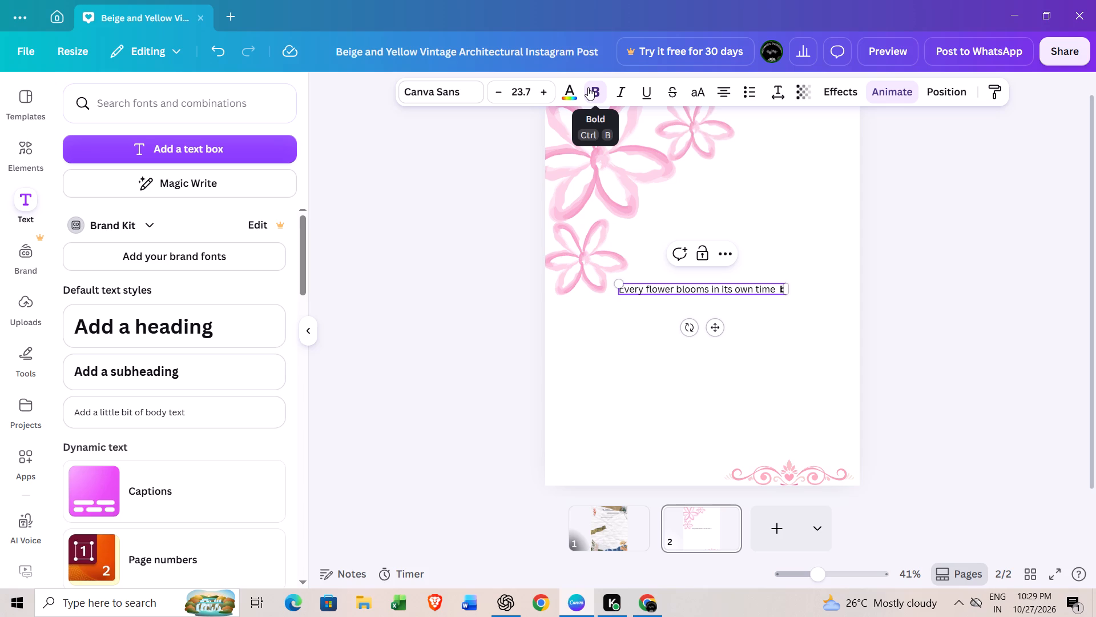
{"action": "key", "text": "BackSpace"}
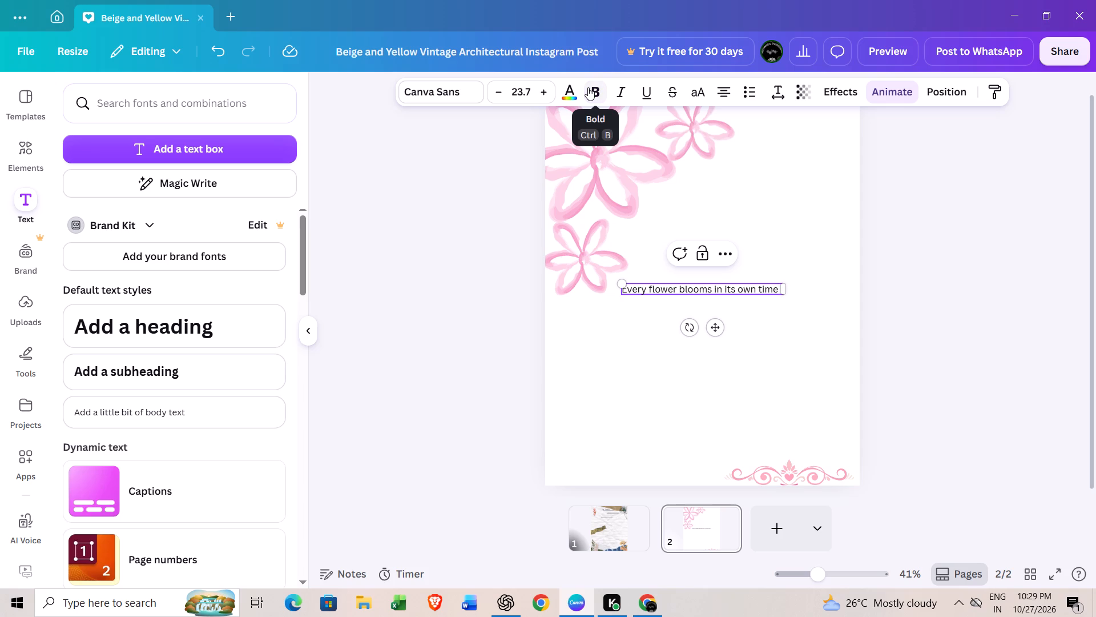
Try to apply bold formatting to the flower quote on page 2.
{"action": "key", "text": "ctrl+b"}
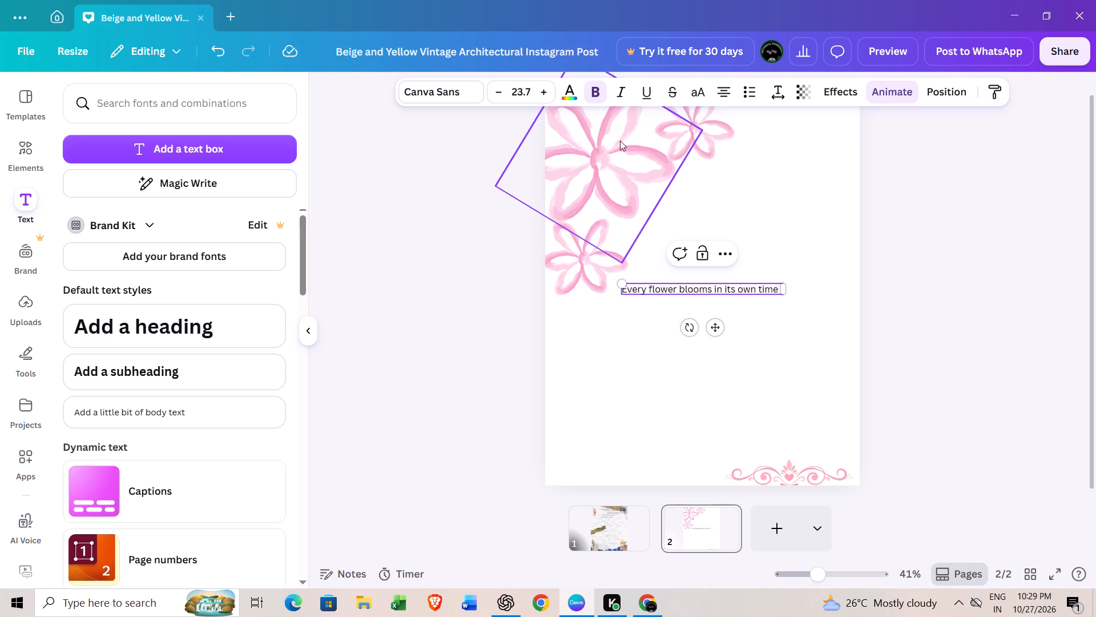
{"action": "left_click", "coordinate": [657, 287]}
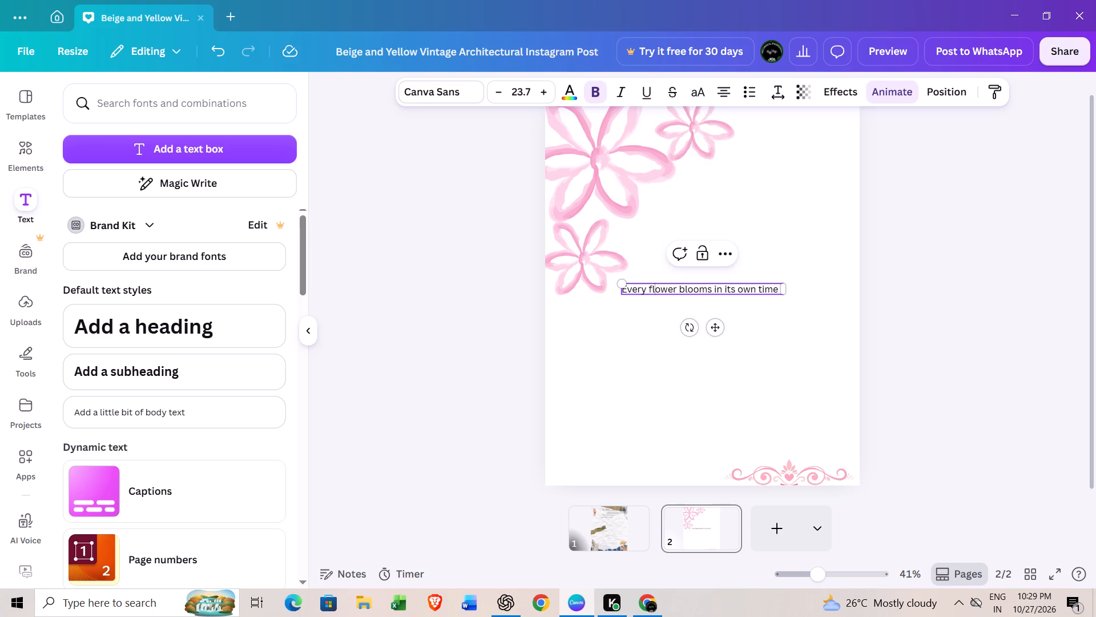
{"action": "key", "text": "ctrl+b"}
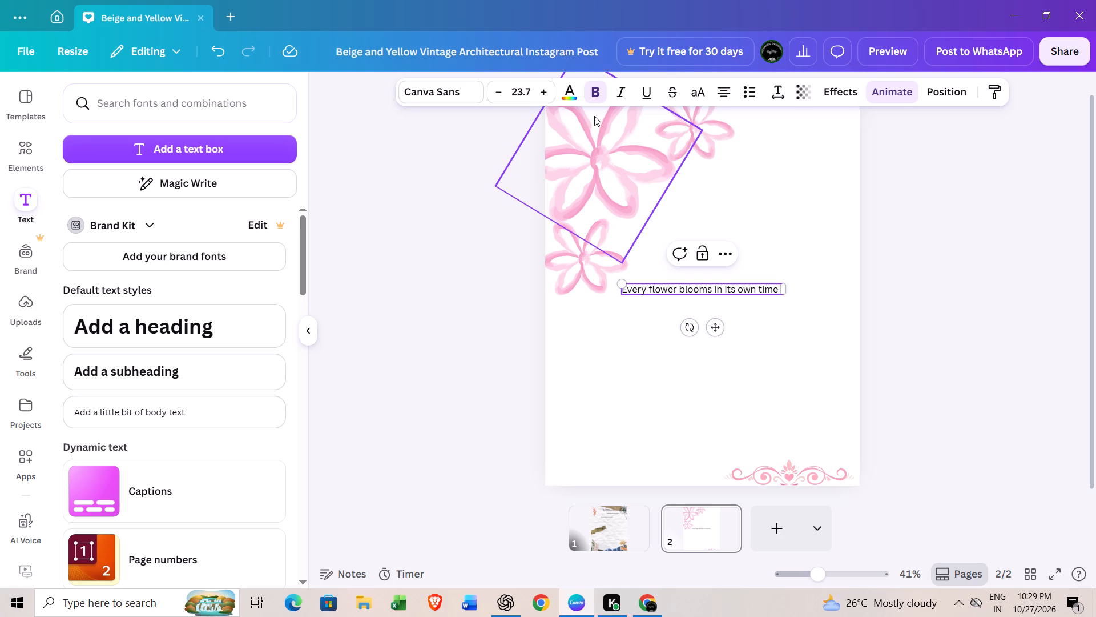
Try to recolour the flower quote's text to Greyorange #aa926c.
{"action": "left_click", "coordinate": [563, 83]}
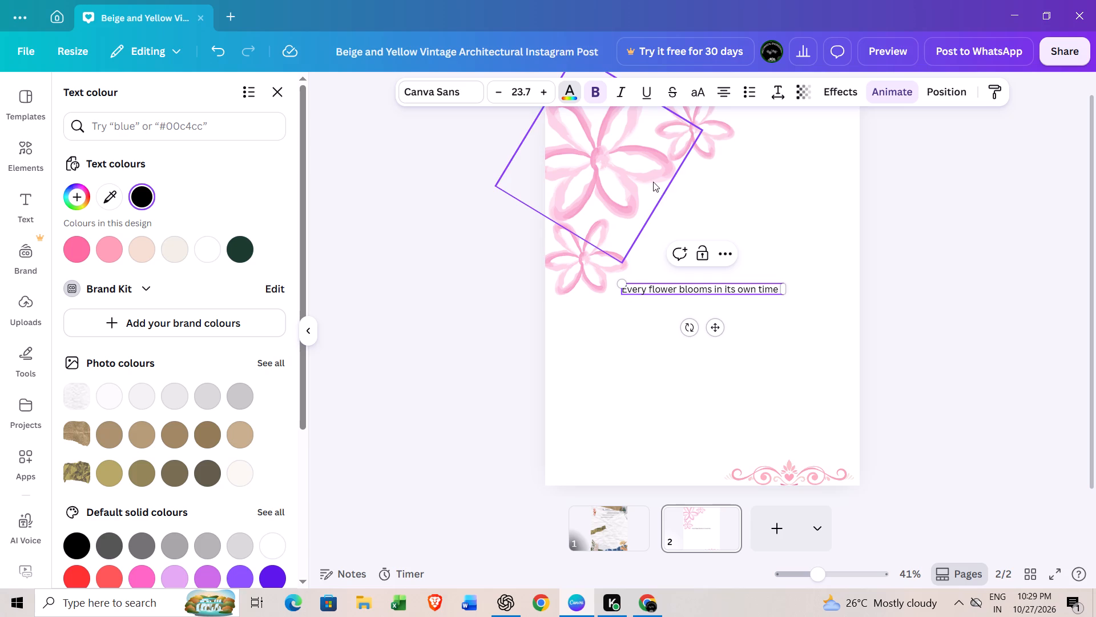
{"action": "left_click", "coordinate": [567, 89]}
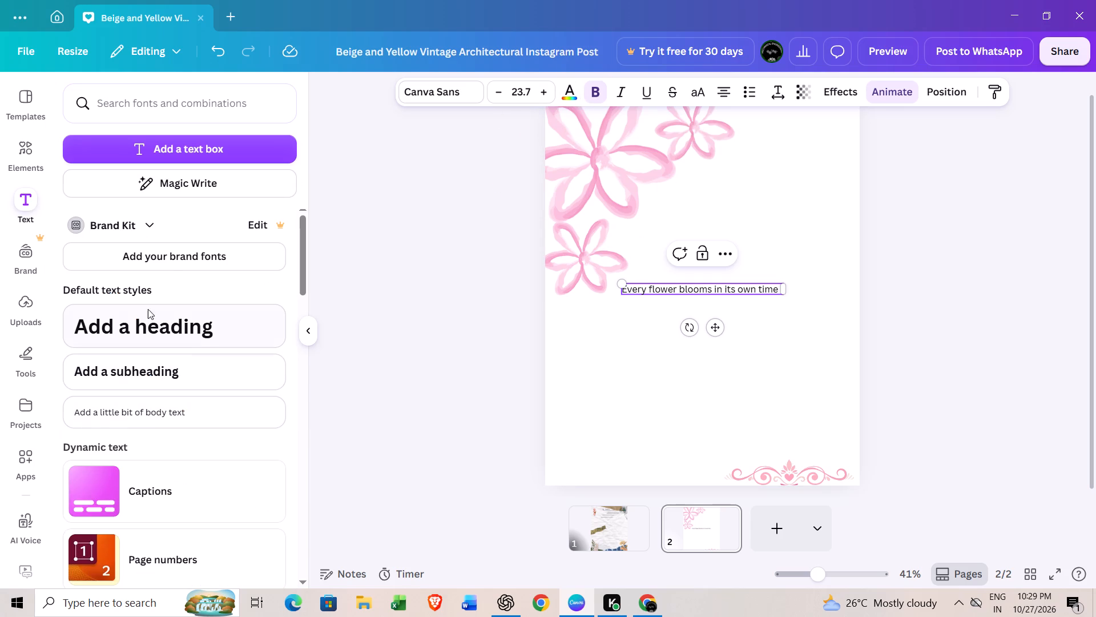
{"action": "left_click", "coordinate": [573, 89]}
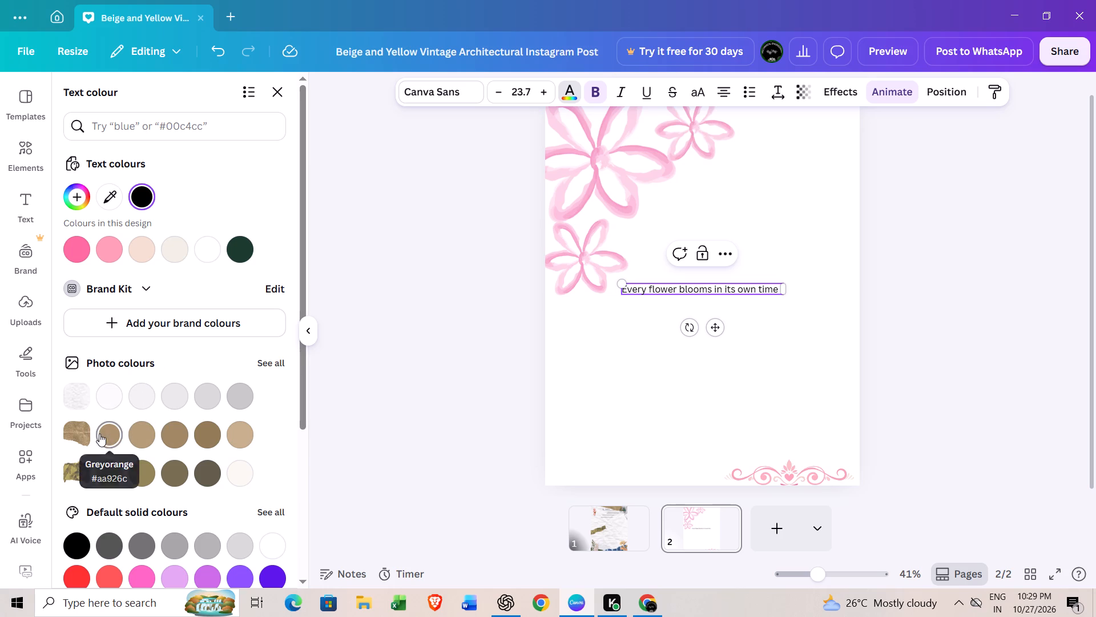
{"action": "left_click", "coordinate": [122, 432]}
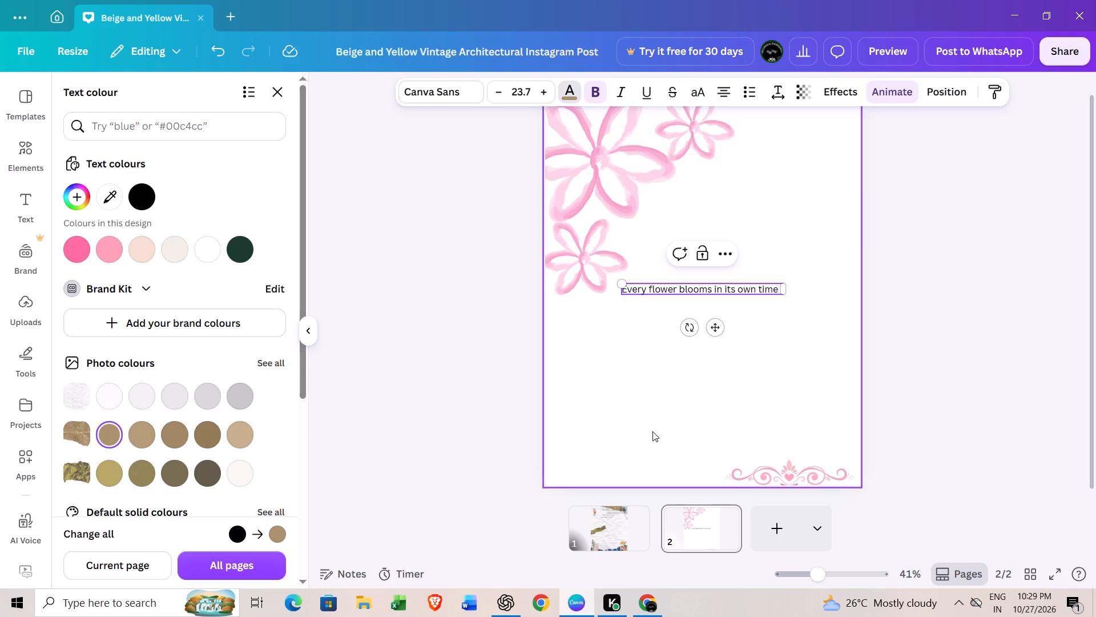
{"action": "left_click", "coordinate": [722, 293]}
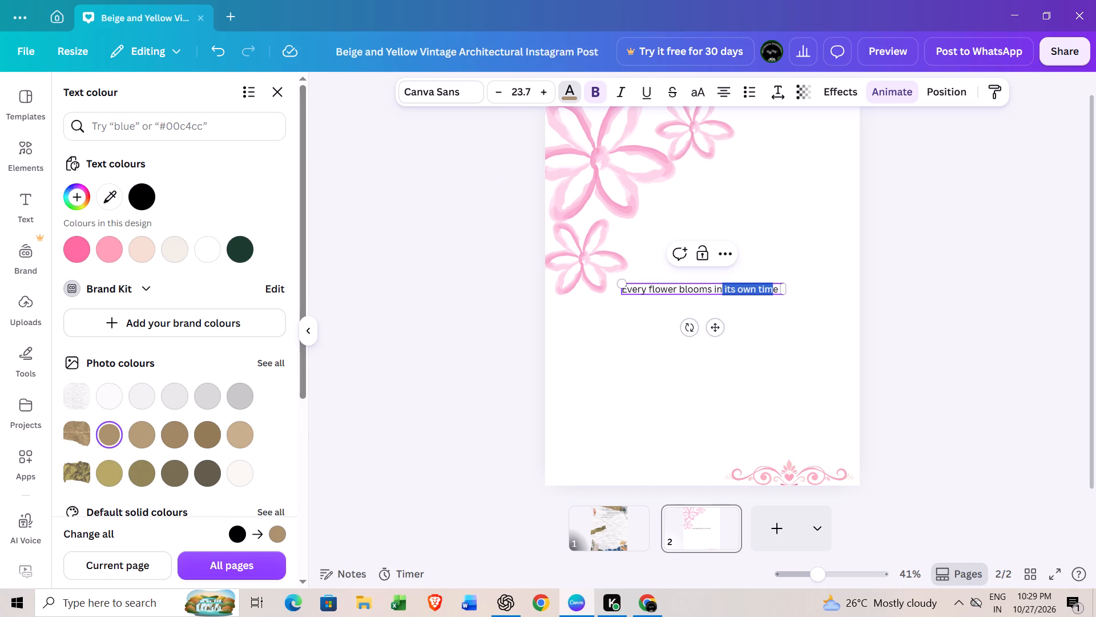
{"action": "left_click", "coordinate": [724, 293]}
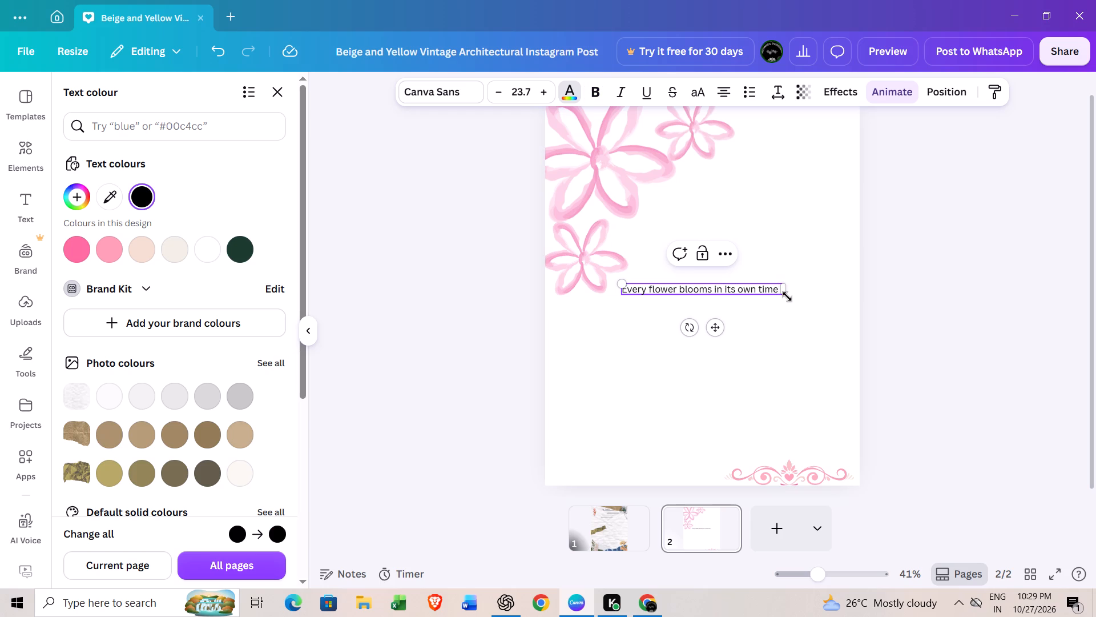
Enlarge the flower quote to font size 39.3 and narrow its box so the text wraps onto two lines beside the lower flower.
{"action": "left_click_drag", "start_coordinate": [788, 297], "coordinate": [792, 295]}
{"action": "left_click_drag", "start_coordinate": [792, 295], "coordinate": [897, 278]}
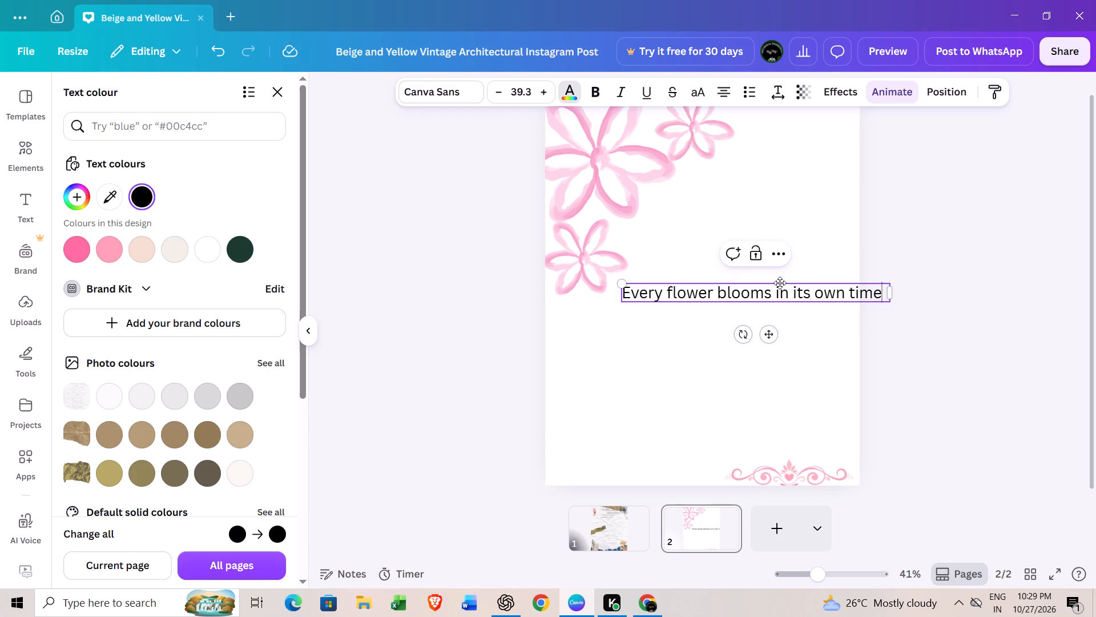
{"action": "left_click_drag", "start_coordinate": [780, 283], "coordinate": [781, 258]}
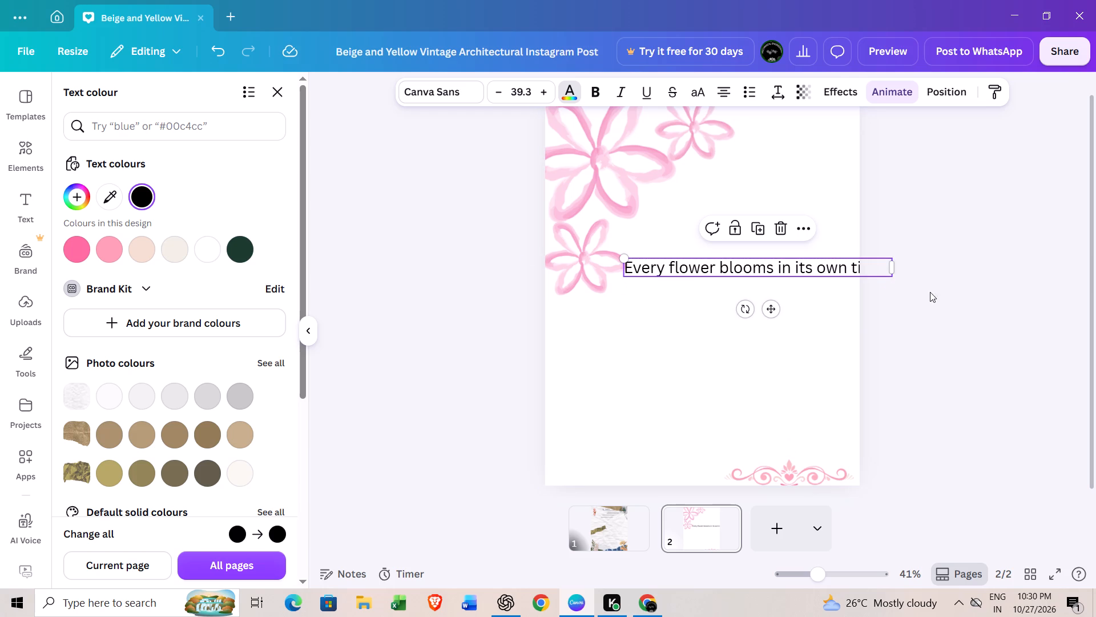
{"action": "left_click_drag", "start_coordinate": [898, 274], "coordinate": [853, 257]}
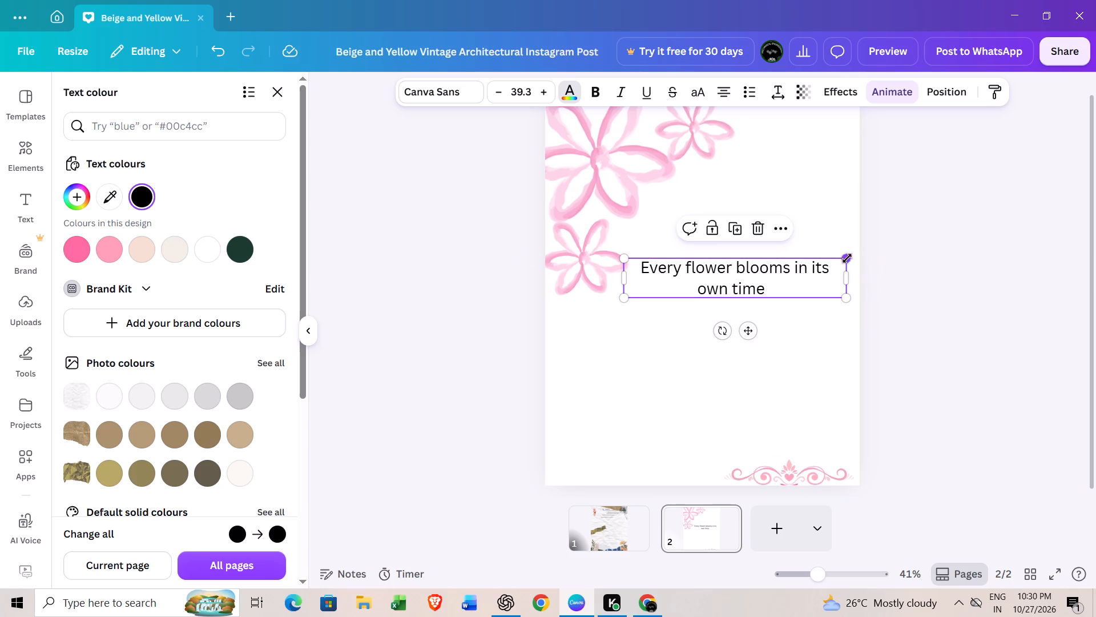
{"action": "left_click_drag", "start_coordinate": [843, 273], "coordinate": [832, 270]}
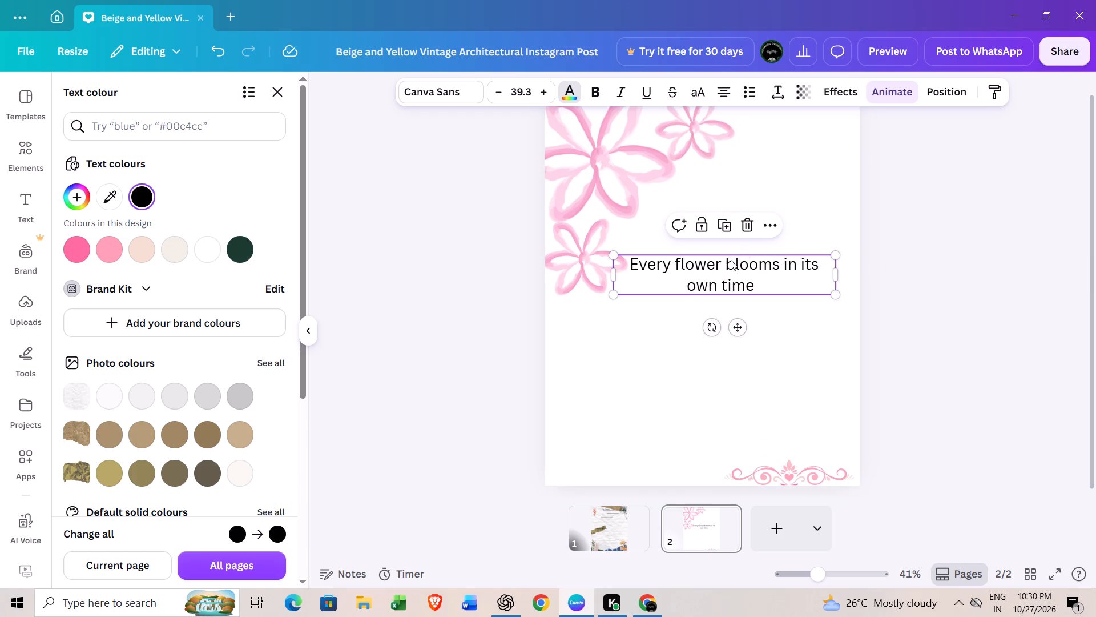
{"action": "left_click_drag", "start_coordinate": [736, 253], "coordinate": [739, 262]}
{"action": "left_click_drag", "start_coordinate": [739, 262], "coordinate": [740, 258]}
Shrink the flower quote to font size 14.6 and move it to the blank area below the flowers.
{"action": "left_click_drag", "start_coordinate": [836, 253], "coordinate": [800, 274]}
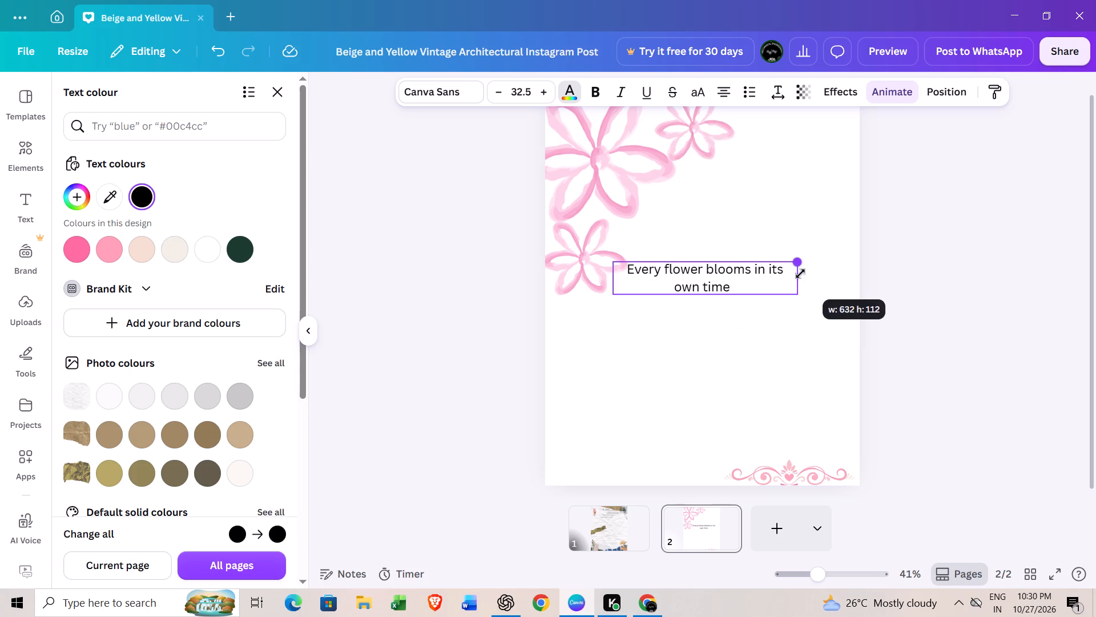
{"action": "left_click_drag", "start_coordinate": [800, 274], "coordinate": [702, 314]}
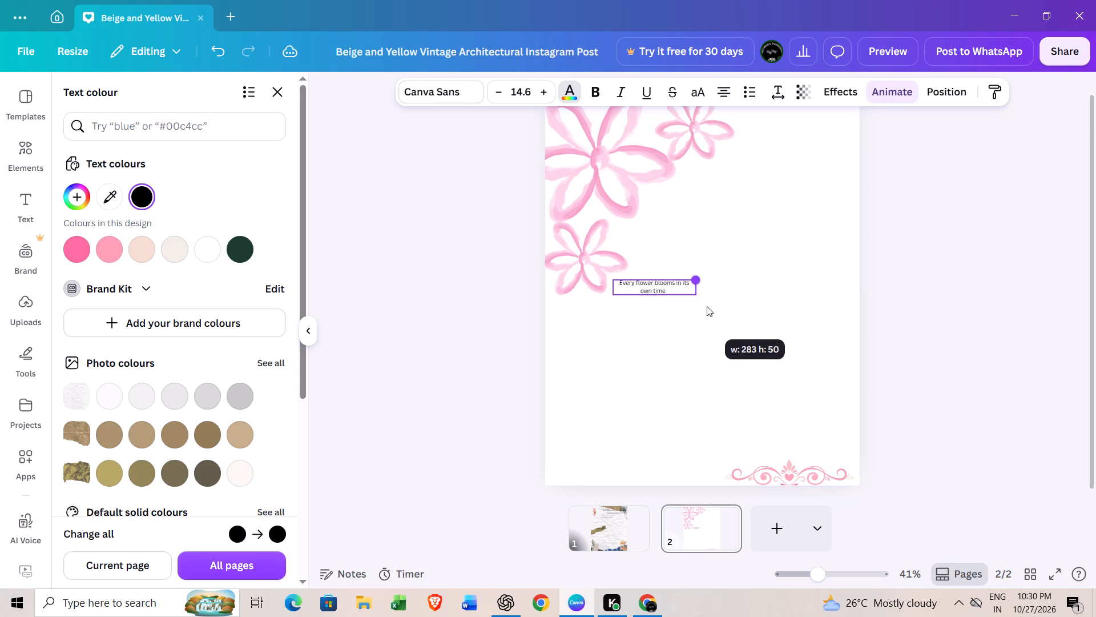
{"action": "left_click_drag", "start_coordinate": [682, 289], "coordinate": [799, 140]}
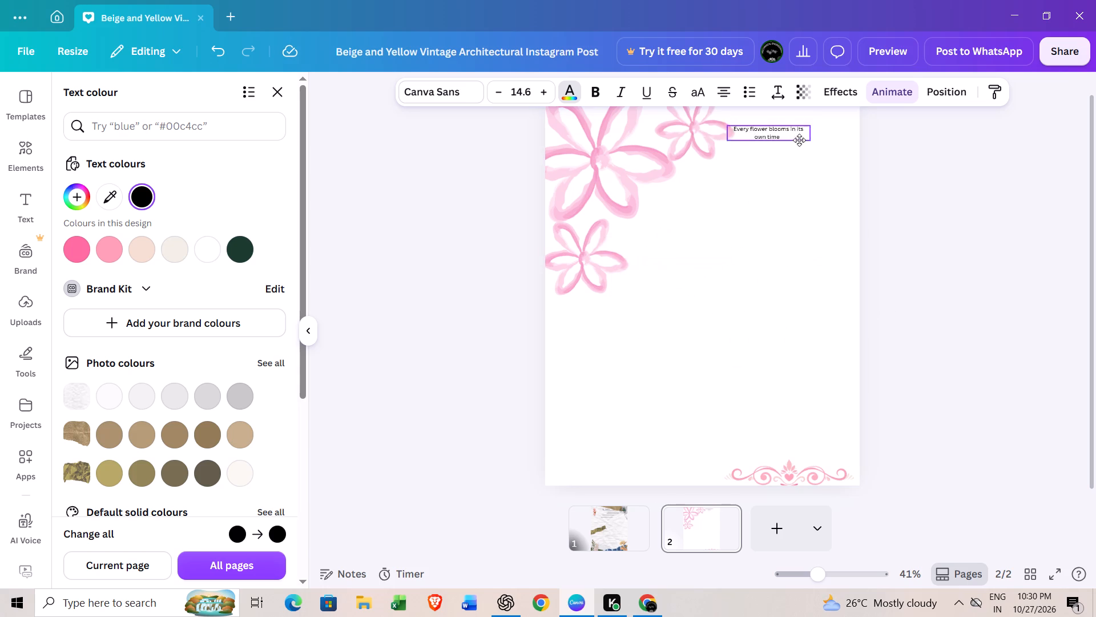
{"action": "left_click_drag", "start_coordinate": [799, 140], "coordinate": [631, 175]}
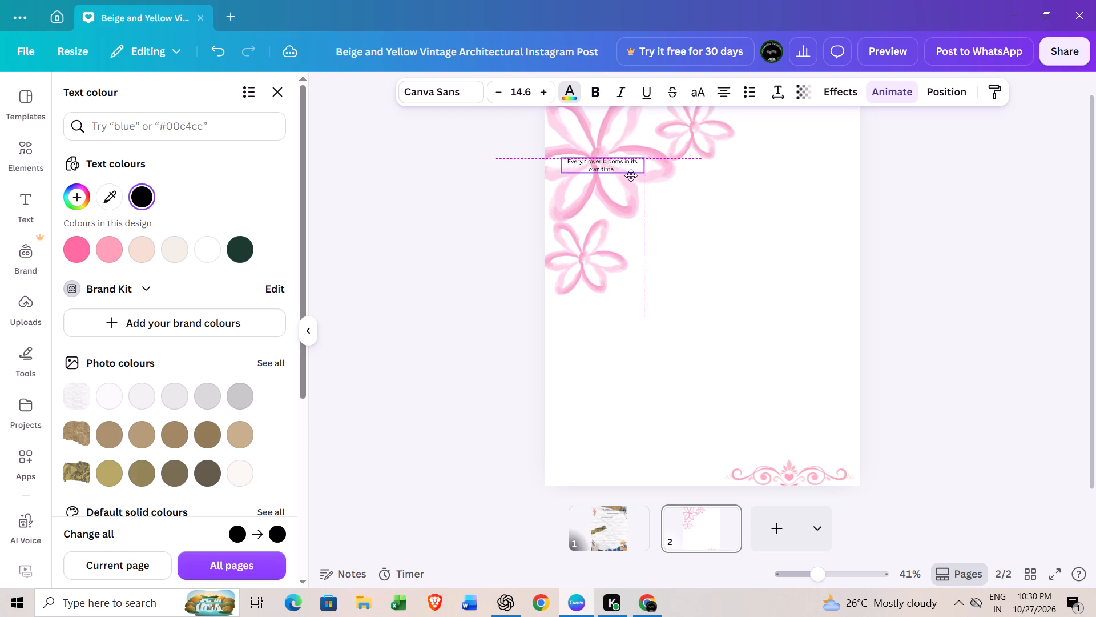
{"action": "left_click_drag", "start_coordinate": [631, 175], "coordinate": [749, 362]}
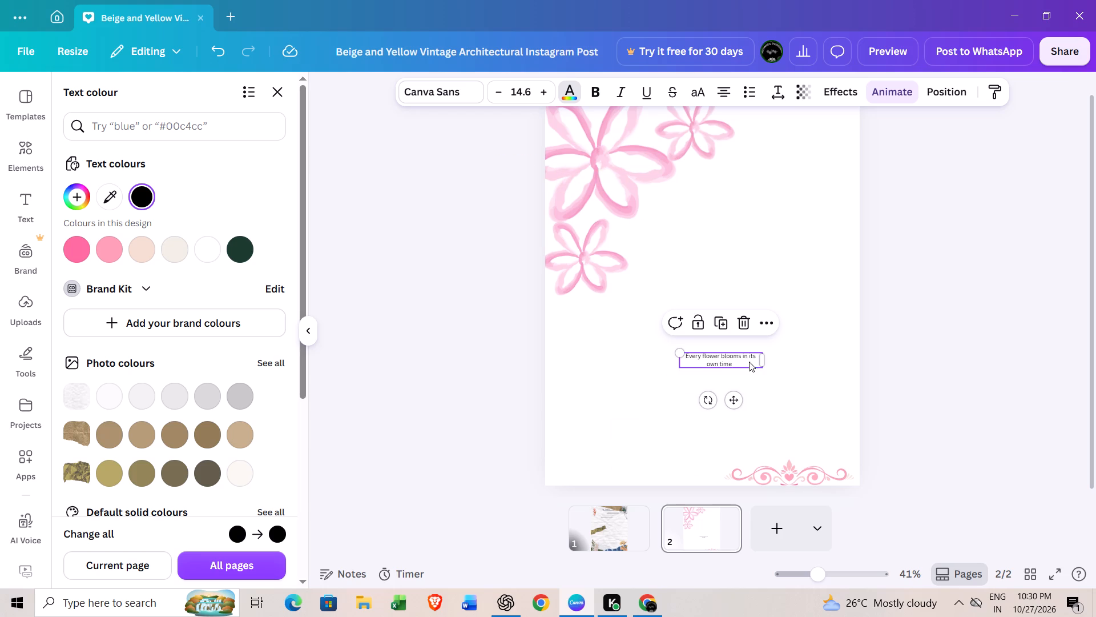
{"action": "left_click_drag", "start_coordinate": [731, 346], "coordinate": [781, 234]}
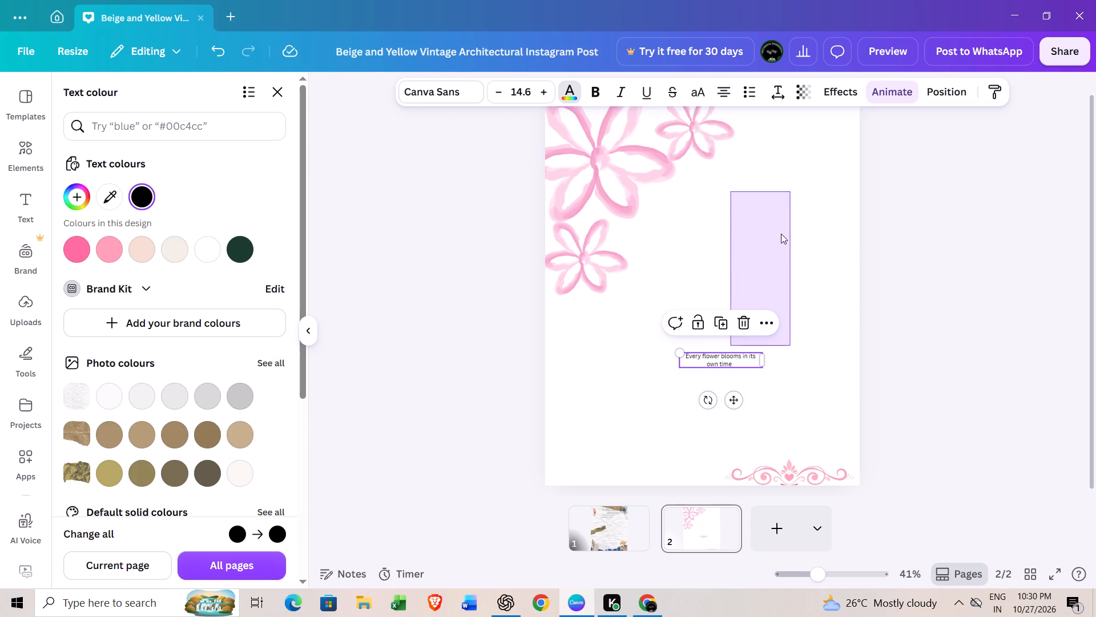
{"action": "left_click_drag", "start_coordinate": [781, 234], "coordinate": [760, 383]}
Widen the flower quote's box so the text fits on one line, and place it right of page 2's centre.
{"action": "left_click_drag", "start_coordinate": [772, 358], "coordinate": [796, 324]}
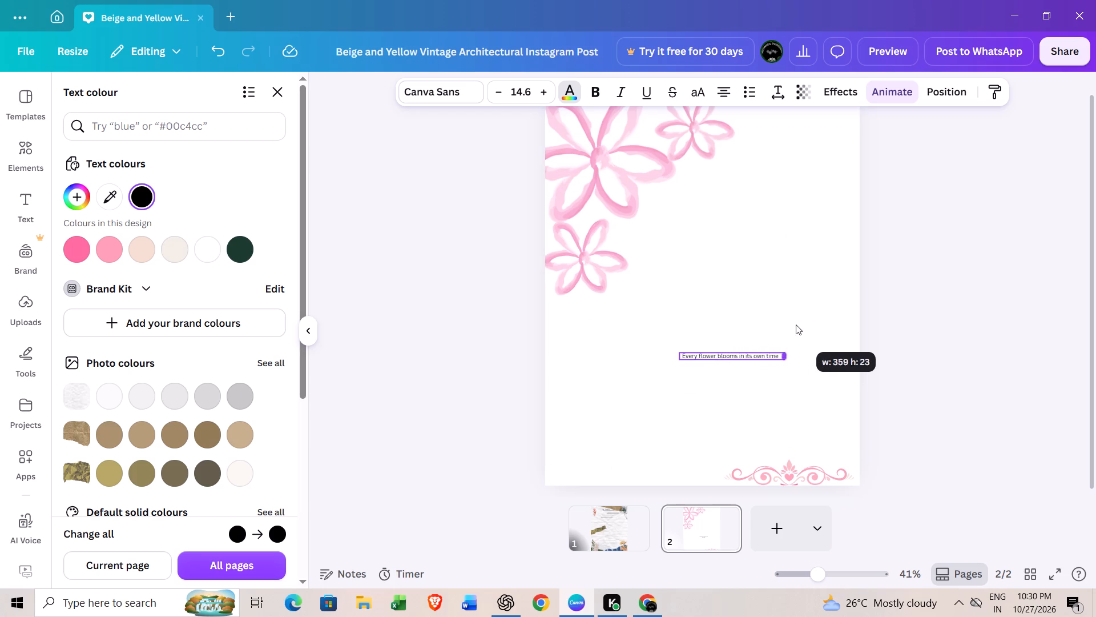
{"action": "left_click_drag", "start_coordinate": [796, 324], "coordinate": [828, 283]}
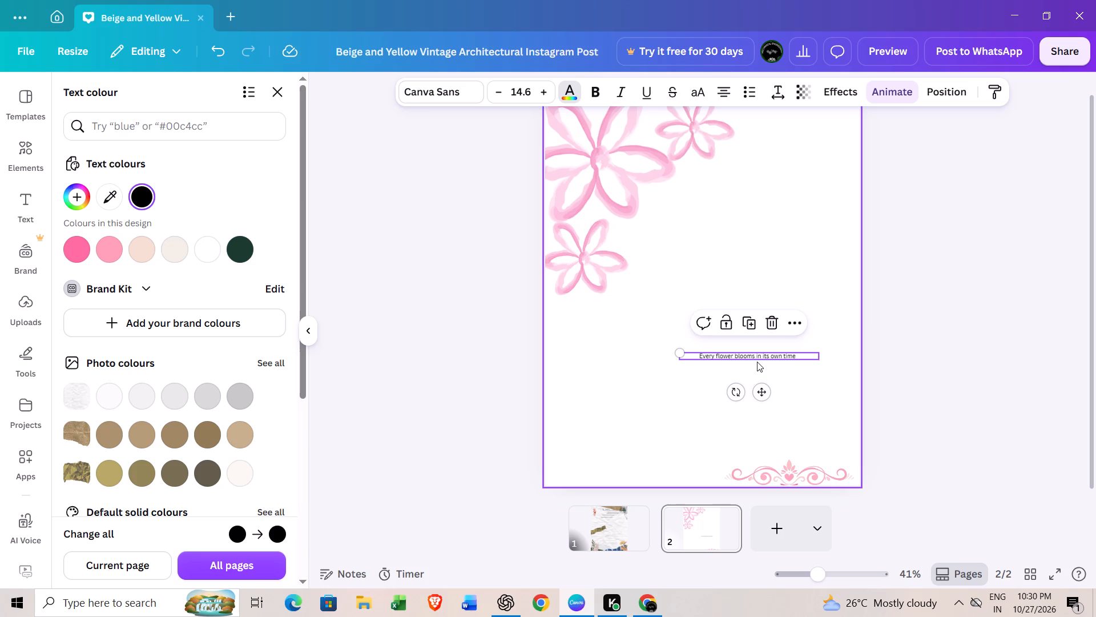
{"action": "left_click_drag", "start_coordinate": [757, 362], "coordinate": [729, 168]}
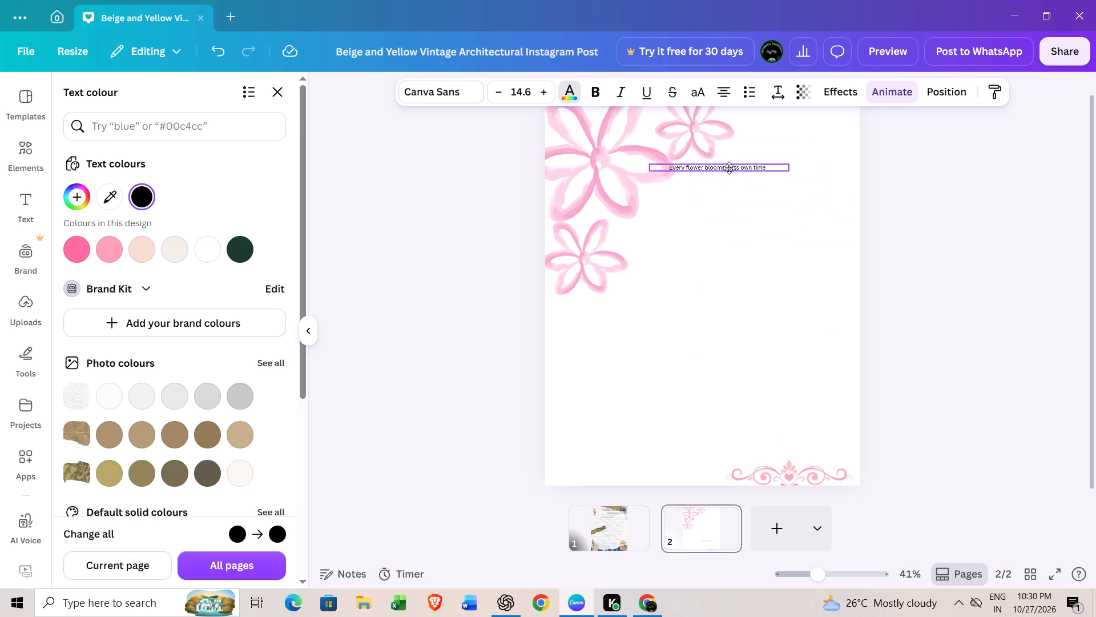
{"action": "left_click_drag", "start_coordinate": [729, 168], "coordinate": [767, 315]}
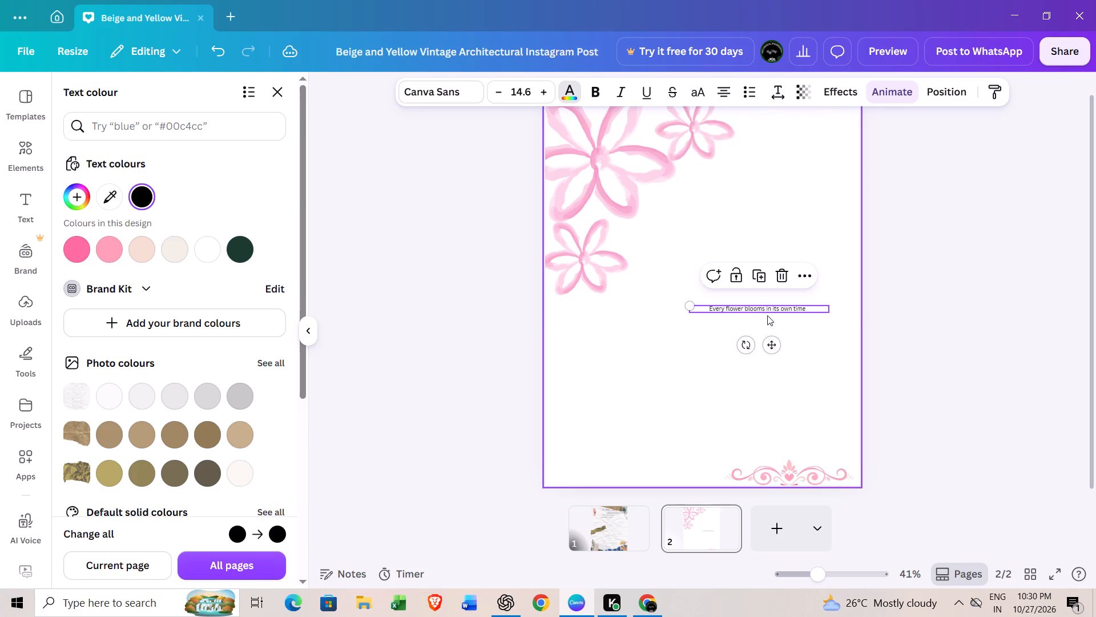
Convert the flower quote to uppercase.
{"action": "left_click", "coordinate": [696, 96]}
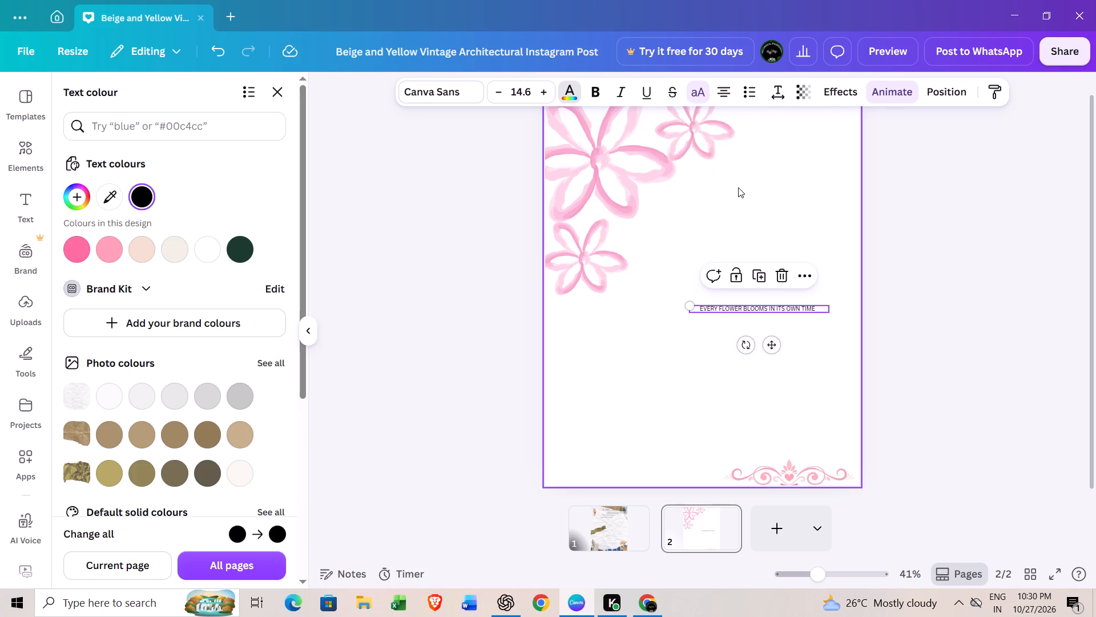
Move the uppercase quote slightly up and enlarge it to font size 32.1 so it spans nearly the full width of page 2.
{"action": "left_click_drag", "start_coordinate": [752, 301], "coordinate": [764, 274]}
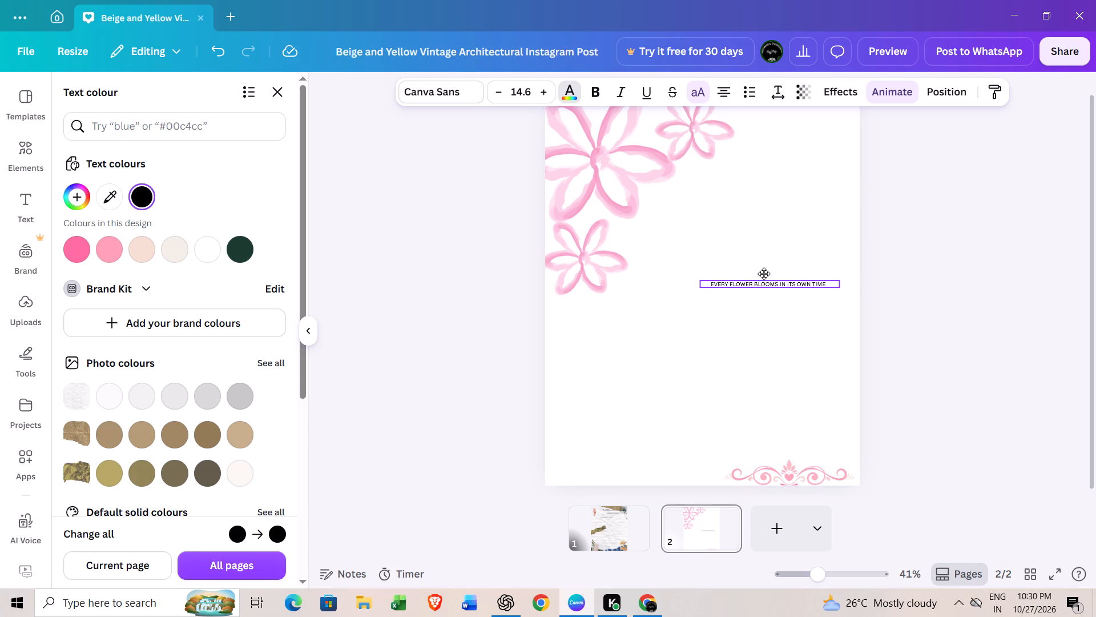
{"action": "left_click_drag", "start_coordinate": [764, 274], "coordinate": [769, 267]}
{"action": "scroll", "coordinate": [823, 293], "scroll_direction": "up", "scroll_amount": 2}
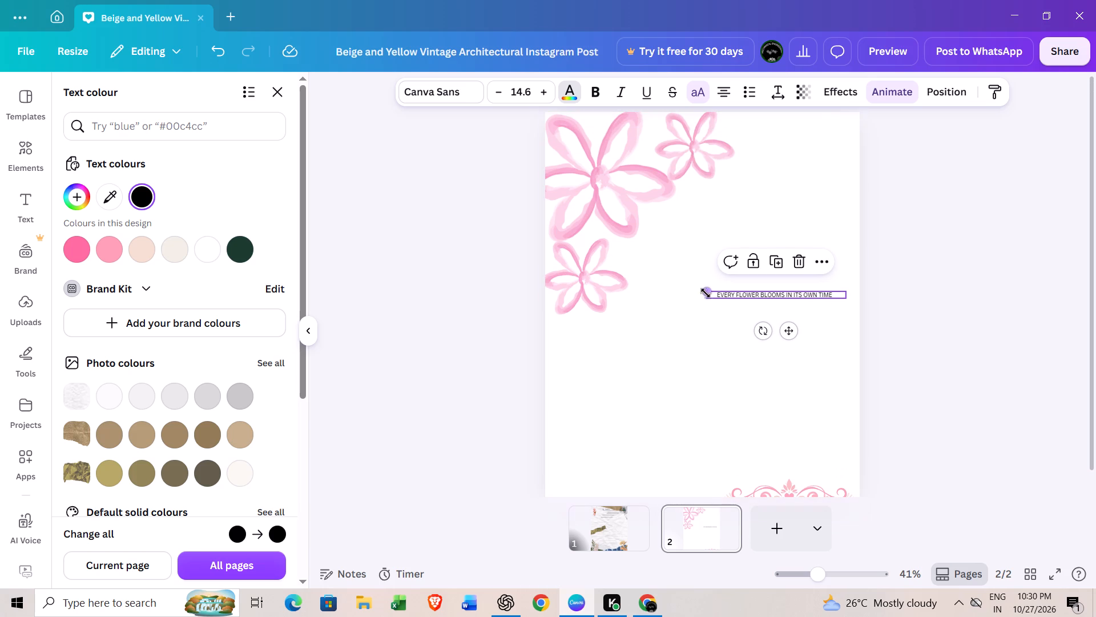
{"action": "left_click_drag", "start_coordinate": [702, 293], "coordinate": [537, 261]}
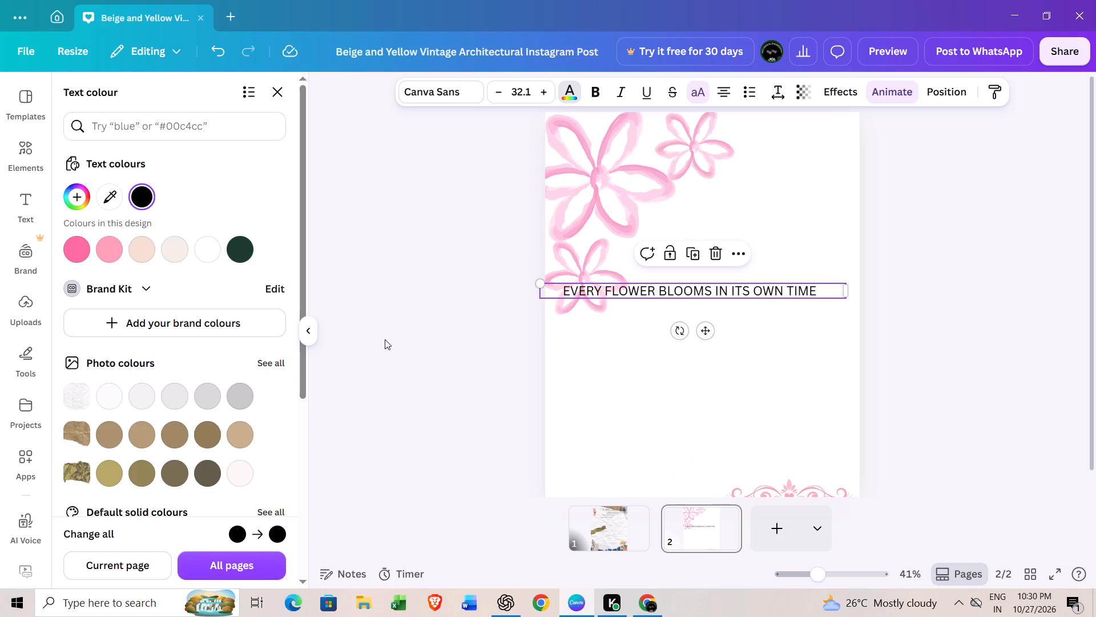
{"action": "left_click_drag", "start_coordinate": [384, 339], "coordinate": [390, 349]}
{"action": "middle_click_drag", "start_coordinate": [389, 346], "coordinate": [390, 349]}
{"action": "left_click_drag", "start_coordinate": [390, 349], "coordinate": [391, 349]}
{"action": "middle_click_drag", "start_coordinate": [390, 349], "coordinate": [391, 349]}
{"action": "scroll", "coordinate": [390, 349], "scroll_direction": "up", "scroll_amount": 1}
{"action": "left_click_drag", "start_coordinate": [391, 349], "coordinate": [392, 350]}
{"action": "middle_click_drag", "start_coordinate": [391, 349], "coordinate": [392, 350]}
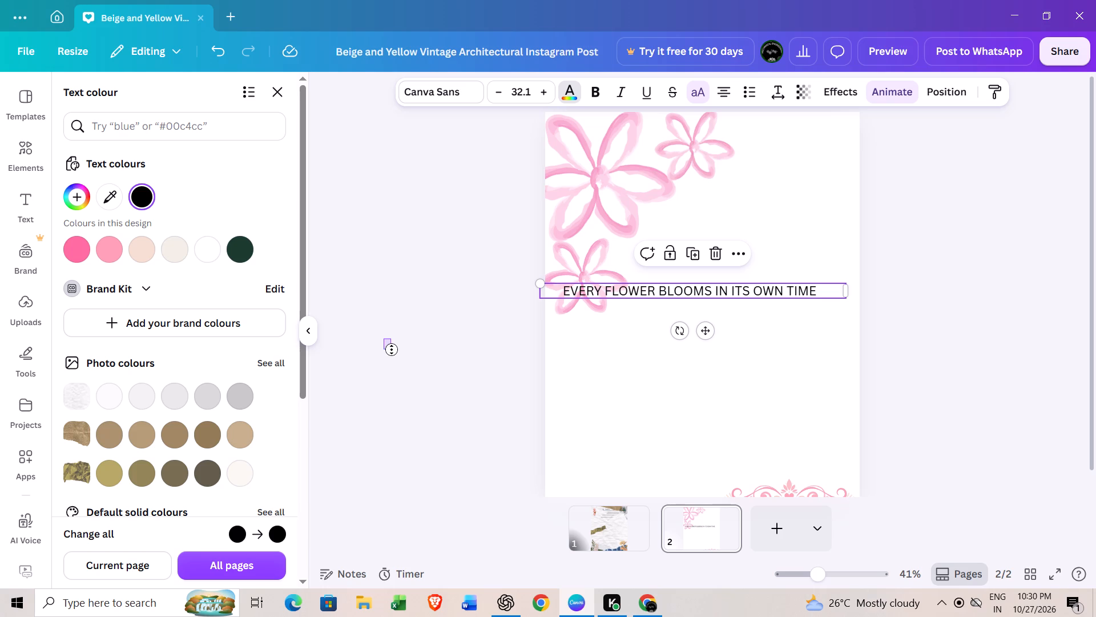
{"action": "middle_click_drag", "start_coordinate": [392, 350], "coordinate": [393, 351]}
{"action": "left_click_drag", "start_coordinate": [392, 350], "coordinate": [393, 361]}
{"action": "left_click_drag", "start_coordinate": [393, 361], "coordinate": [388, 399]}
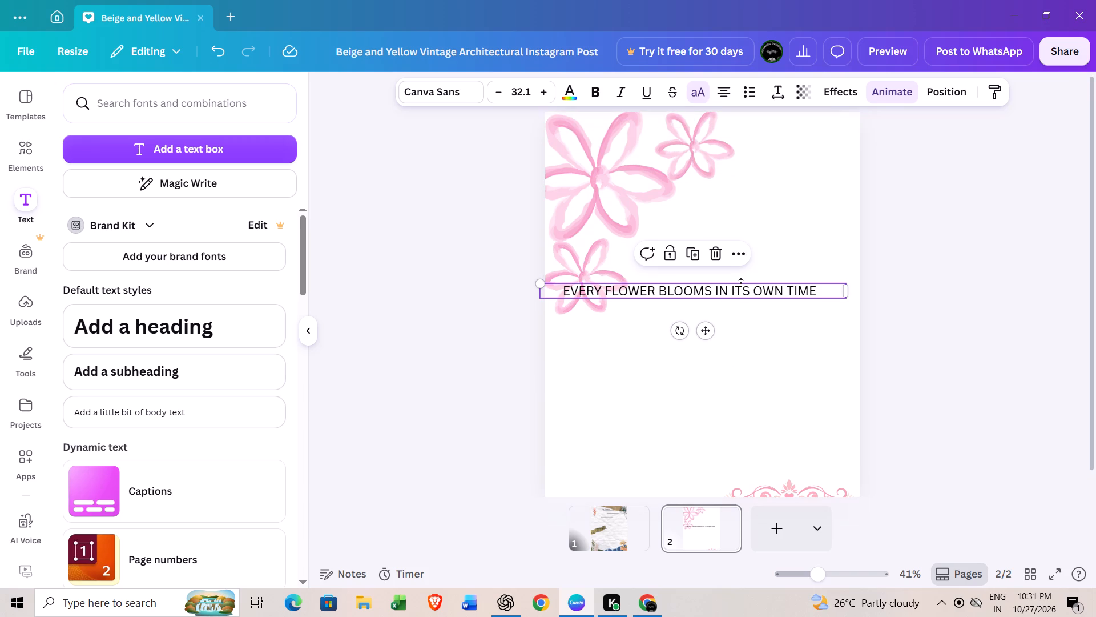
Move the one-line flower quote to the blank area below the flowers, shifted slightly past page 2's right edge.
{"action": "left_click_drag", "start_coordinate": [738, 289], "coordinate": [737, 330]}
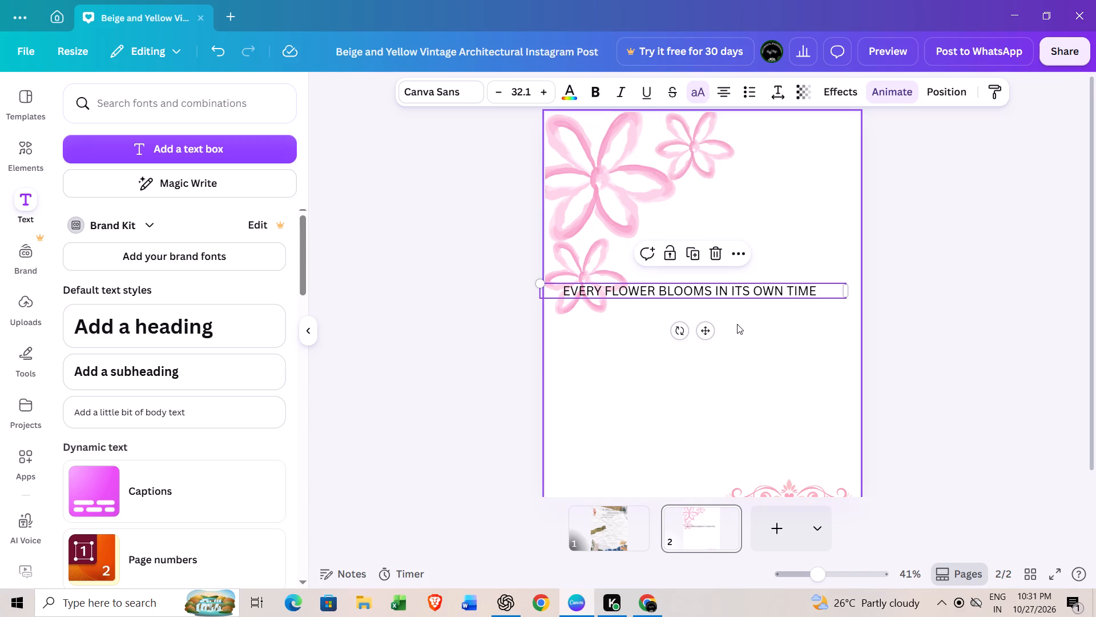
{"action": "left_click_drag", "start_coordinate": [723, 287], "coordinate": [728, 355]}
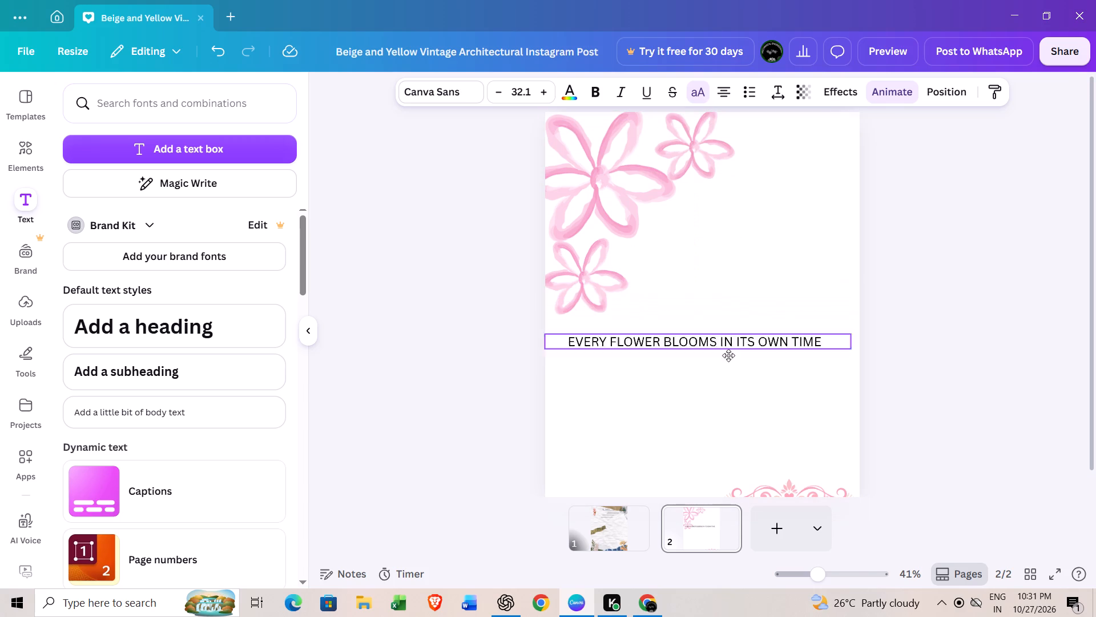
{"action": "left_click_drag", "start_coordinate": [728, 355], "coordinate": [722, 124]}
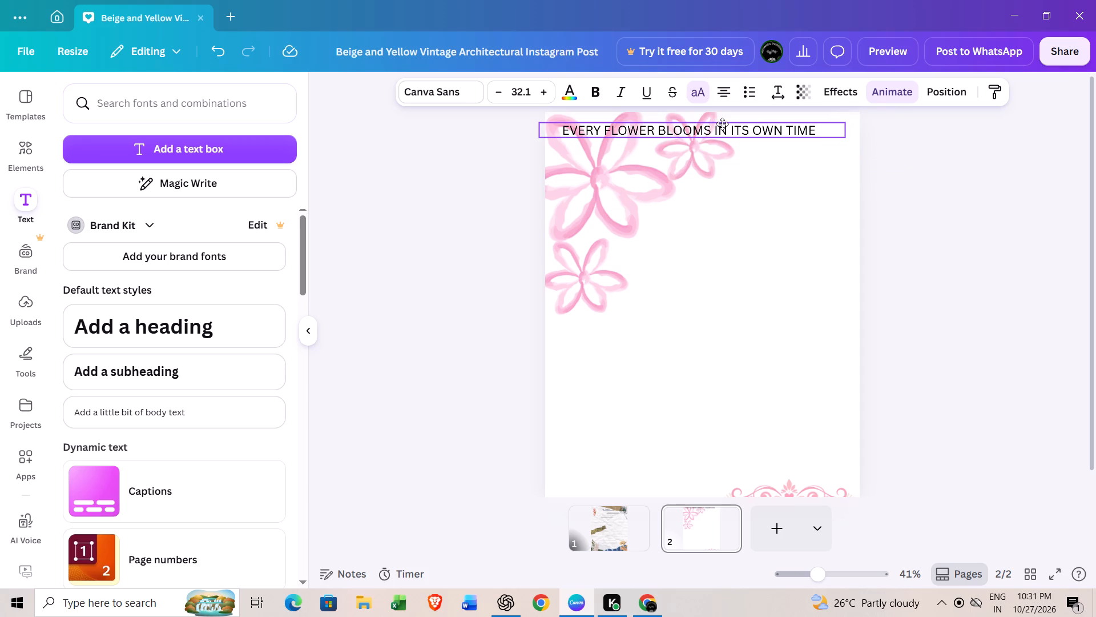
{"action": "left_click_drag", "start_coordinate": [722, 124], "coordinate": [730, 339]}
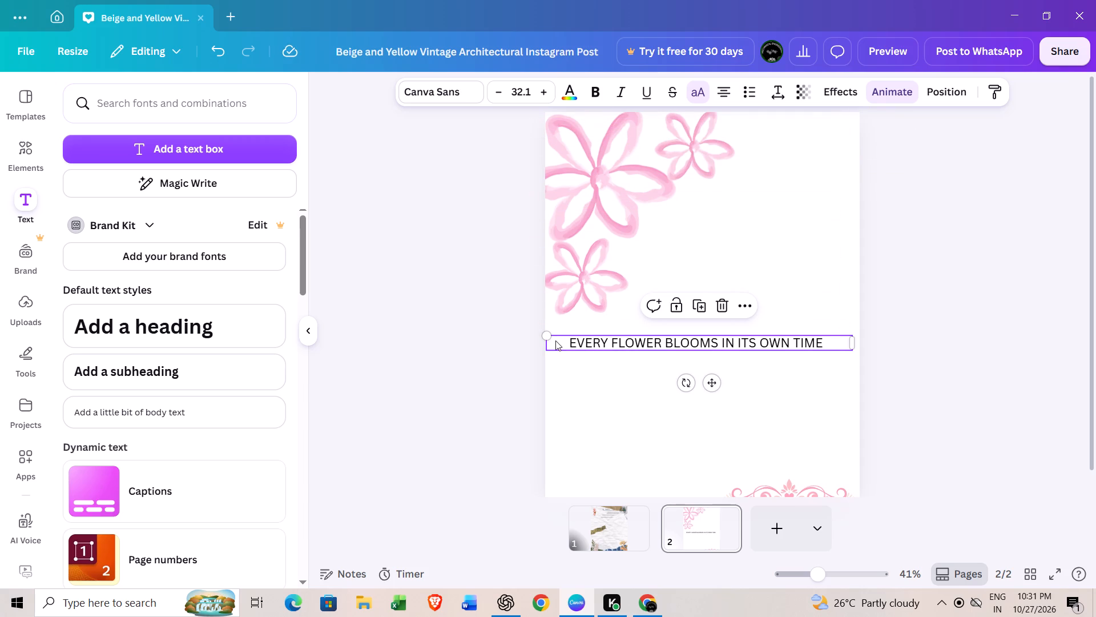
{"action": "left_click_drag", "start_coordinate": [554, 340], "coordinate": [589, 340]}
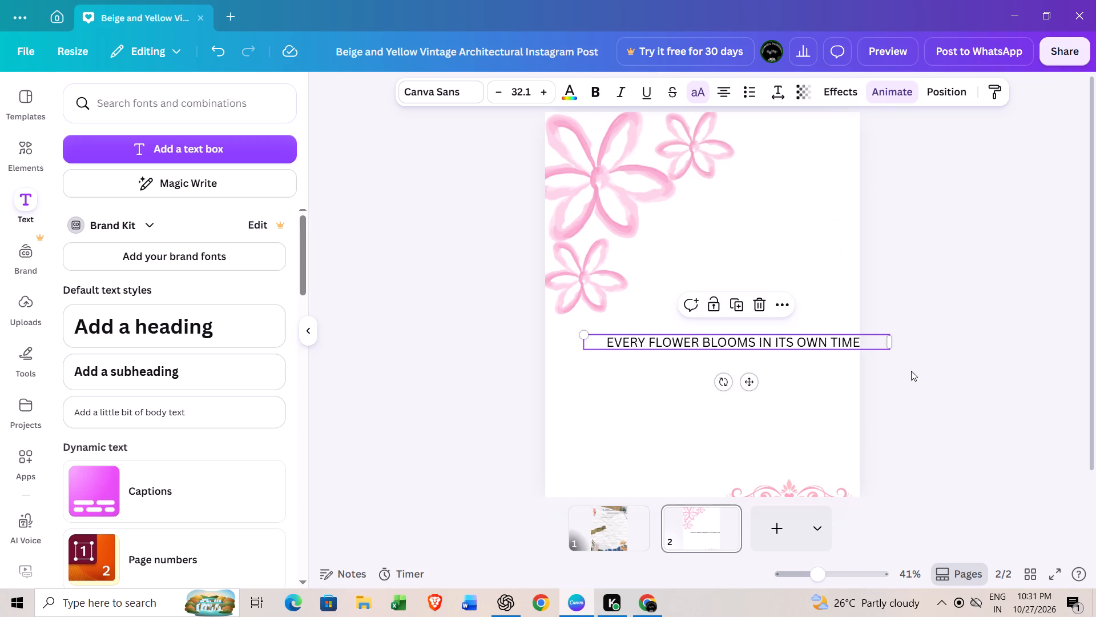
Narrow the flower quote's text box so the text wraps onto three lines.
{"action": "left_click_drag", "start_coordinate": [894, 340], "coordinate": [894, 340]}
{"action": "left_click_drag", "start_coordinate": [894, 340], "coordinate": [786, 334]}
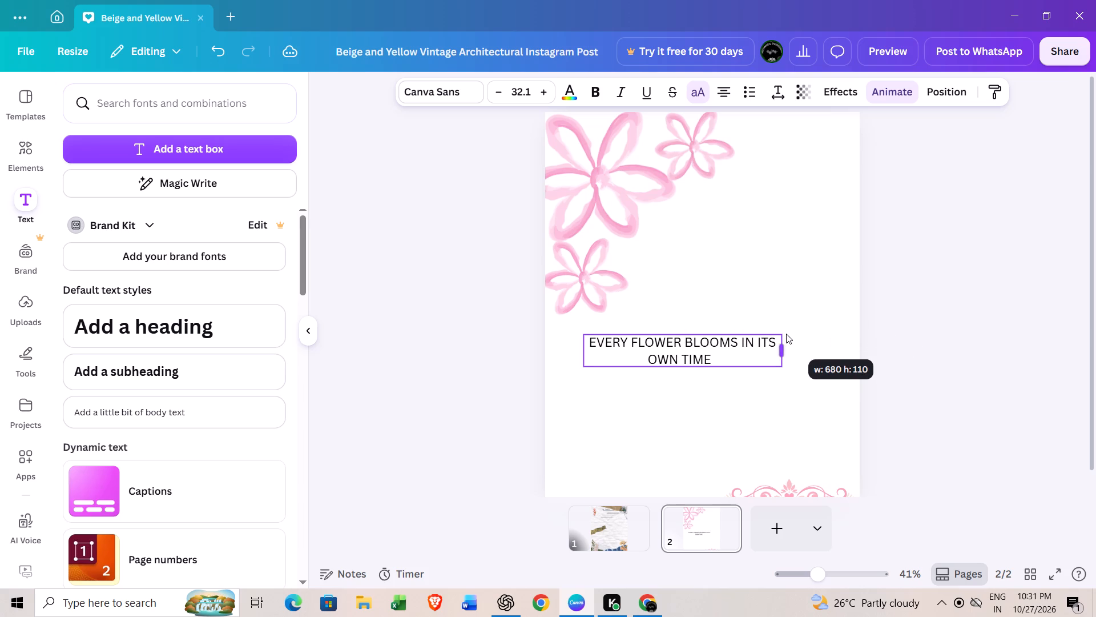
{"action": "left_click_drag", "start_coordinate": [786, 334], "coordinate": [726, 336]}
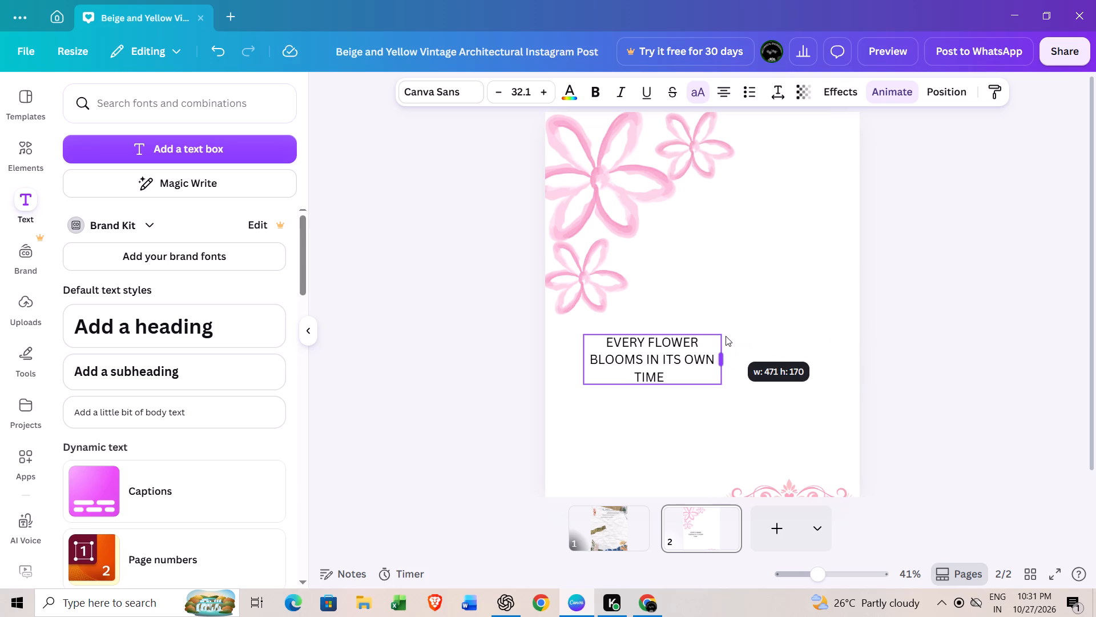
{"action": "left_click_drag", "start_coordinate": [726, 336], "coordinate": [723, 336]}
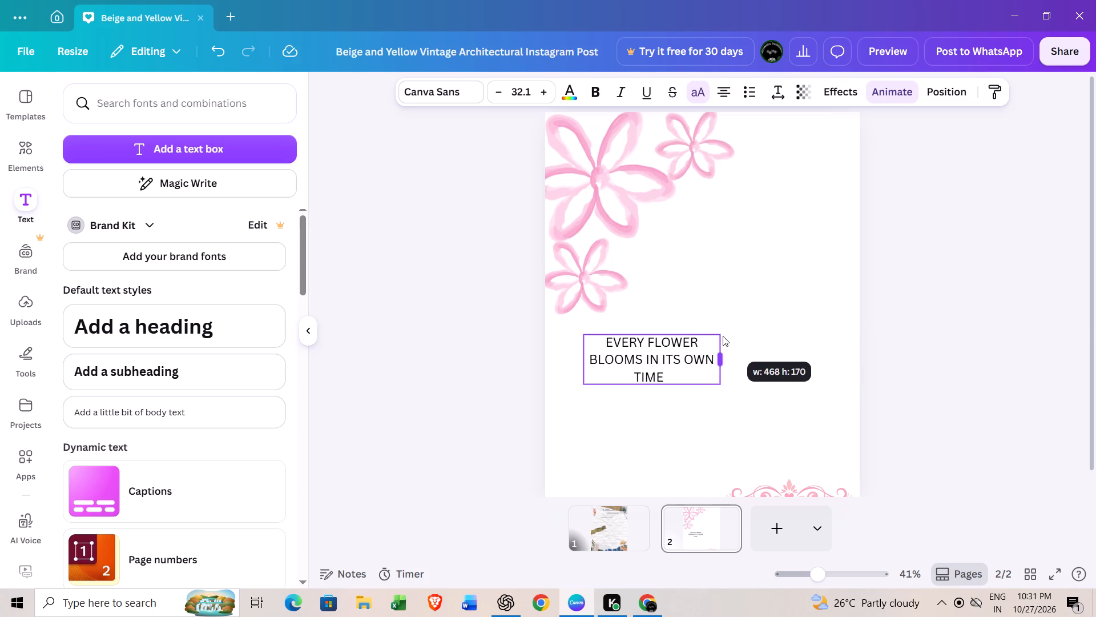
{"action": "left_click_drag", "start_coordinate": [723, 336], "coordinate": [714, 337]}
Move the three-line flower quote up to the blank area beside the small upper flower on page 2.
{"action": "left_click_drag", "start_coordinate": [676, 339], "coordinate": [698, 312]}
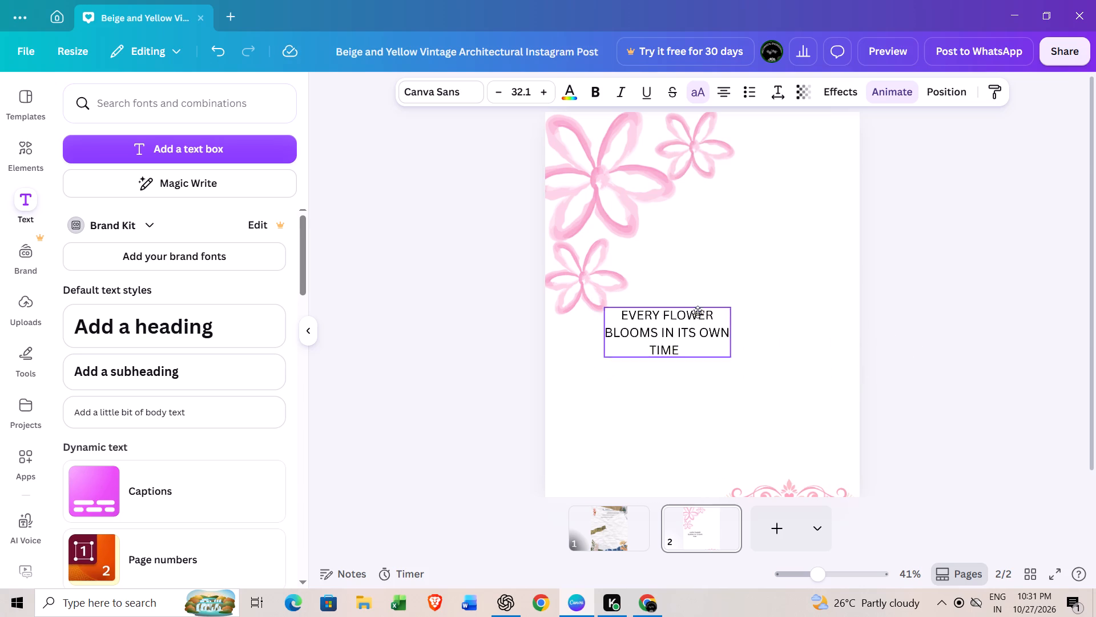
{"action": "left_click_drag", "start_coordinate": [698, 312], "coordinate": [825, 114]}
{"action": "left_click_drag", "start_coordinate": [805, 129], "coordinate": [799, 170]}
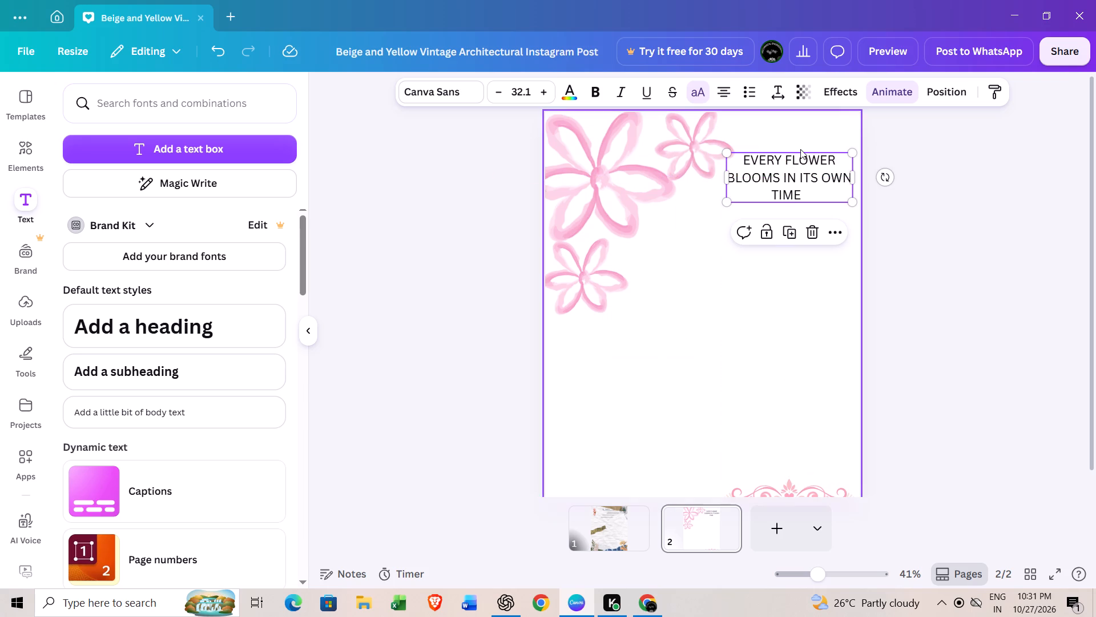
{"action": "left_click_drag", "start_coordinate": [800, 147], "coordinate": [801, 155]}
{"action": "left_click_drag", "start_coordinate": [804, 143], "coordinate": [806, 136]}
Shrink the flower quote to font size 23.5 and place it in page 2's top-right corner.
{"action": "left_click_drag", "start_coordinate": [852, 155], "coordinate": [832, 163]}
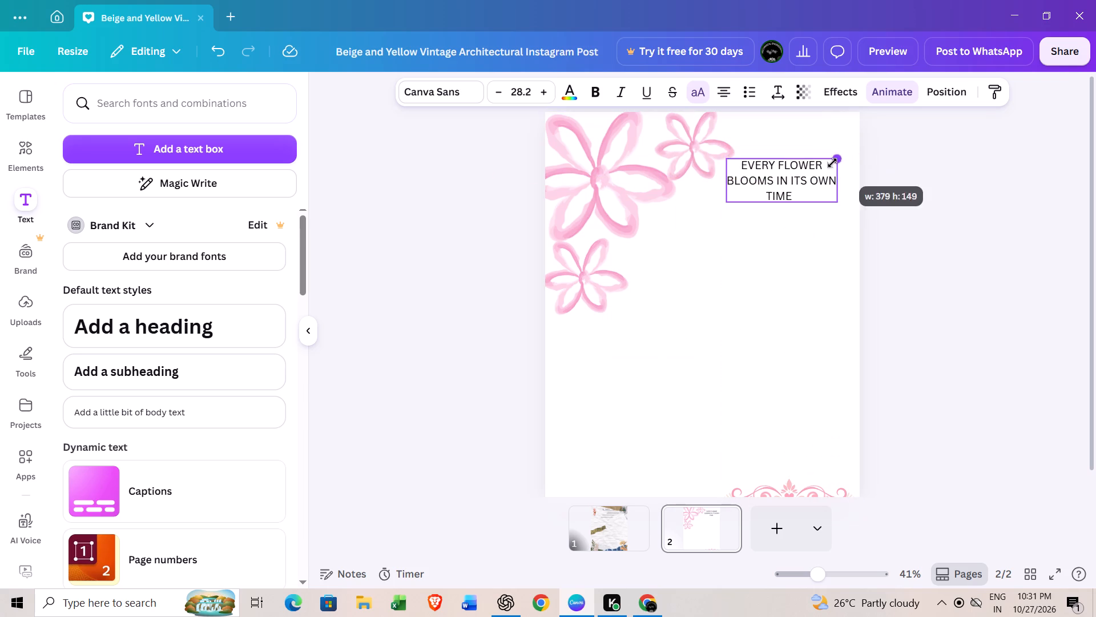
{"action": "left_click_drag", "start_coordinate": [832, 163], "coordinate": [819, 172]}
{"action": "left_click_drag", "start_coordinate": [788, 187], "coordinate": [797, 163]}
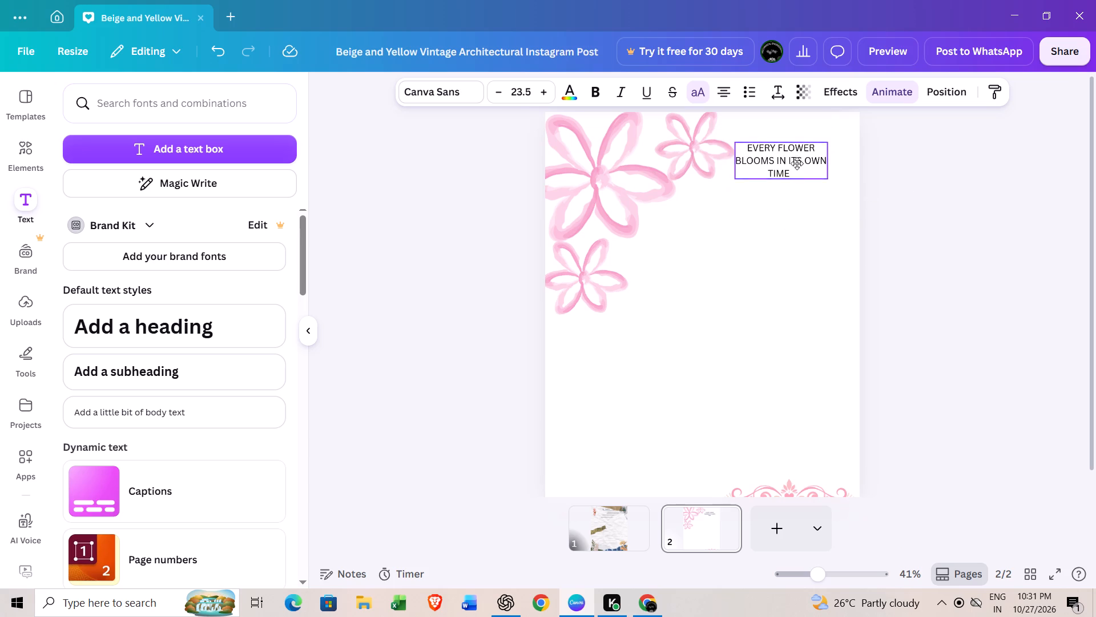
{"action": "left_click_drag", "start_coordinate": [797, 163], "coordinate": [820, 136]}
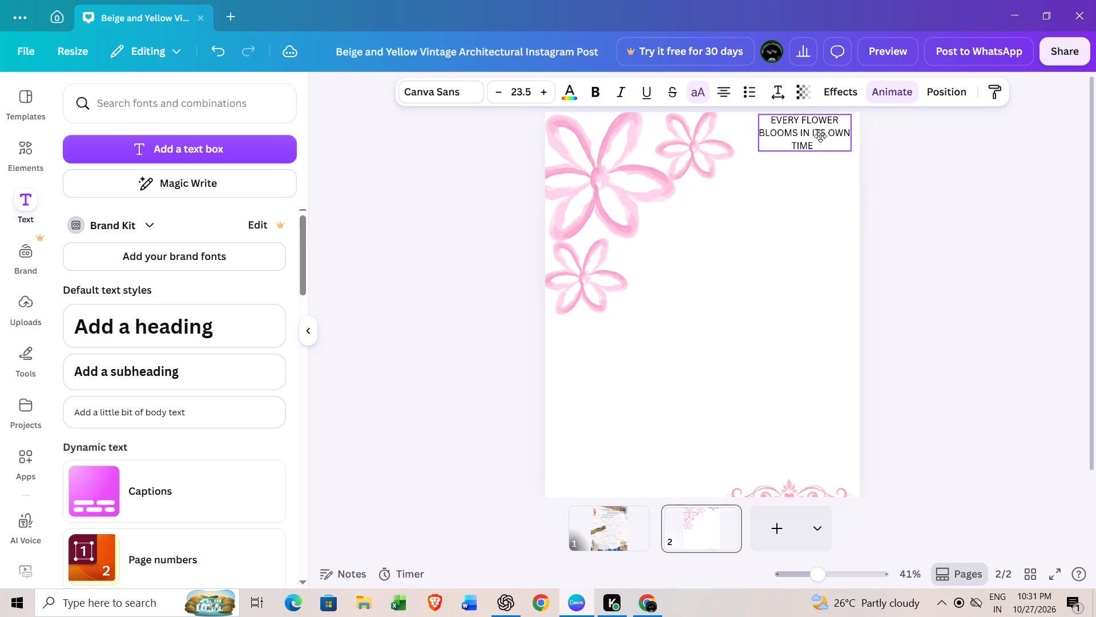
{"action": "left_click_drag", "start_coordinate": [820, 136], "coordinate": [827, 137]}
{"action": "left_click", "coordinate": [842, 238]}
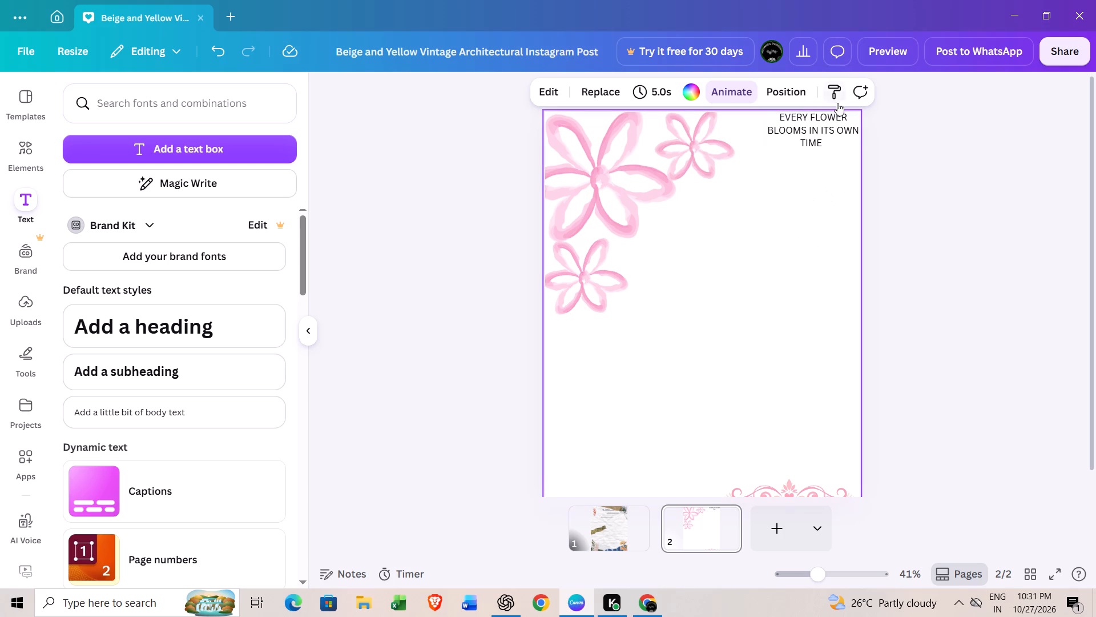
{"action": "left_click", "coordinate": [797, 126]}
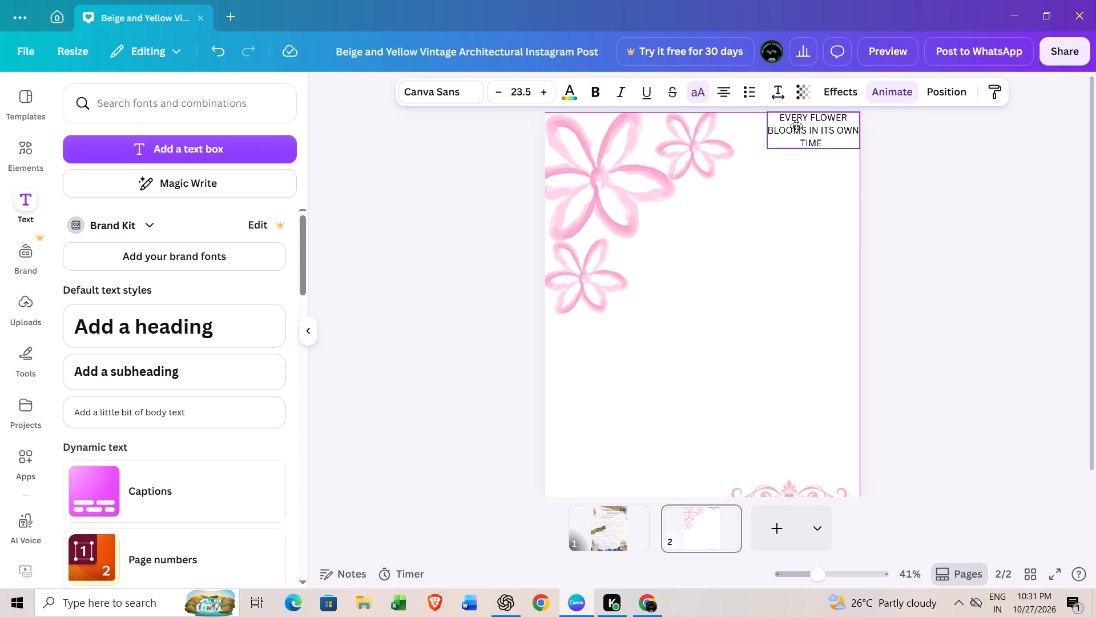
{"action": "left_click", "coordinate": [756, 213]}
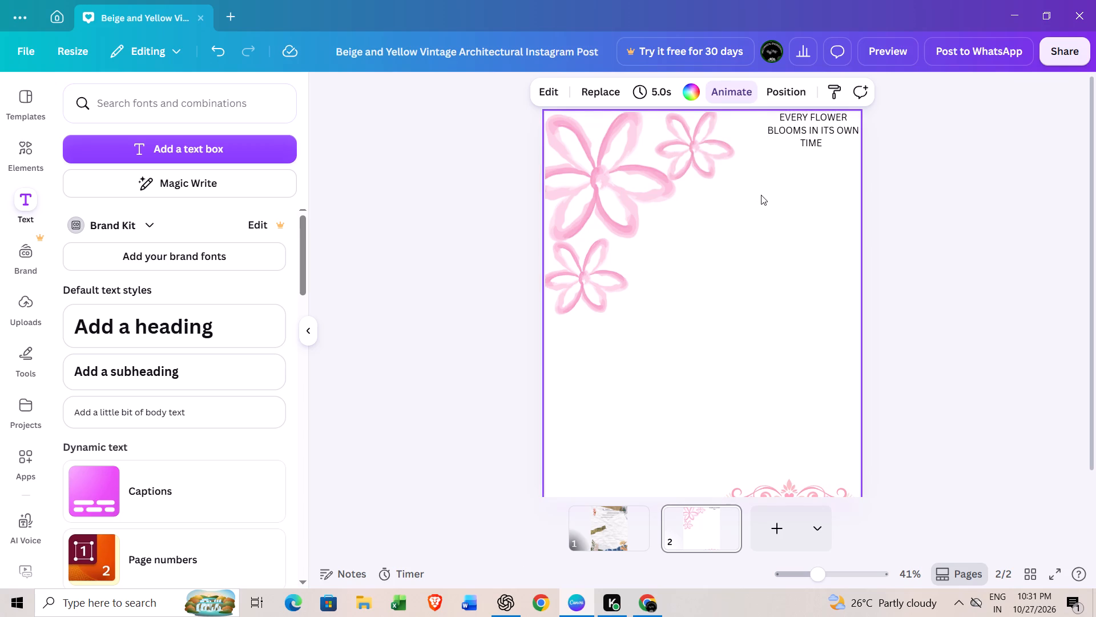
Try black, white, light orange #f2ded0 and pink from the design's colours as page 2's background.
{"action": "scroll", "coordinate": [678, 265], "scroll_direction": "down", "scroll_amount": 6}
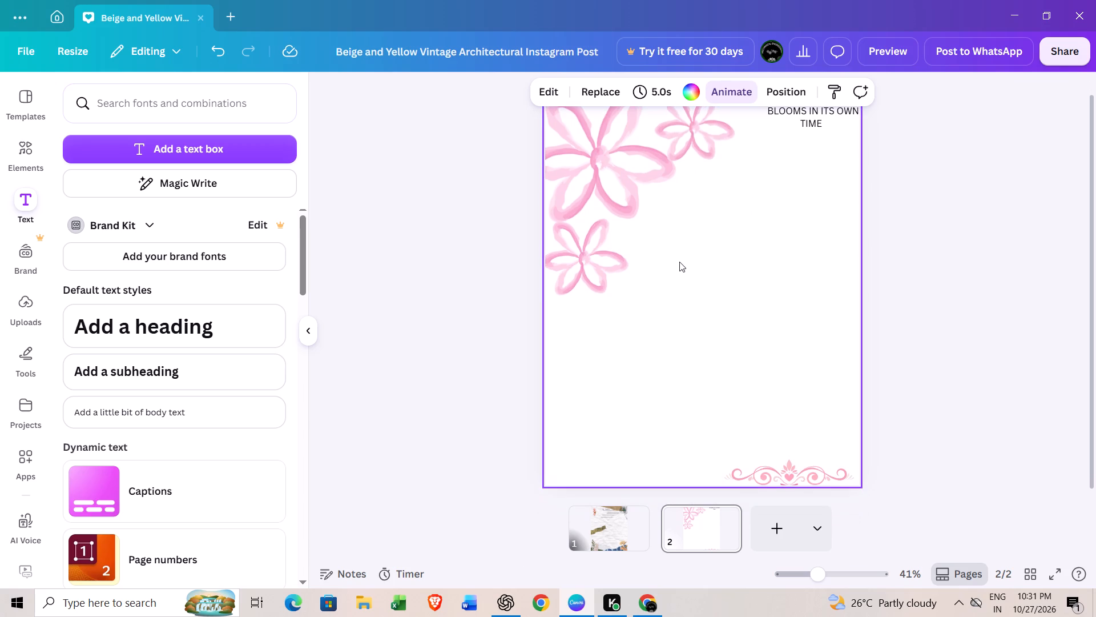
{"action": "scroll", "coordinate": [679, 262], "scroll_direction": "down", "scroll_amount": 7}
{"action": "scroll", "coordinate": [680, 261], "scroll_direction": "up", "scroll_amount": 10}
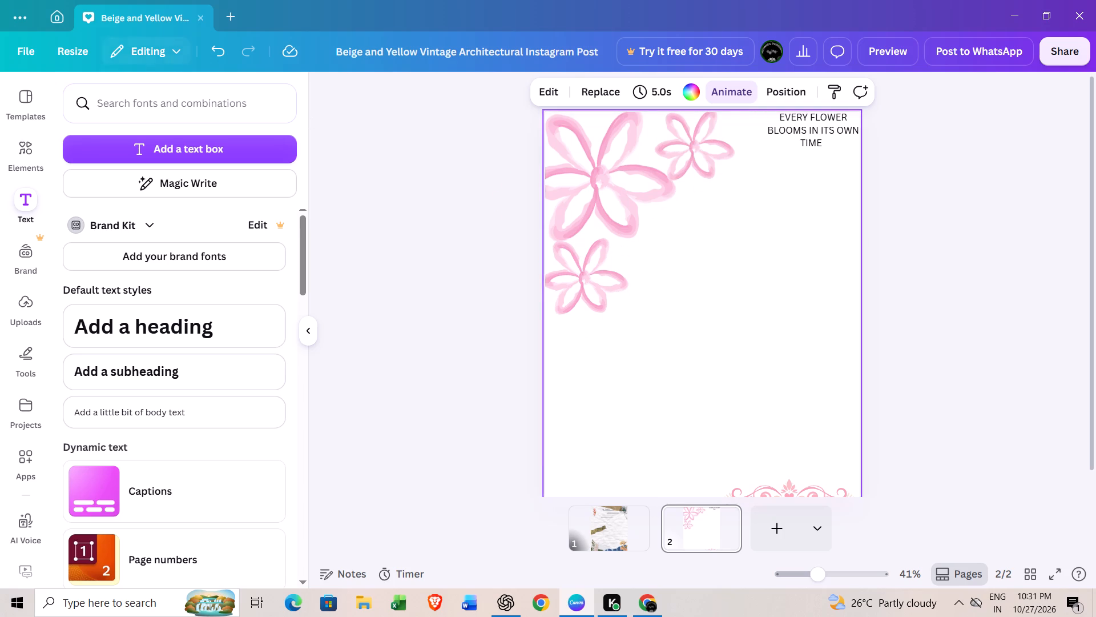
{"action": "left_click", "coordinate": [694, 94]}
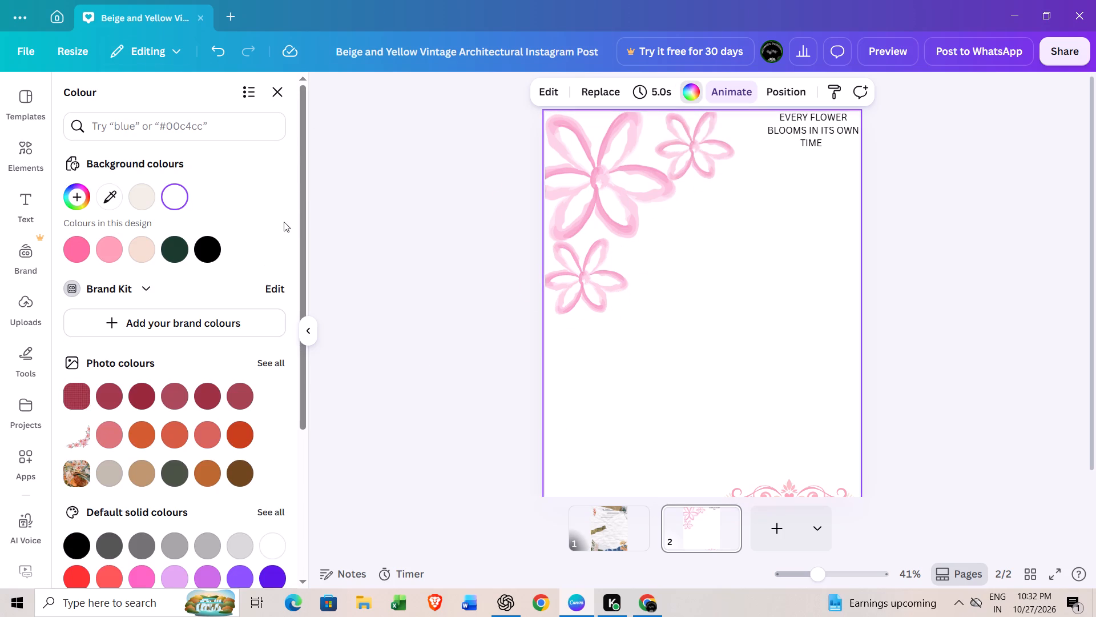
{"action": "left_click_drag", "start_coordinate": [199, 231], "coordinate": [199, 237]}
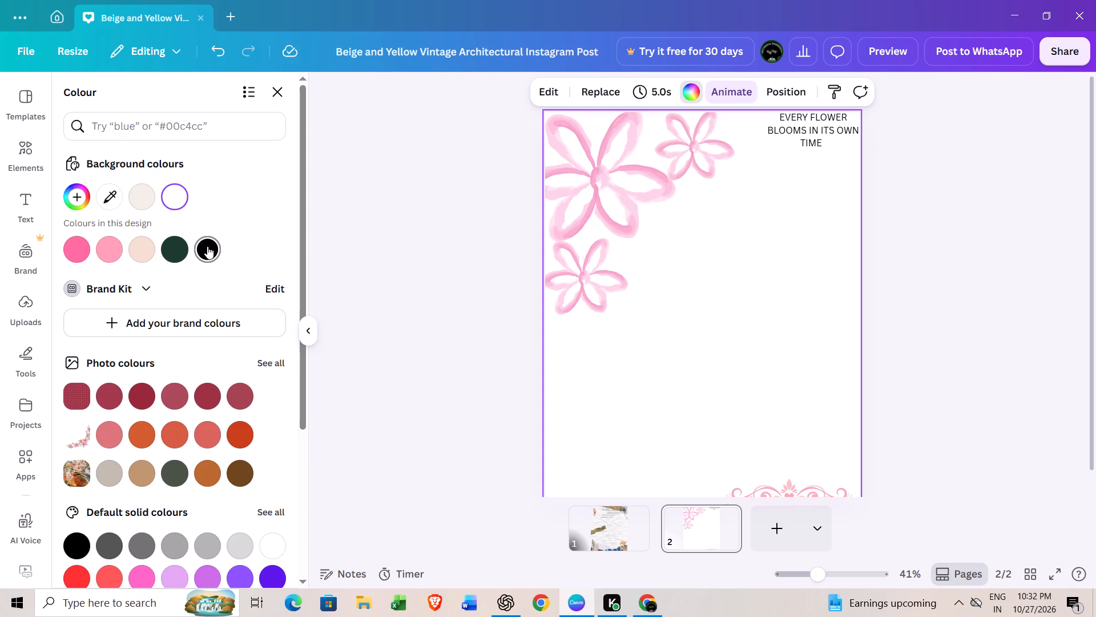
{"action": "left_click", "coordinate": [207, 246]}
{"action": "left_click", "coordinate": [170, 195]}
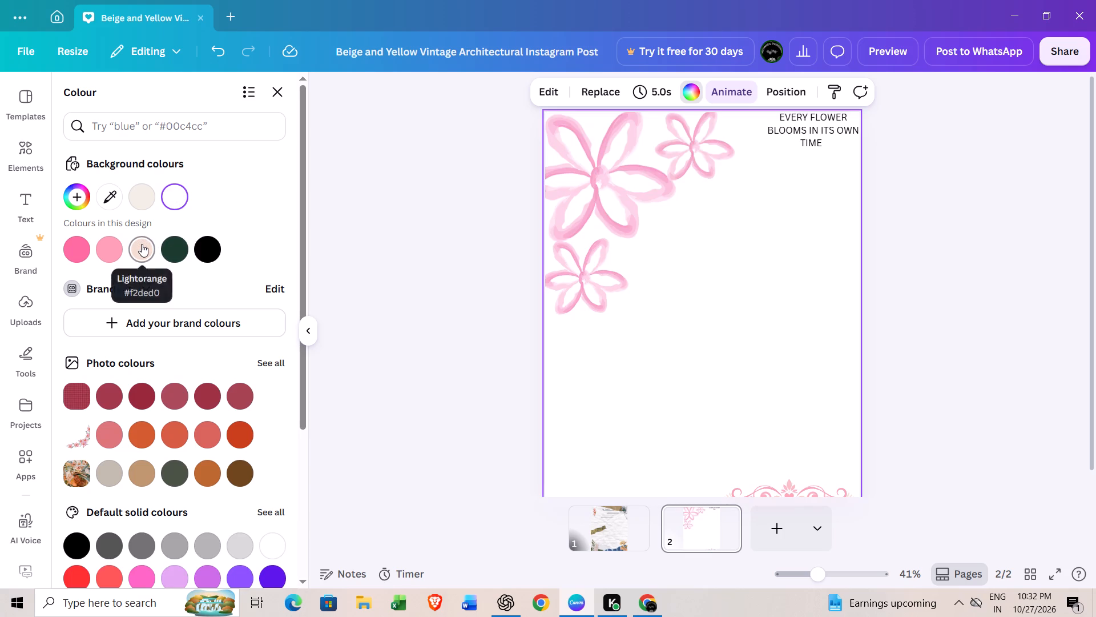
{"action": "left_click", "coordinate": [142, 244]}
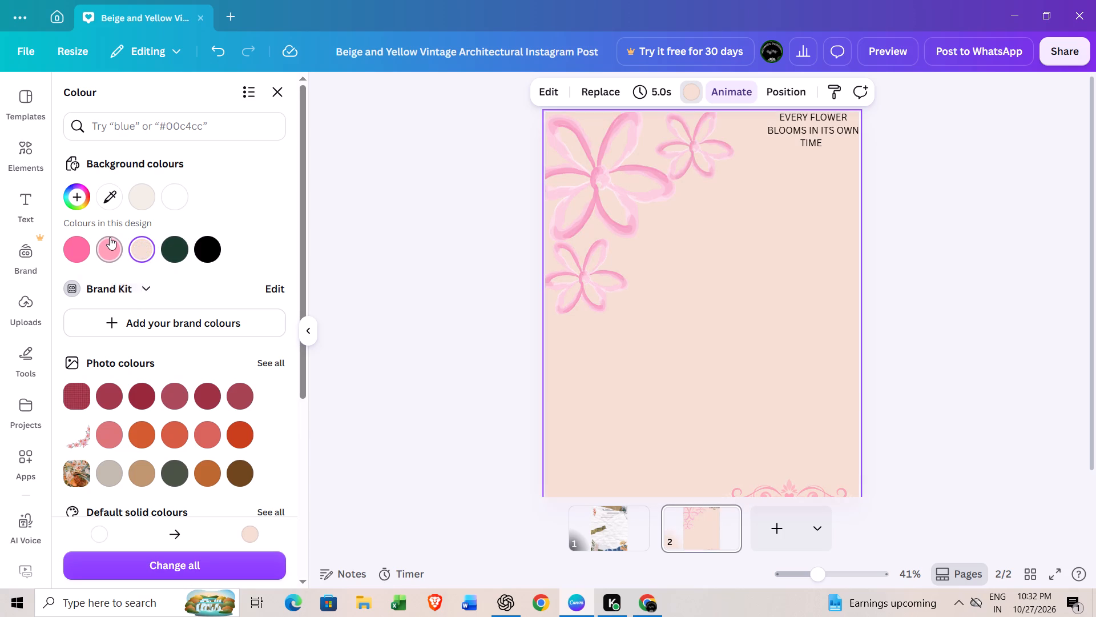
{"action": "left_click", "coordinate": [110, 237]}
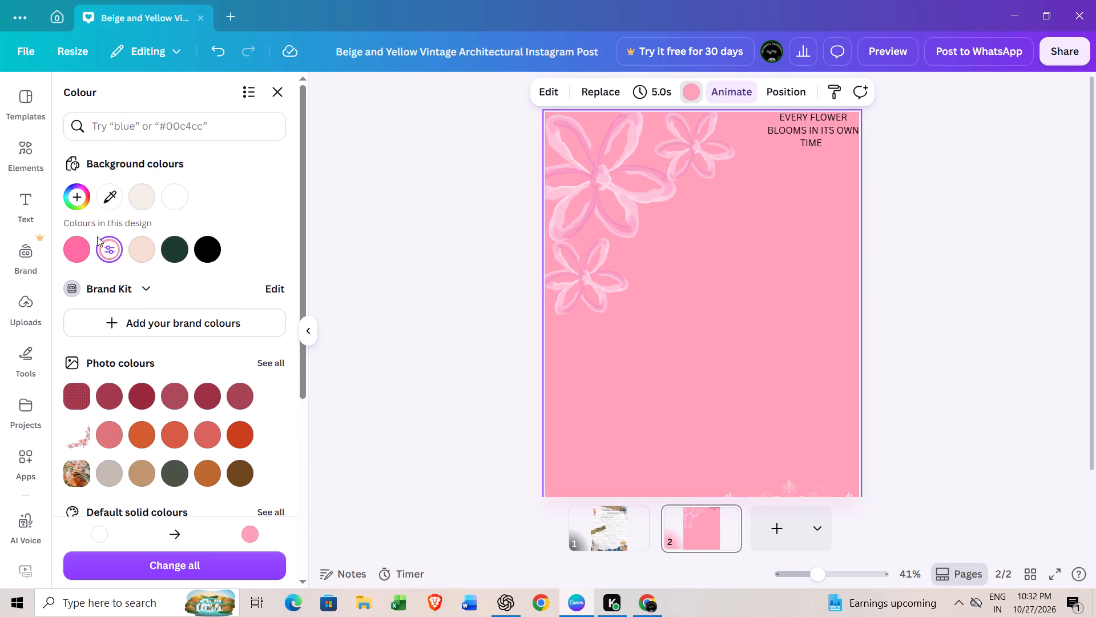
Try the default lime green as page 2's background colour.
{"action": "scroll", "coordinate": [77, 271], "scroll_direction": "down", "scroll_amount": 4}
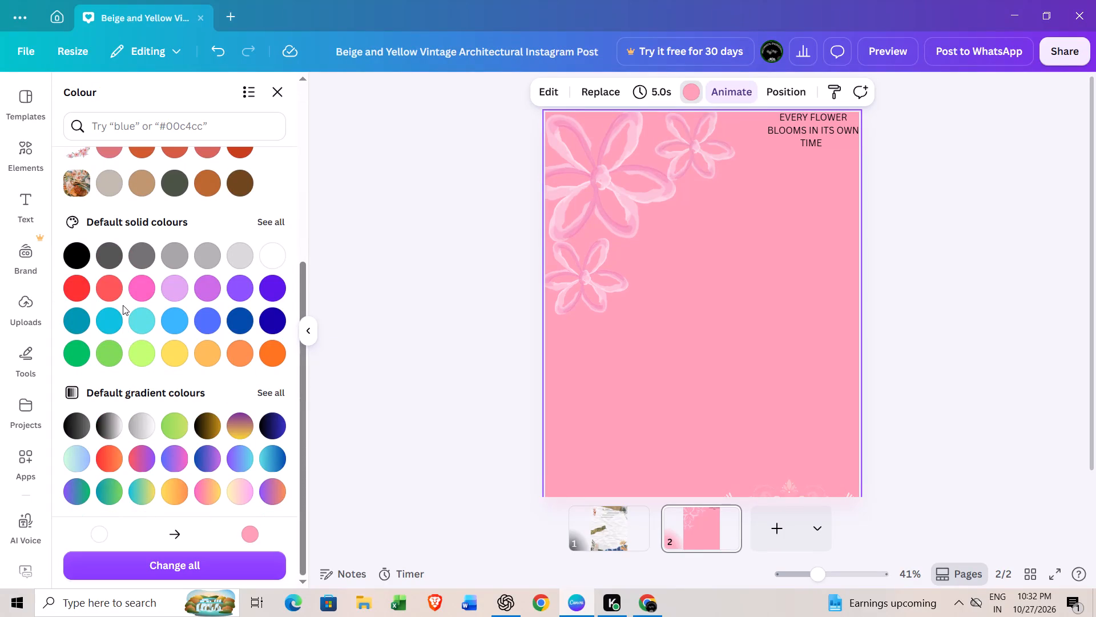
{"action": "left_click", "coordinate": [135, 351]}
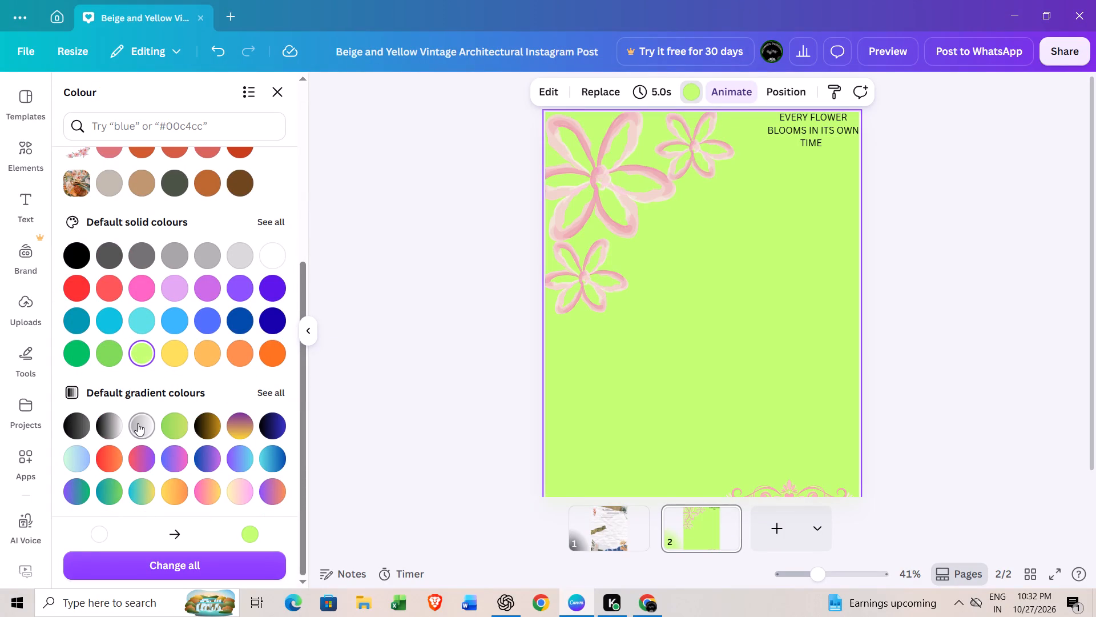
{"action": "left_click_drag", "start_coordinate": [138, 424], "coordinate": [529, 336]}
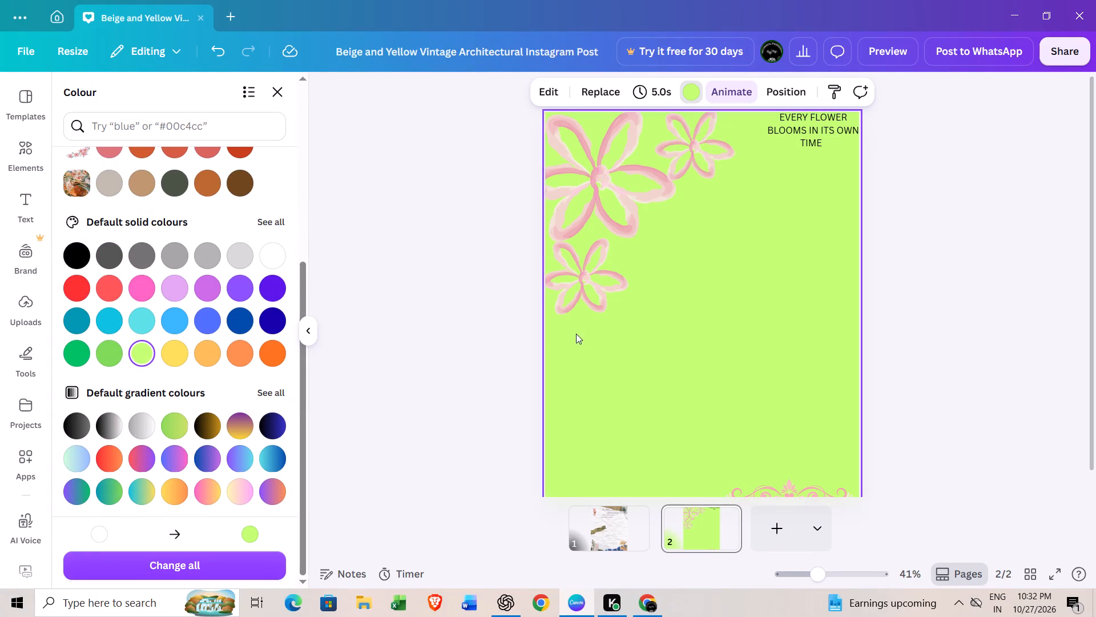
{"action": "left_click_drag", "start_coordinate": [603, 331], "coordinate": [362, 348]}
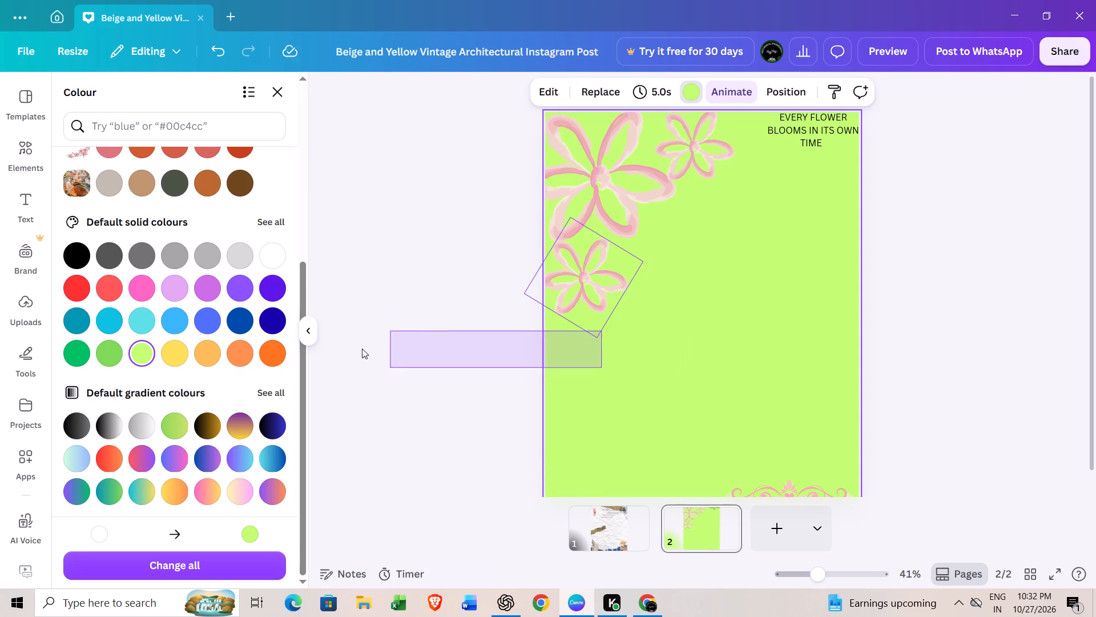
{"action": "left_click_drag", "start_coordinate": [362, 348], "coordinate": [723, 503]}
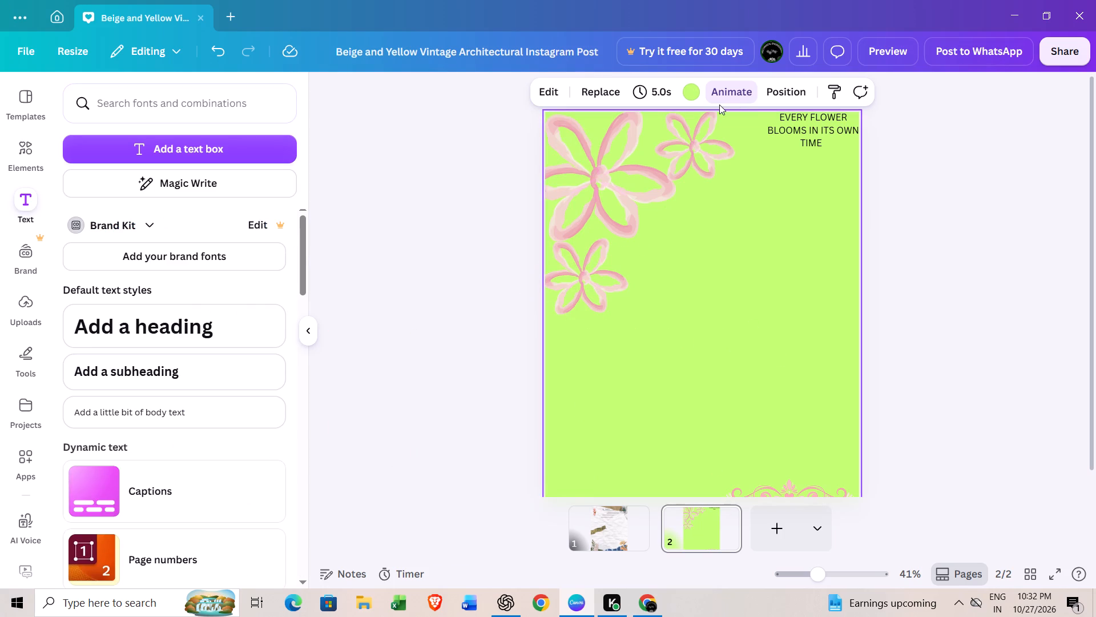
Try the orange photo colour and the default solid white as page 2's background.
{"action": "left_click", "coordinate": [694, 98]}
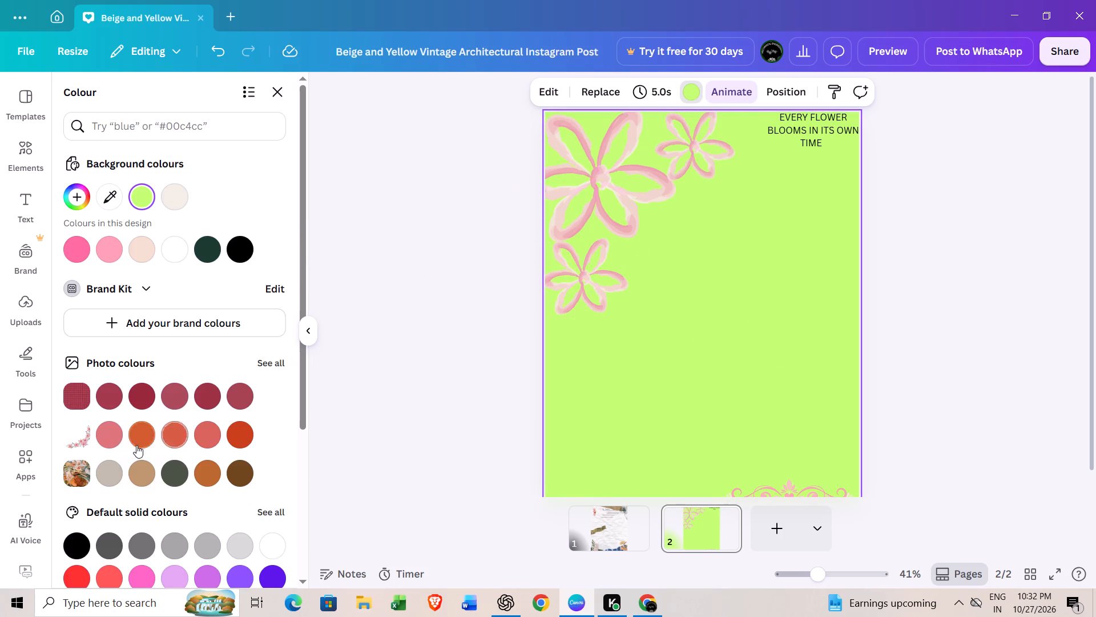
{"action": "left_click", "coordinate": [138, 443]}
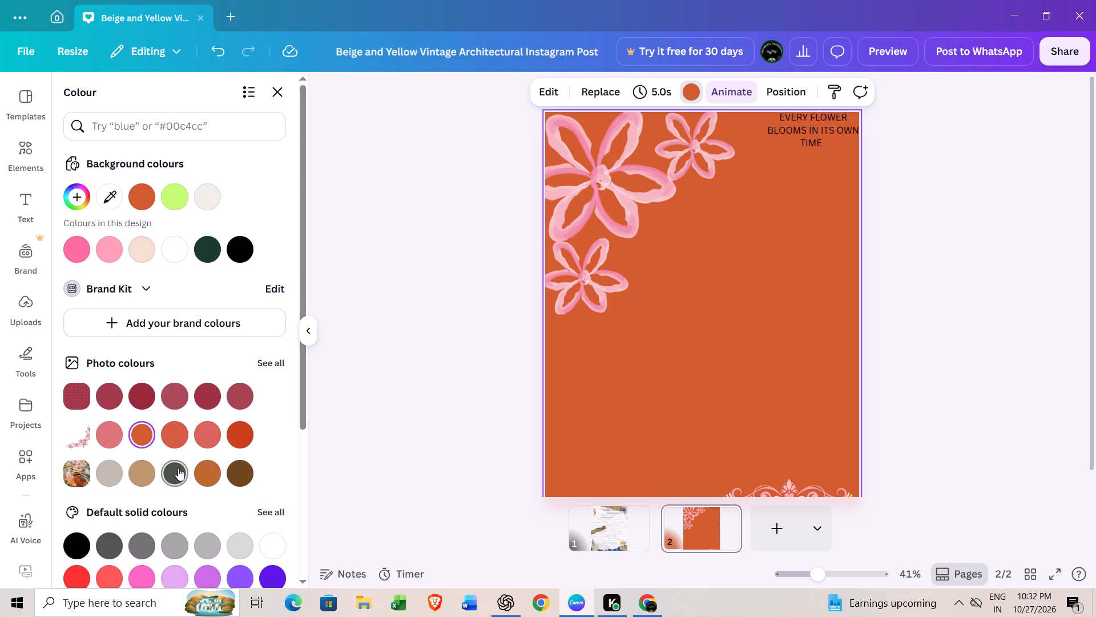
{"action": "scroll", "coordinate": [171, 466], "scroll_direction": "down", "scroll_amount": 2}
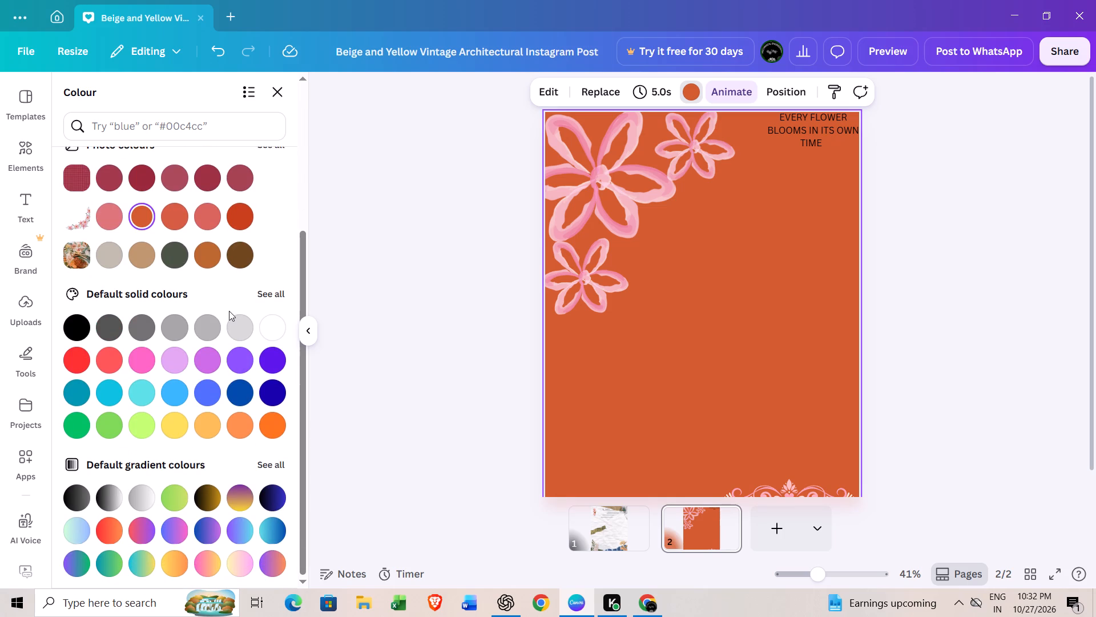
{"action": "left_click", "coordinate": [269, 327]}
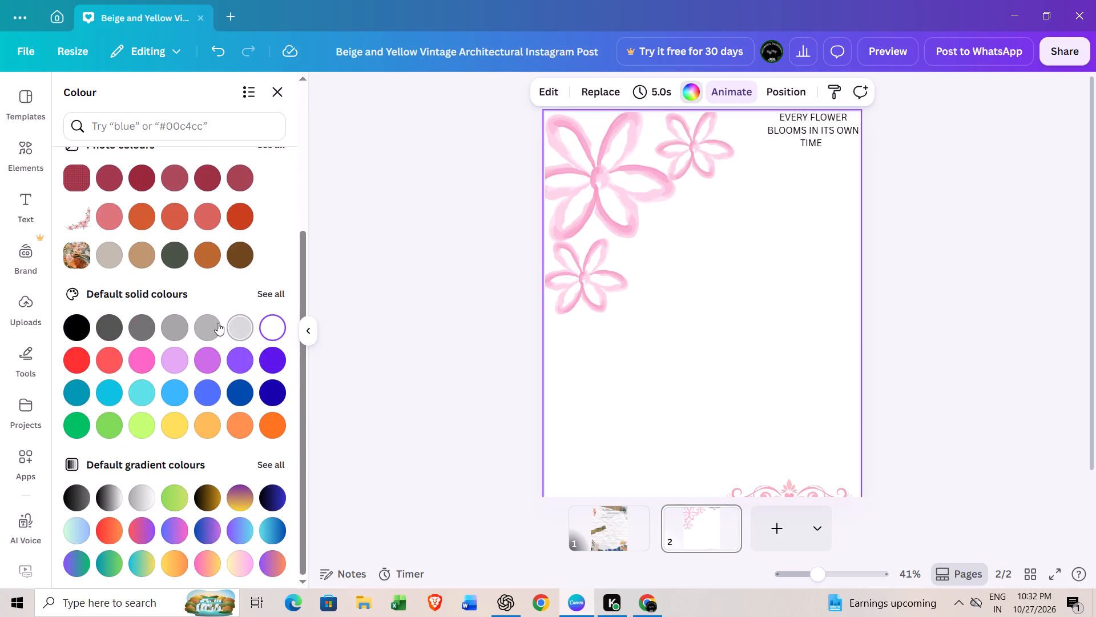
Set page 2's background to the light greyish-beige photo colour.
{"action": "left_click", "coordinate": [107, 261]}
{"action": "scroll", "coordinate": [127, 209], "scroll_direction": "down", "scroll_amount": 1}
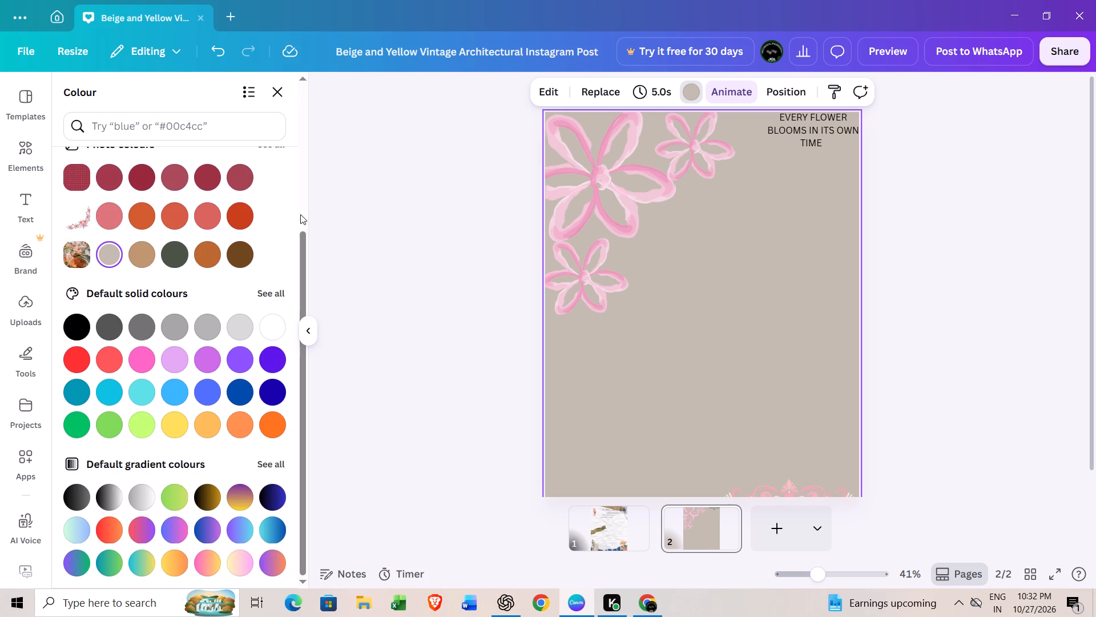
Change the text colour of page 2's "EVERY FLOWER BLOOMS IN ITS OWN TIME" quote to white.
{"action": "left_click", "coordinate": [783, 132]}
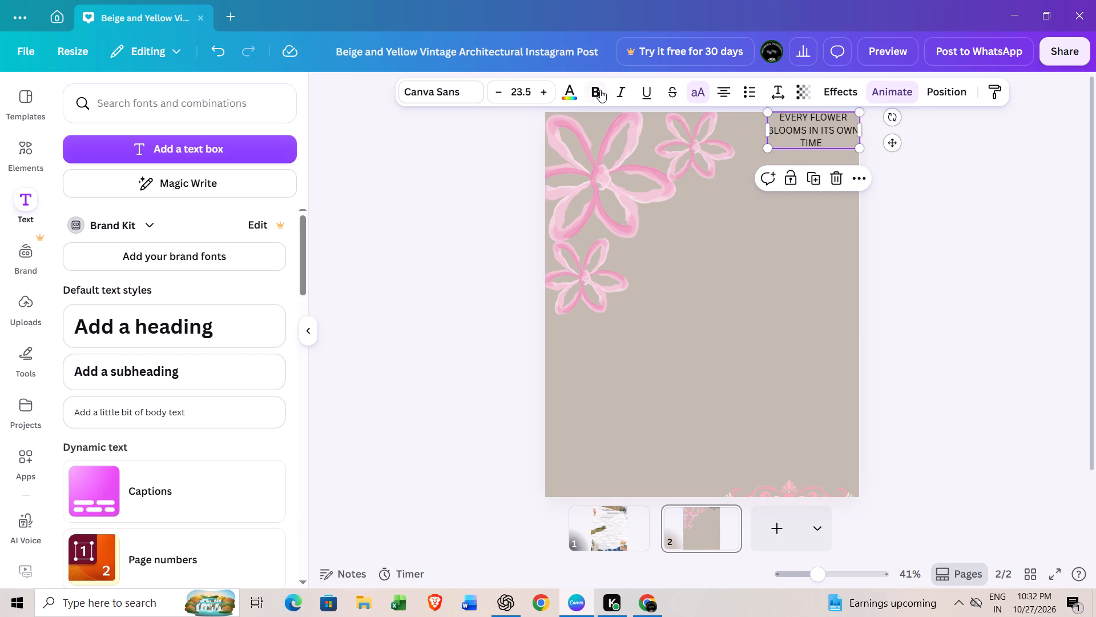
{"action": "left_click", "coordinate": [569, 87]}
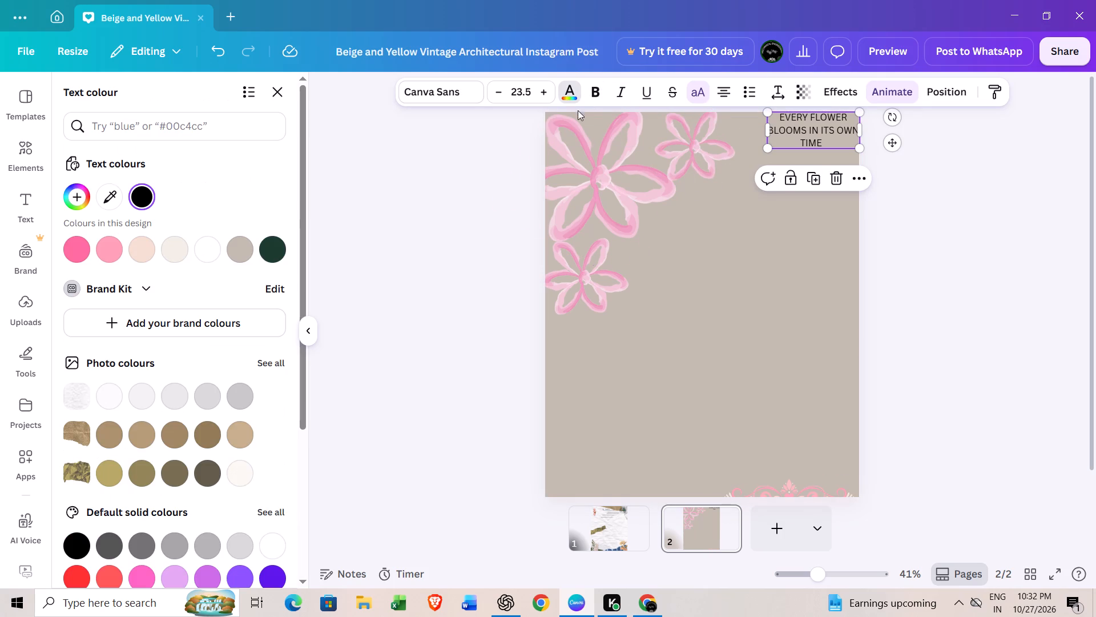
{"action": "left_click", "coordinate": [204, 258]}
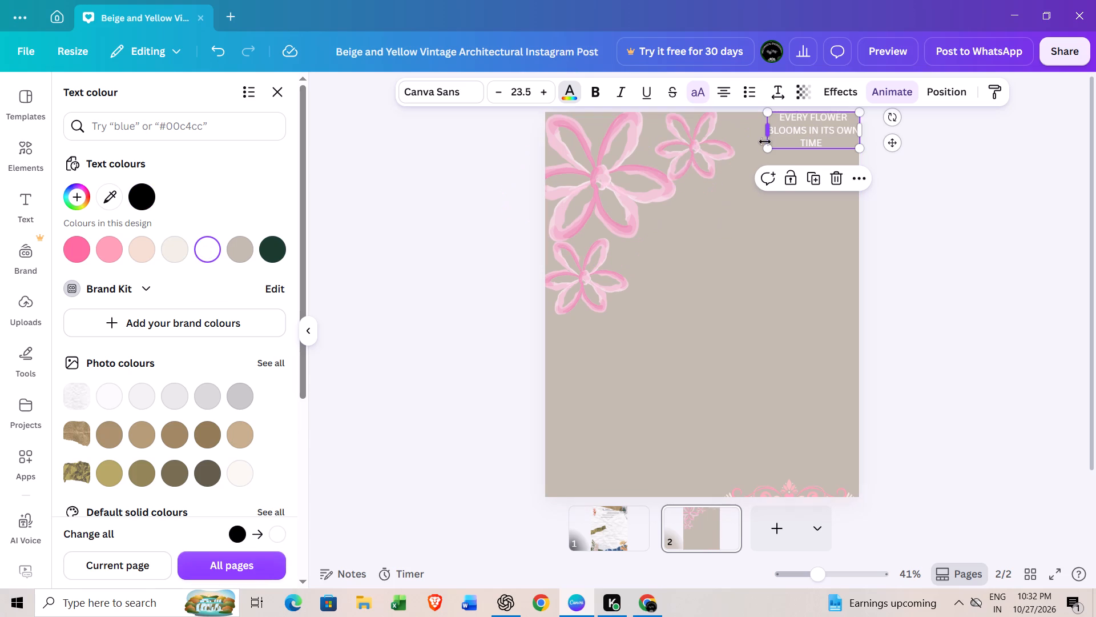
Widen the quote's text box towards the left so the whole quote fits on a single line.
{"action": "left_click_drag", "start_coordinate": [765, 142], "coordinate": [622, 332]}
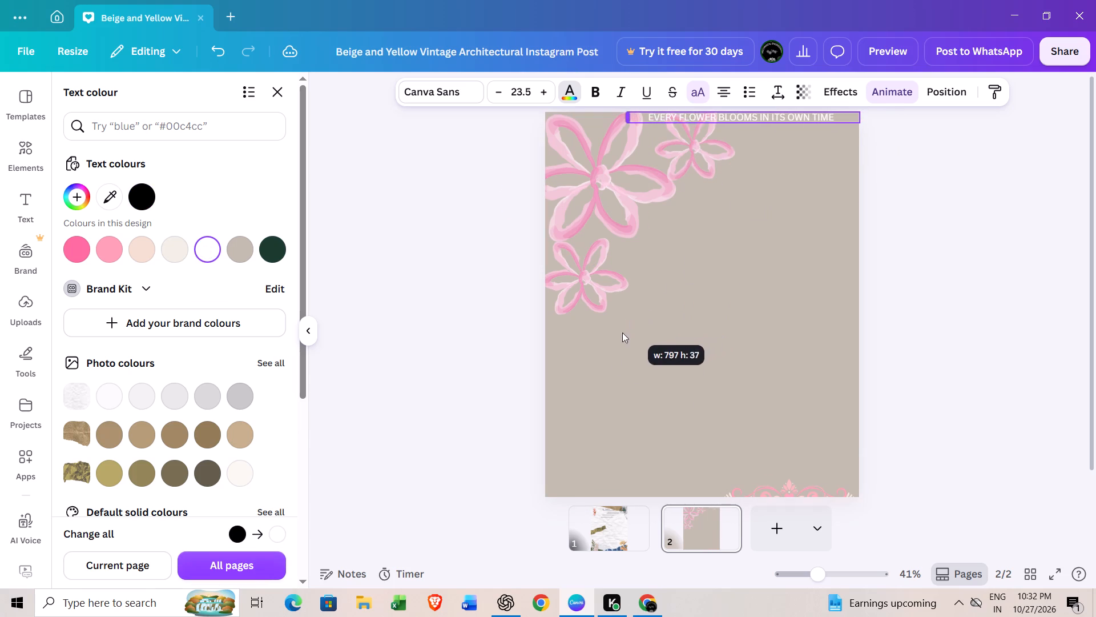
{"action": "left_click_drag", "start_coordinate": [622, 332], "coordinate": [614, 359]}
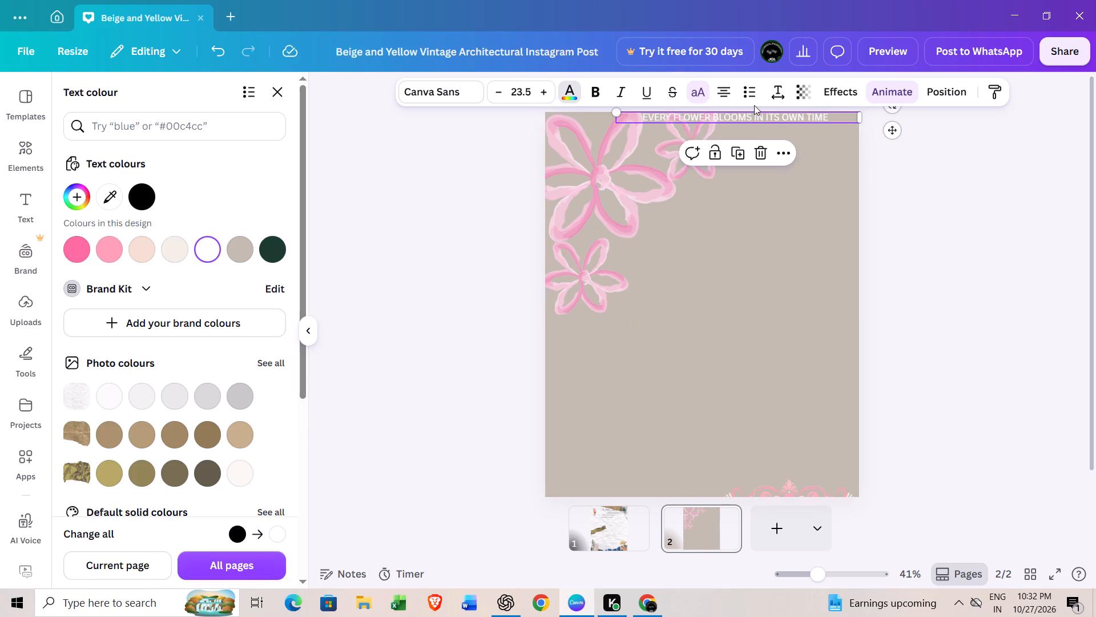
Move the quote to the lower left of page 2, just above the heart scroll, and raise the scroll slightly.
{"action": "left_click_drag", "start_coordinate": [757, 116], "coordinate": [707, 498]}
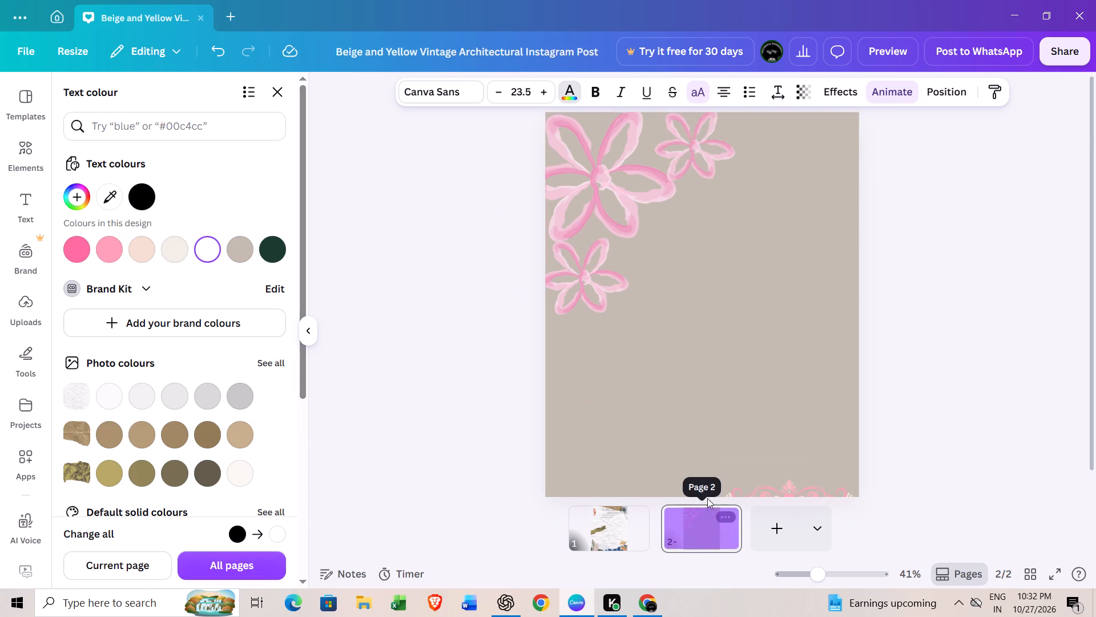
{"action": "left_click_drag", "start_coordinate": [707, 498], "coordinate": [699, 476]}
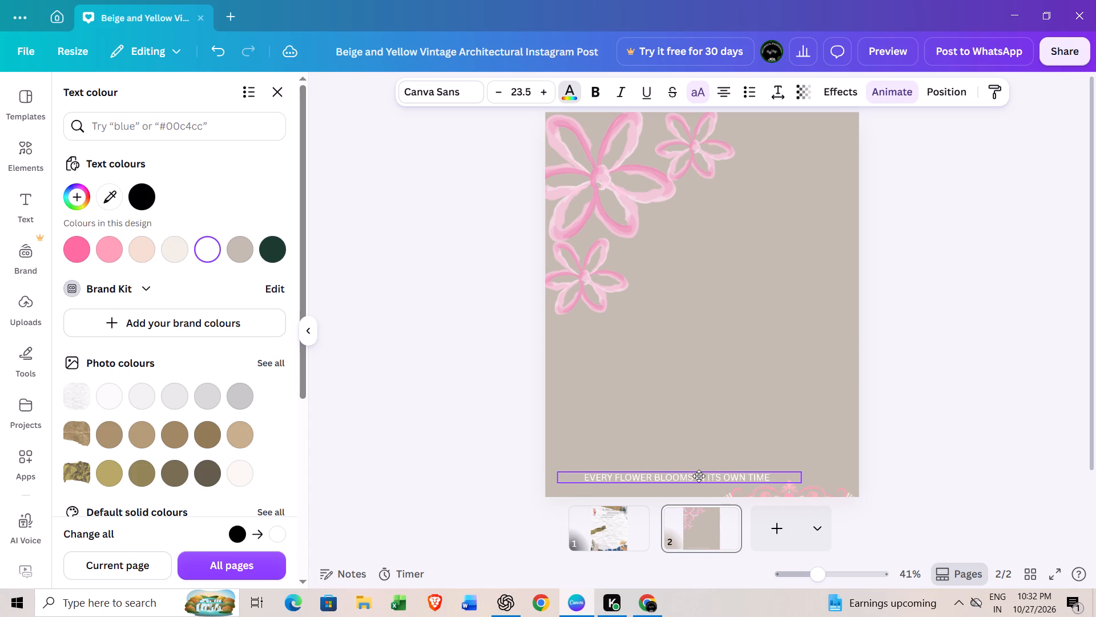
{"action": "left_click_drag", "start_coordinate": [699, 476], "coordinate": [694, 466]}
{"action": "left_click_drag", "start_coordinate": [769, 488], "coordinate": [769, 474]}
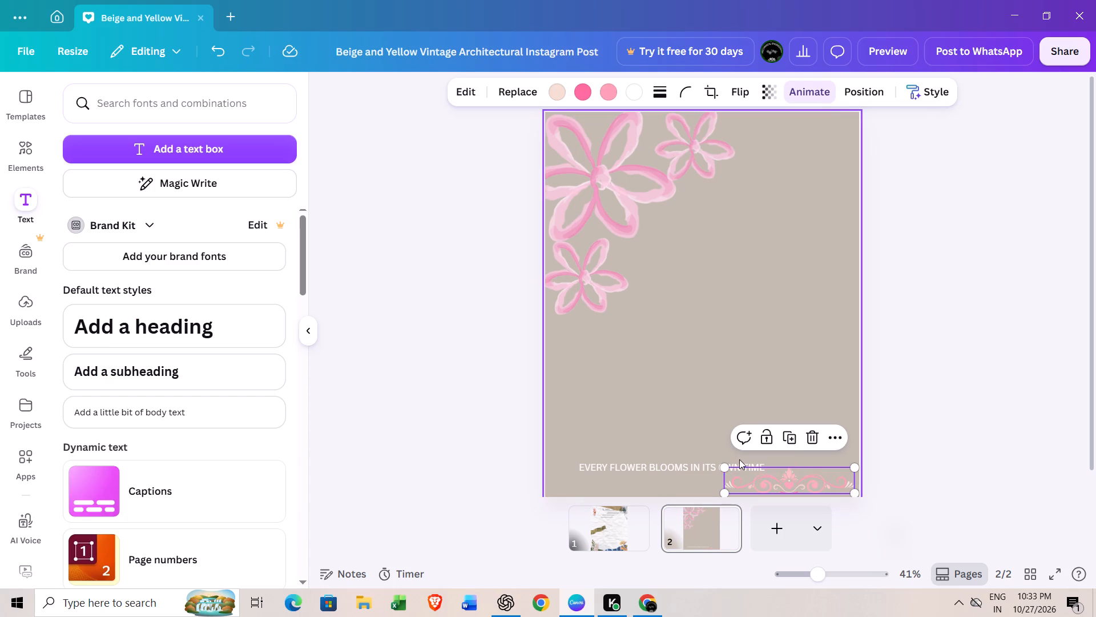
{"action": "left_click_drag", "start_coordinate": [701, 461], "coordinate": [698, 454]}
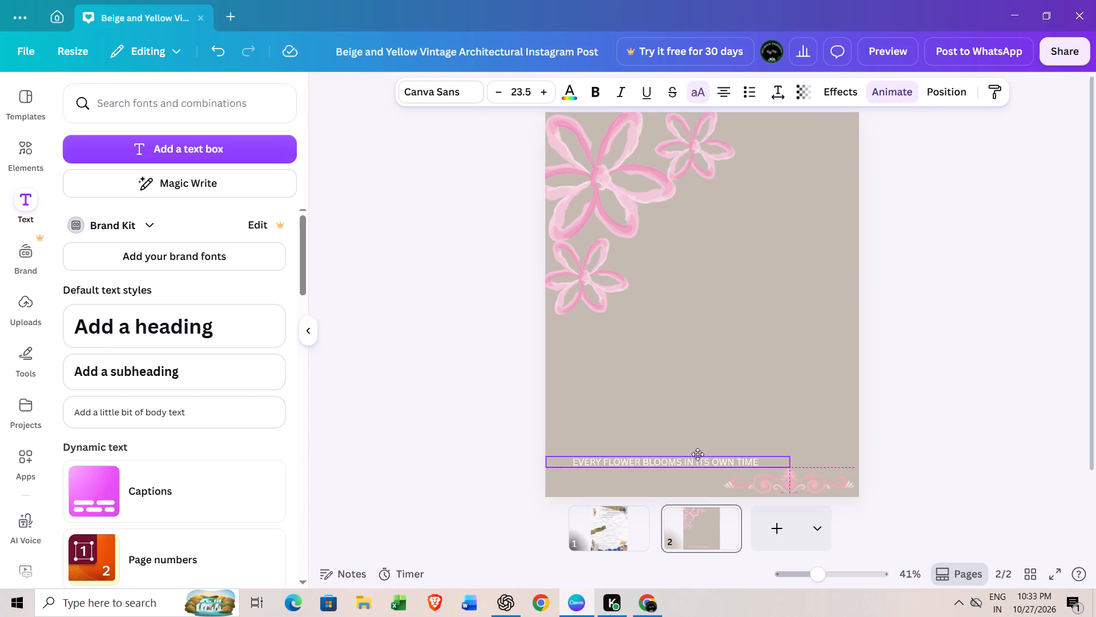
{"action": "left_click_drag", "start_coordinate": [698, 454], "coordinate": [683, 457]}
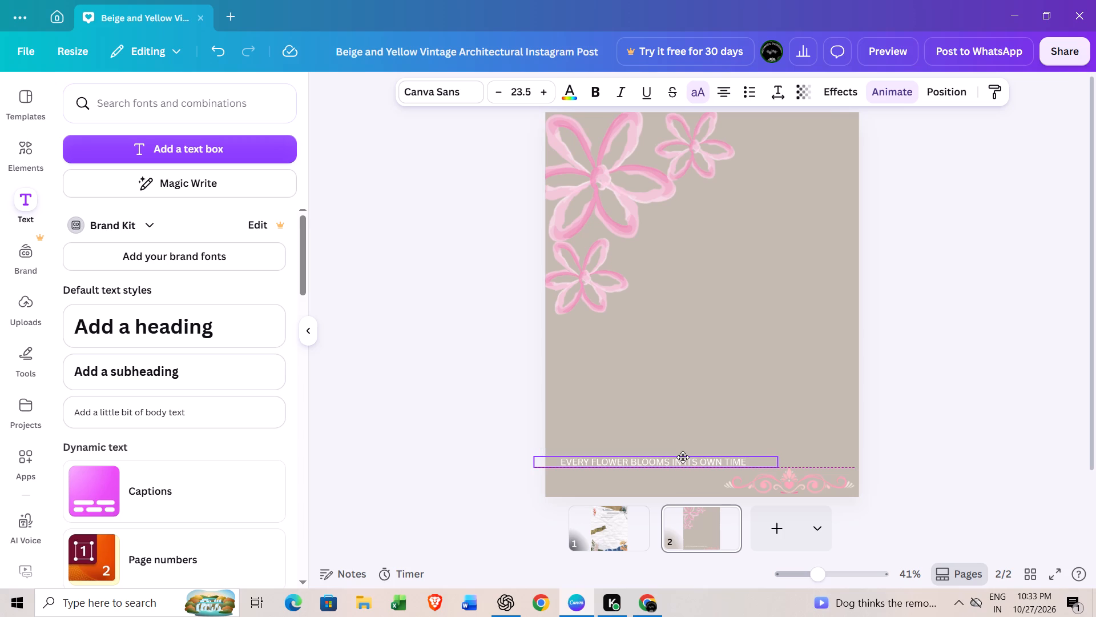
{"action": "left_click_drag", "start_coordinate": [683, 457], "coordinate": [687, 458]}
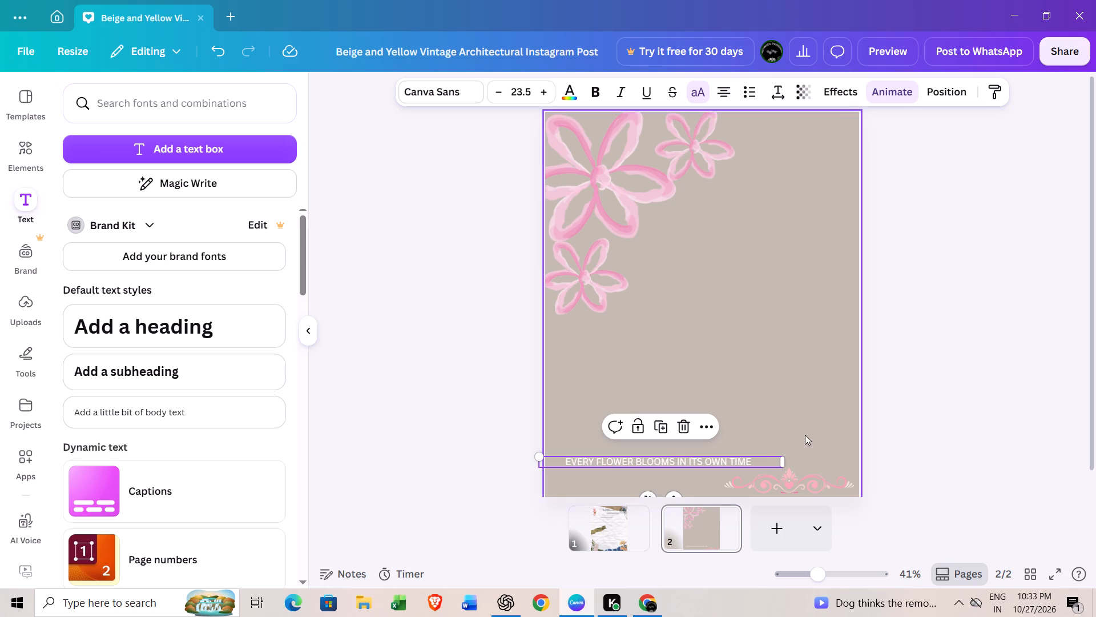
{"action": "left_click", "coordinate": [719, 363]}
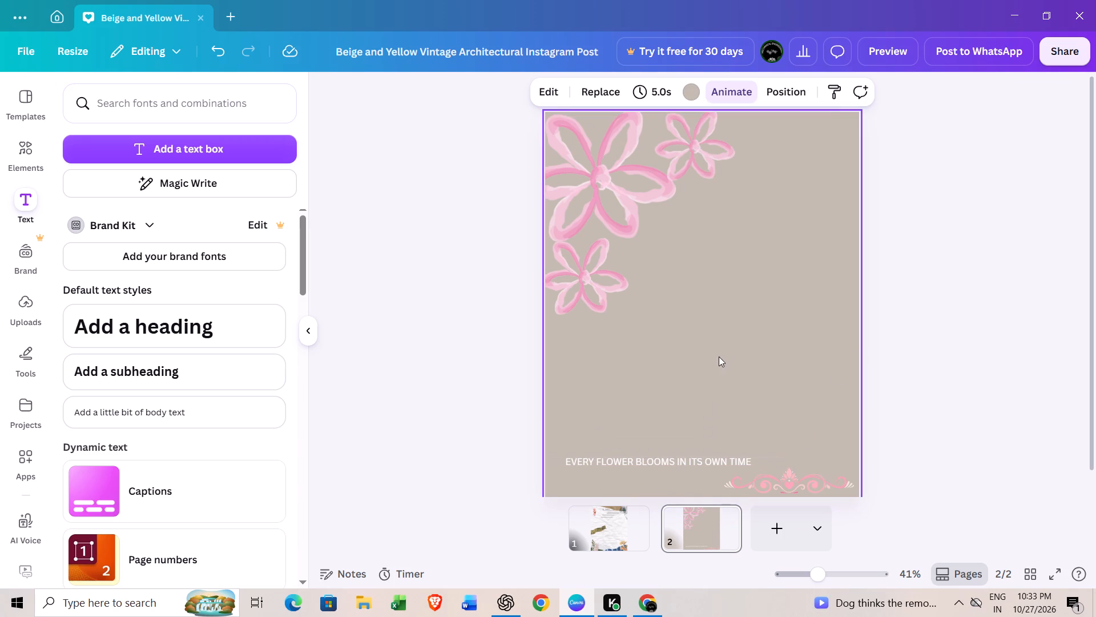
{"action": "left_click", "coordinate": [713, 360]}
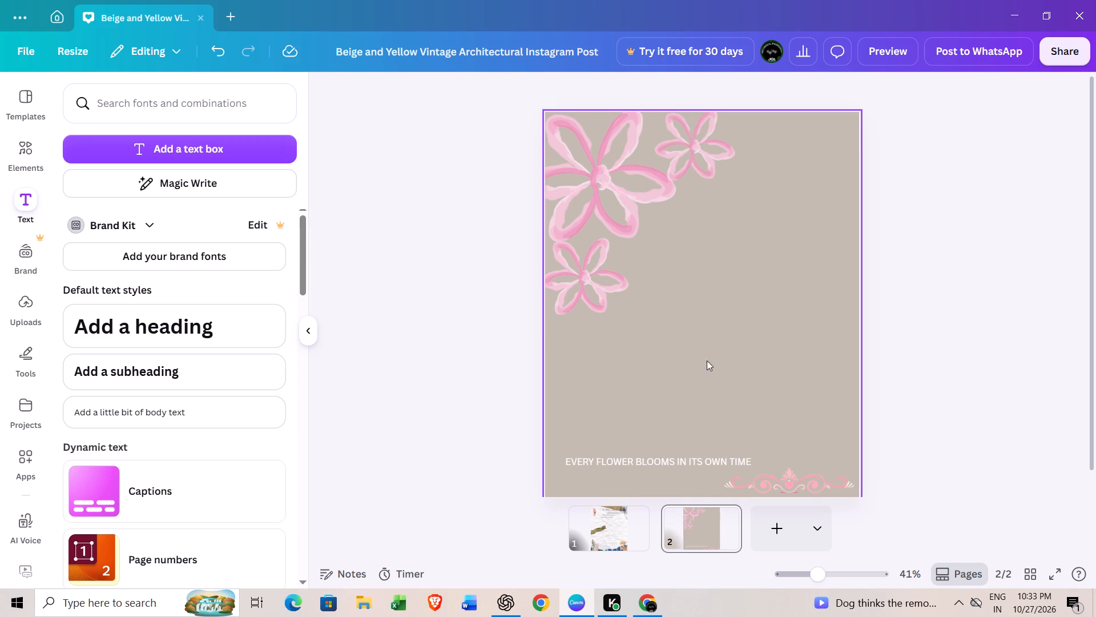
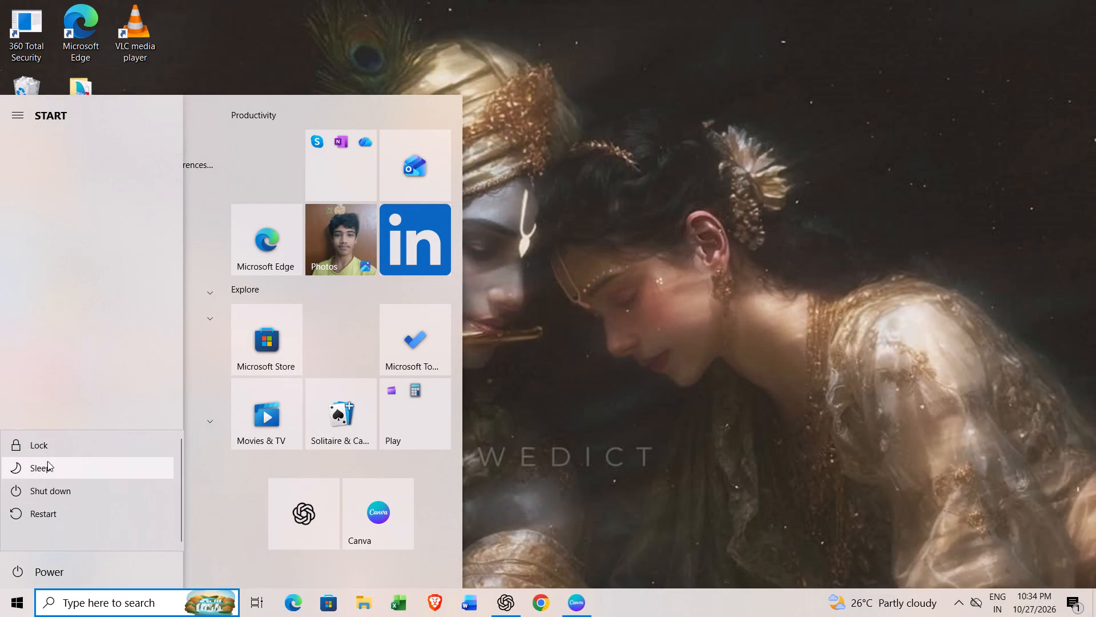
Shut down the computer.
{"action": "left_click", "coordinate": [34, 484]}
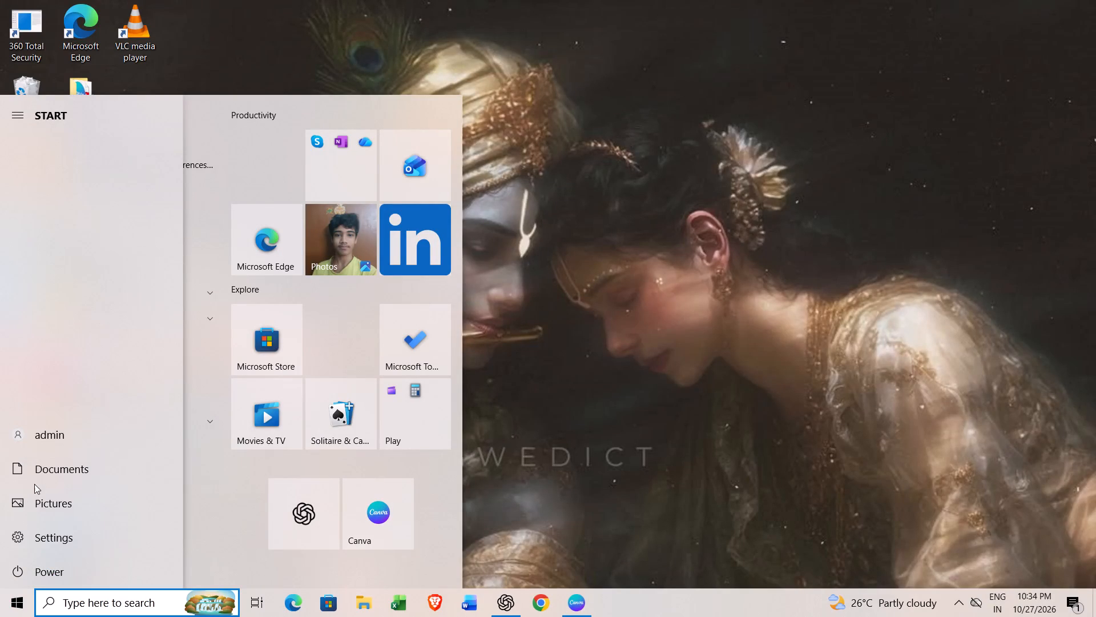